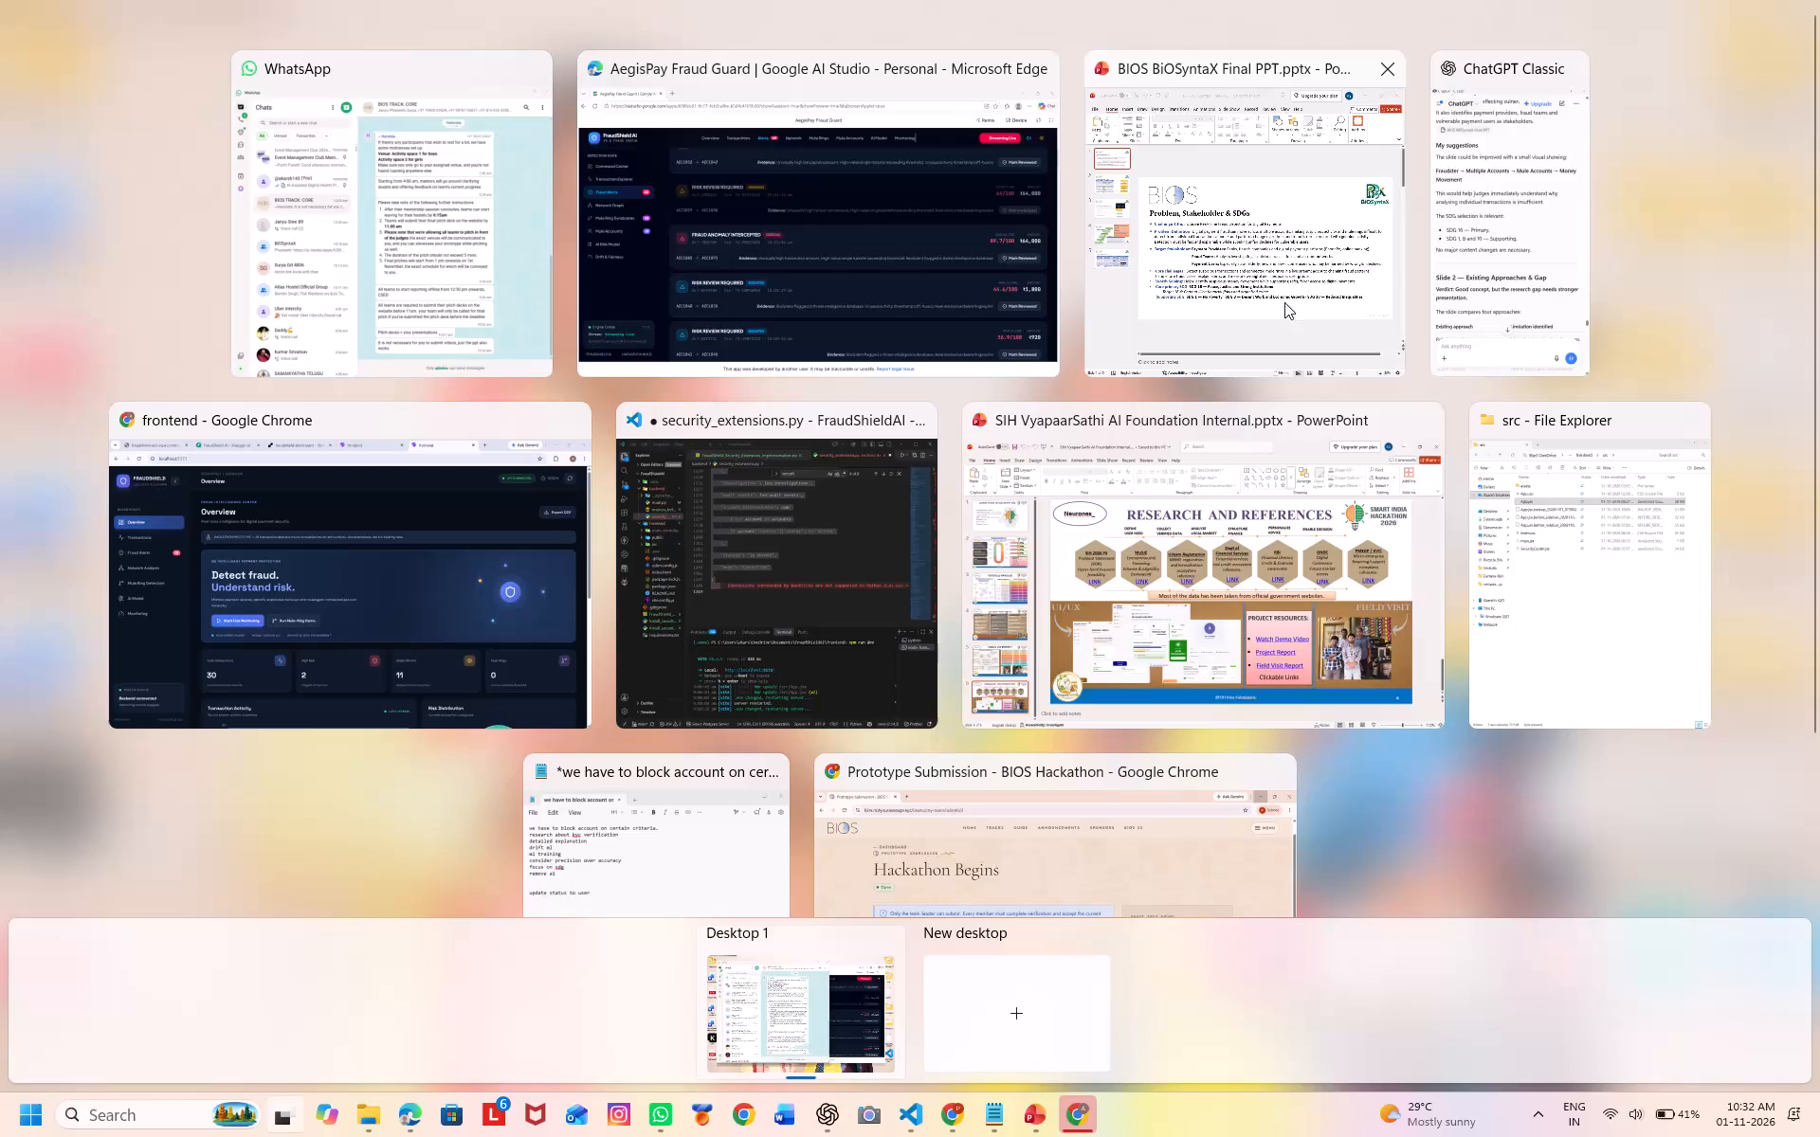
Switch to the BIOS BiOSyntaX Final PPT in PowerPoint and shift slide 3's User Interaction table slightly away from the body text.
{"action": "left_click", "coordinate": [1279, 262]}
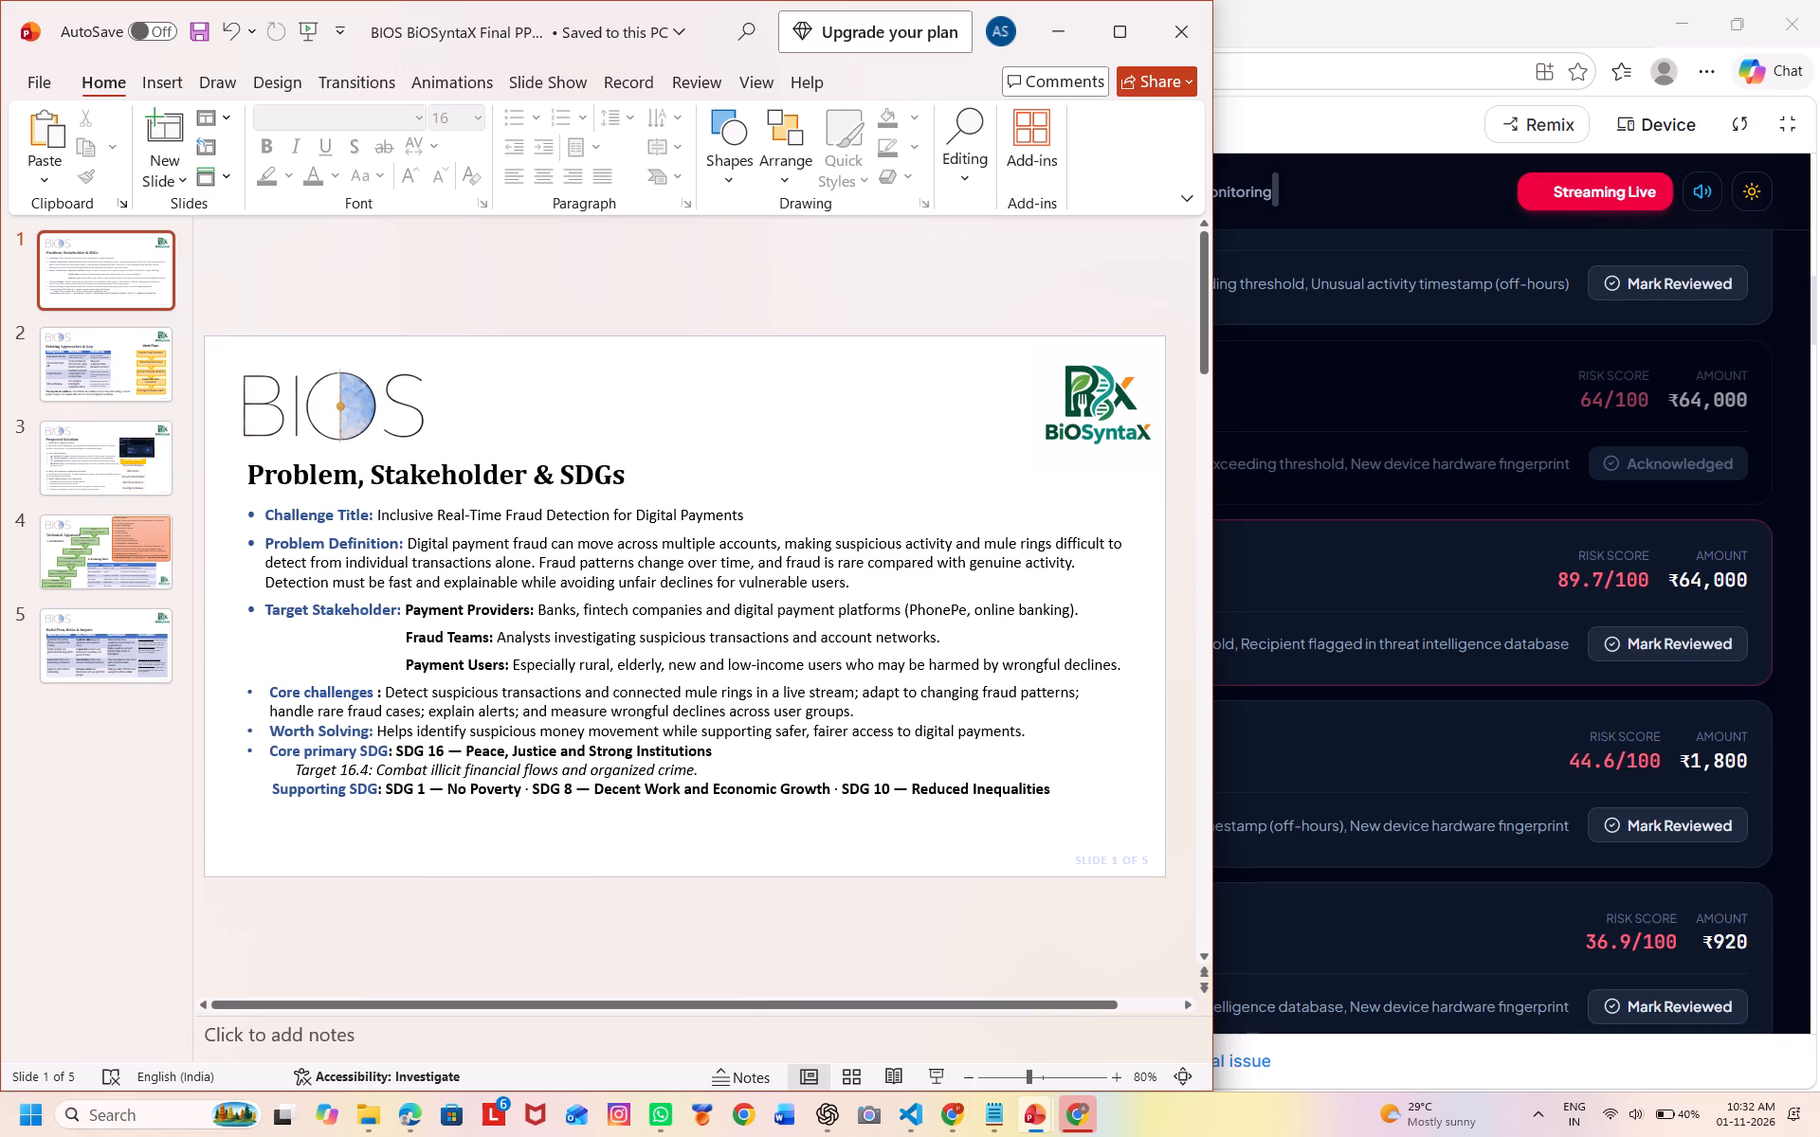
{"action": "scroll", "coordinate": [466, 718], "scroll_direction": "down", "scroll_amount": 2}
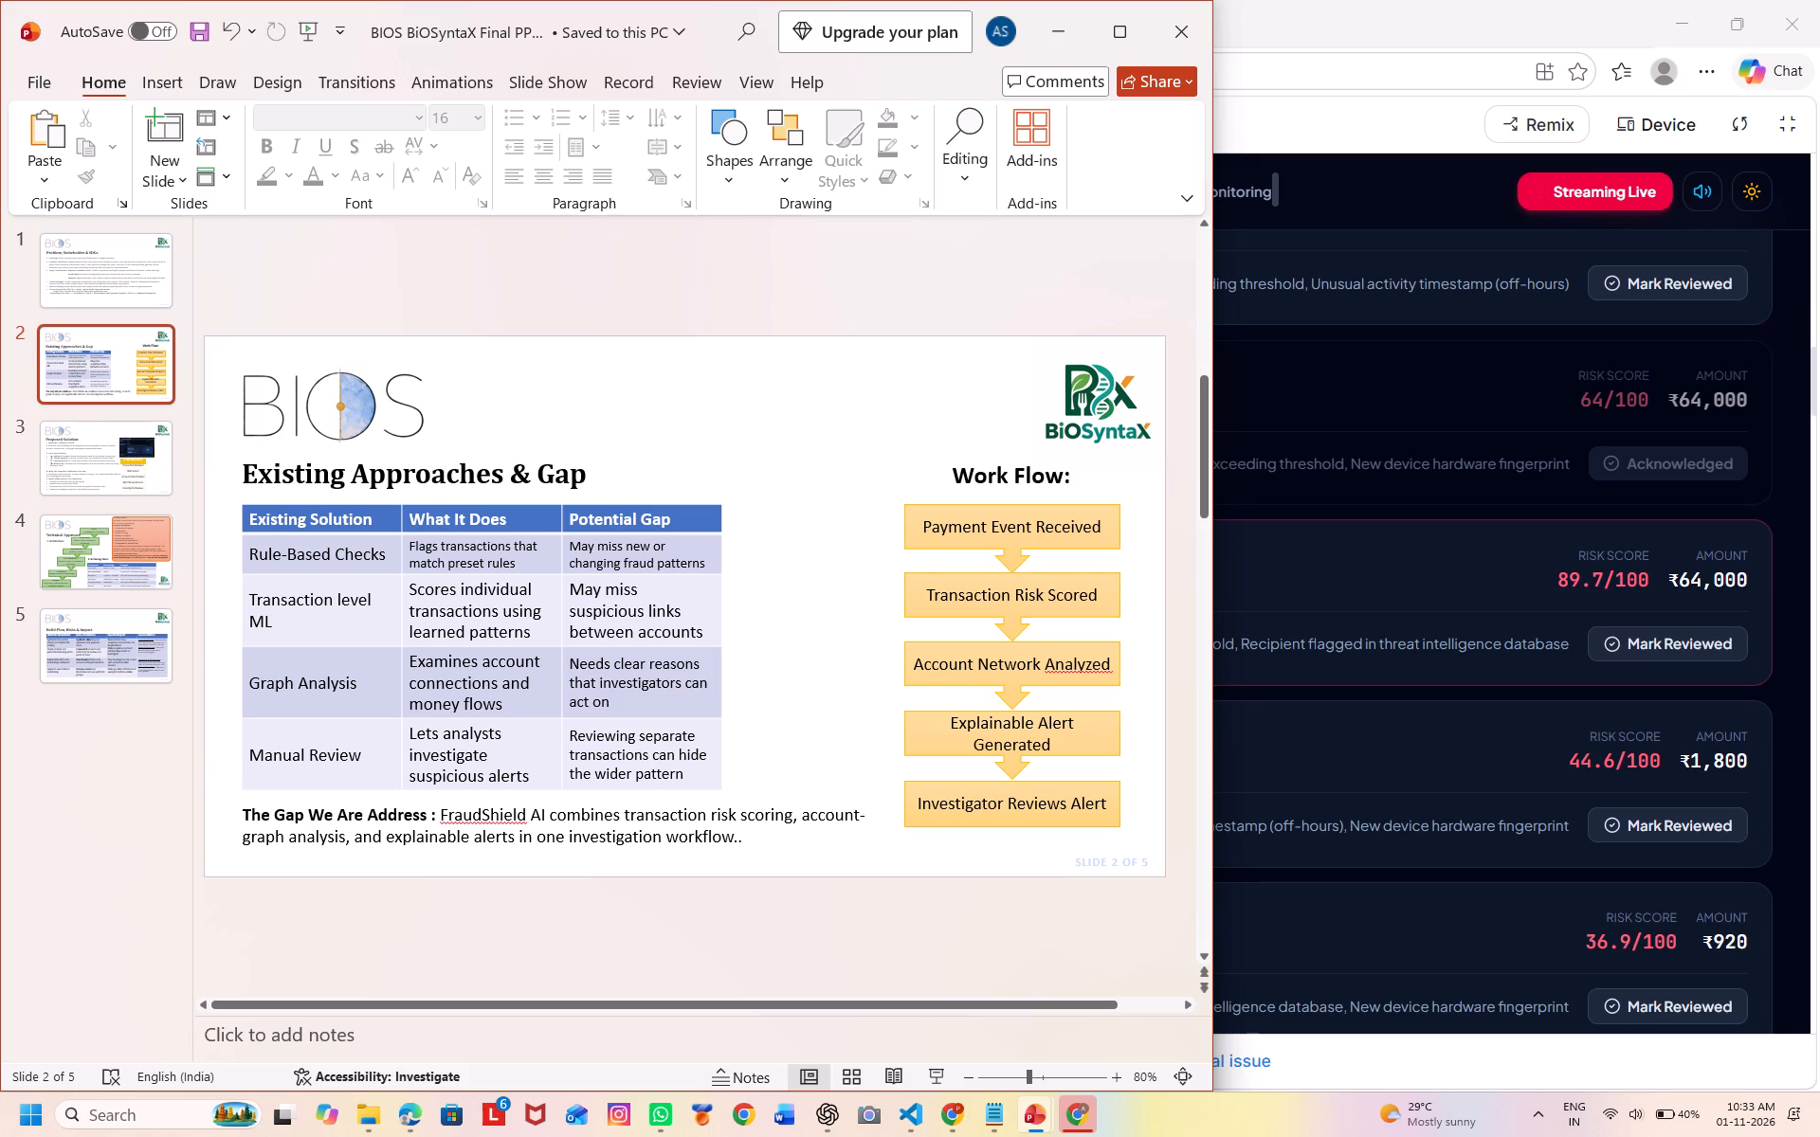
{"action": "scroll", "coordinate": [816, 615], "scroll_direction": "down", "scroll_amount": 1}
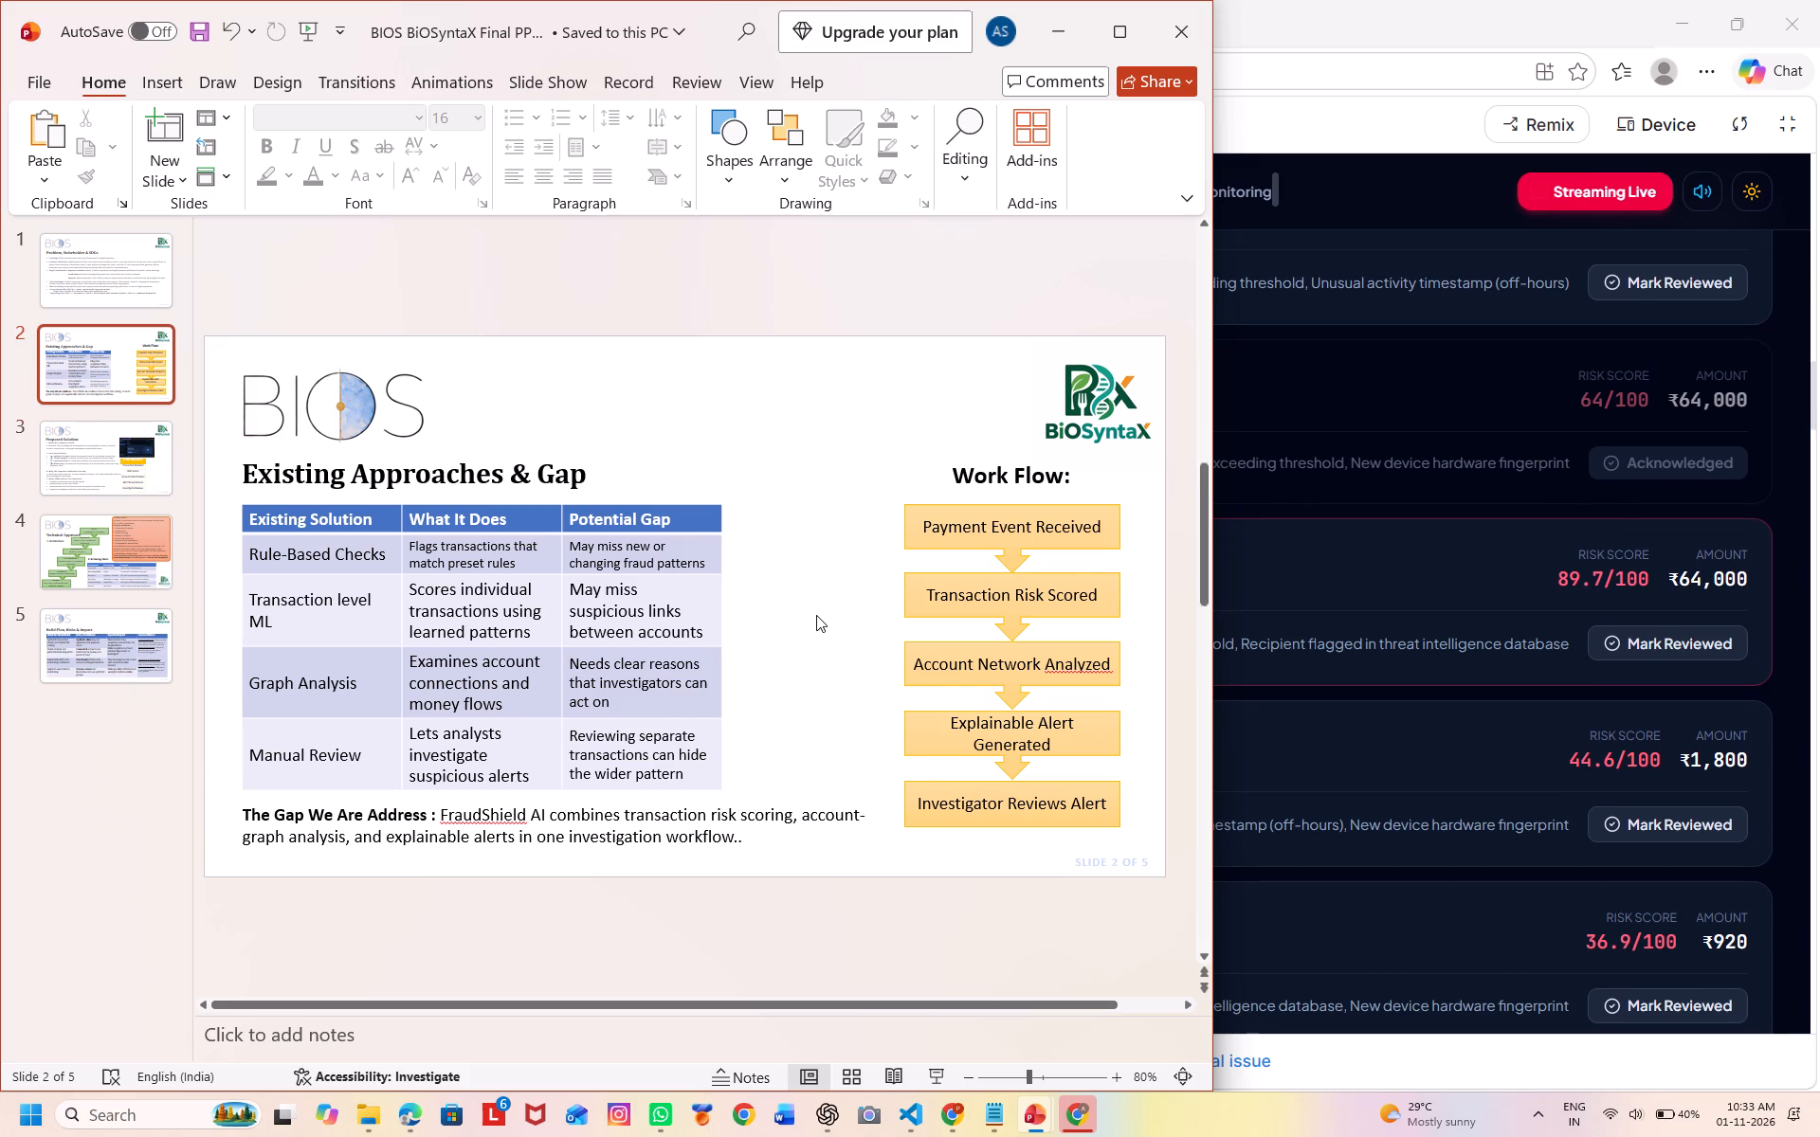
{"action": "scroll", "coordinate": [816, 615], "scroll_direction": "down", "scroll_amount": 2}
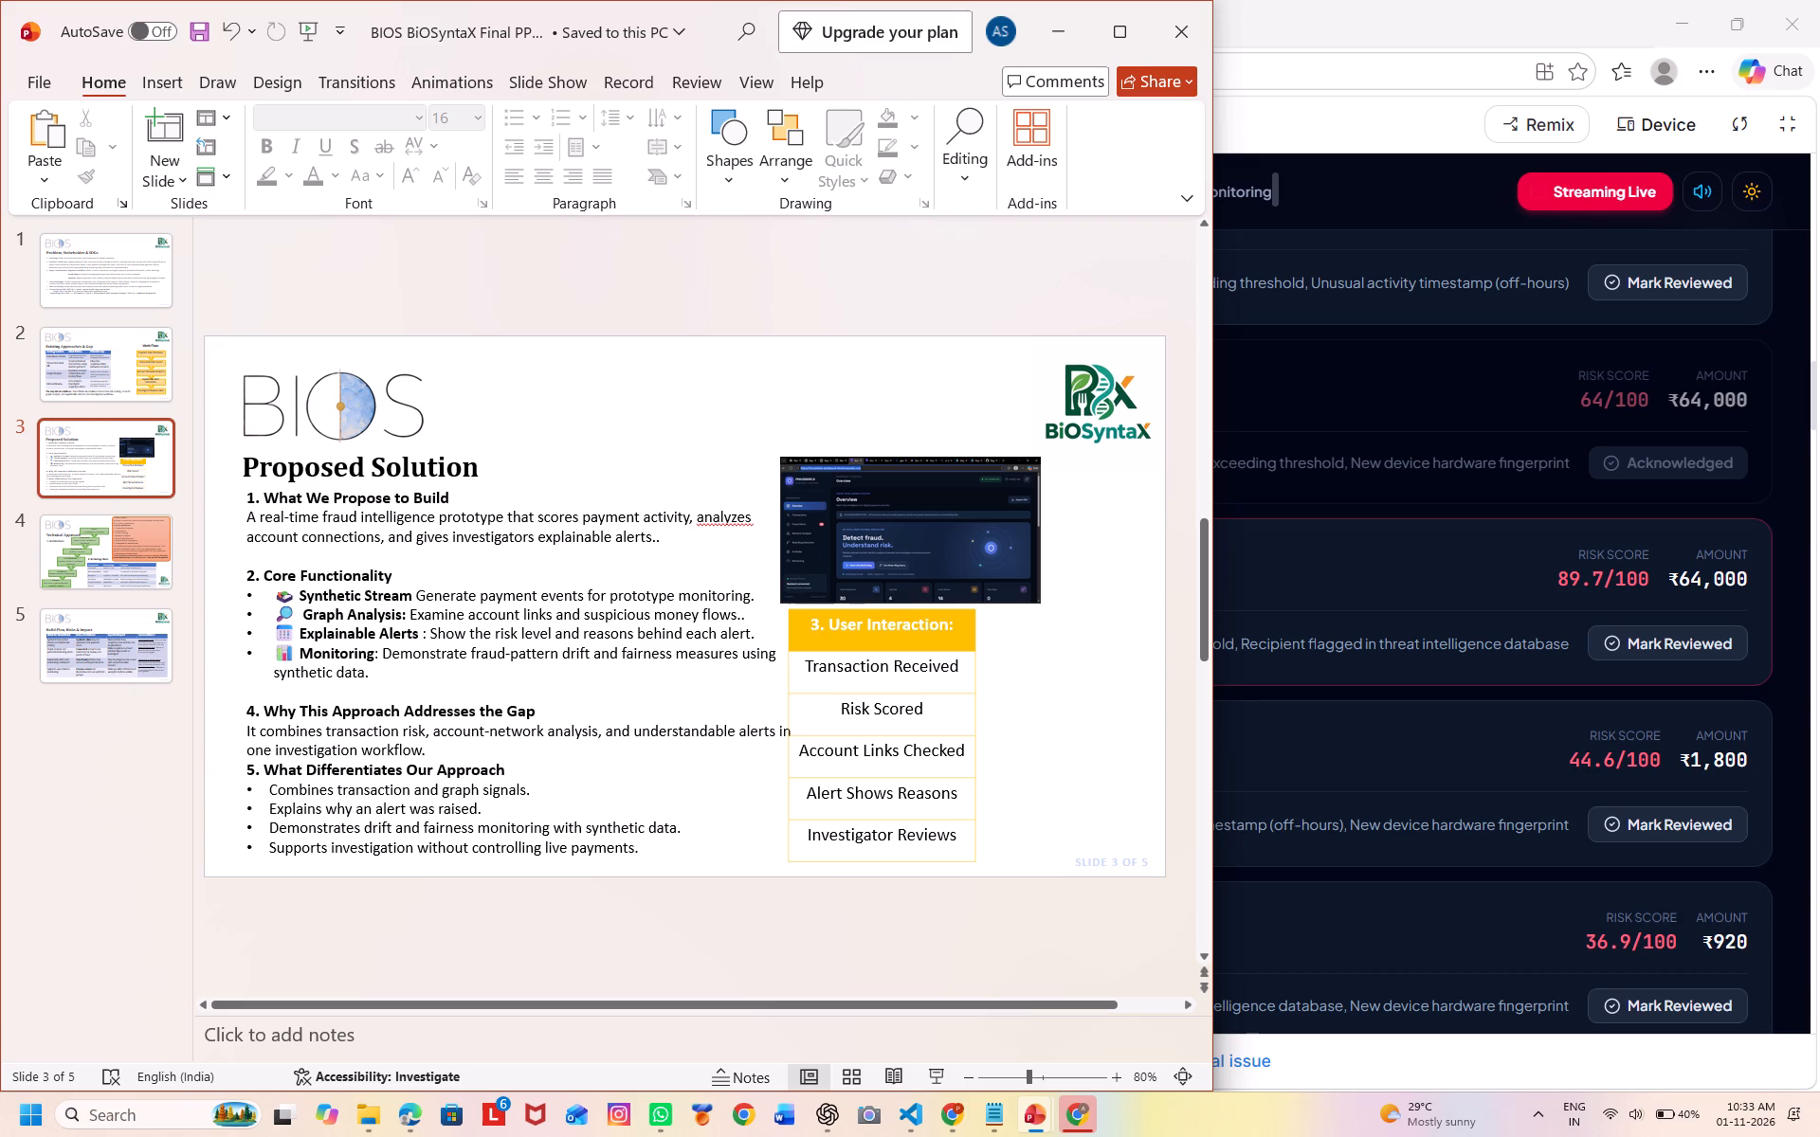
{"action": "left_click", "coordinate": [841, 712]}
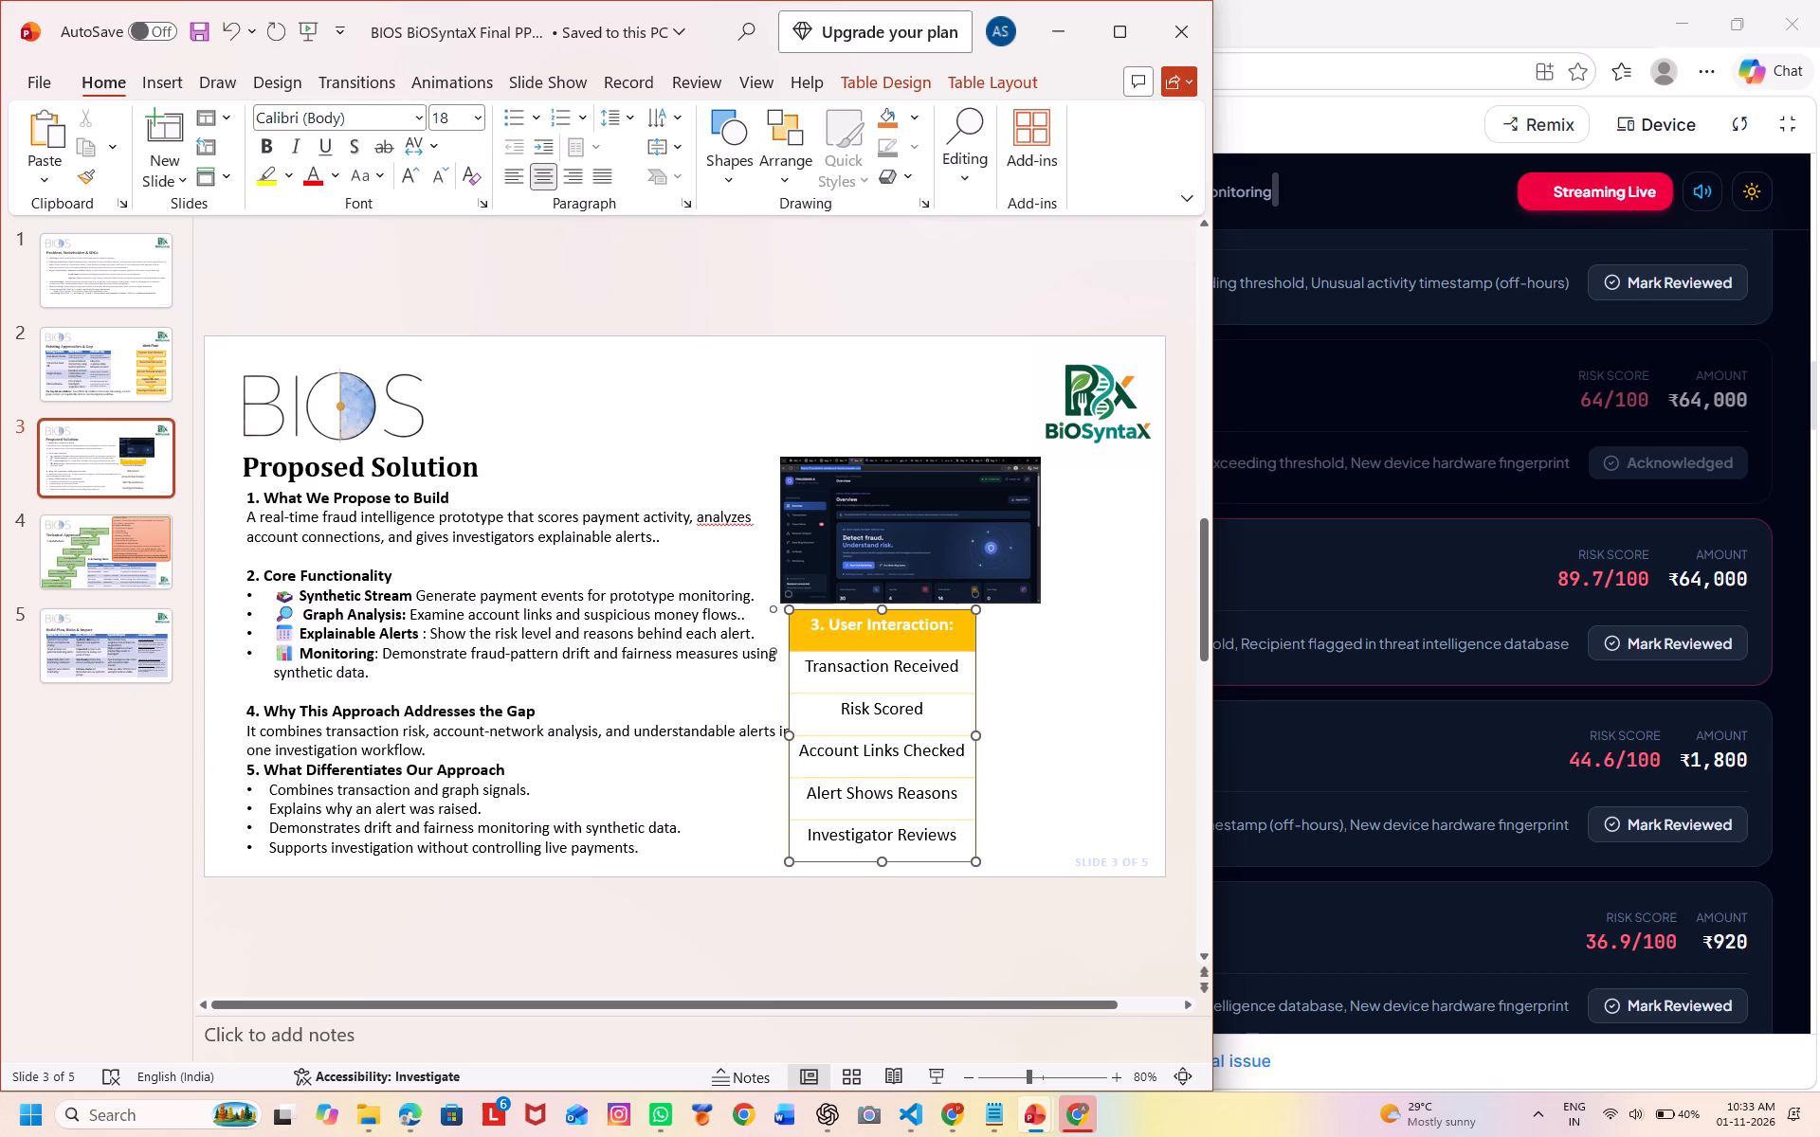
{"action": "left_click_drag", "start_coordinate": [975, 657], "coordinate": [991, 653]}
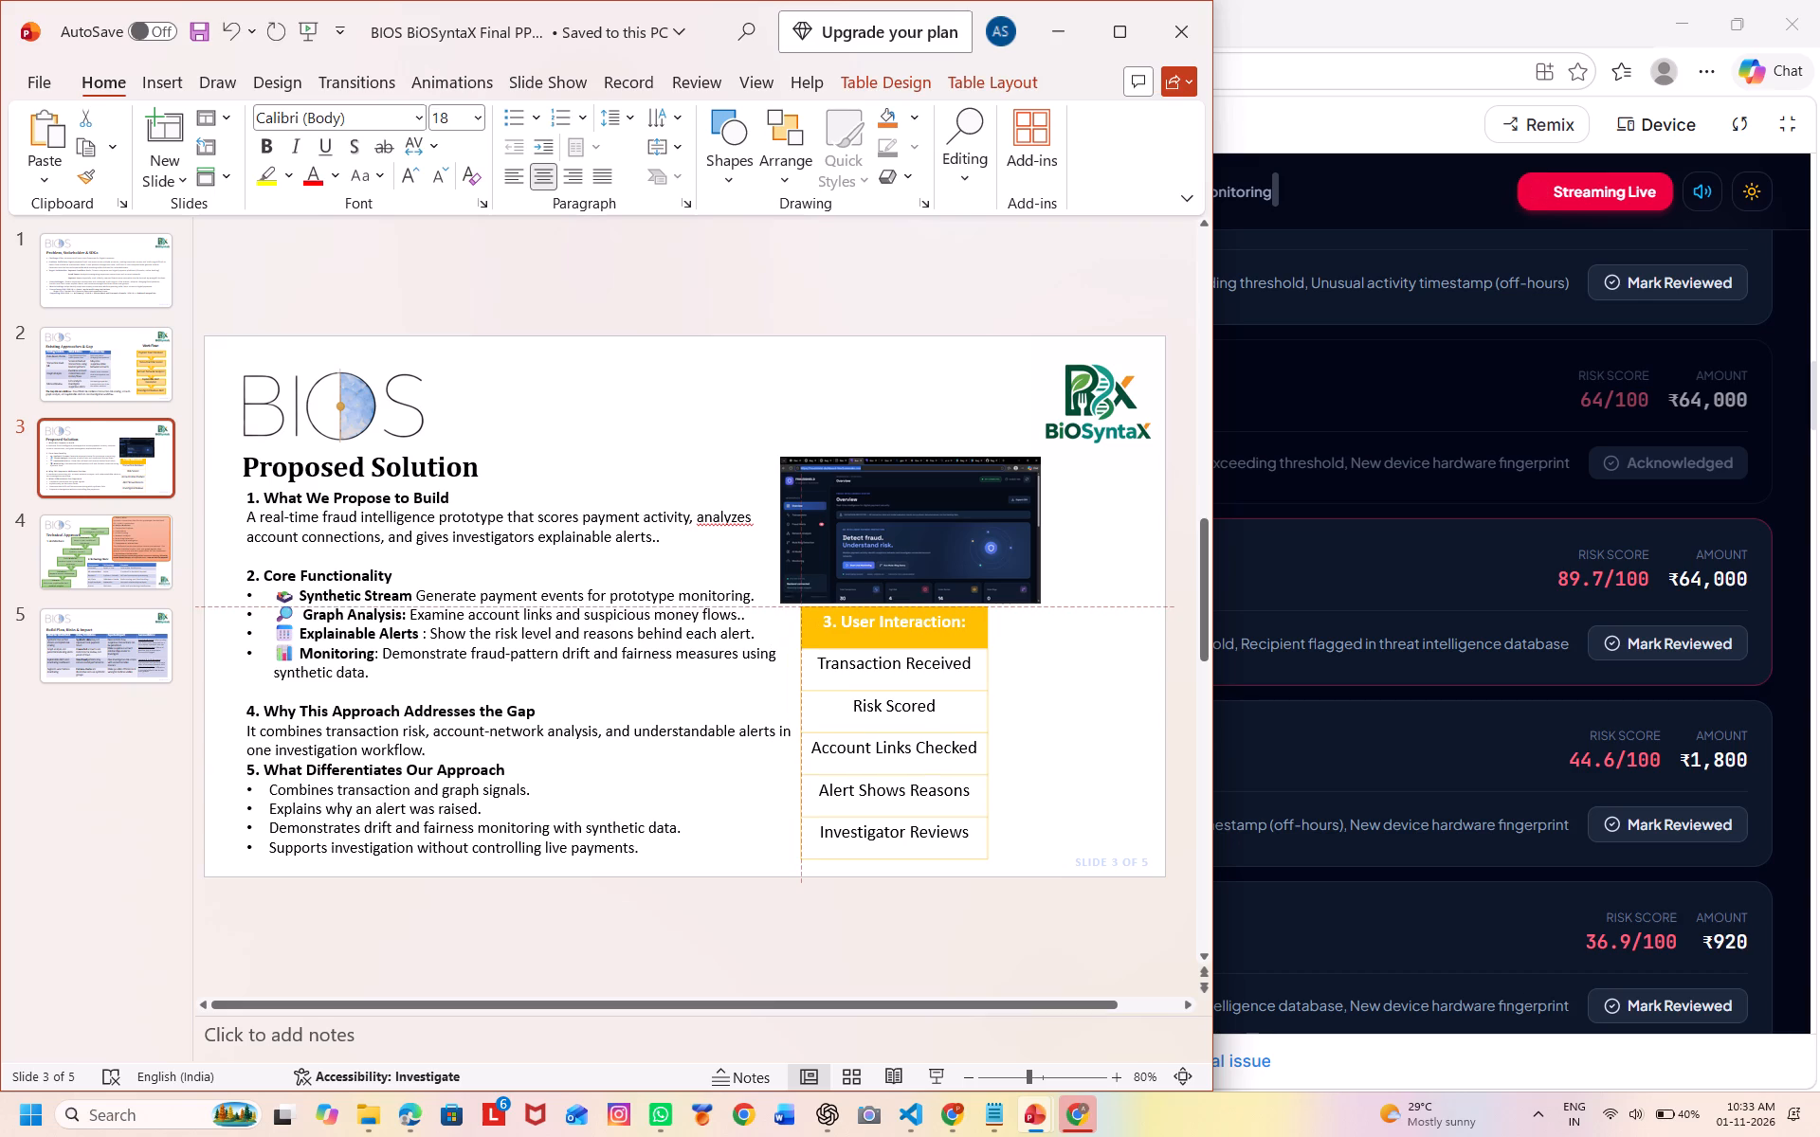
{"action": "left_click_drag", "start_coordinate": [991, 653], "coordinate": [994, 656]}
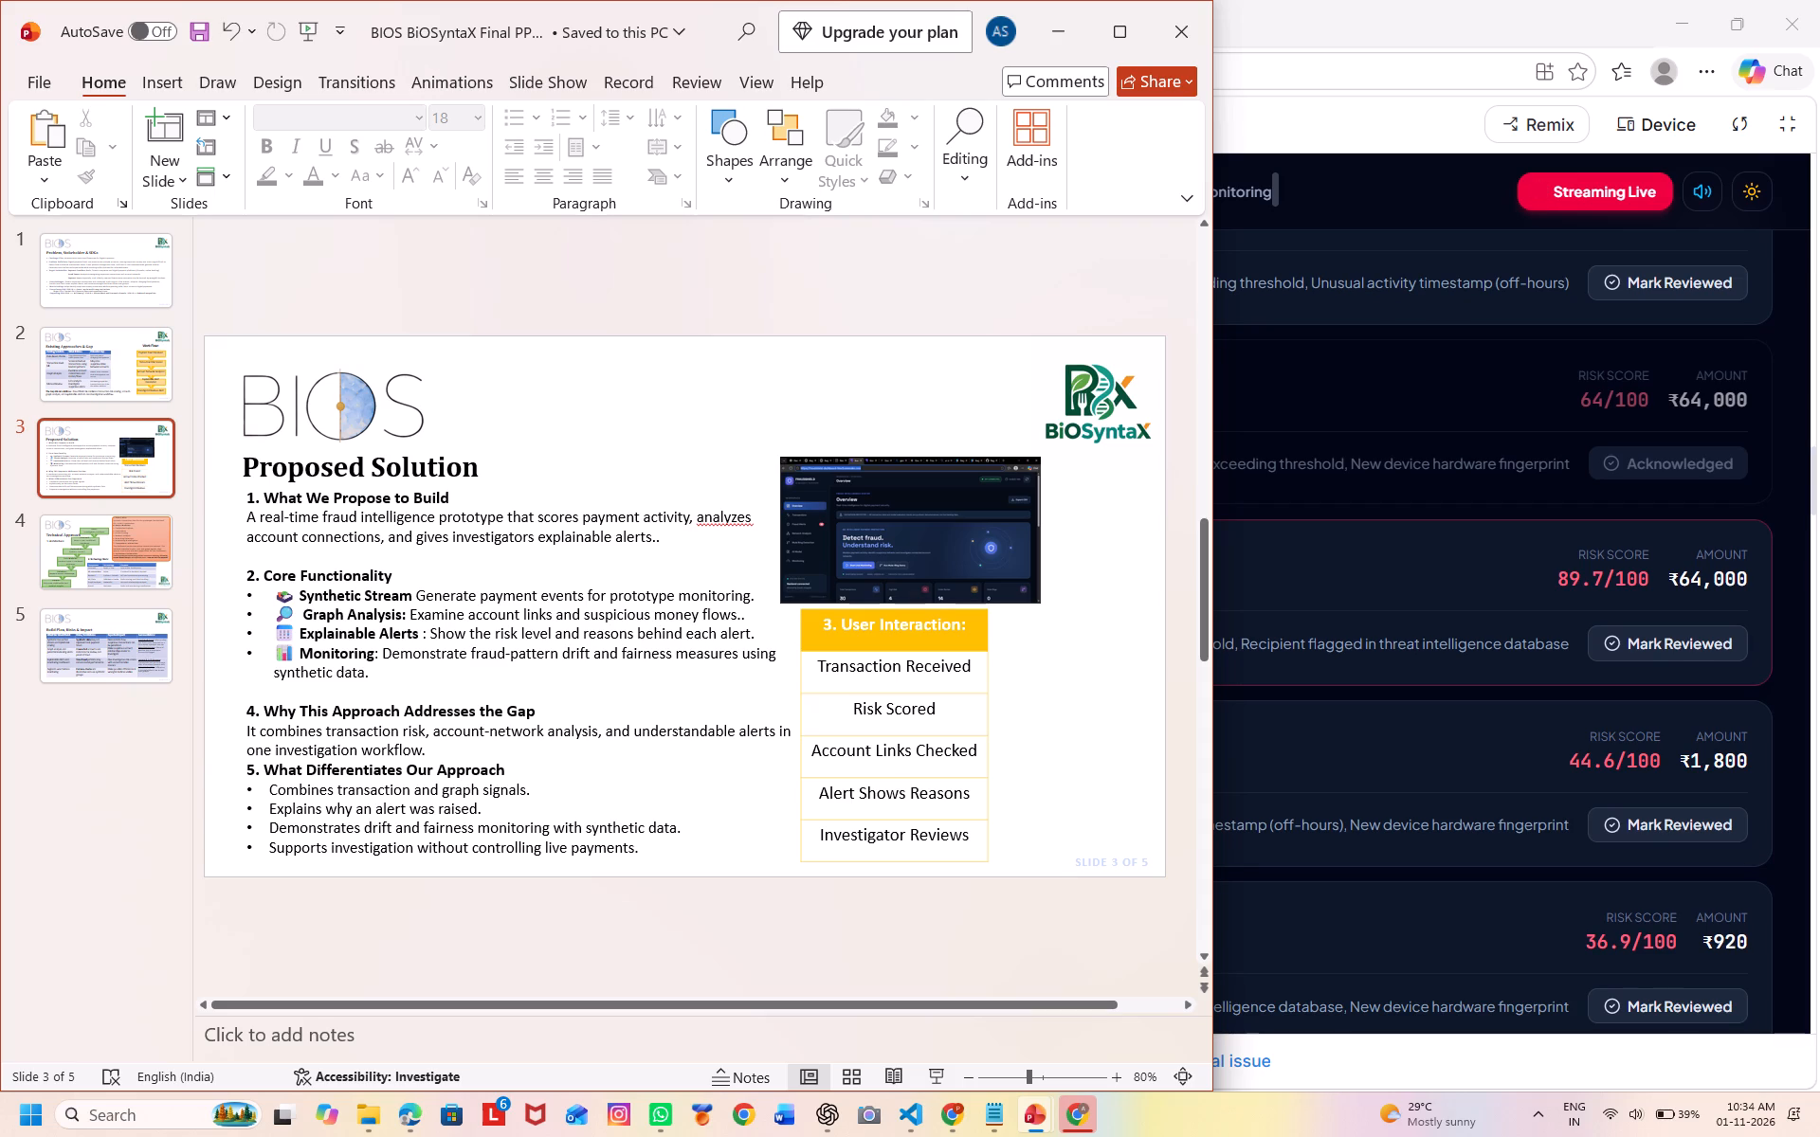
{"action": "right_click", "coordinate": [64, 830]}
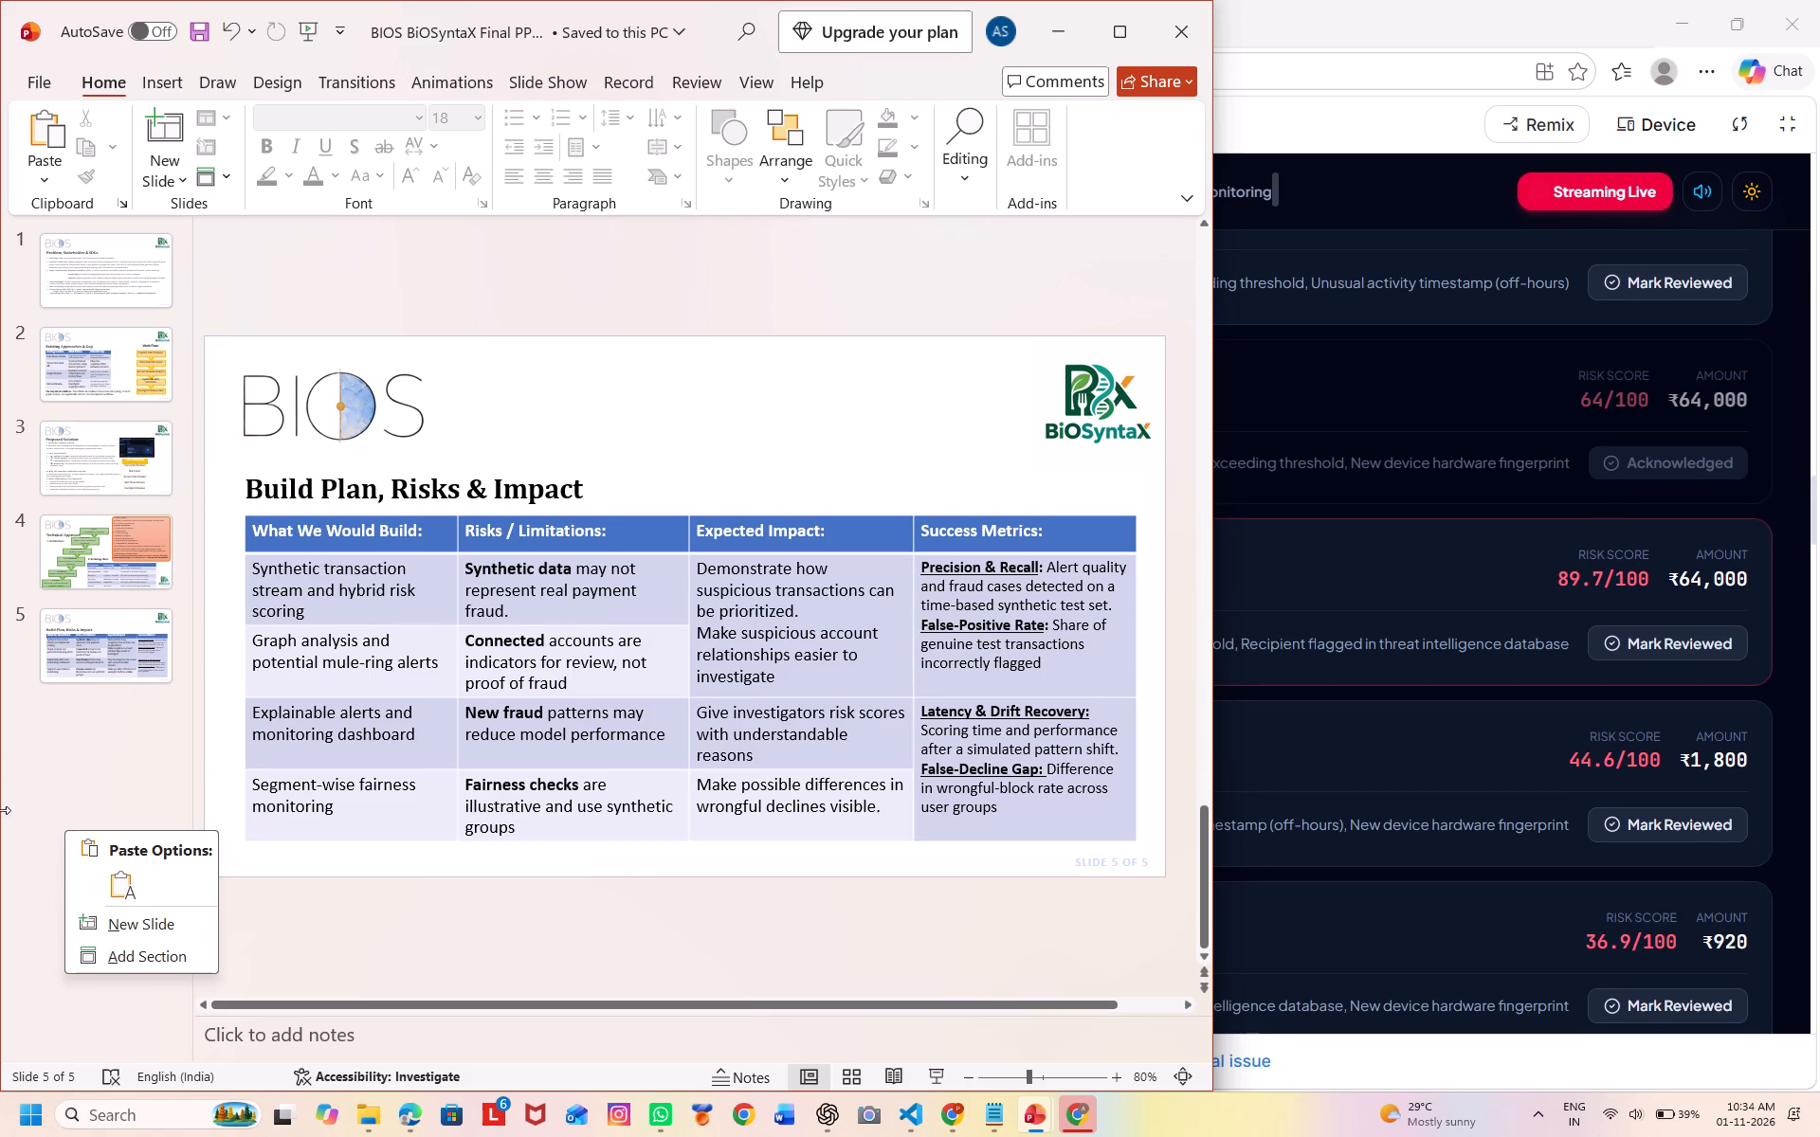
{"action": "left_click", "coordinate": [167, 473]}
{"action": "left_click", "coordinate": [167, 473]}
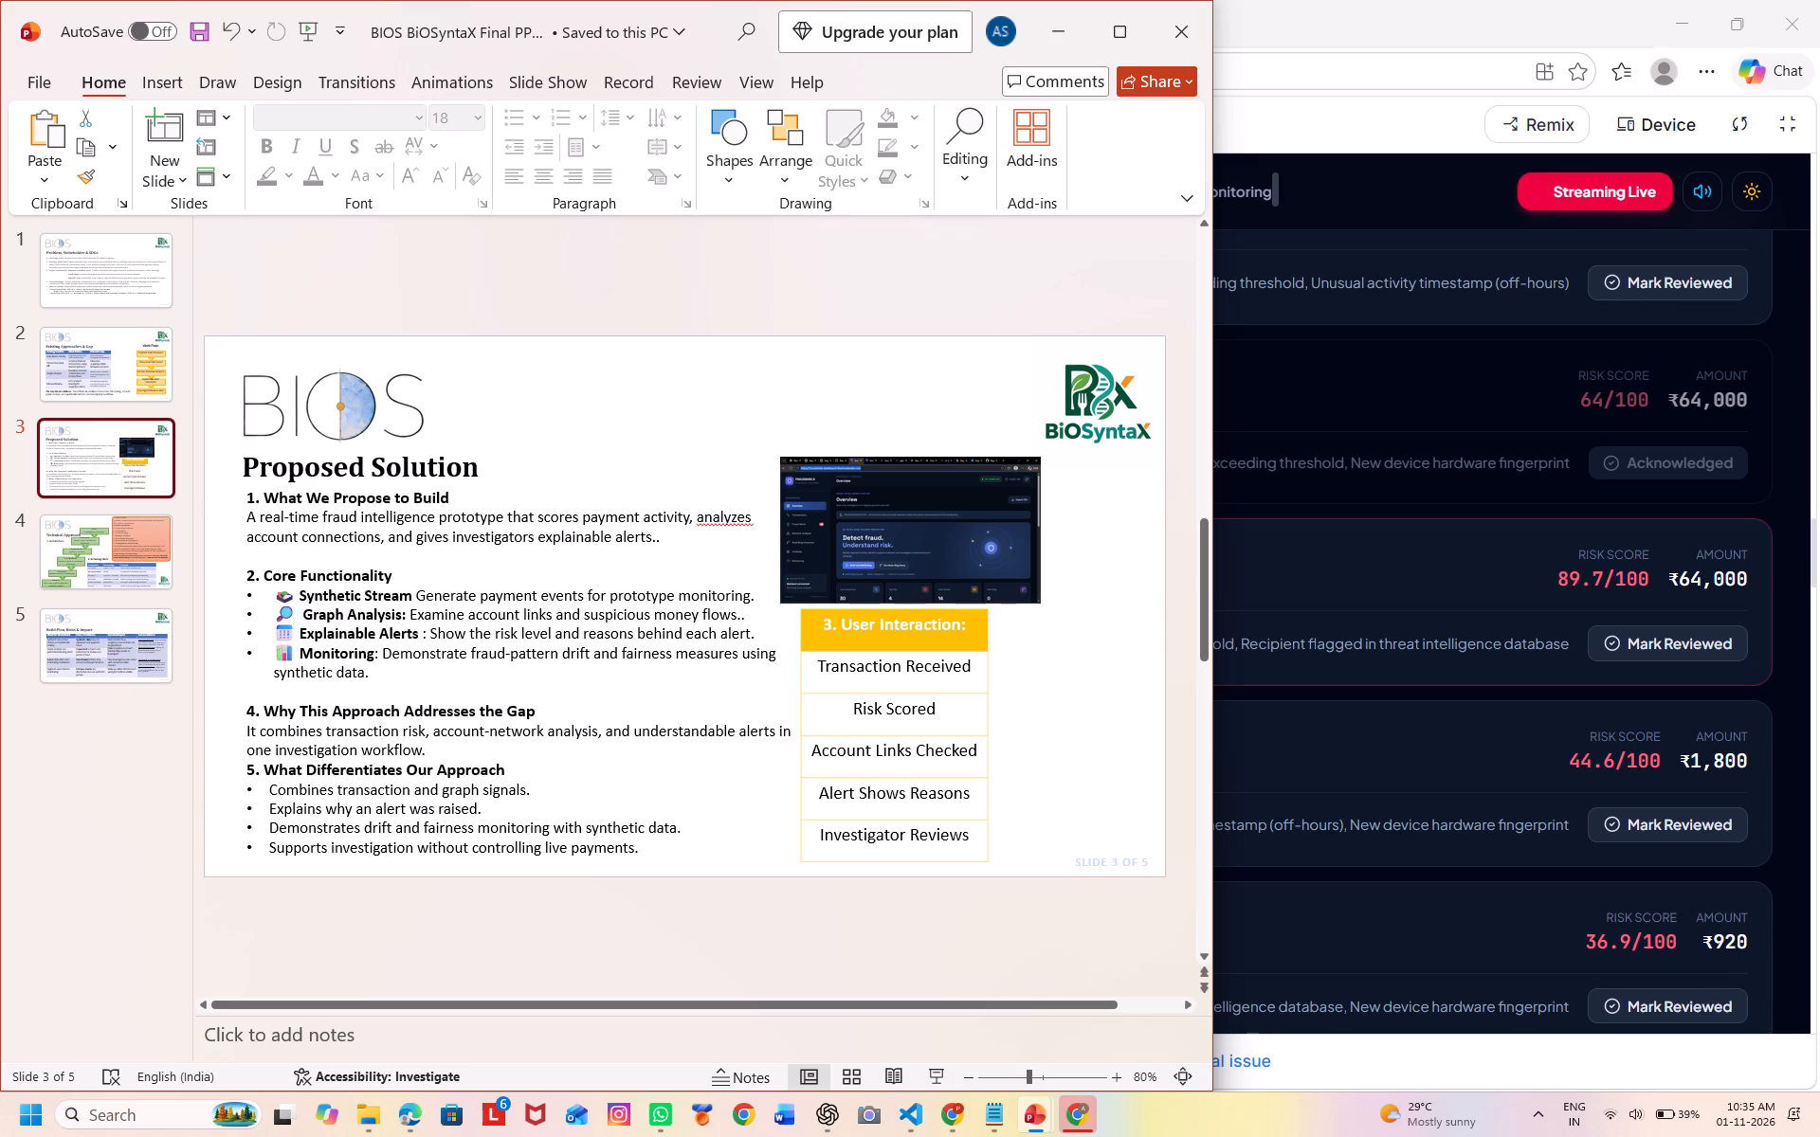
On slide 4, set the paragraph under "3. Data / APIs" to font size 15.
{"action": "left_click", "coordinate": [173, 574]}
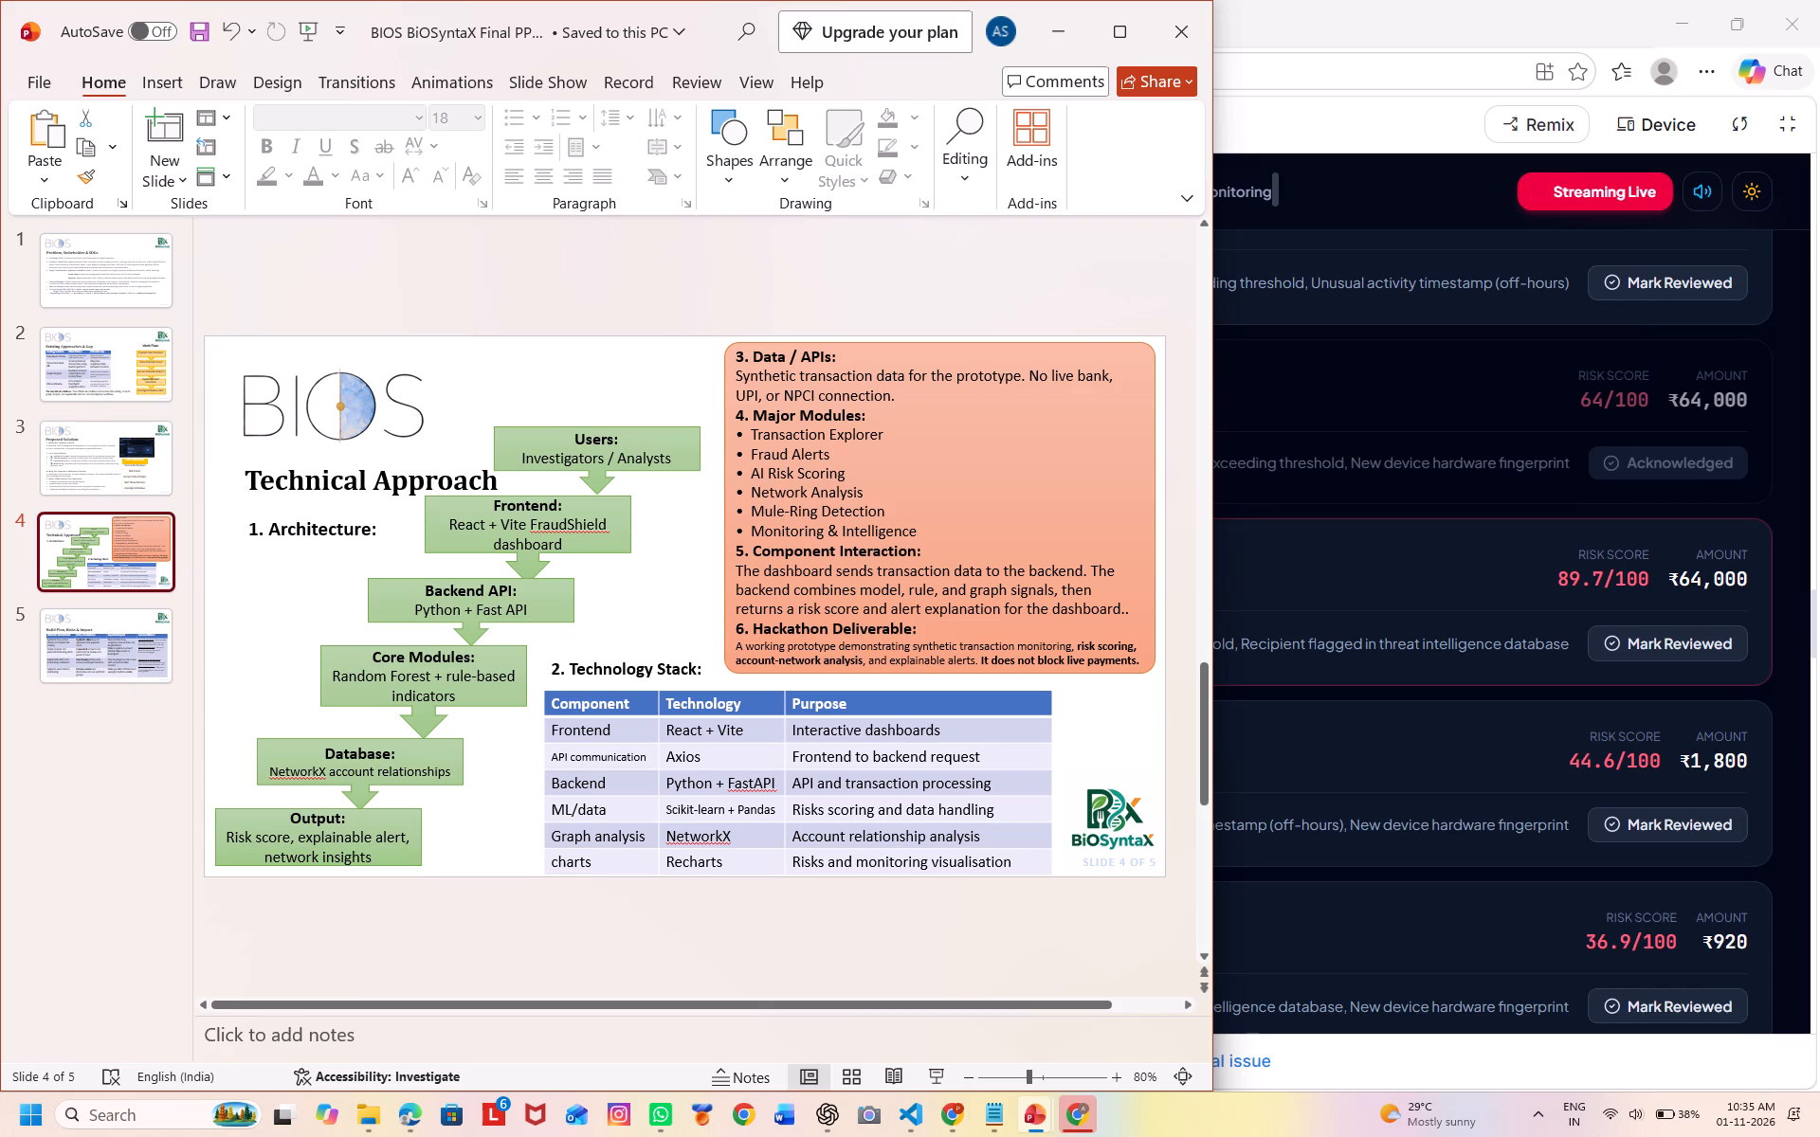
{"action": "left_click", "coordinate": [768, 353]}
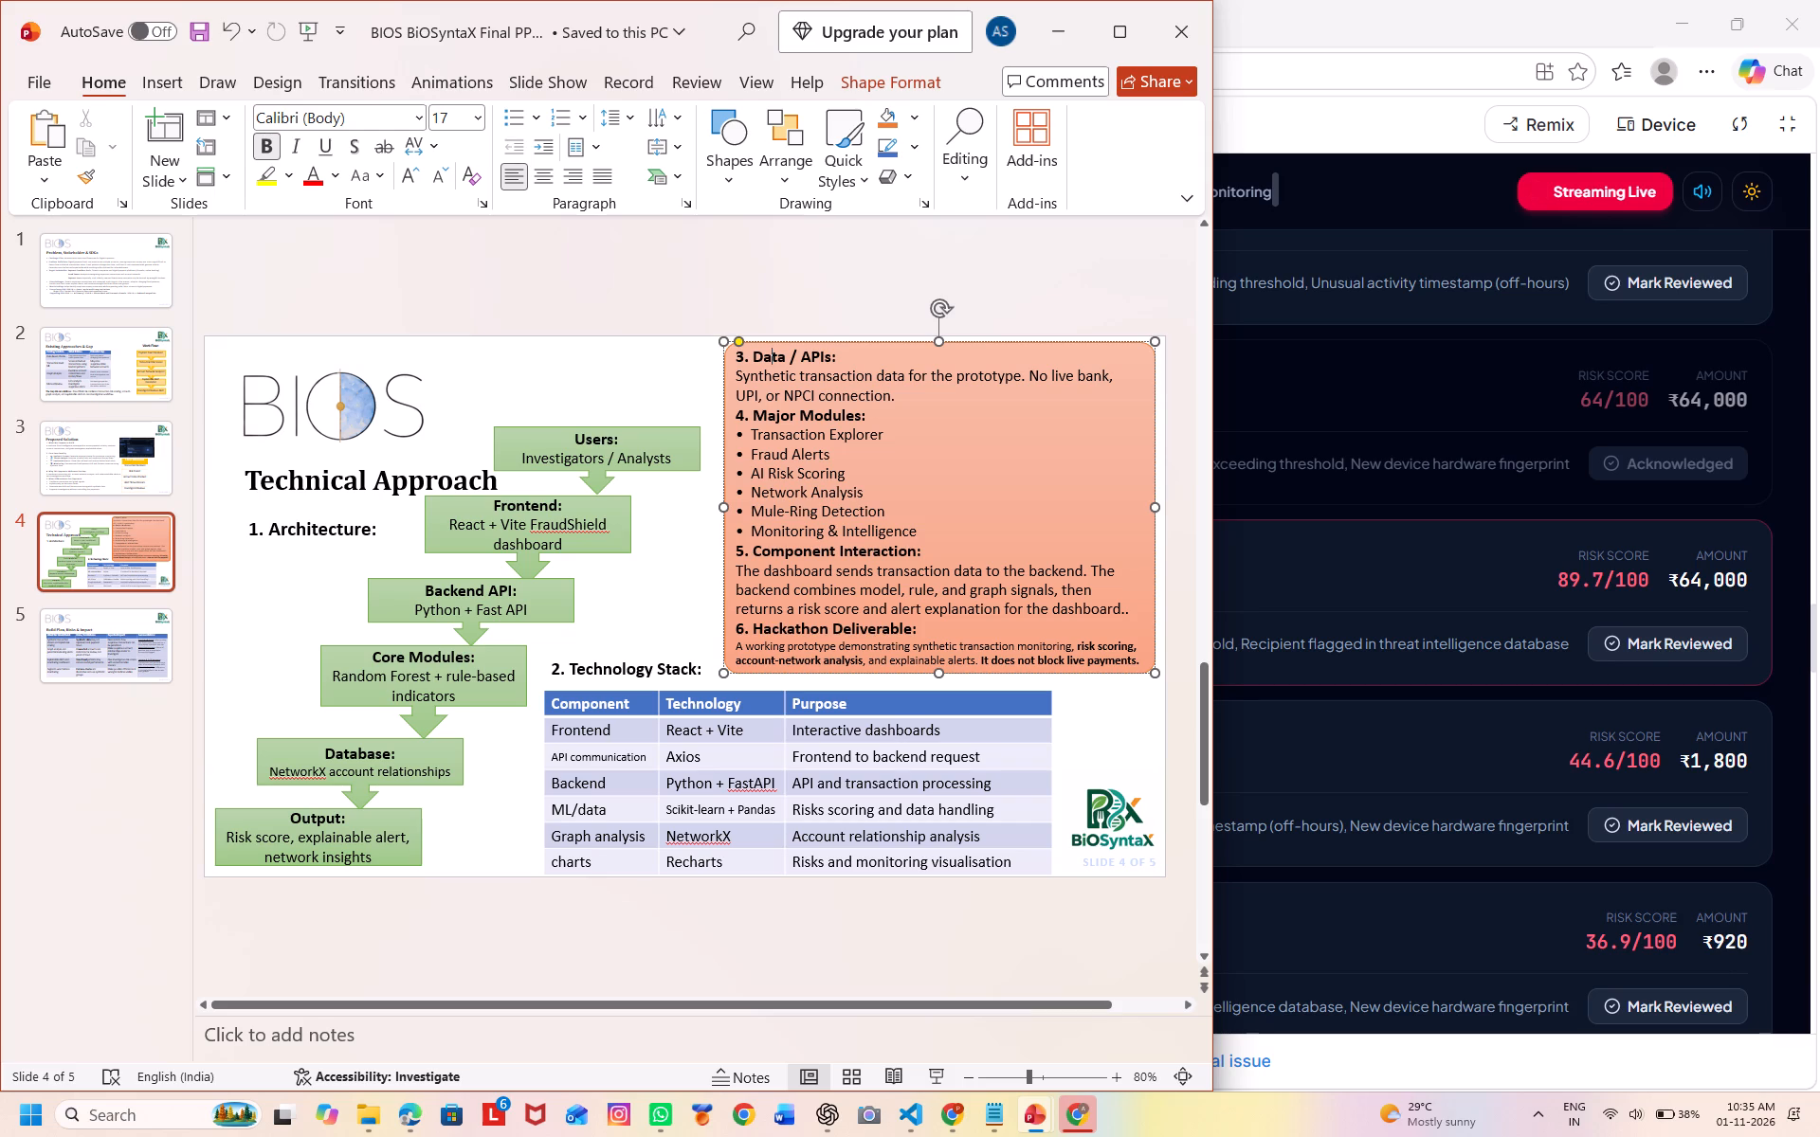
{"action": "left_click", "coordinate": [763, 385]}
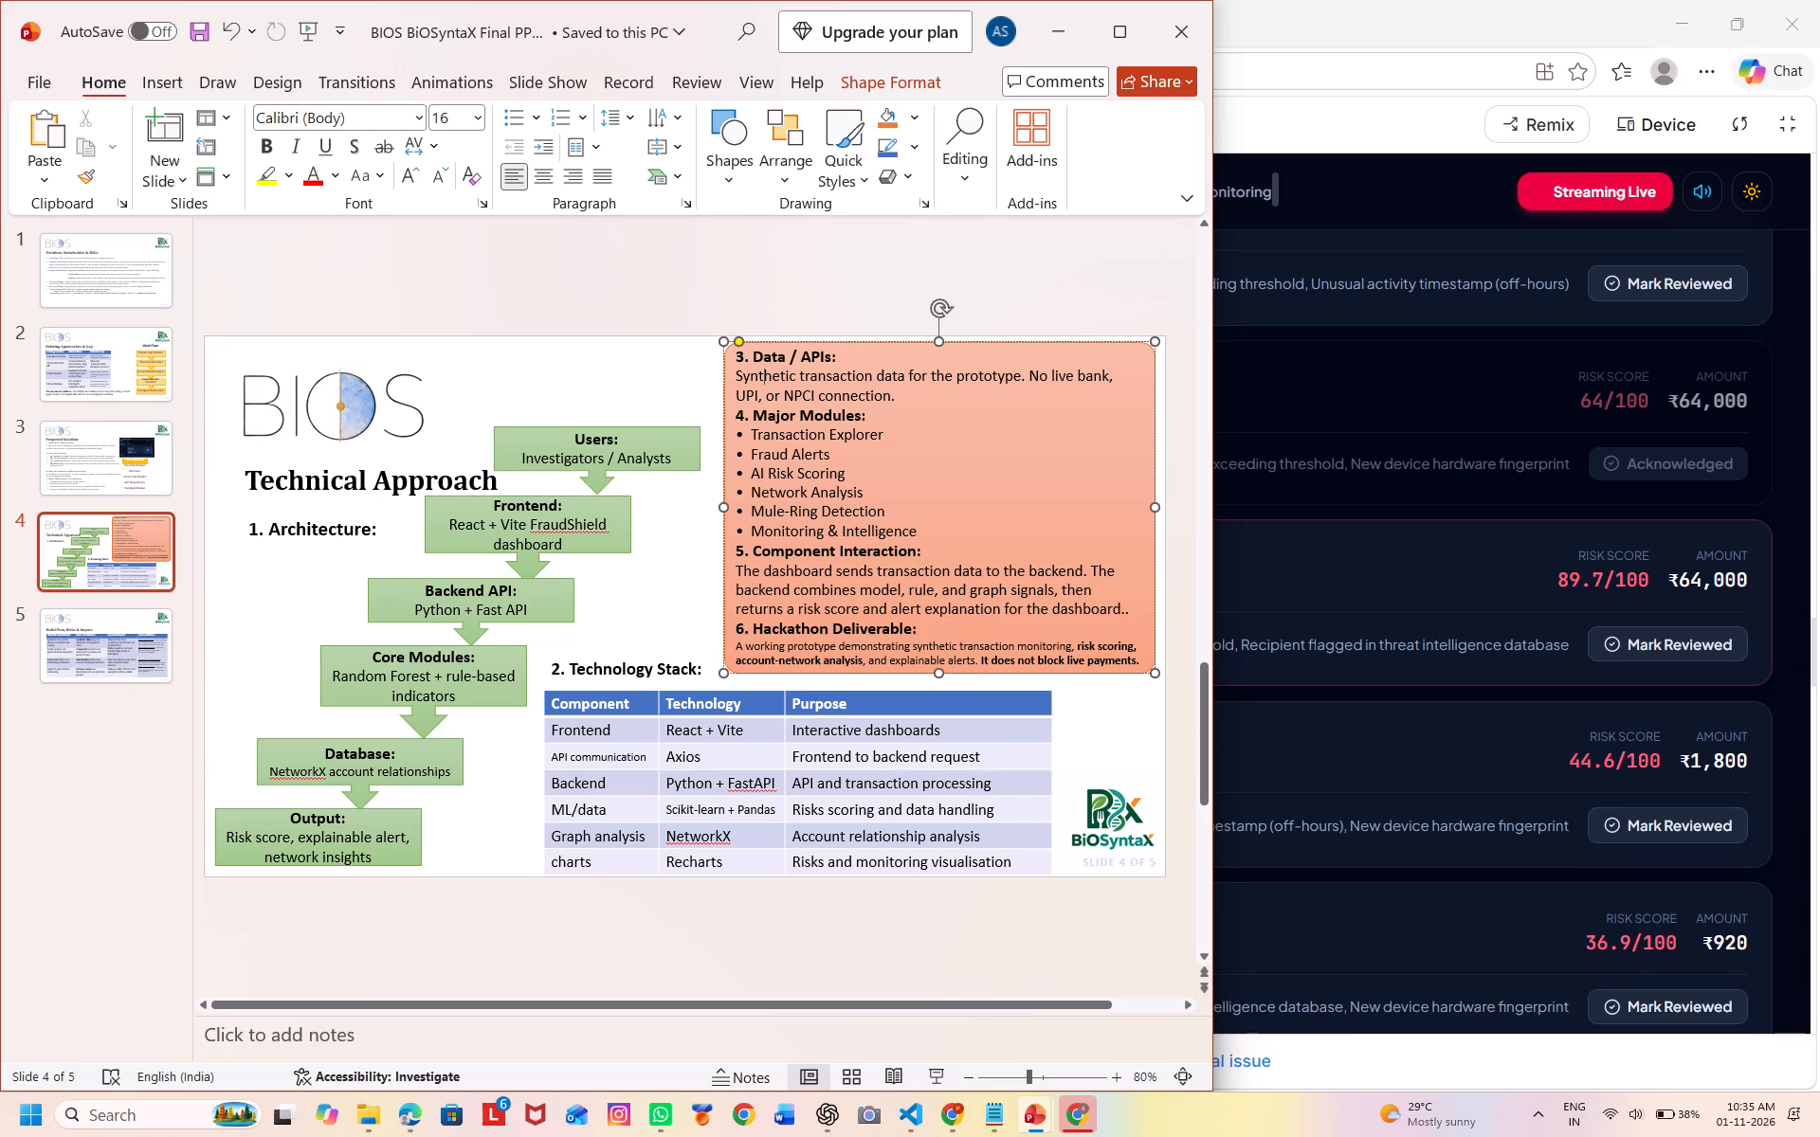
{"action": "left_click_drag", "start_coordinate": [737, 377], "coordinate": [872, 407]}
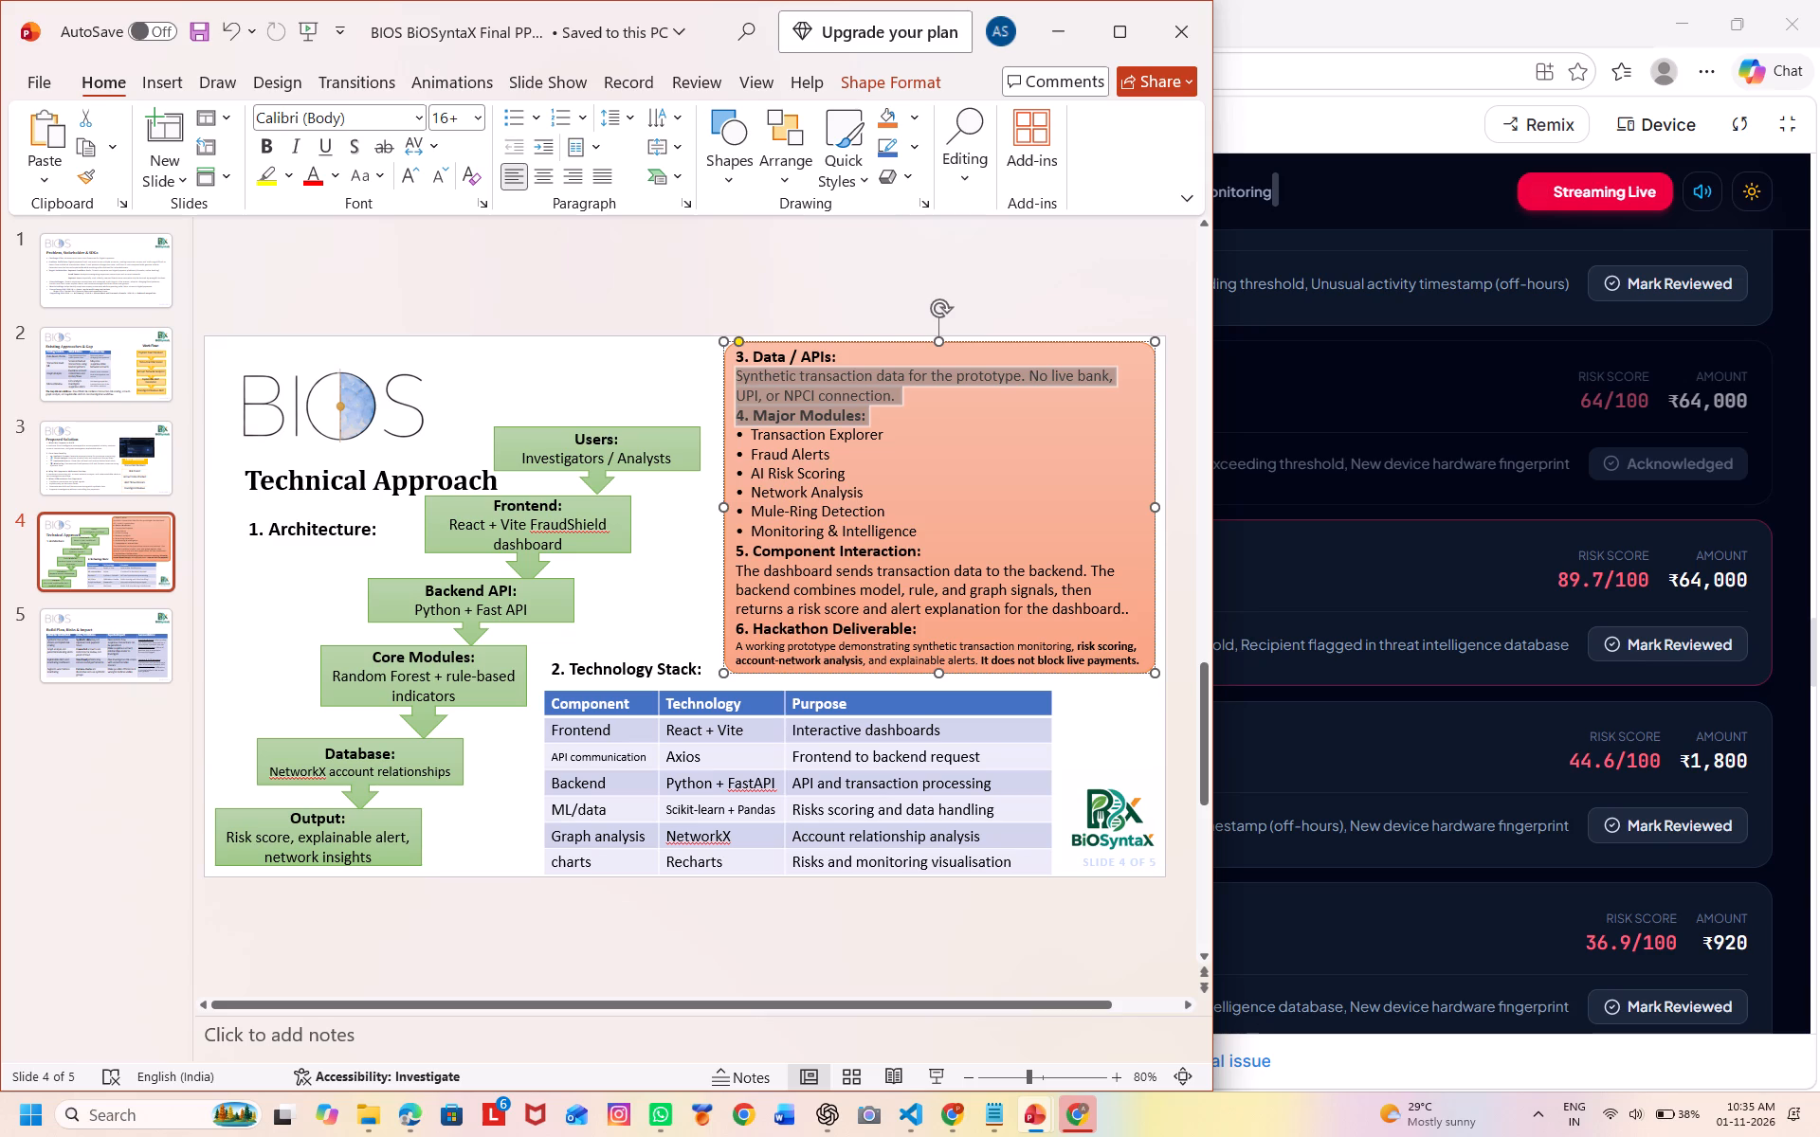
{"action": "left_click_drag", "start_coordinate": [872, 407], "coordinate": [898, 401]}
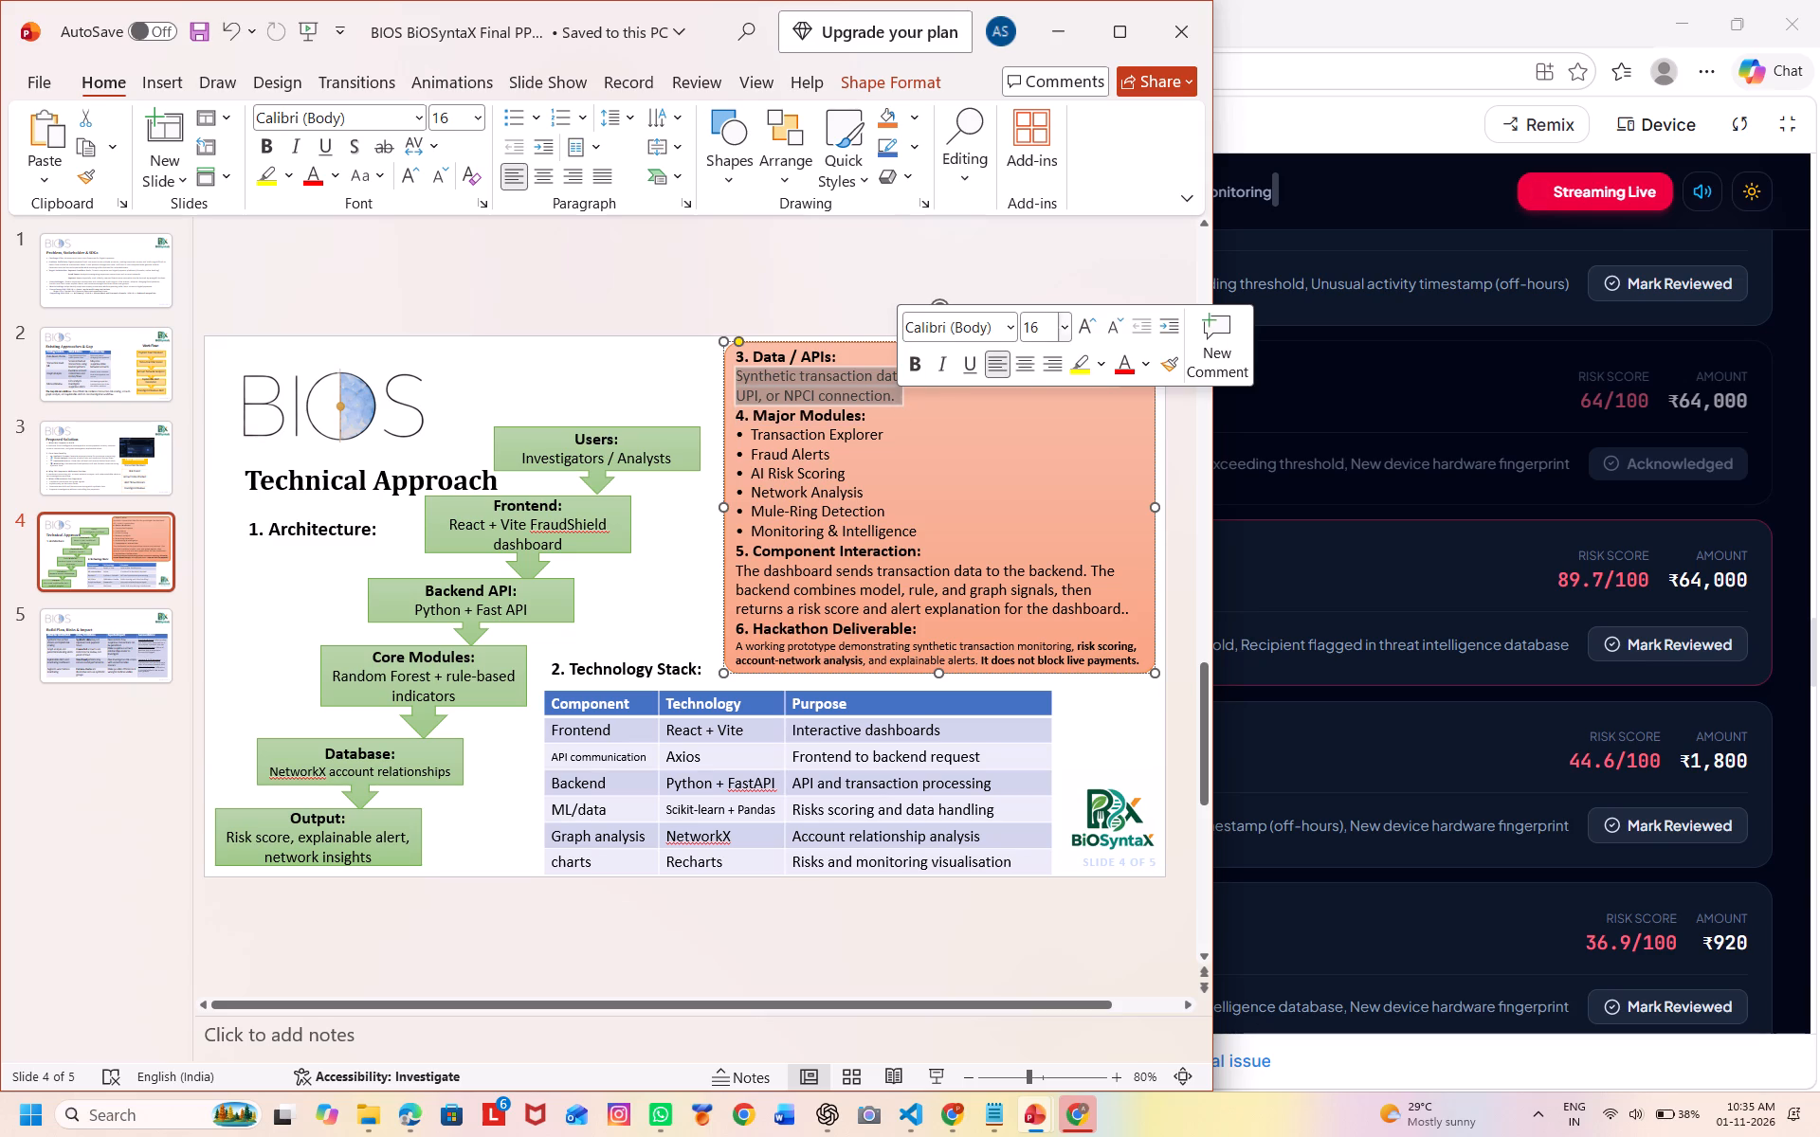
{"action": "left_click", "coordinate": [1039, 323]}
{"action": "type", "text": "15"}
{"action": "key", "text": "Return"}
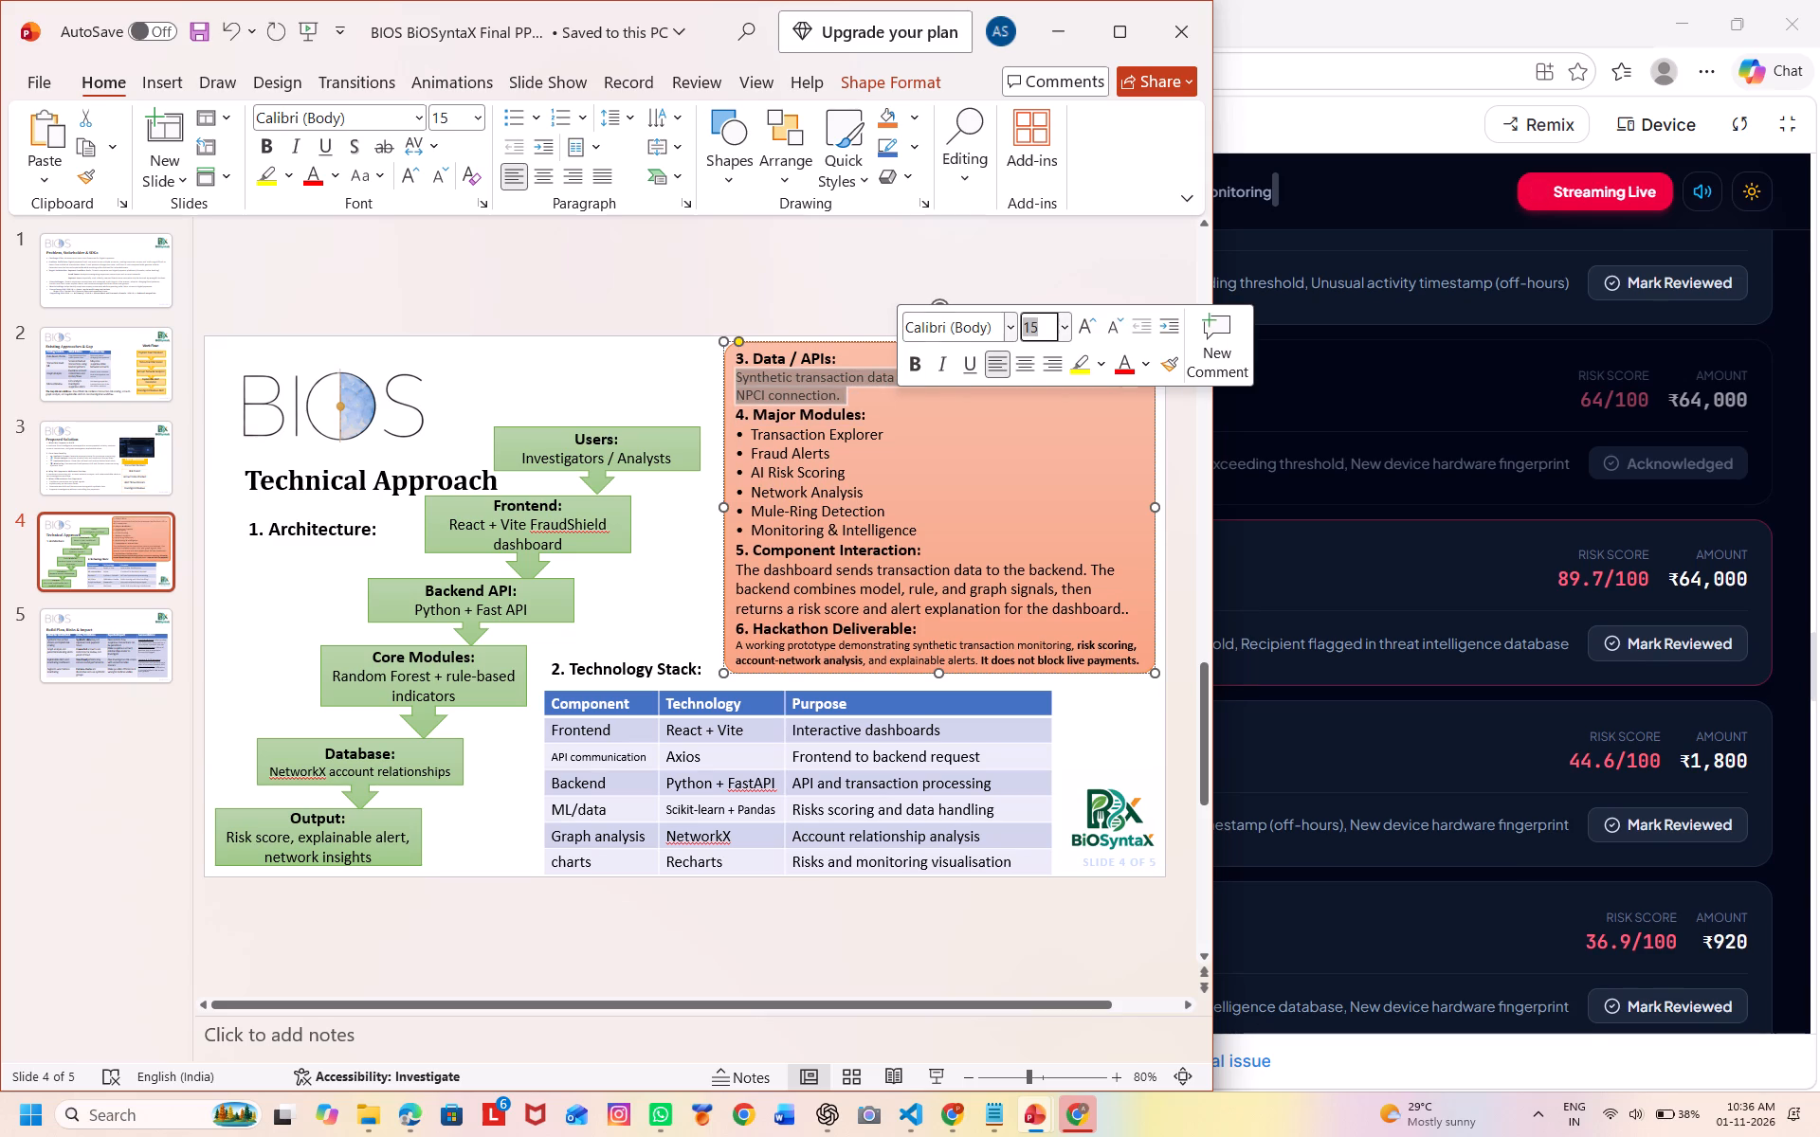
{"action": "left_click", "coordinate": [899, 411]}
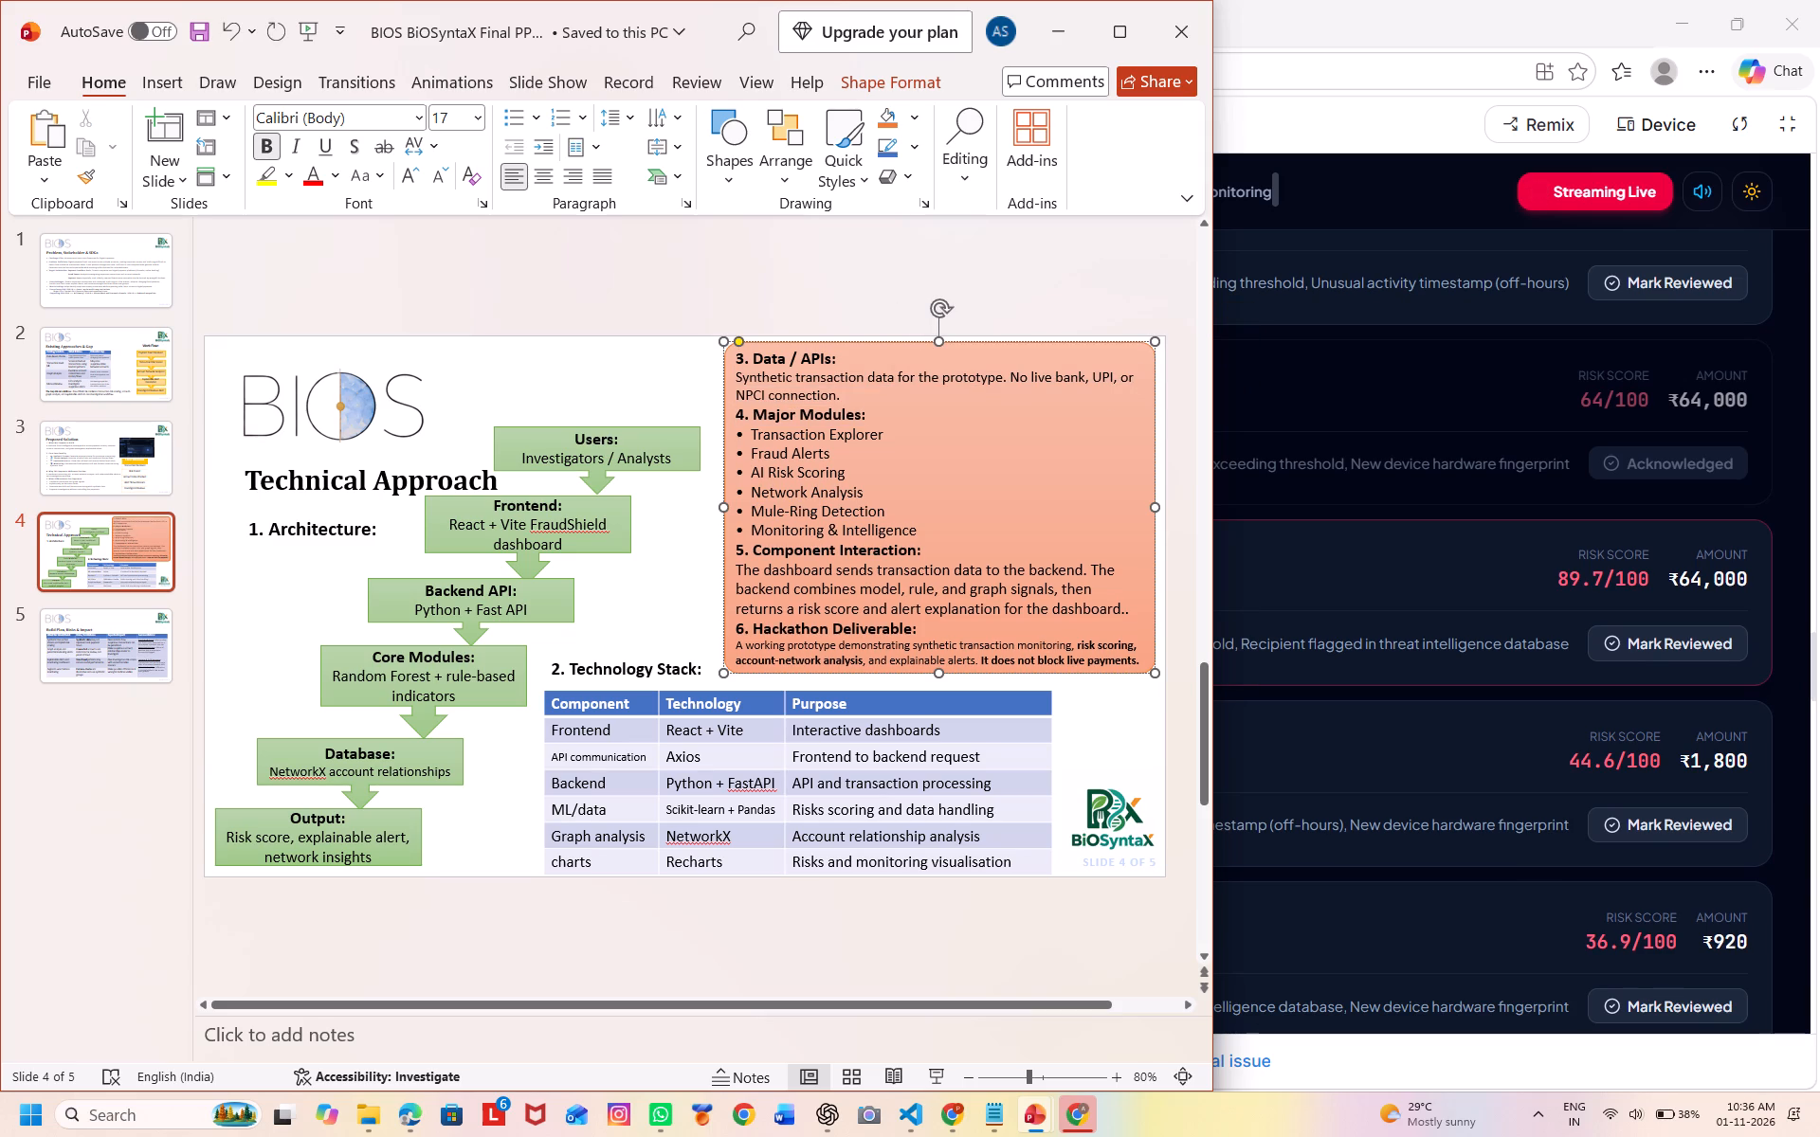
Set the six bullet items under "4. Major Modules" to font size 15.
{"action": "left_click", "coordinate": [788, 440]}
{"action": "left_click_drag", "start_coordinate": [740, 438], "coordinate": [885, 517]}
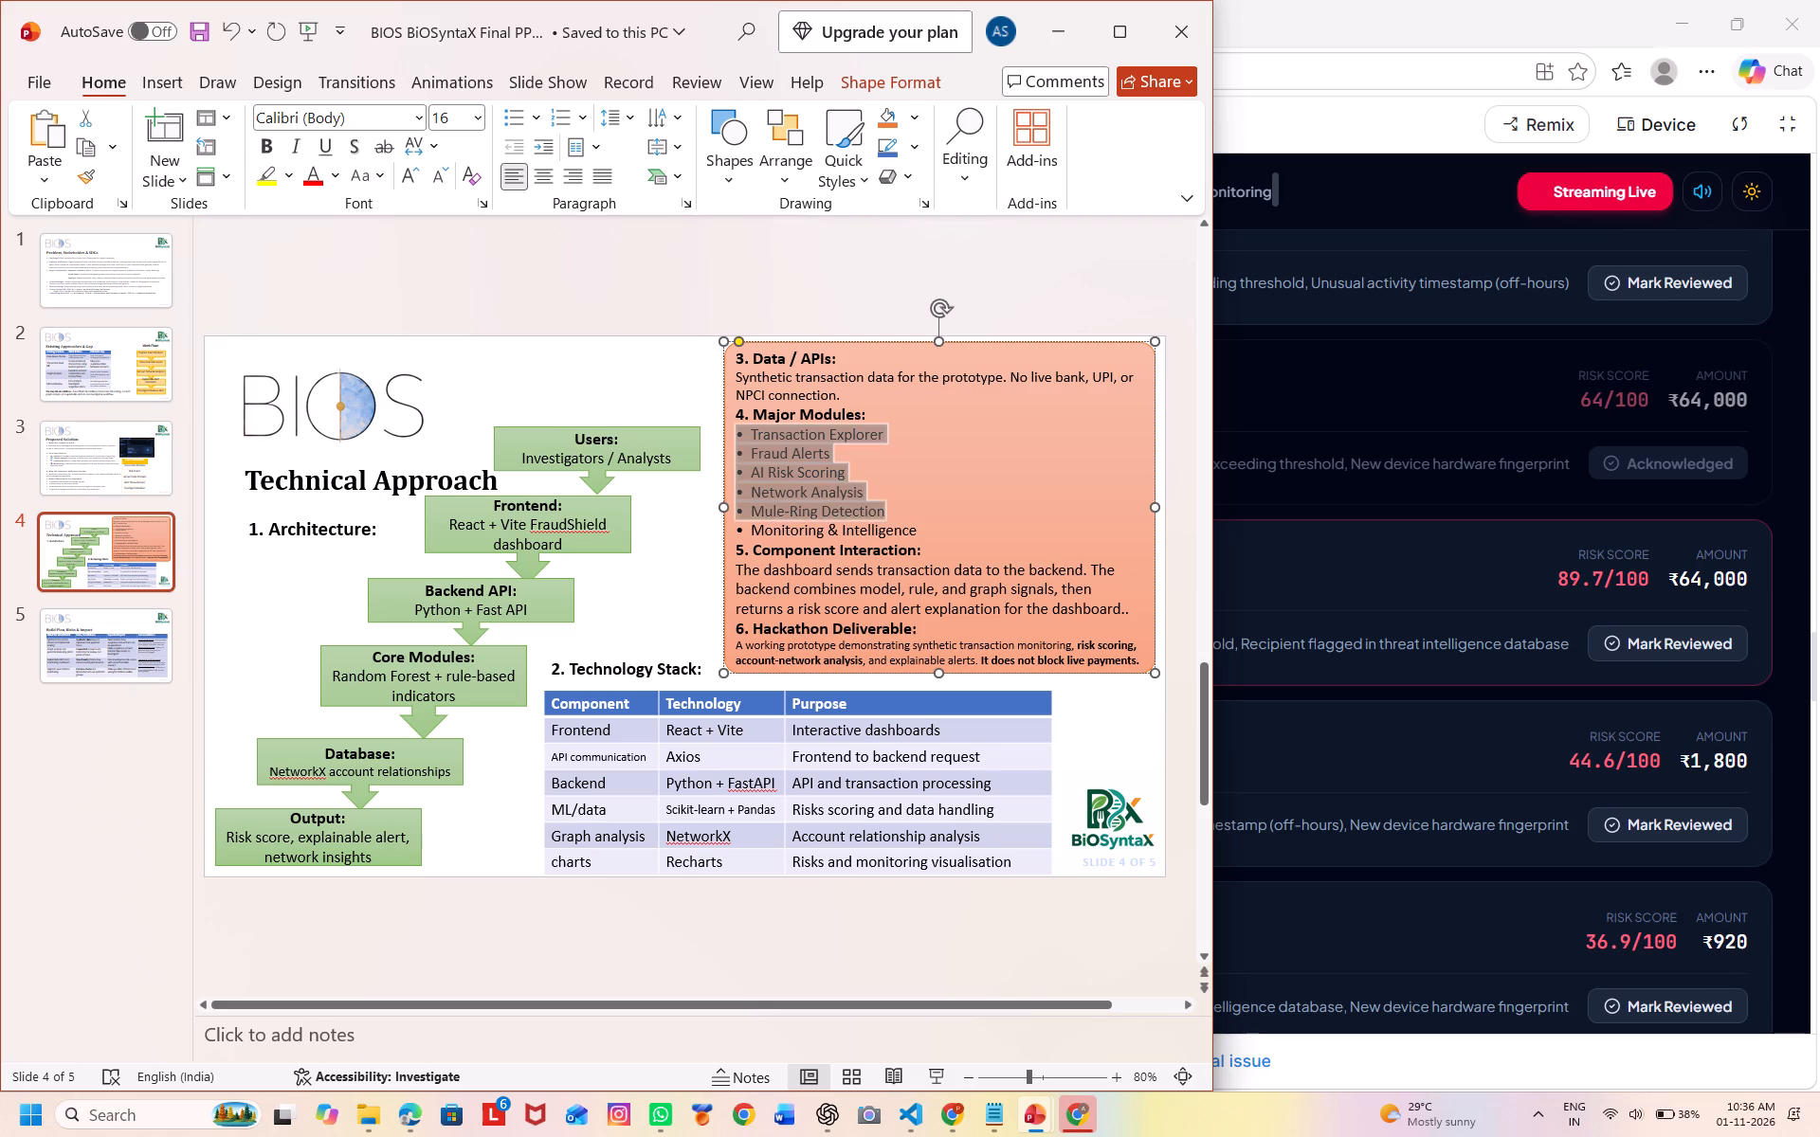
{"action": "left_click_drag", "start_coordinate": [885, 517], "coordinate": [922, 526]}
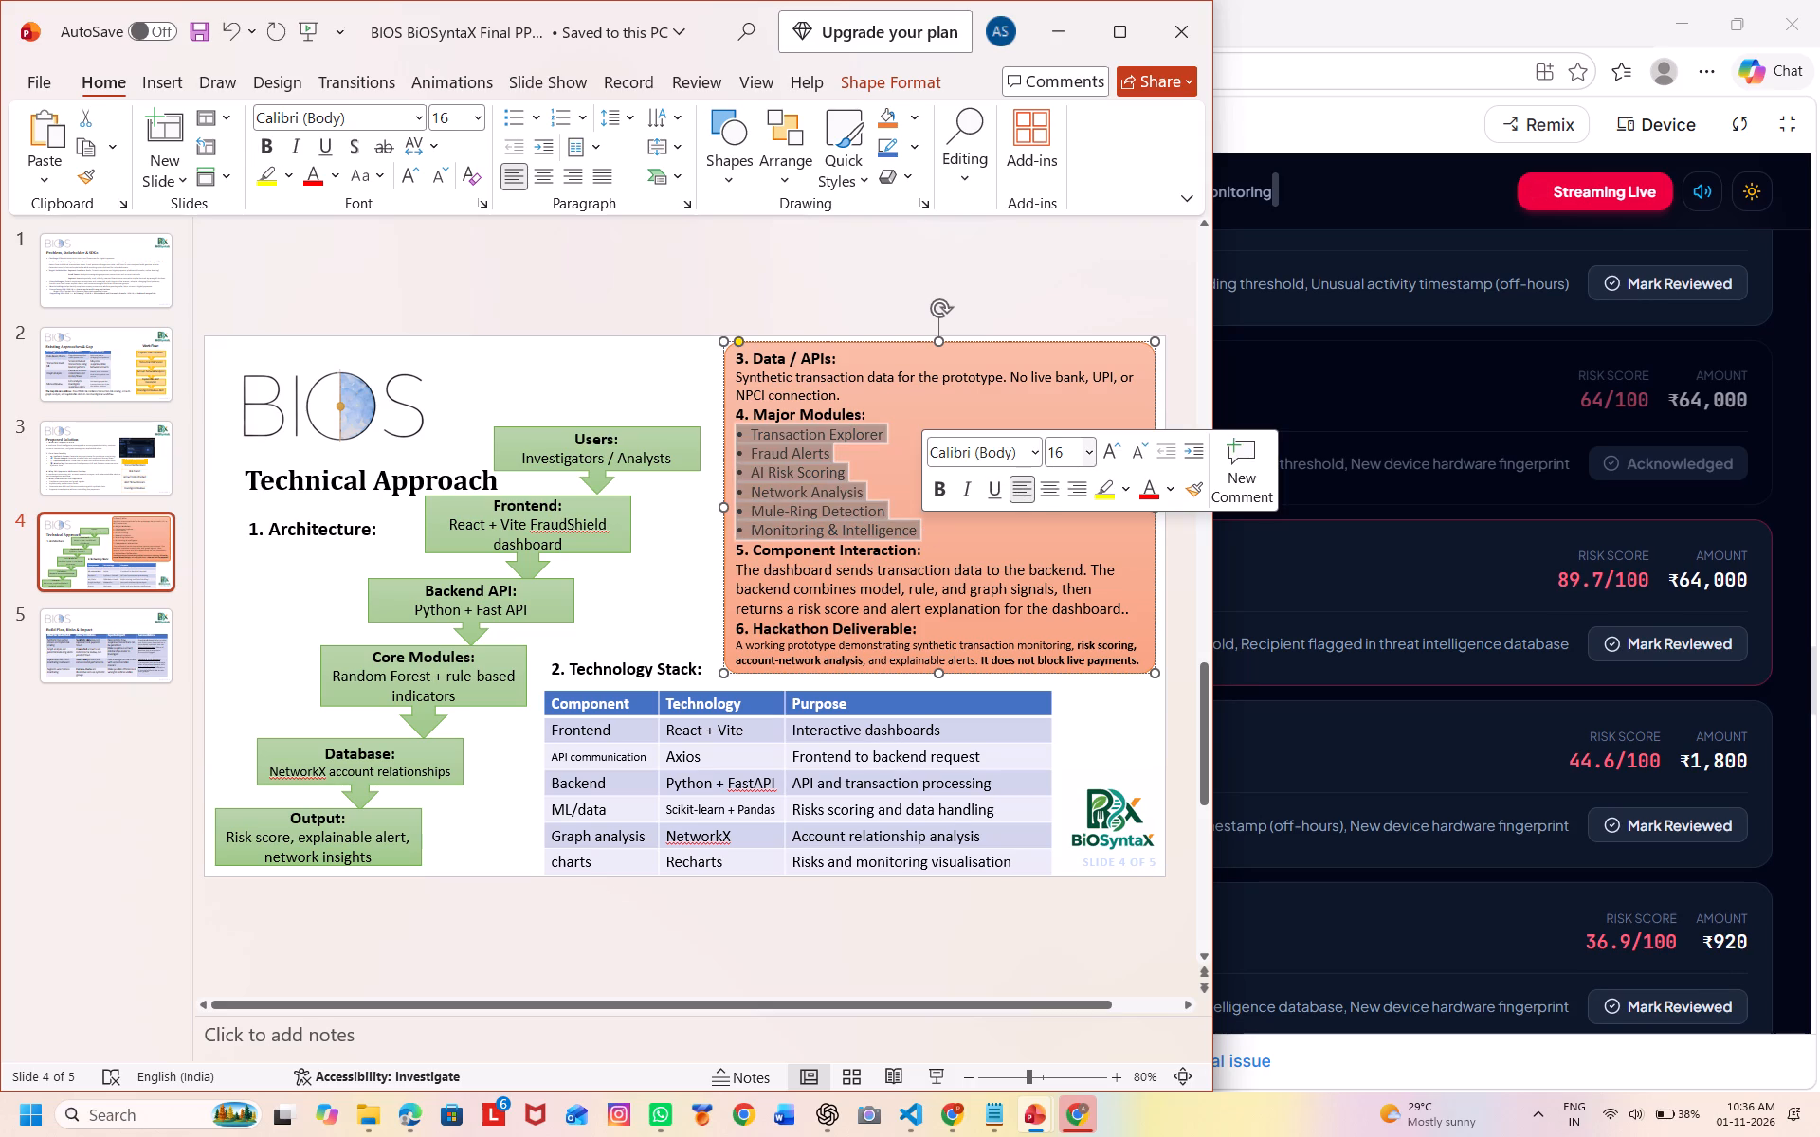
{"action": "left_click", "coordinate": [1077, 455]}
{"action": "type", "text": "15"}
{"action": "key", "text": "Return"}
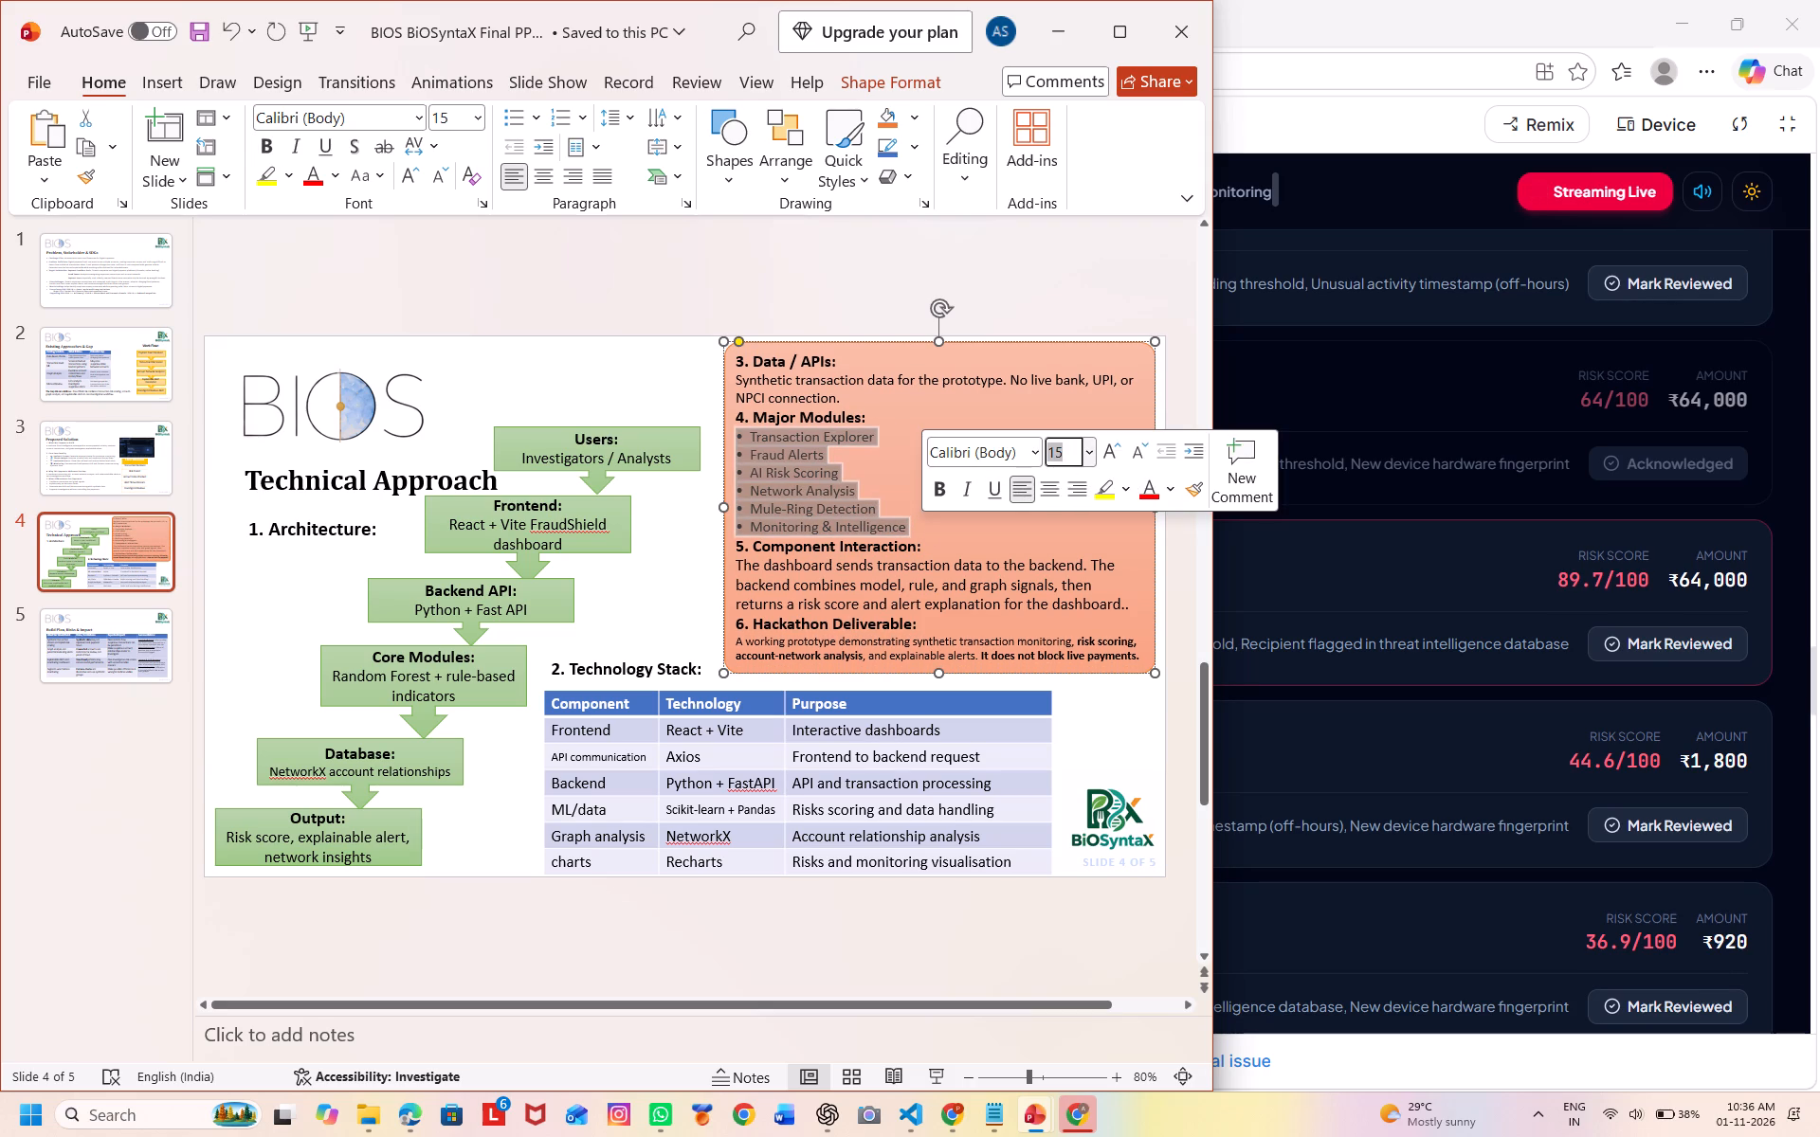
Set the paragraph under "5. Component Interaction" to font size 15.
{"action": "left_click", "coordinate": [782, 584]}
{"action": "double_click", "coordinate": [735, 564]}
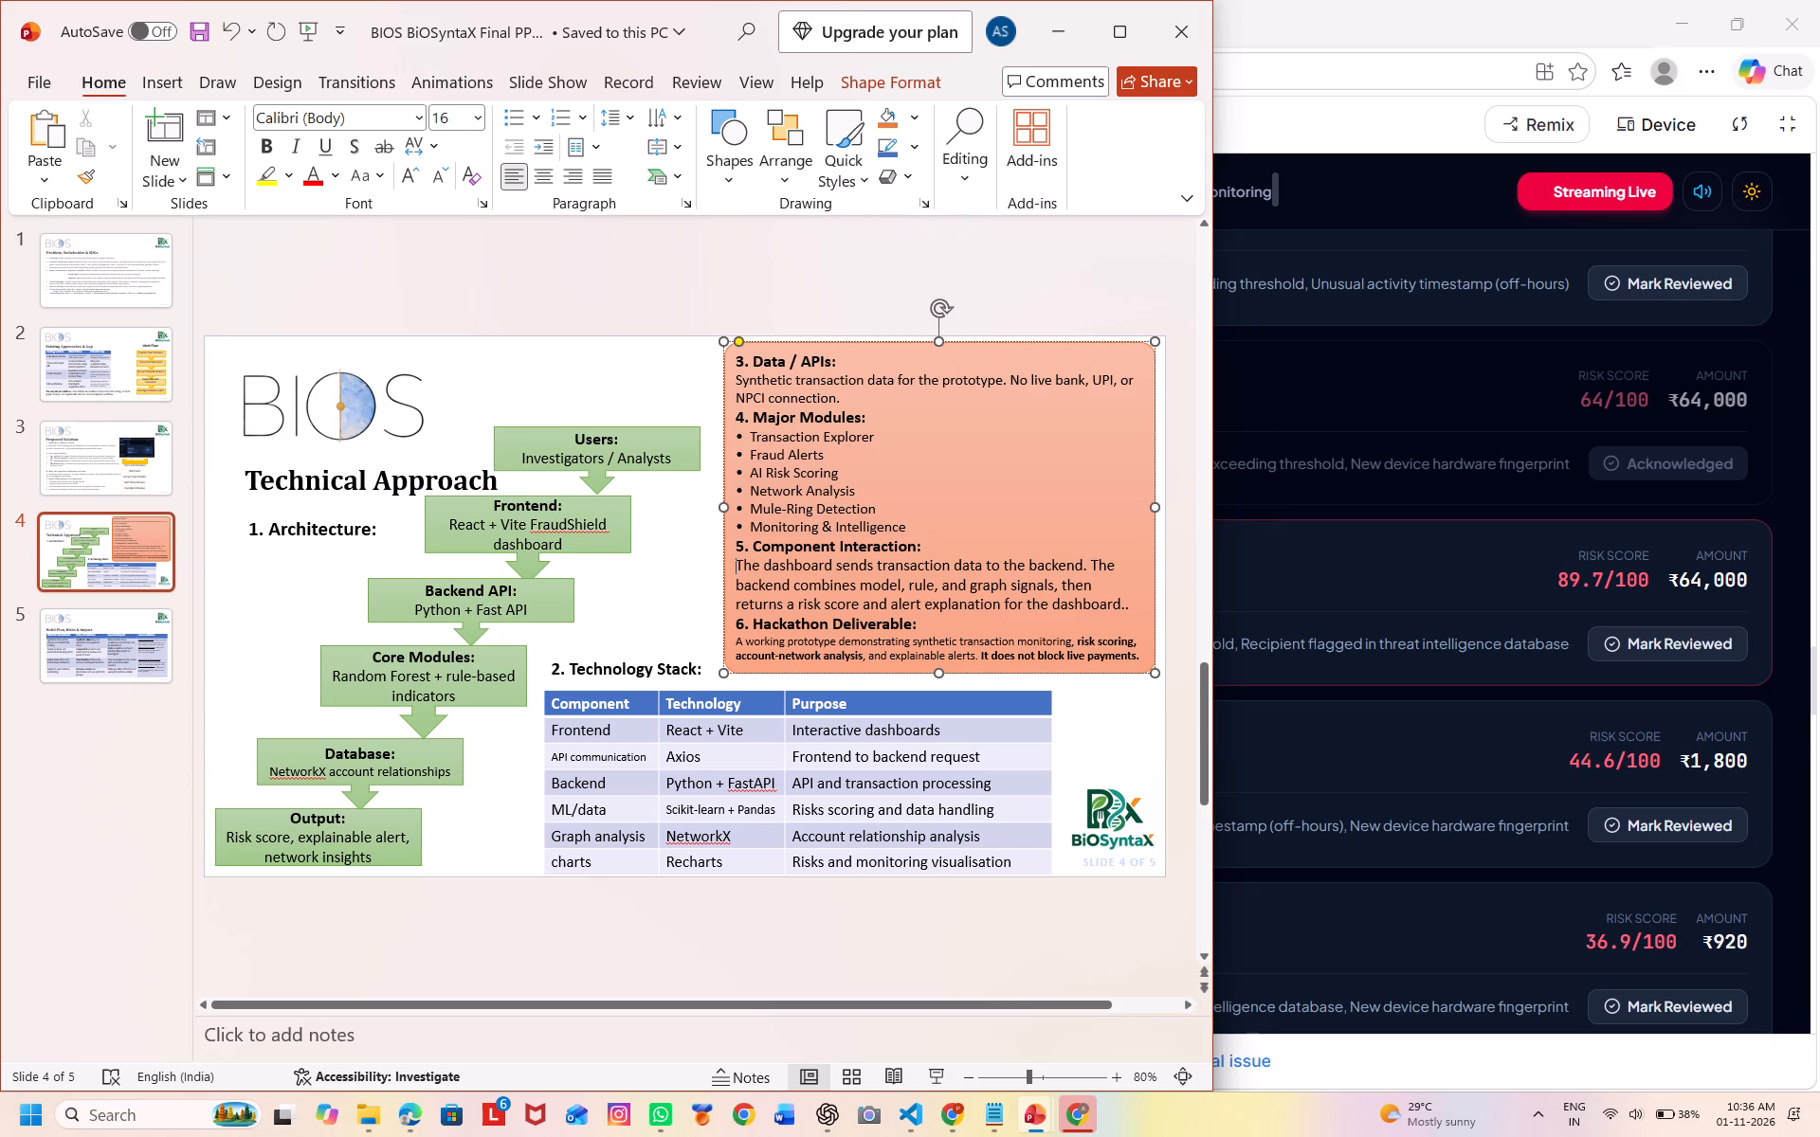
{"action": "left_click_drag", "start_coordinate": [737, 563], "coordinate": [1123, 600]}
{"action": "left_click", "coordinate": [1265, 522]}
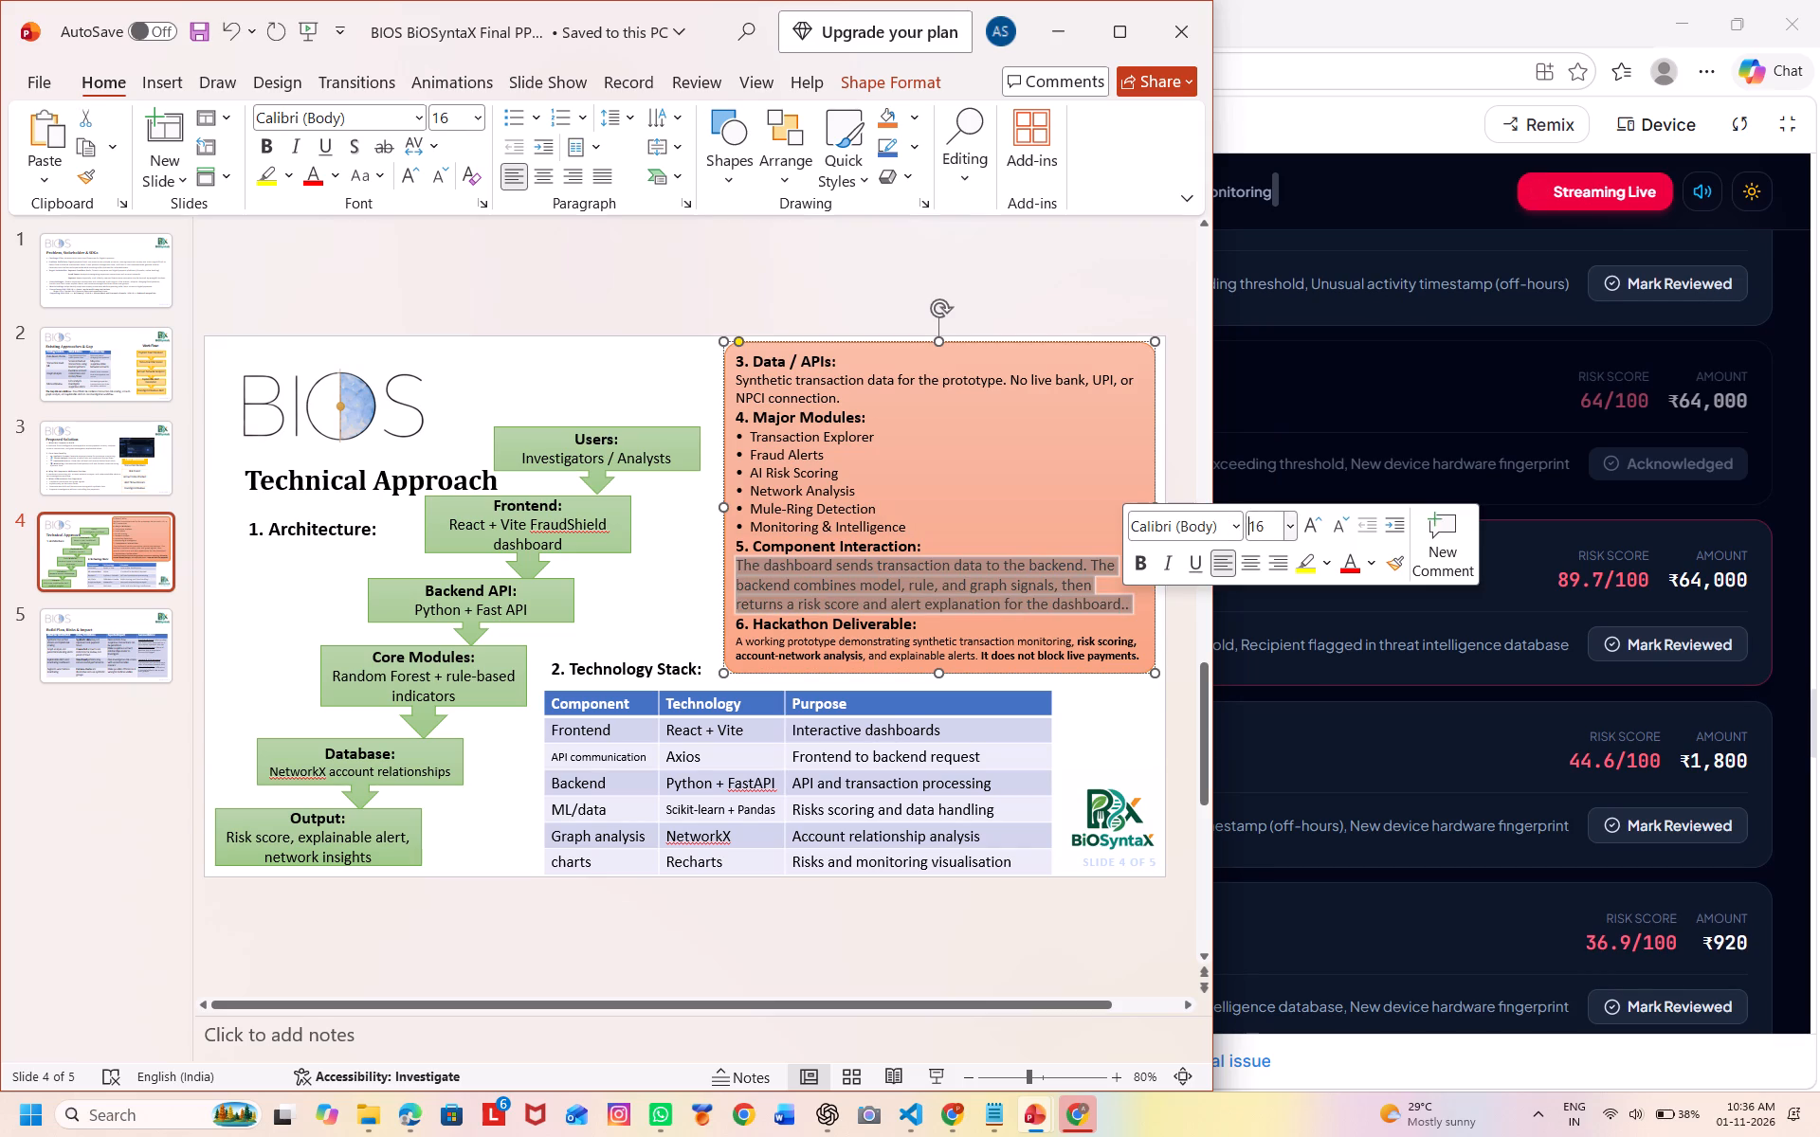
{"action": "type", "text": "15"}
{"action": "key", "text": "Return"}
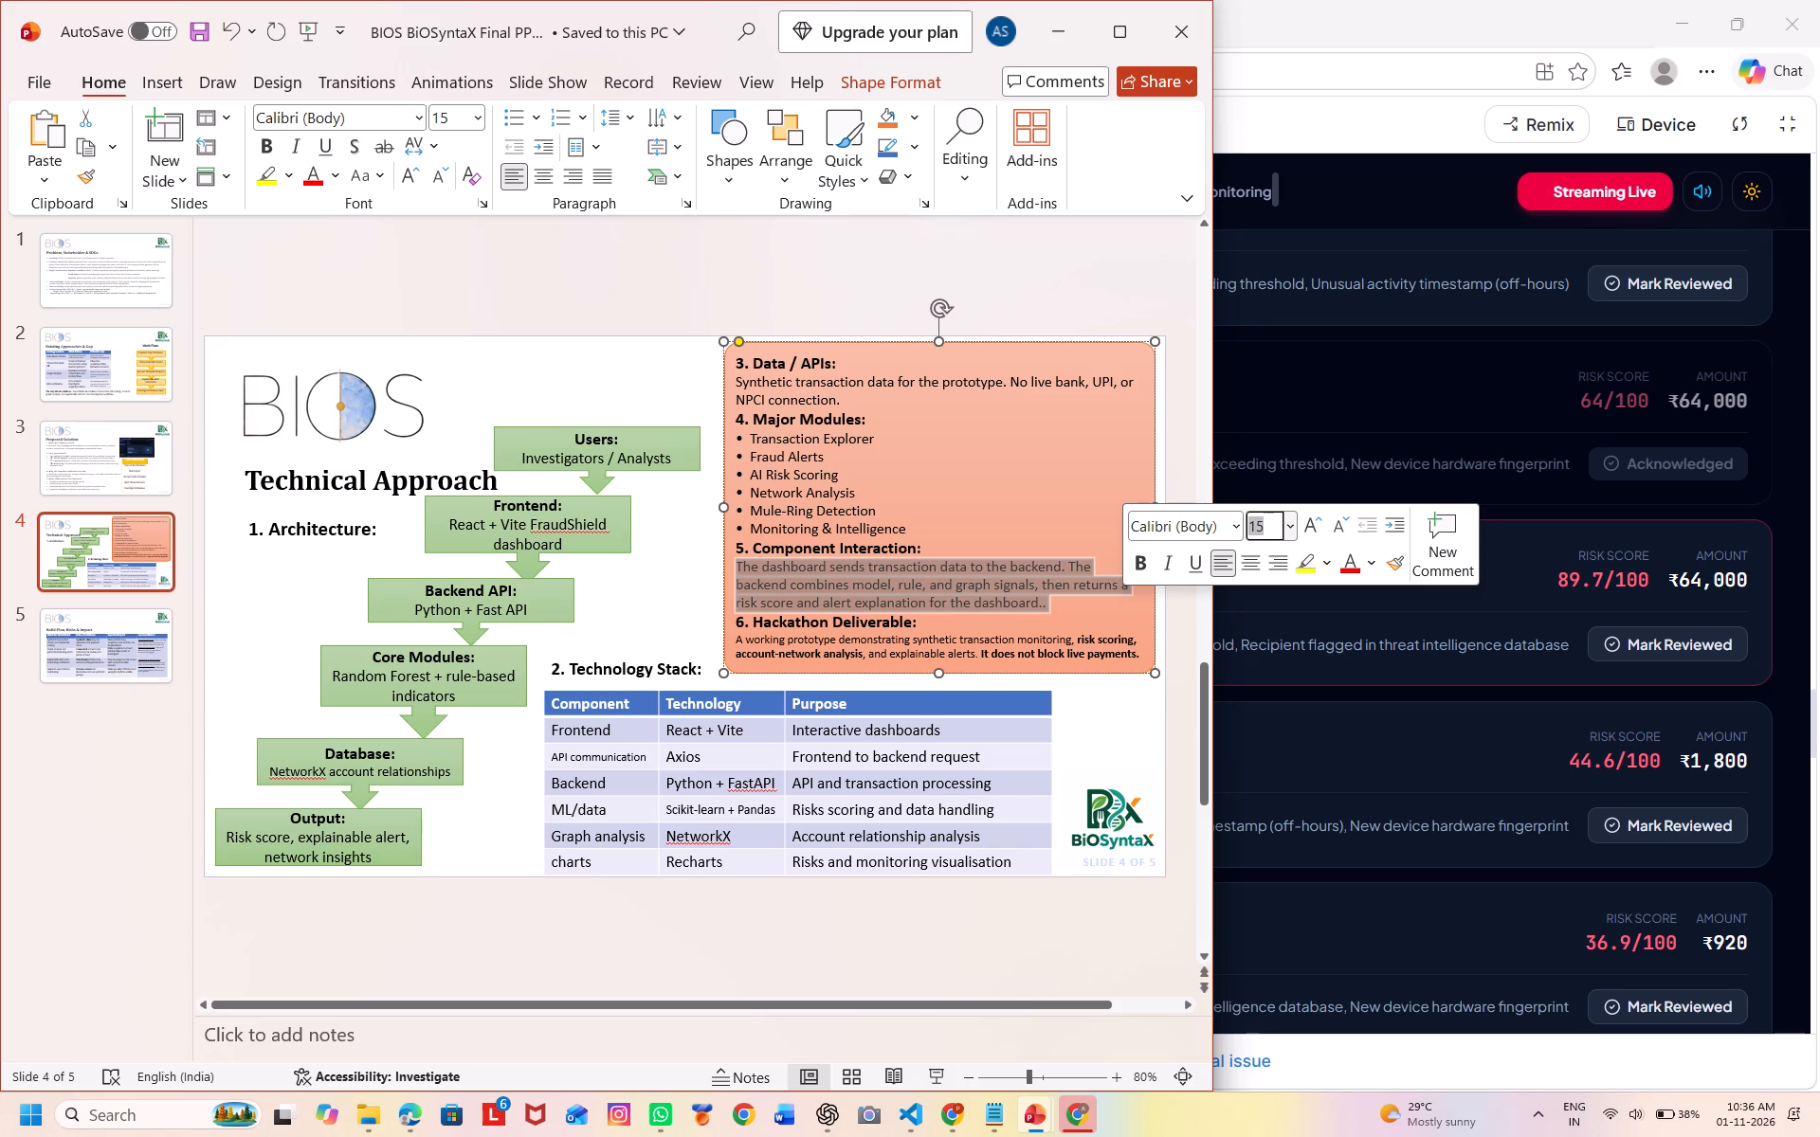
Set the paragraph under "6. Hackathon Deliverable" to font size 15 and deselect the text.
{"action": "left_click_drag", "start_coordinate": [738, 641], "coordinate": [768, 641]}
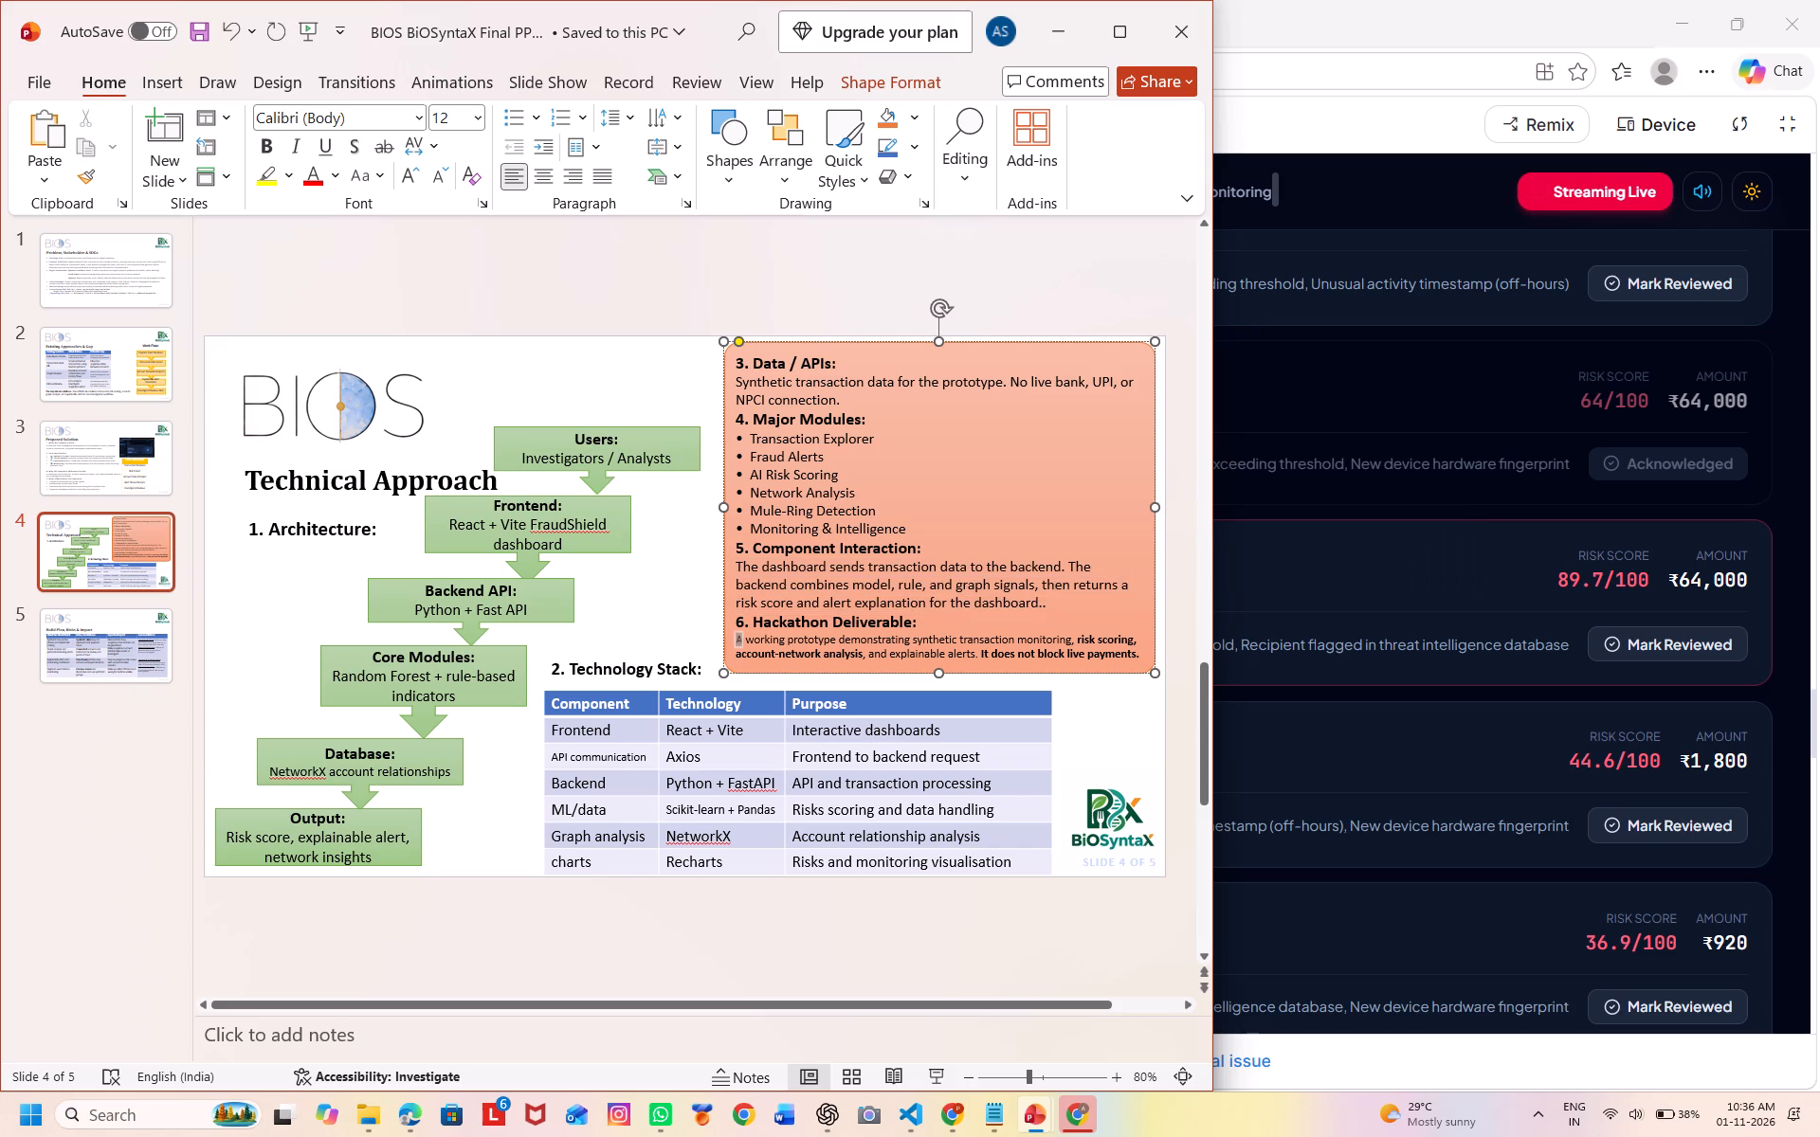
{"action": "left_click_drag", "start_coordinate": [768, 641], "coordinate": [1146, 651]}
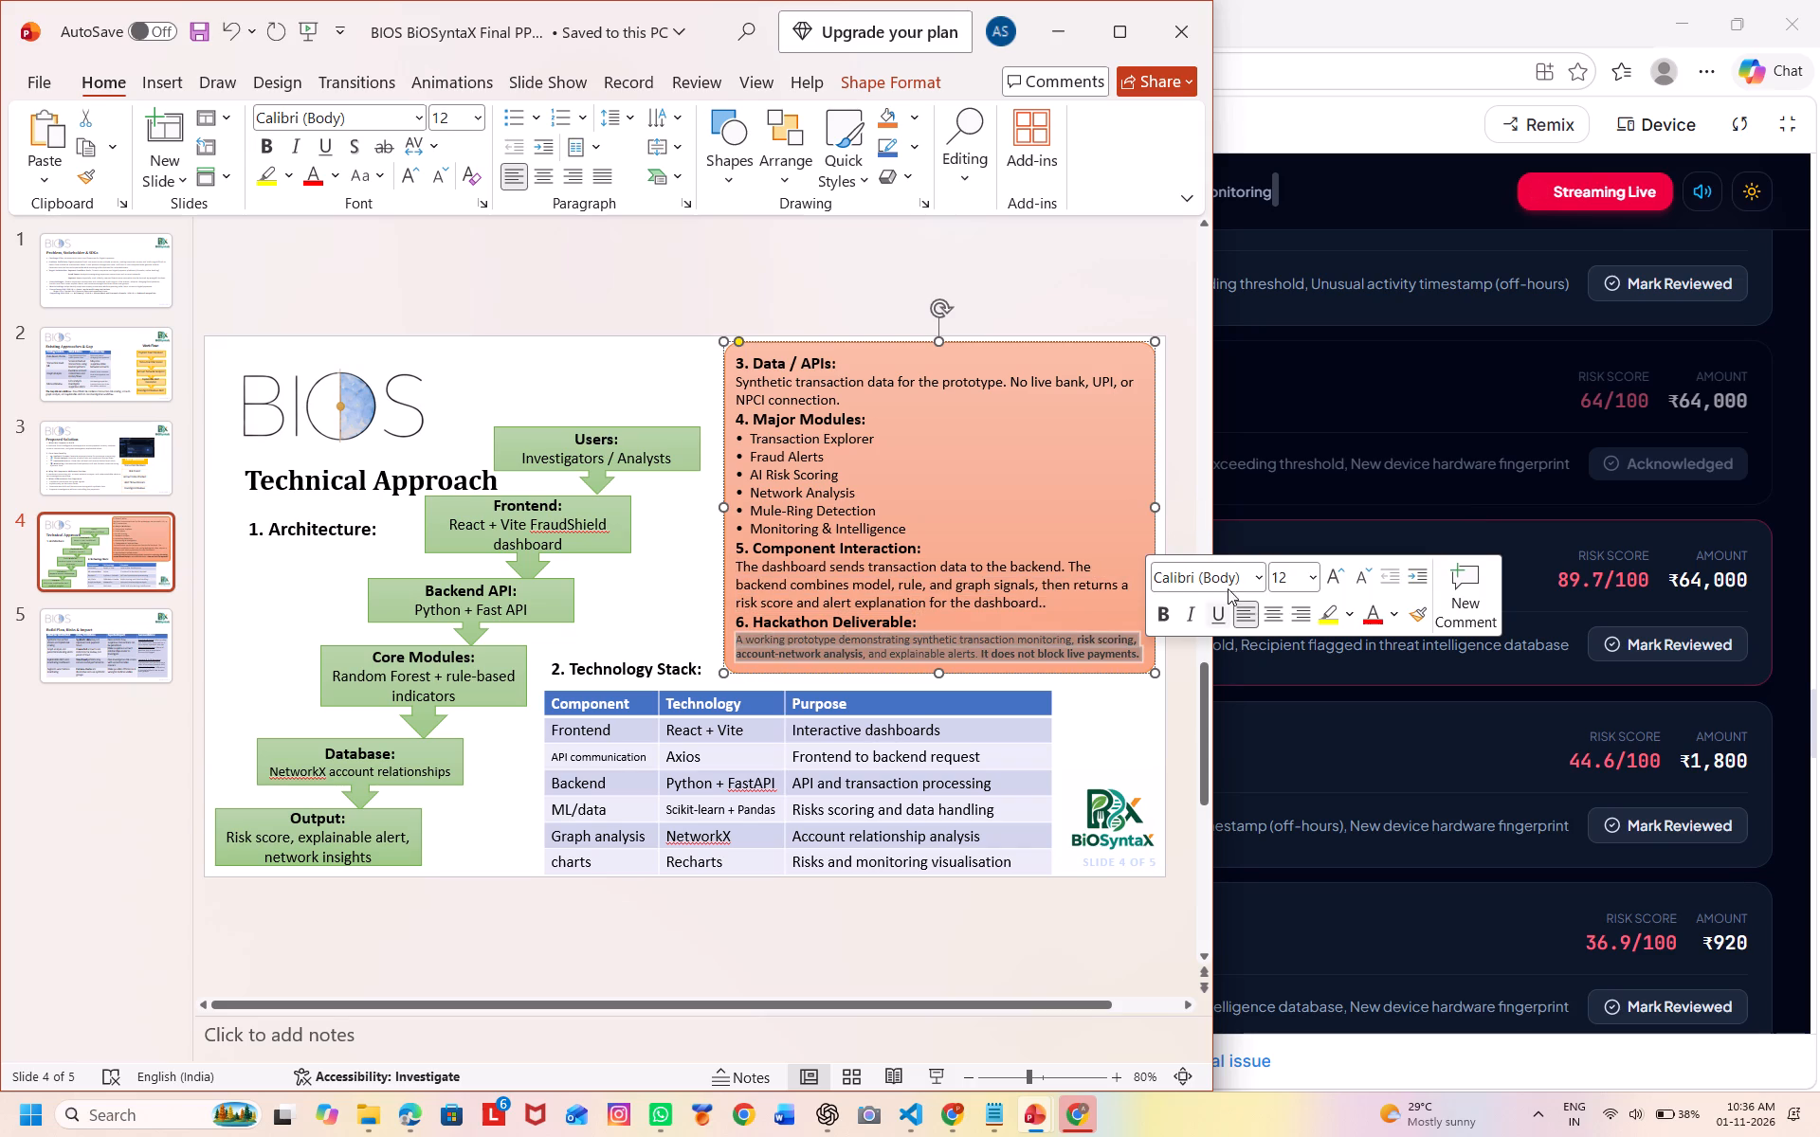
{"action": "left_click", "coordinate": [1279, 578]}
{"action": "type", "text": "15"}
{"action": "key", "text": "Return"}
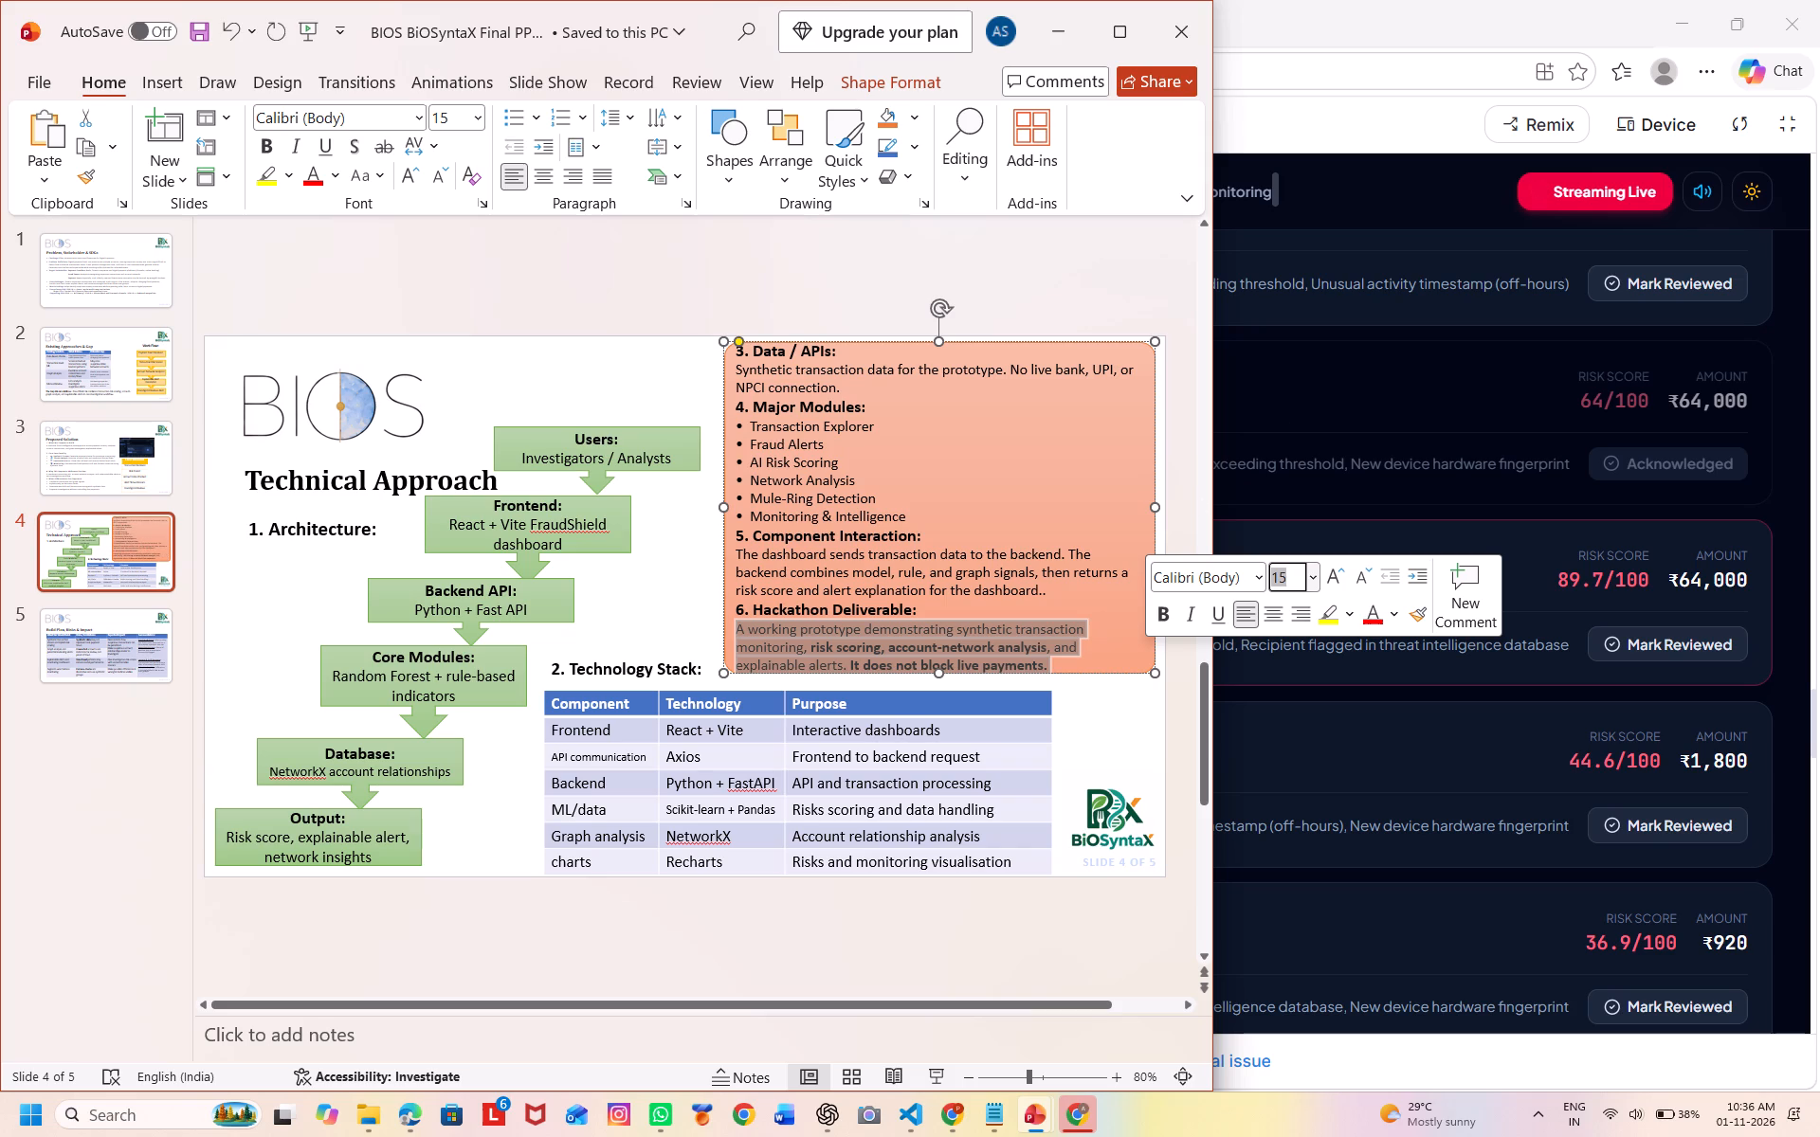
{"action": "left_click", "coordinate": [1001, 435]}
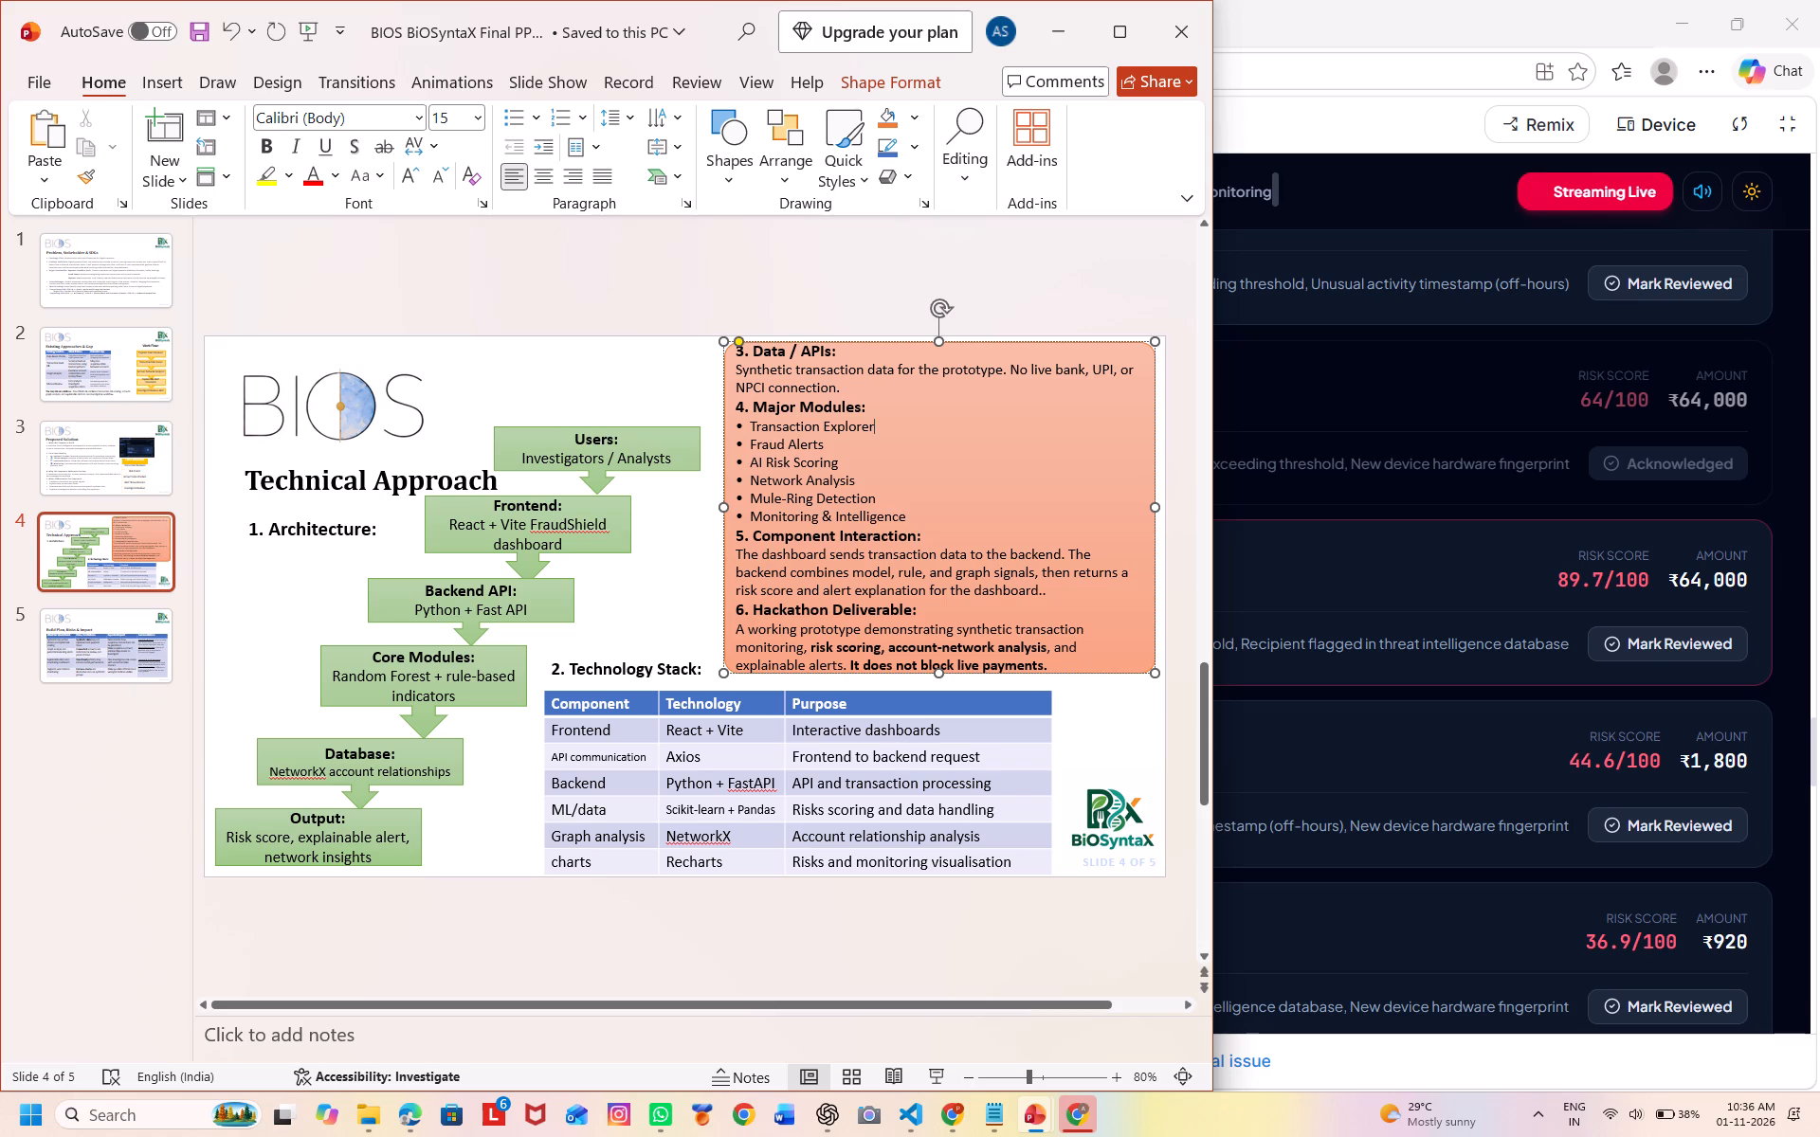
Try font size 15 on all Technology column entries below the header in the Technology Stack table, settling on size 14.
{"action": "left_click", "coordinate": [682, 758]}
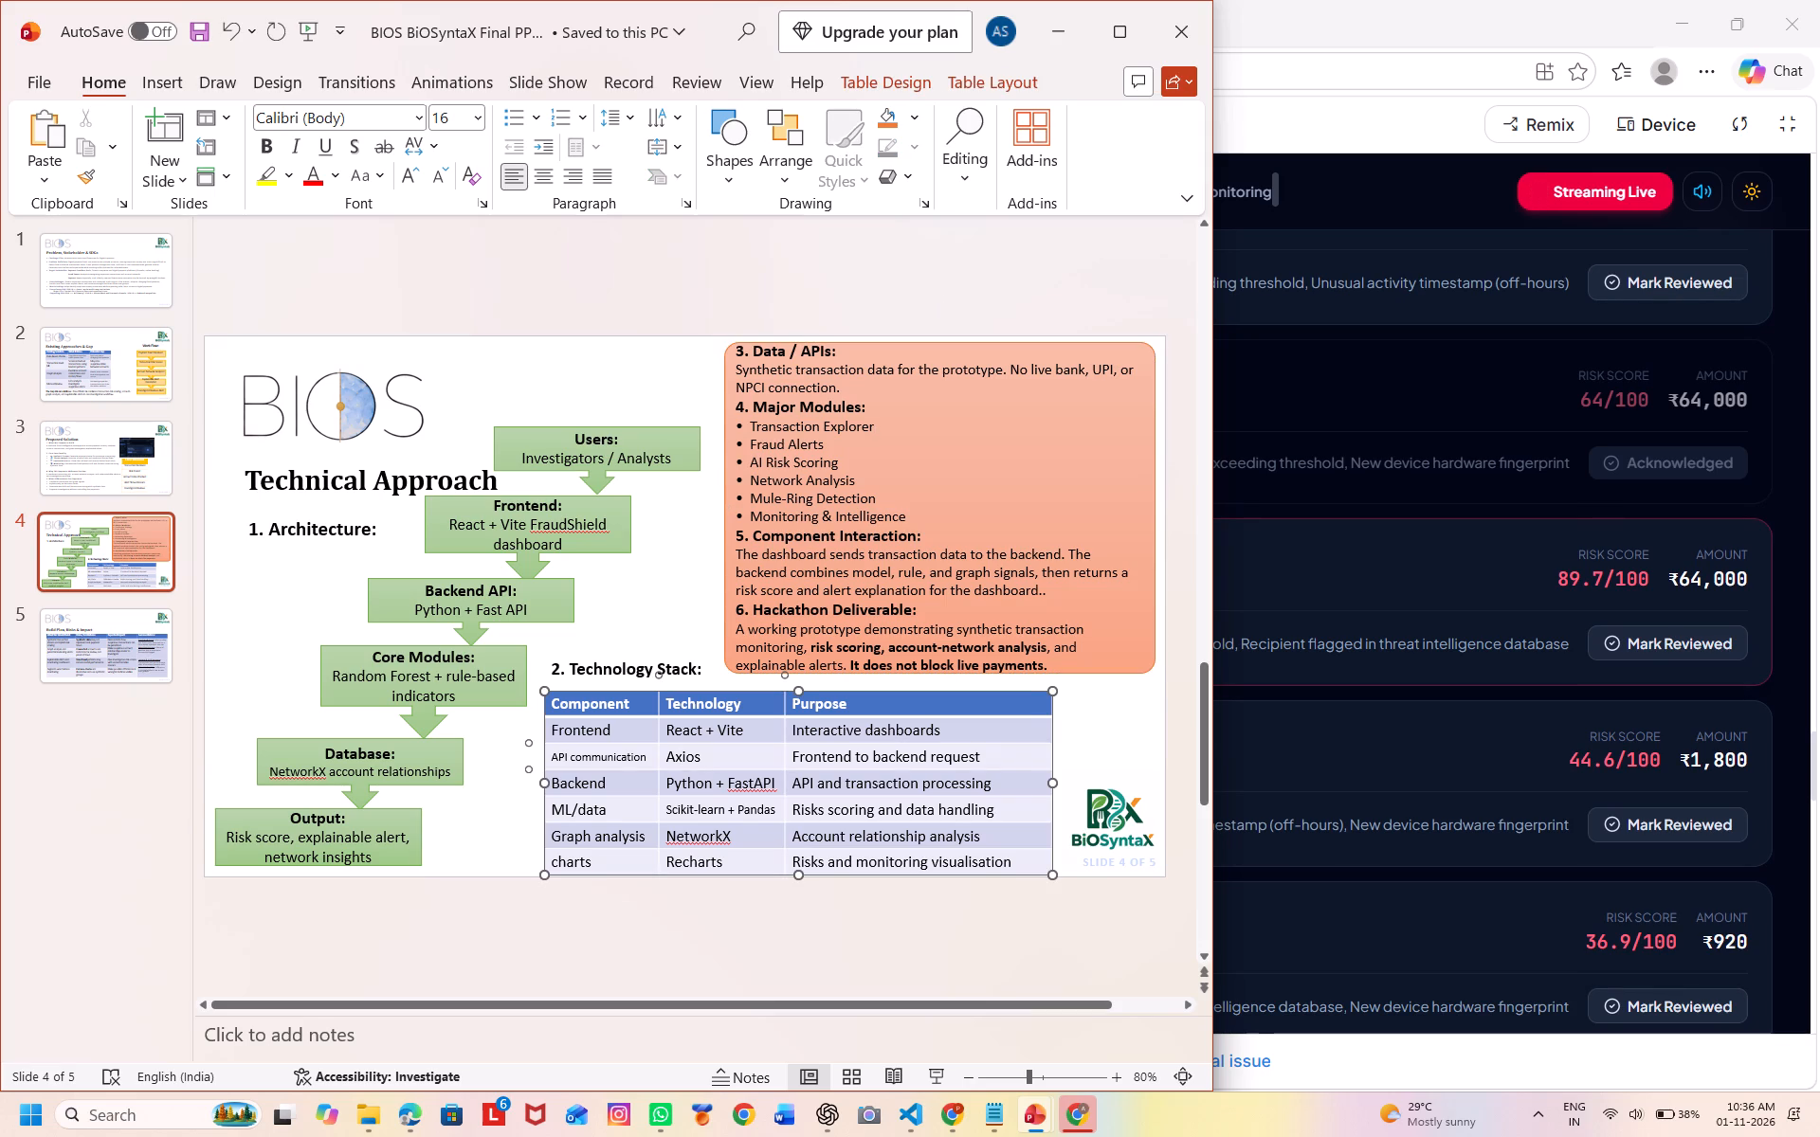
{"action": "left_click", "coordinate": [688, 735]}
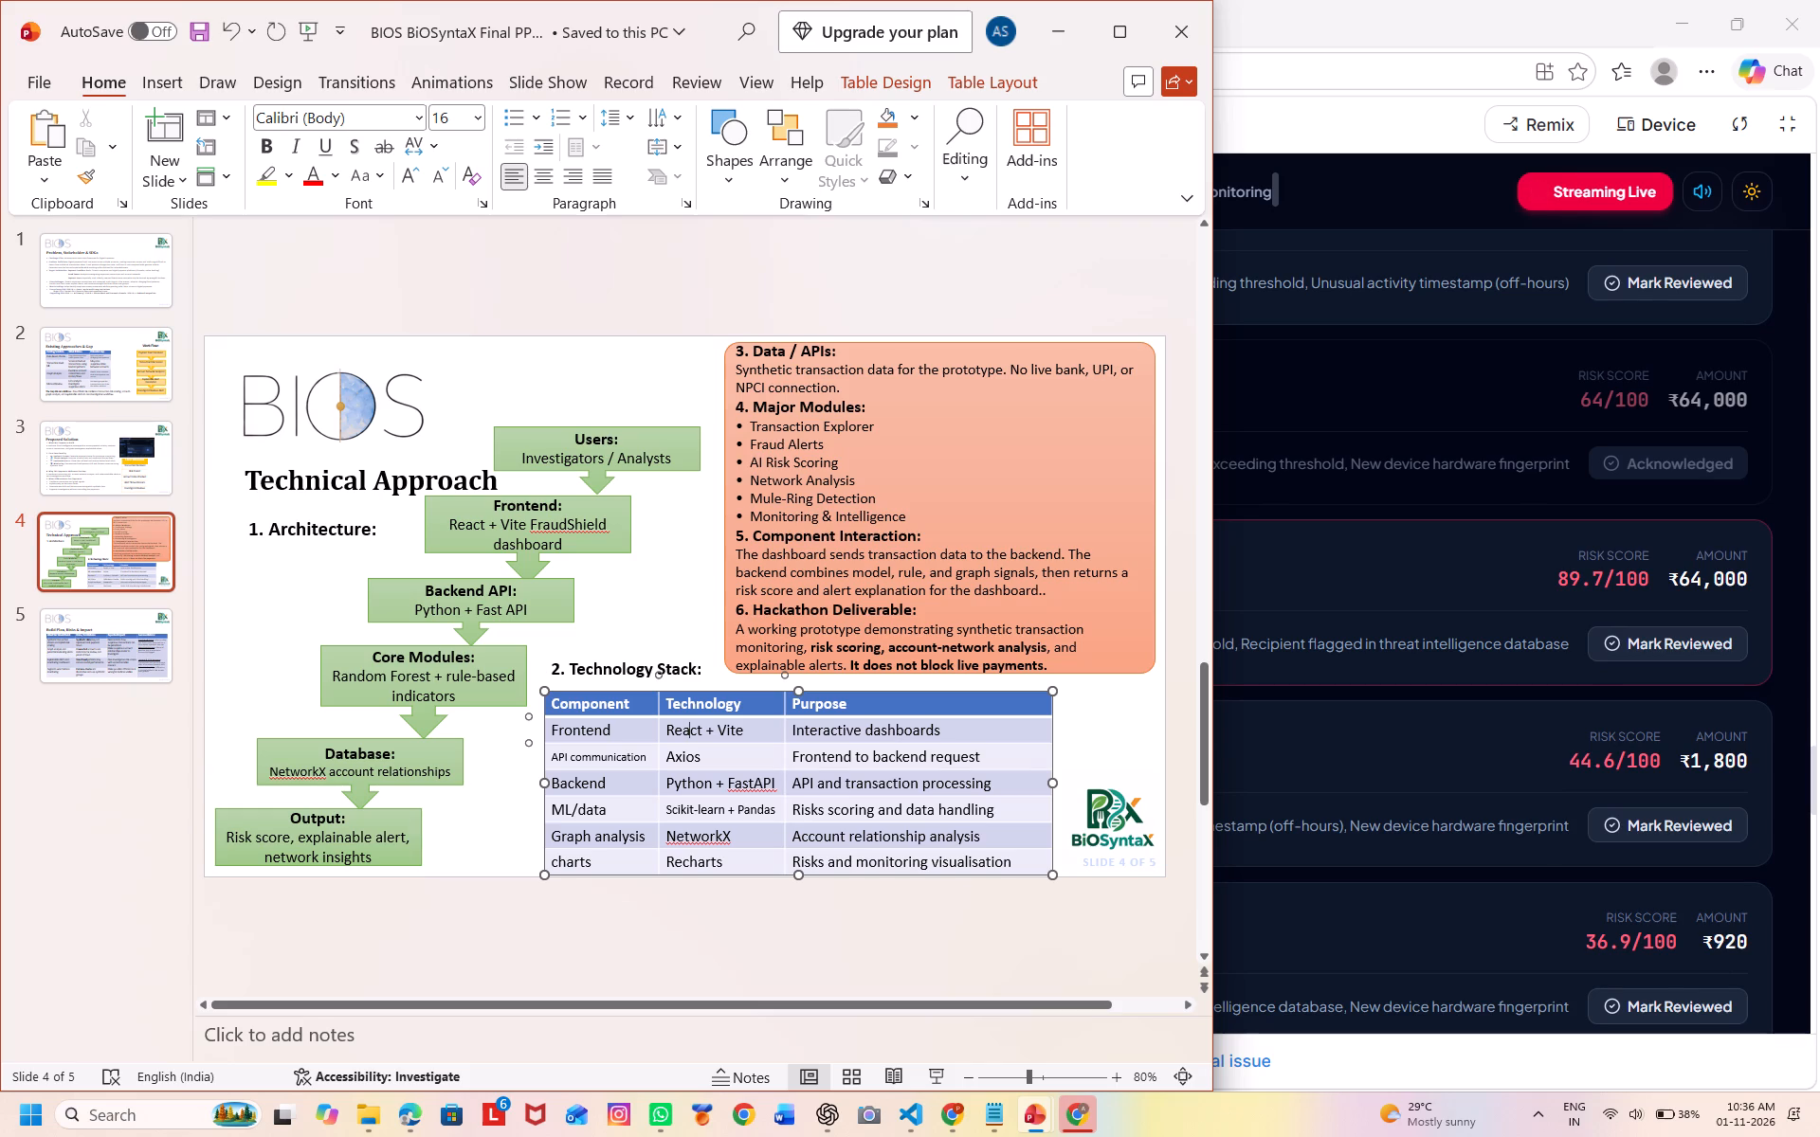
{"action": "left_click_drag", "start_coordinate": [668, 732], "coordinate": [717, 846]}
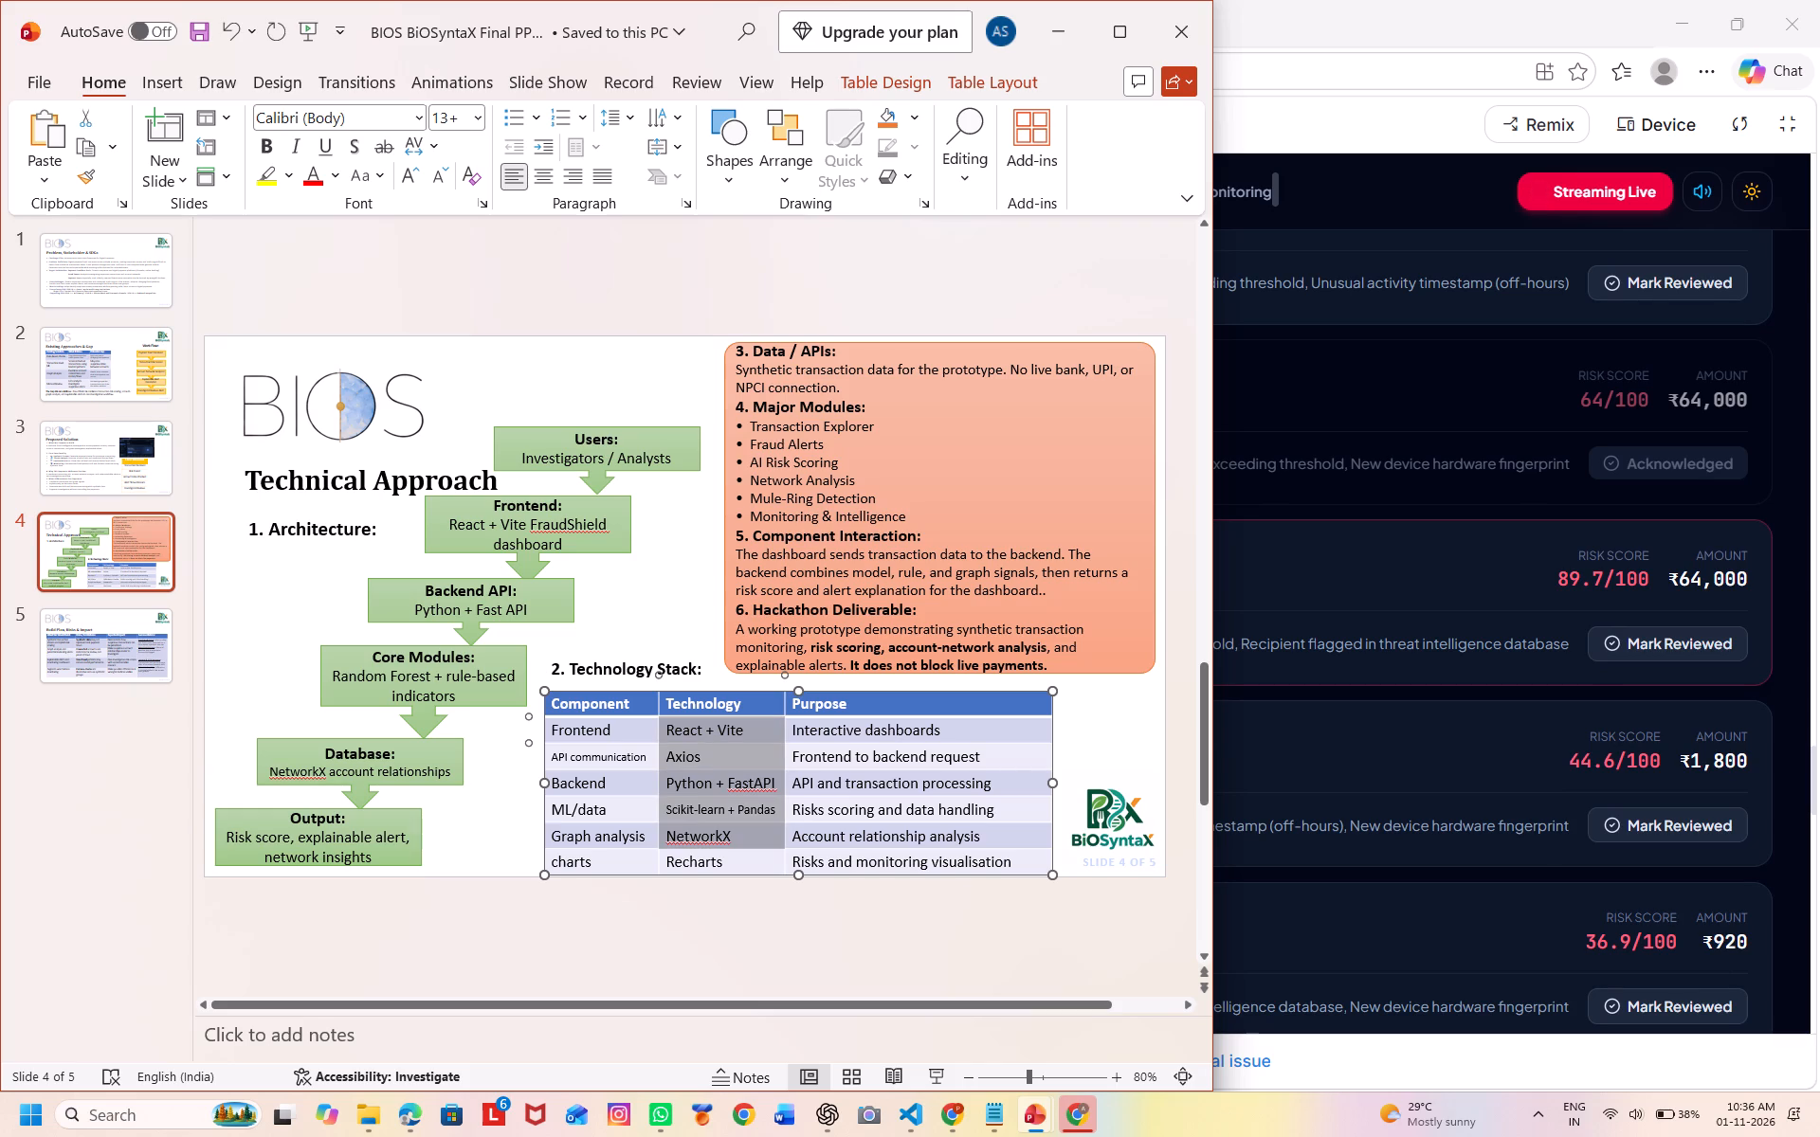
{"action": "left_click_drag", "start_coordinate": [717, 846], "coordinate": [725, 863]}
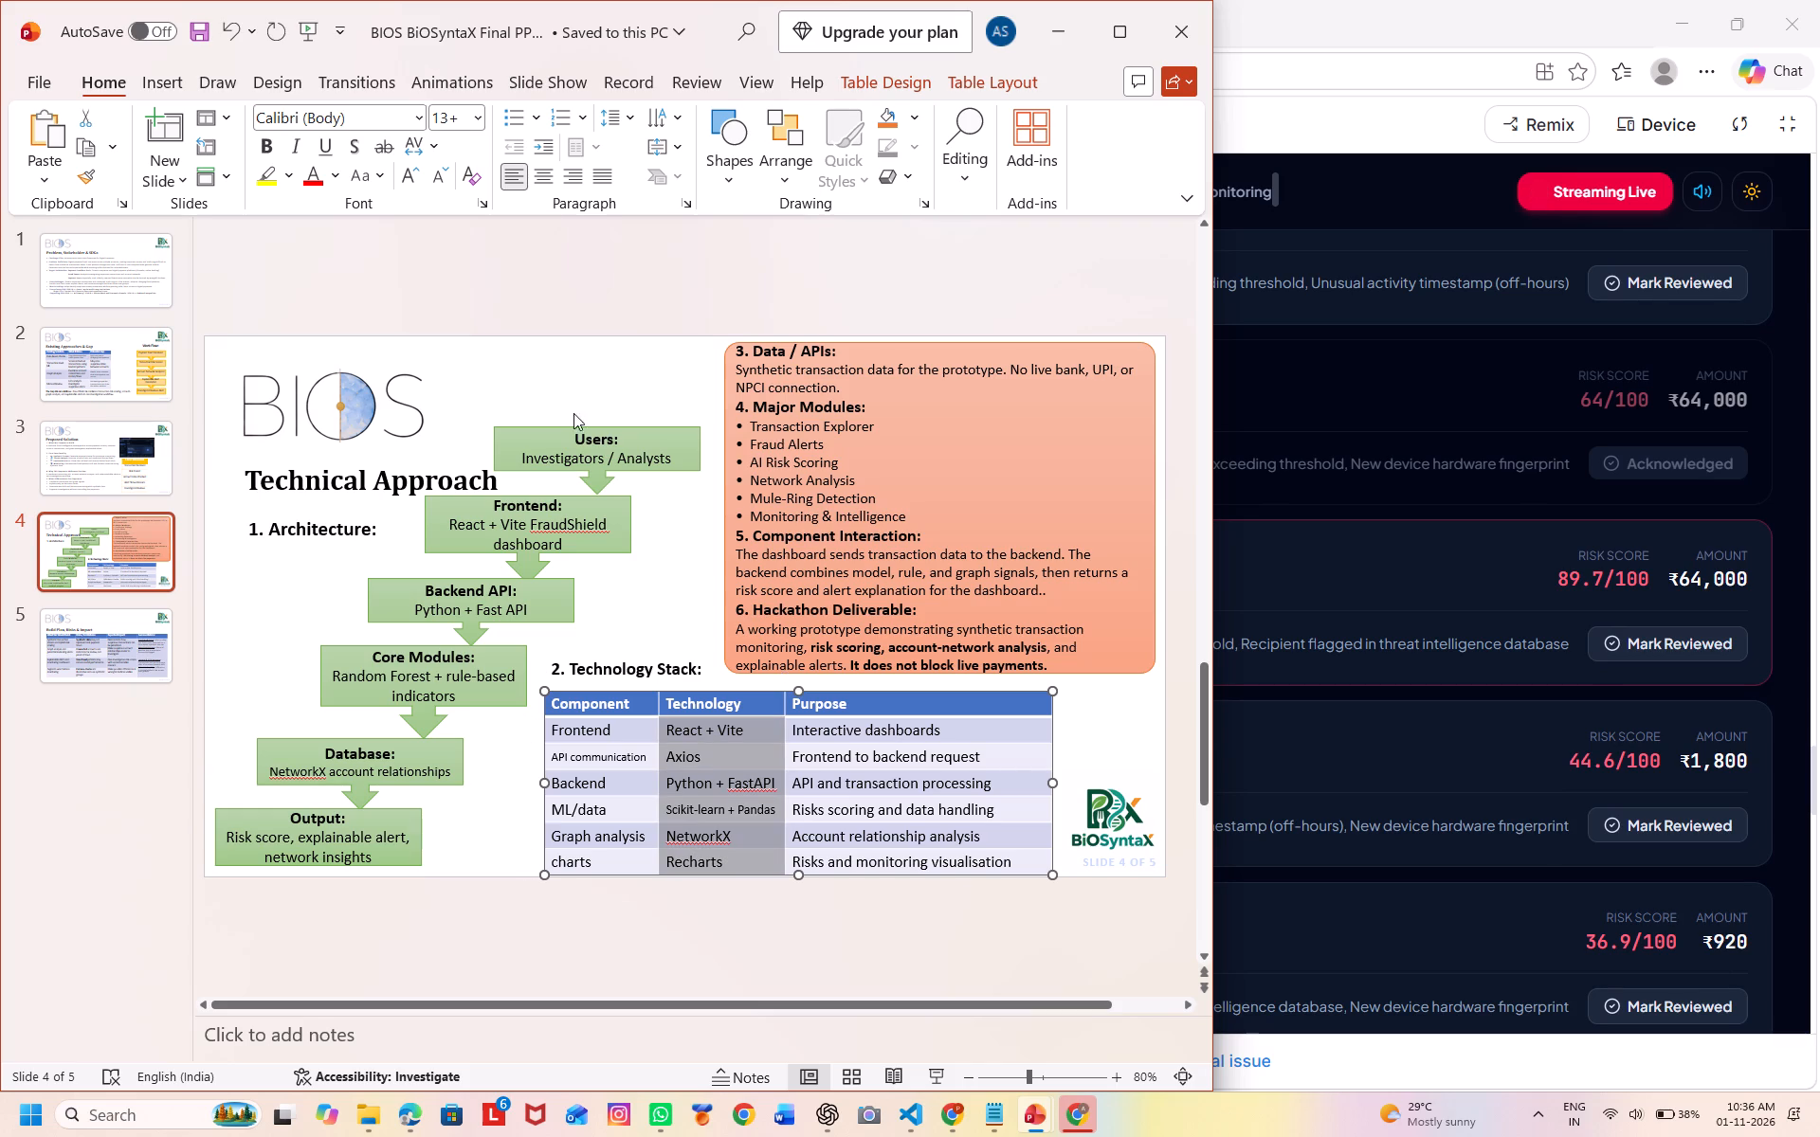
{"action": "left_click", "coordinate": [455, 118]}
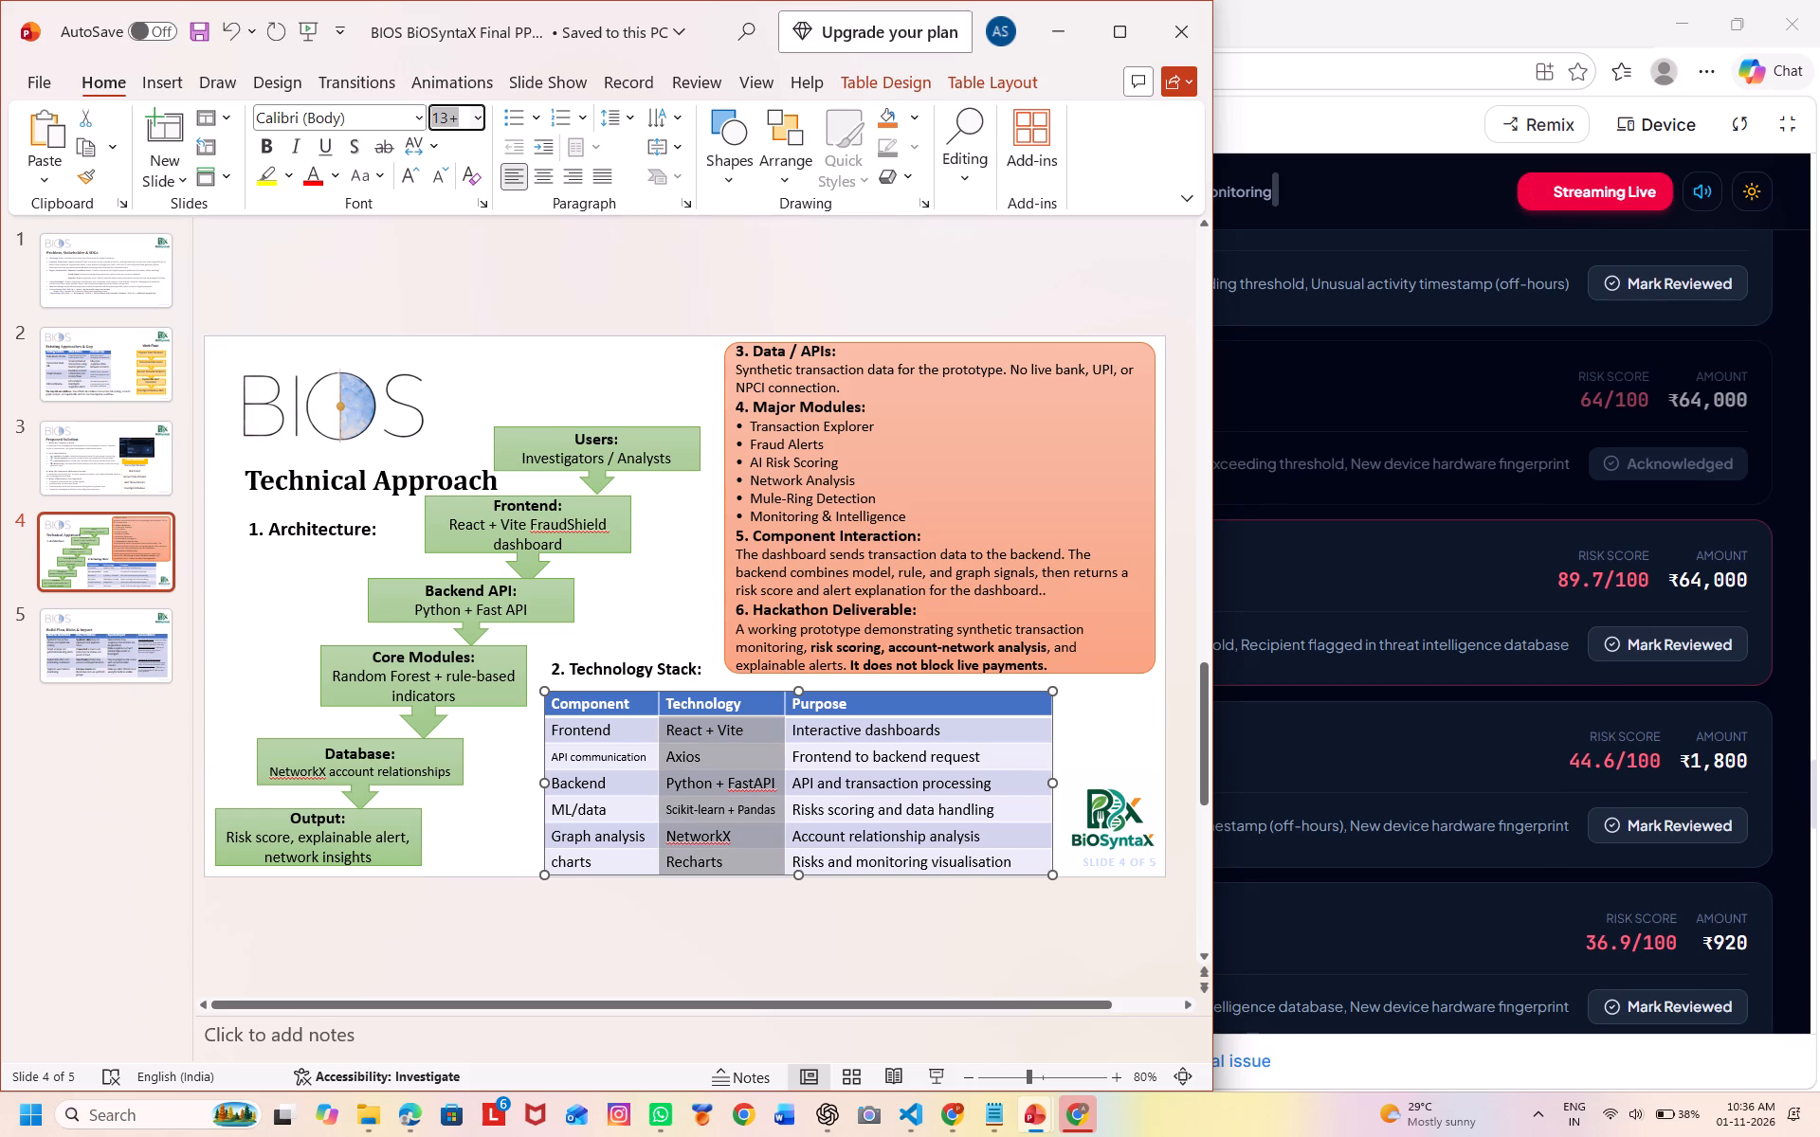
{"action": "type", "text": "15"}
{"action": "key", "text": "Return"}
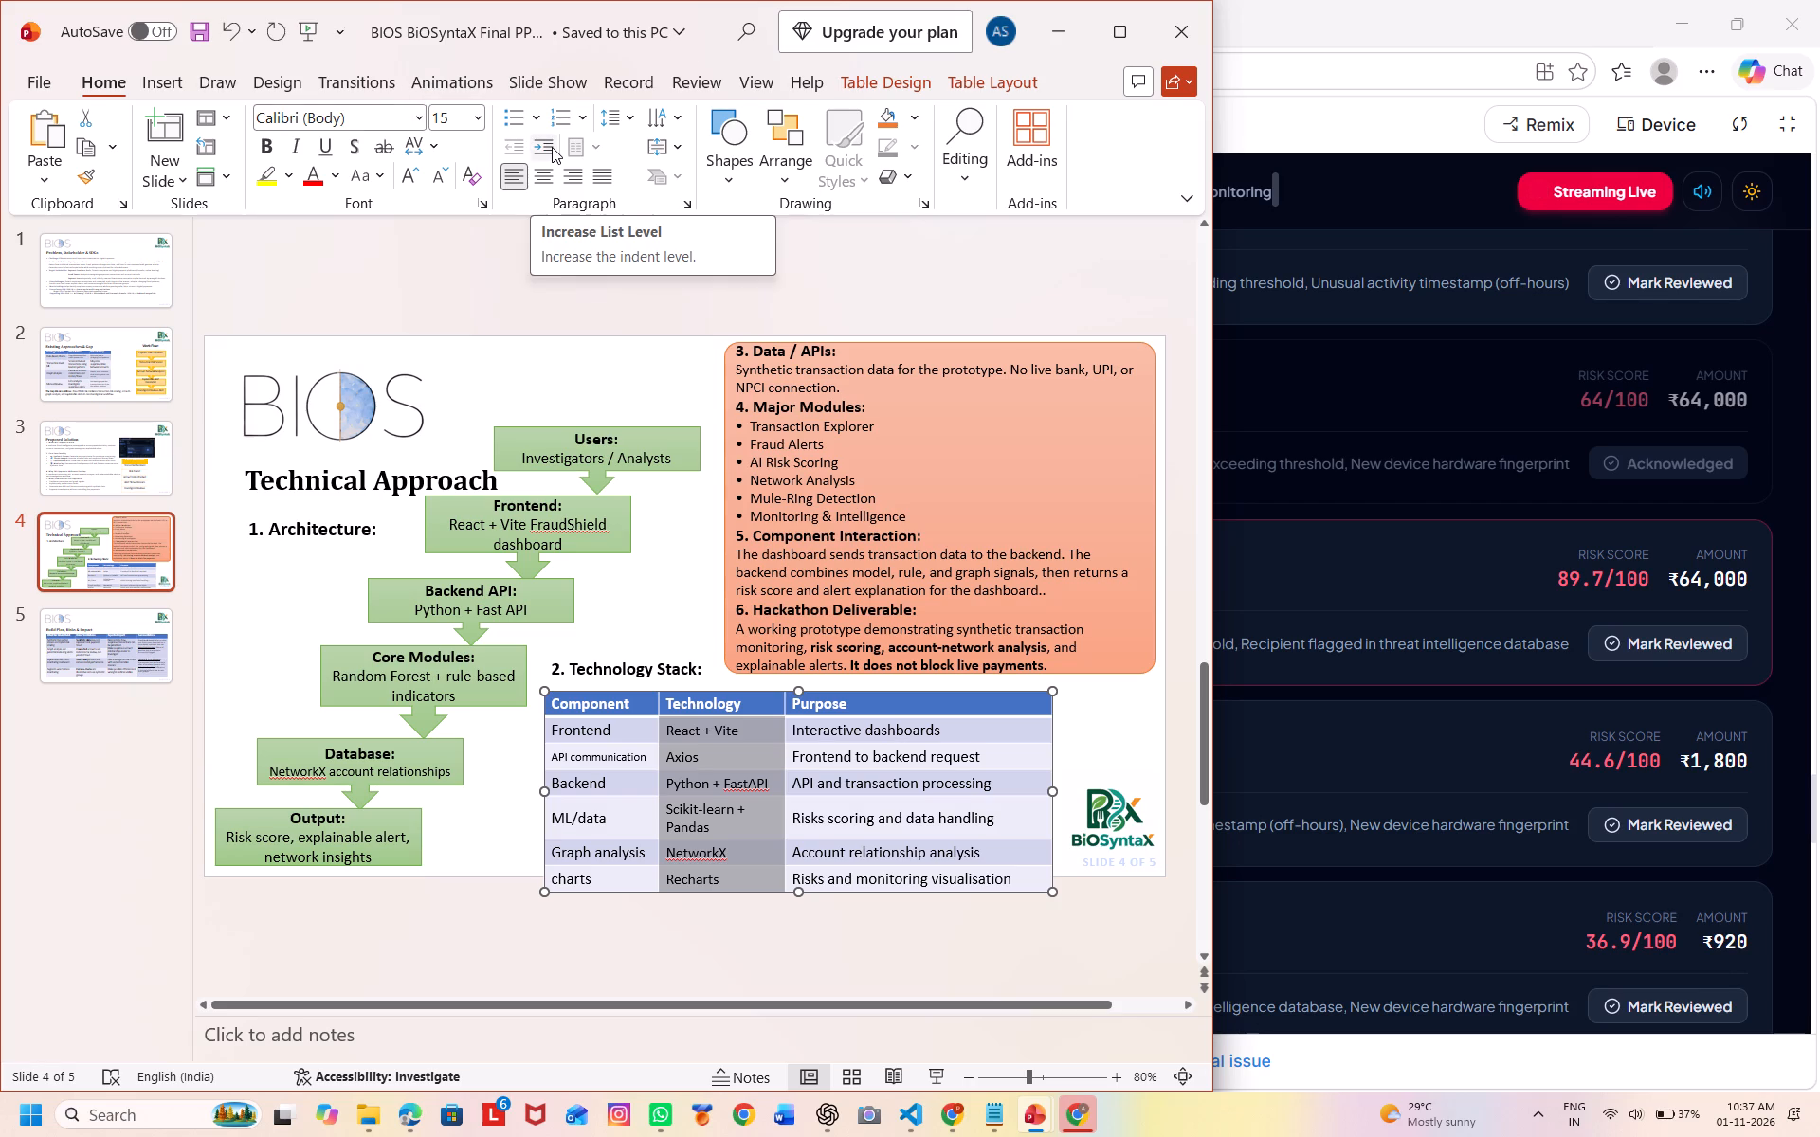
{"action": "left_click", "coordinate": [448, 112]}
{"action": "type", "text": "14"}
{"action": "key", "text": "Return"}
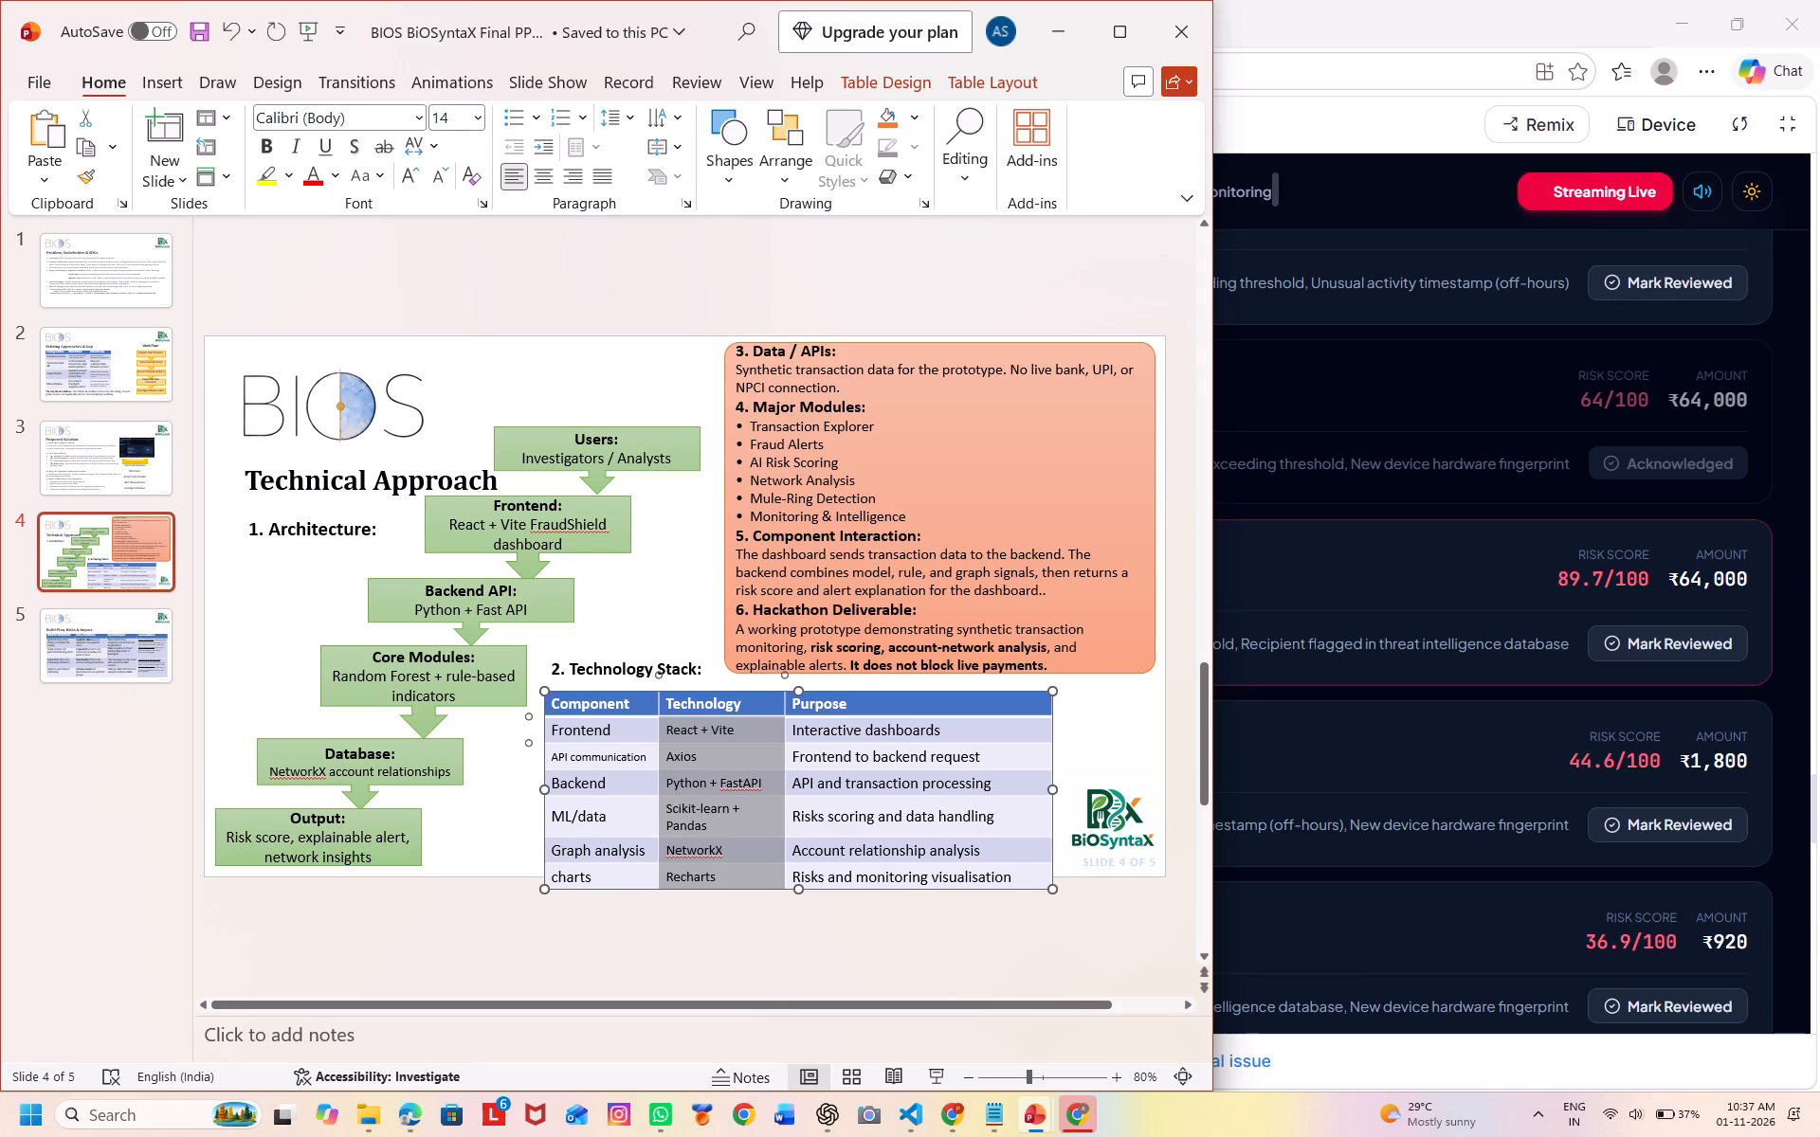
Set all Component column entries below the header in the Technology Stack table to font size 14.
{"action": "left_click", "coordinate": [622, 764]}
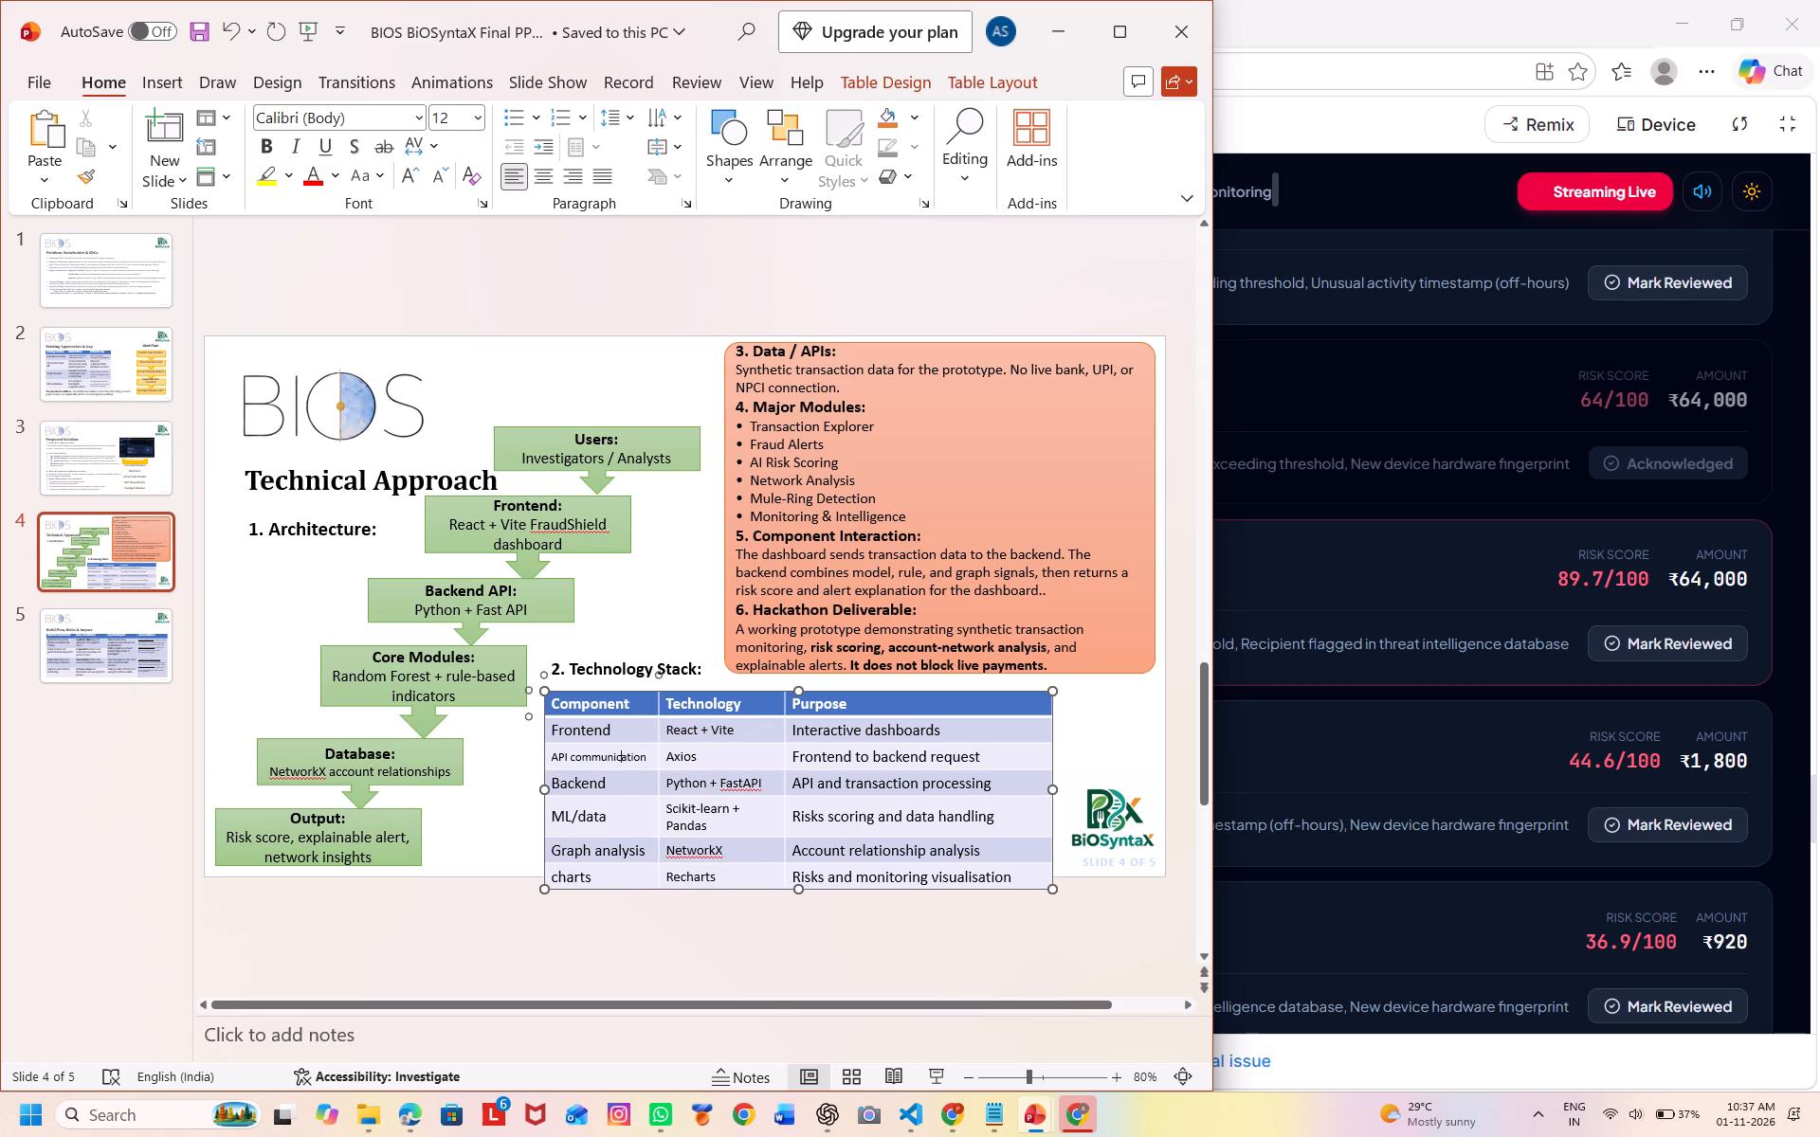
{"action": "left_click", "coordinate": [555, 727]}
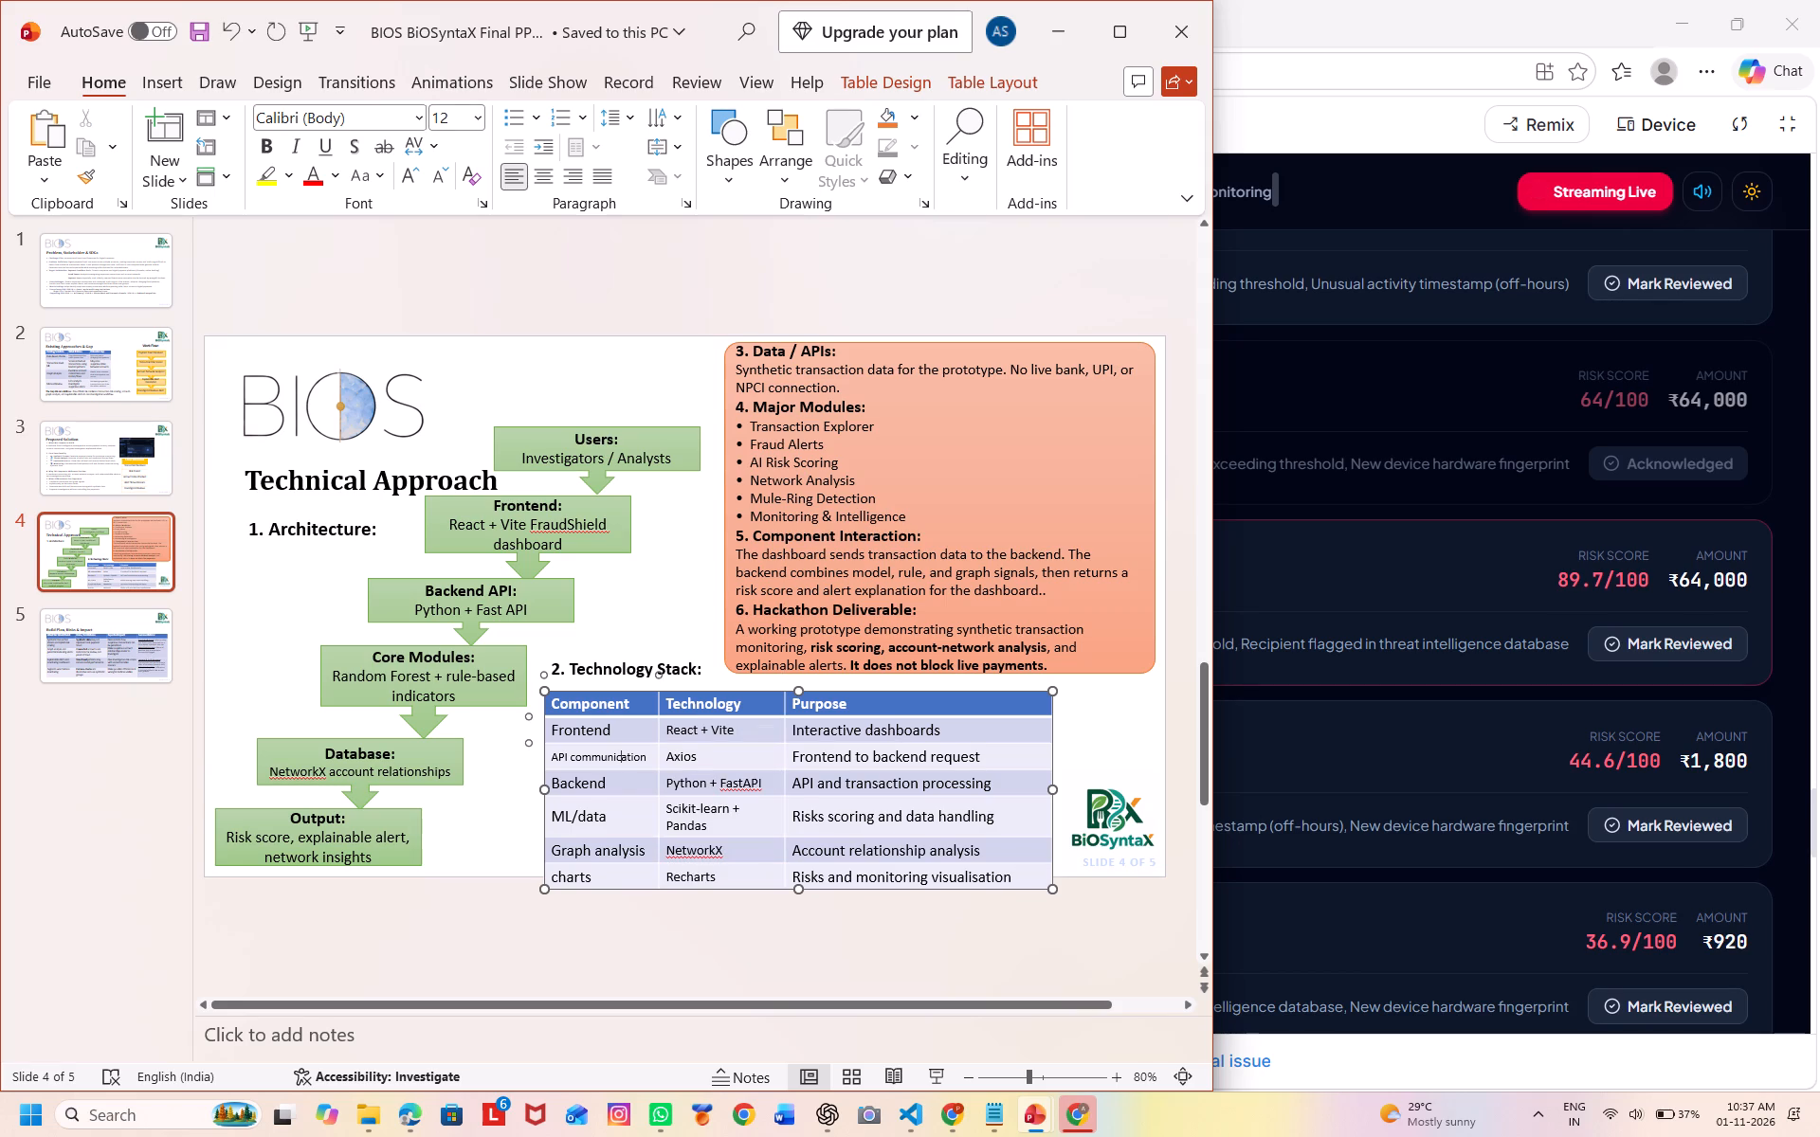
{"action": "left_click", "coordinate": [556, 732]}
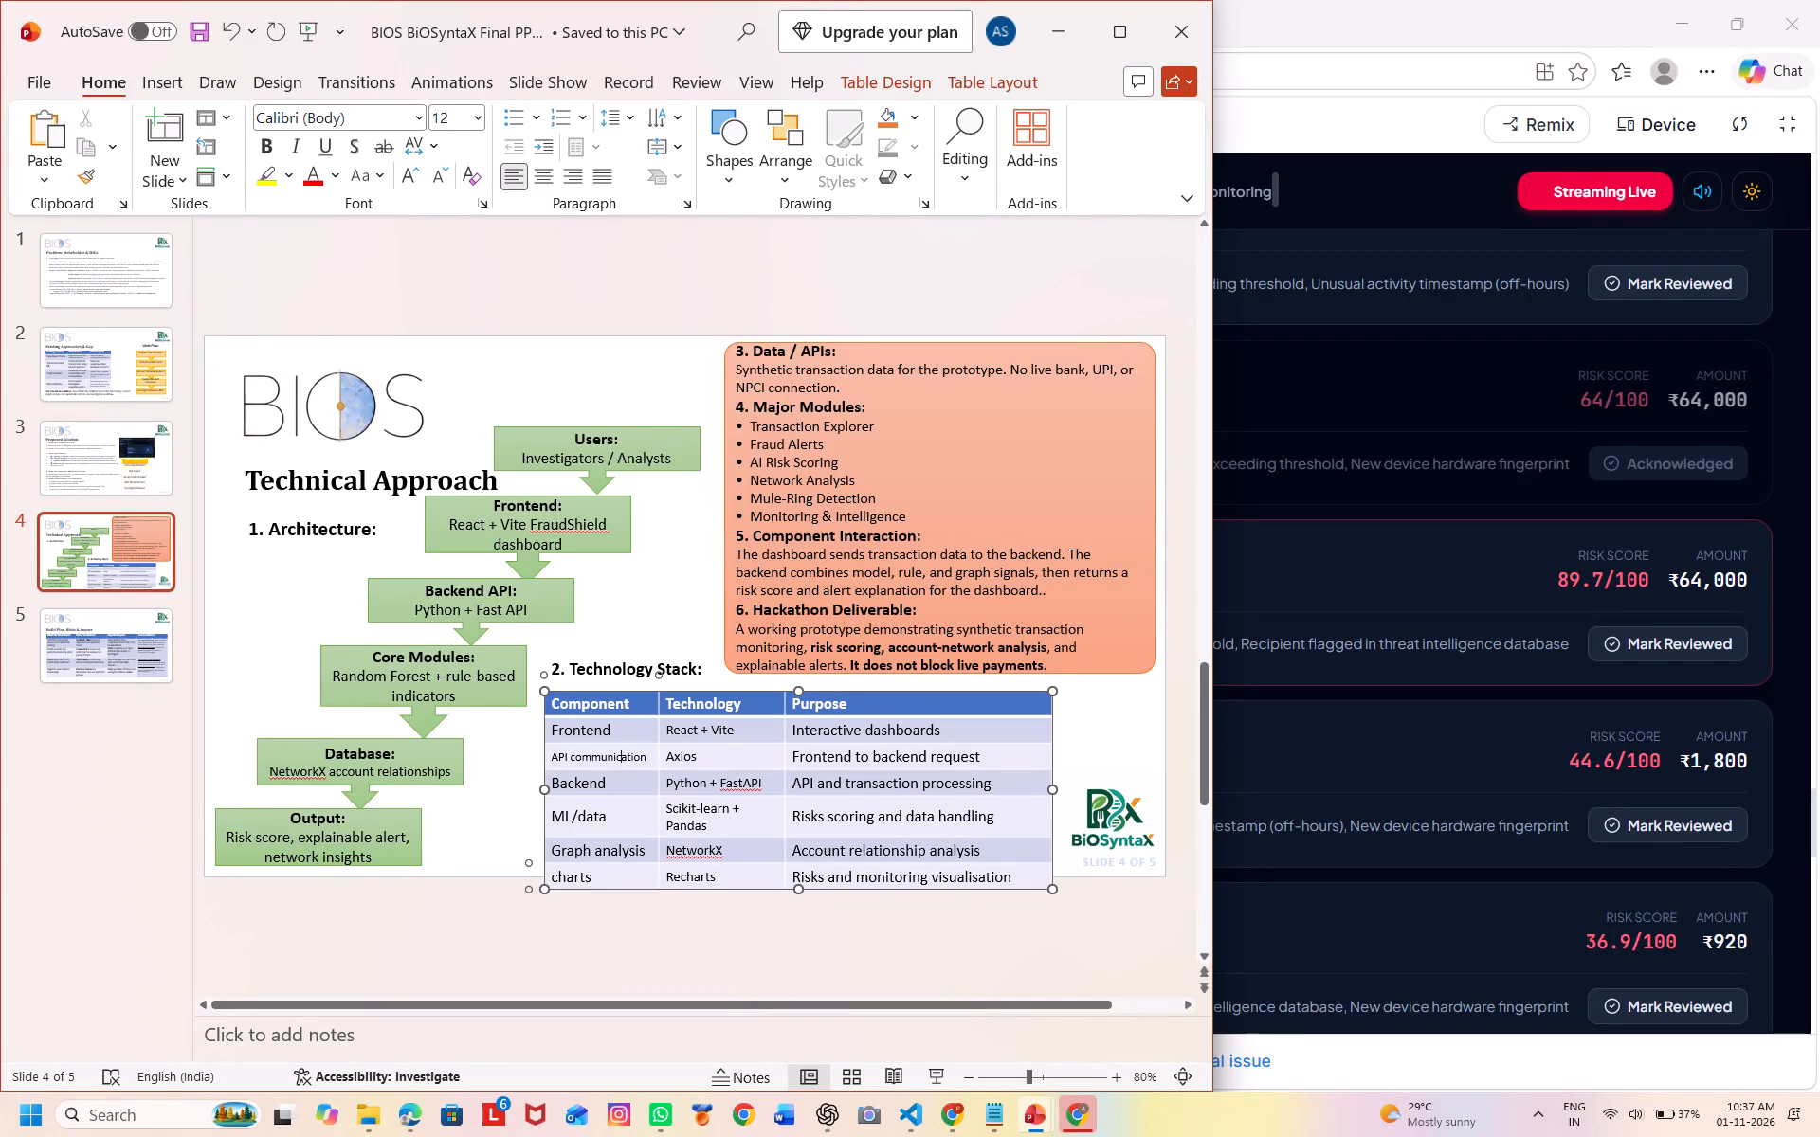
{"action": "left_click_drag", "start_coordinate": [605, 878], "coordinate": [559, 731]}
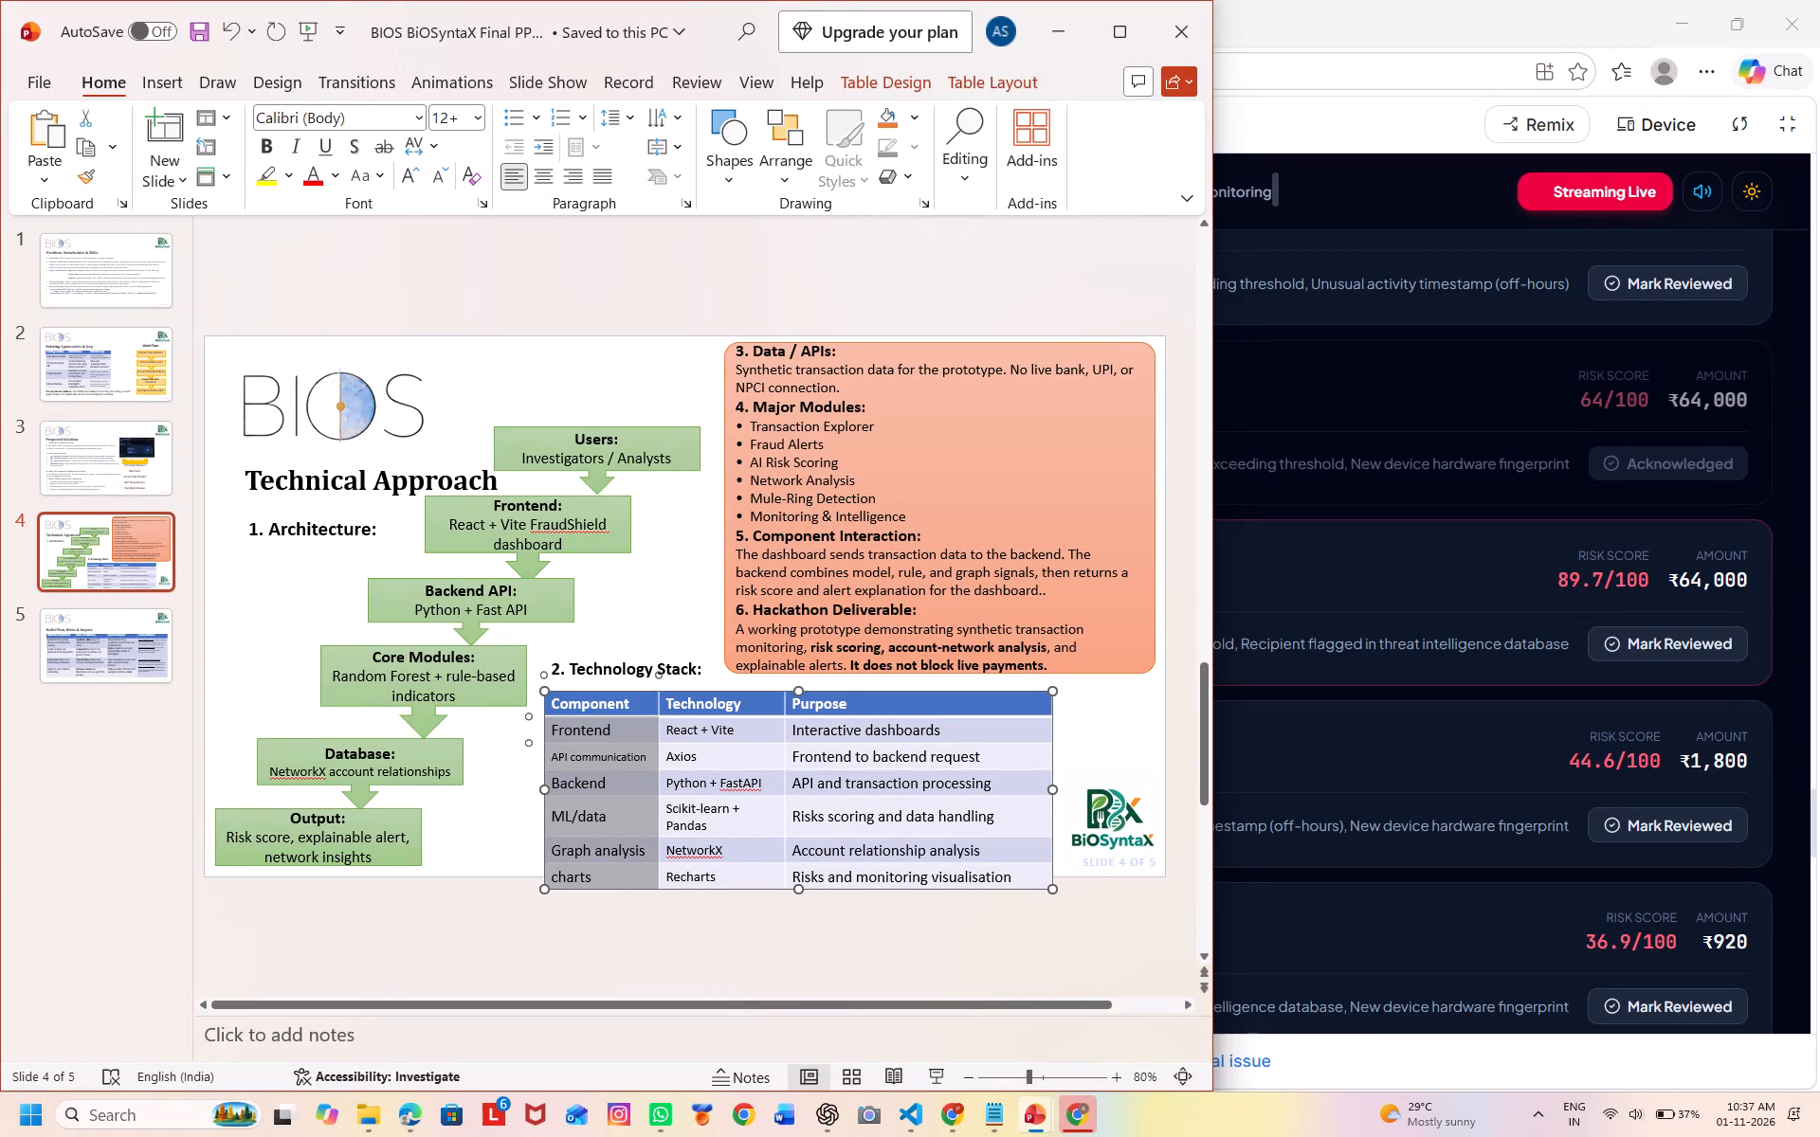
{"action": "left_click", "coordinate": [454, 116]}
{"action": "type", "text": "14"}
{"action": "key", "text": "Return"}
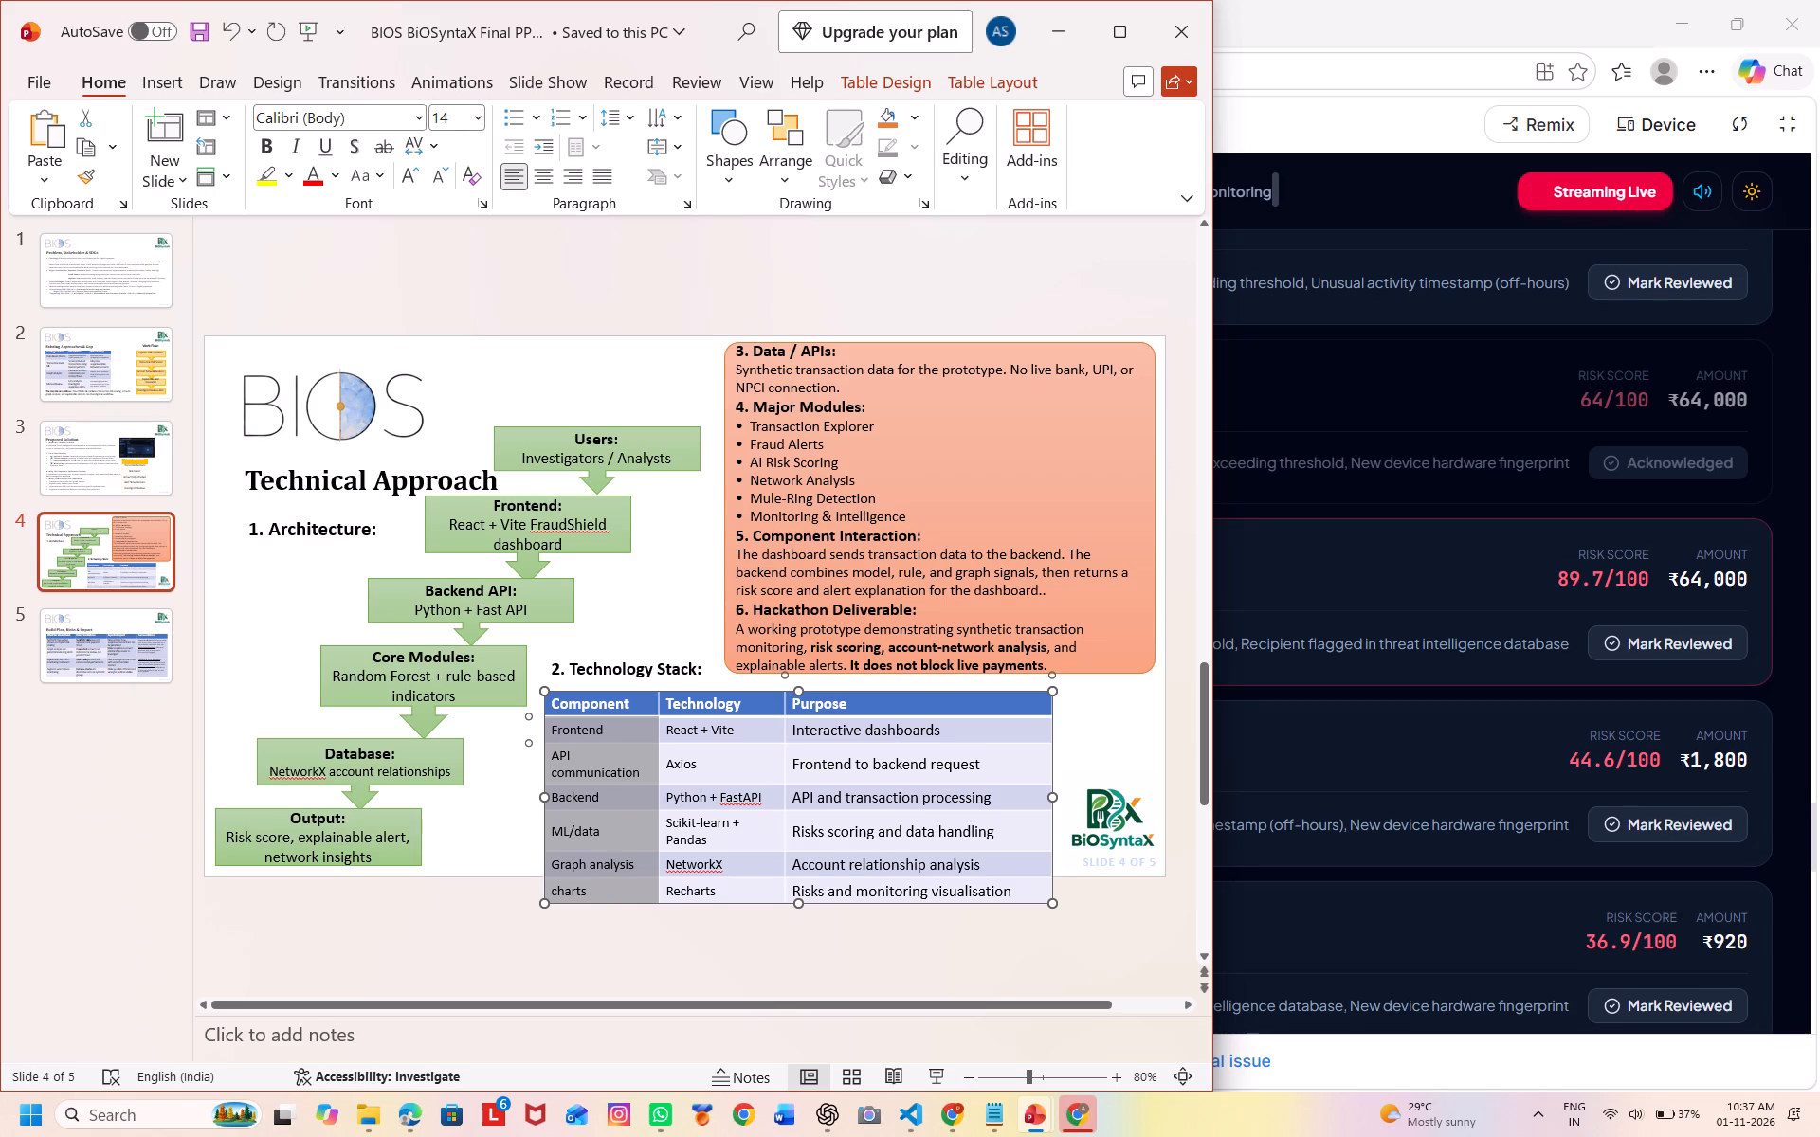
Set all Purpose column entries below the header in the Technology Stack table to font size 14.
{"action": "left_click_drag", "start_coordinate": [792, 732], "coordinate": [885, 886]}
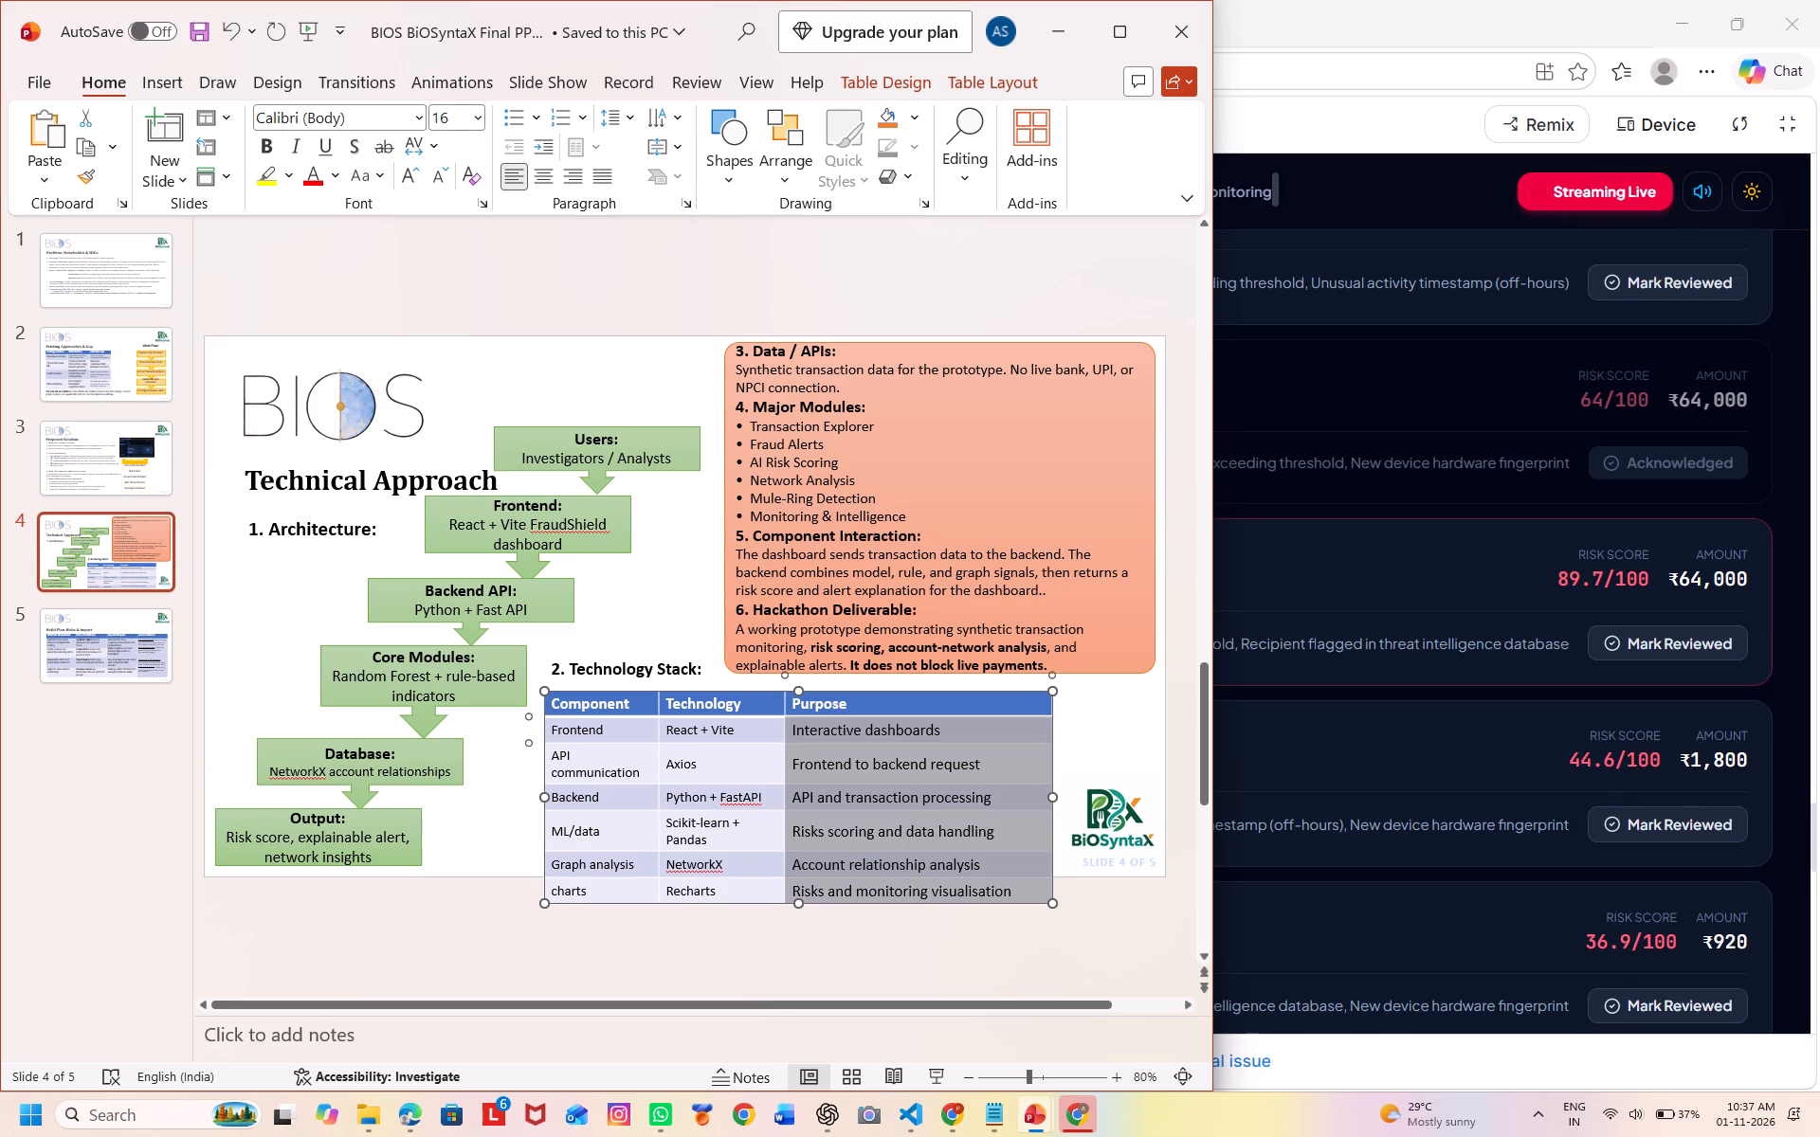
{"action": "left_click_drag", "start_coordinate": [885, 886], "coordinate": [886, 890]}
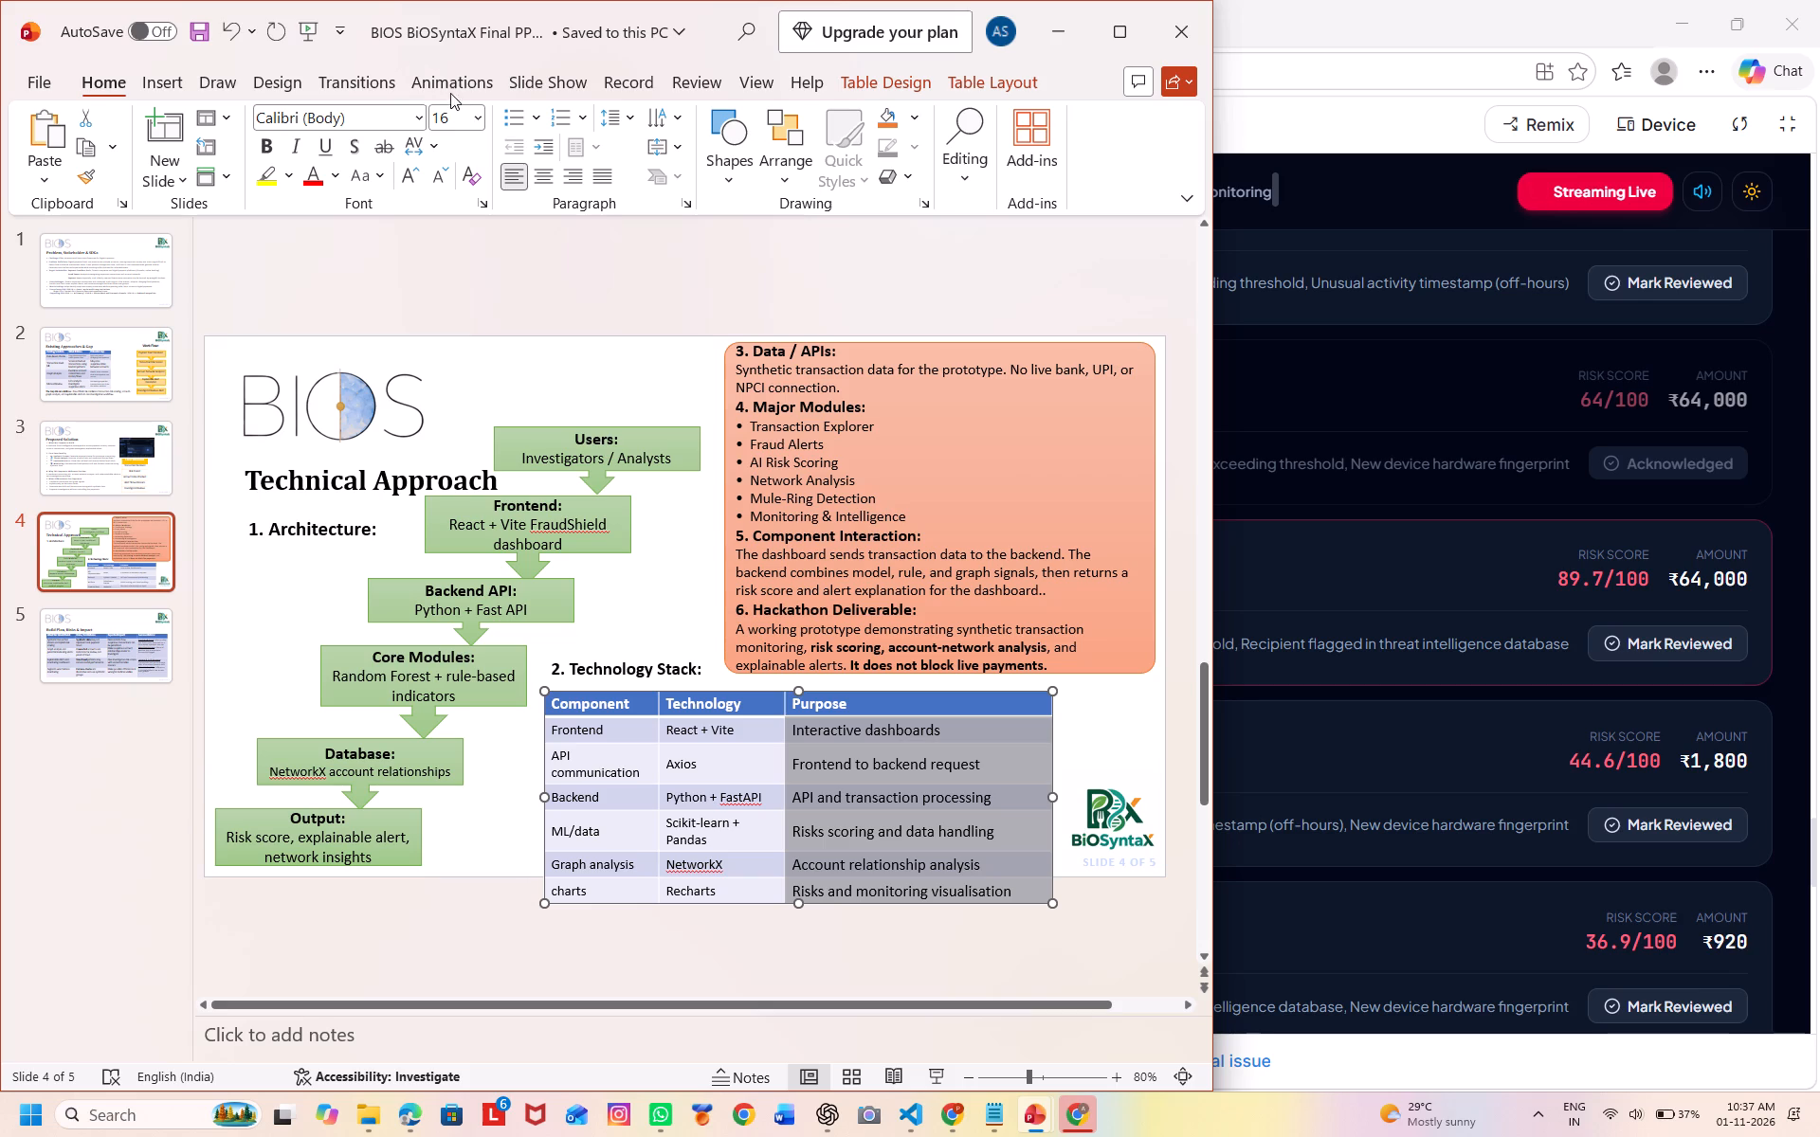
{"action": "left_click", "coordinate": [454, 115]}
{"action": "type", "text": "14"}
{"action": "key", "text": "Return"}
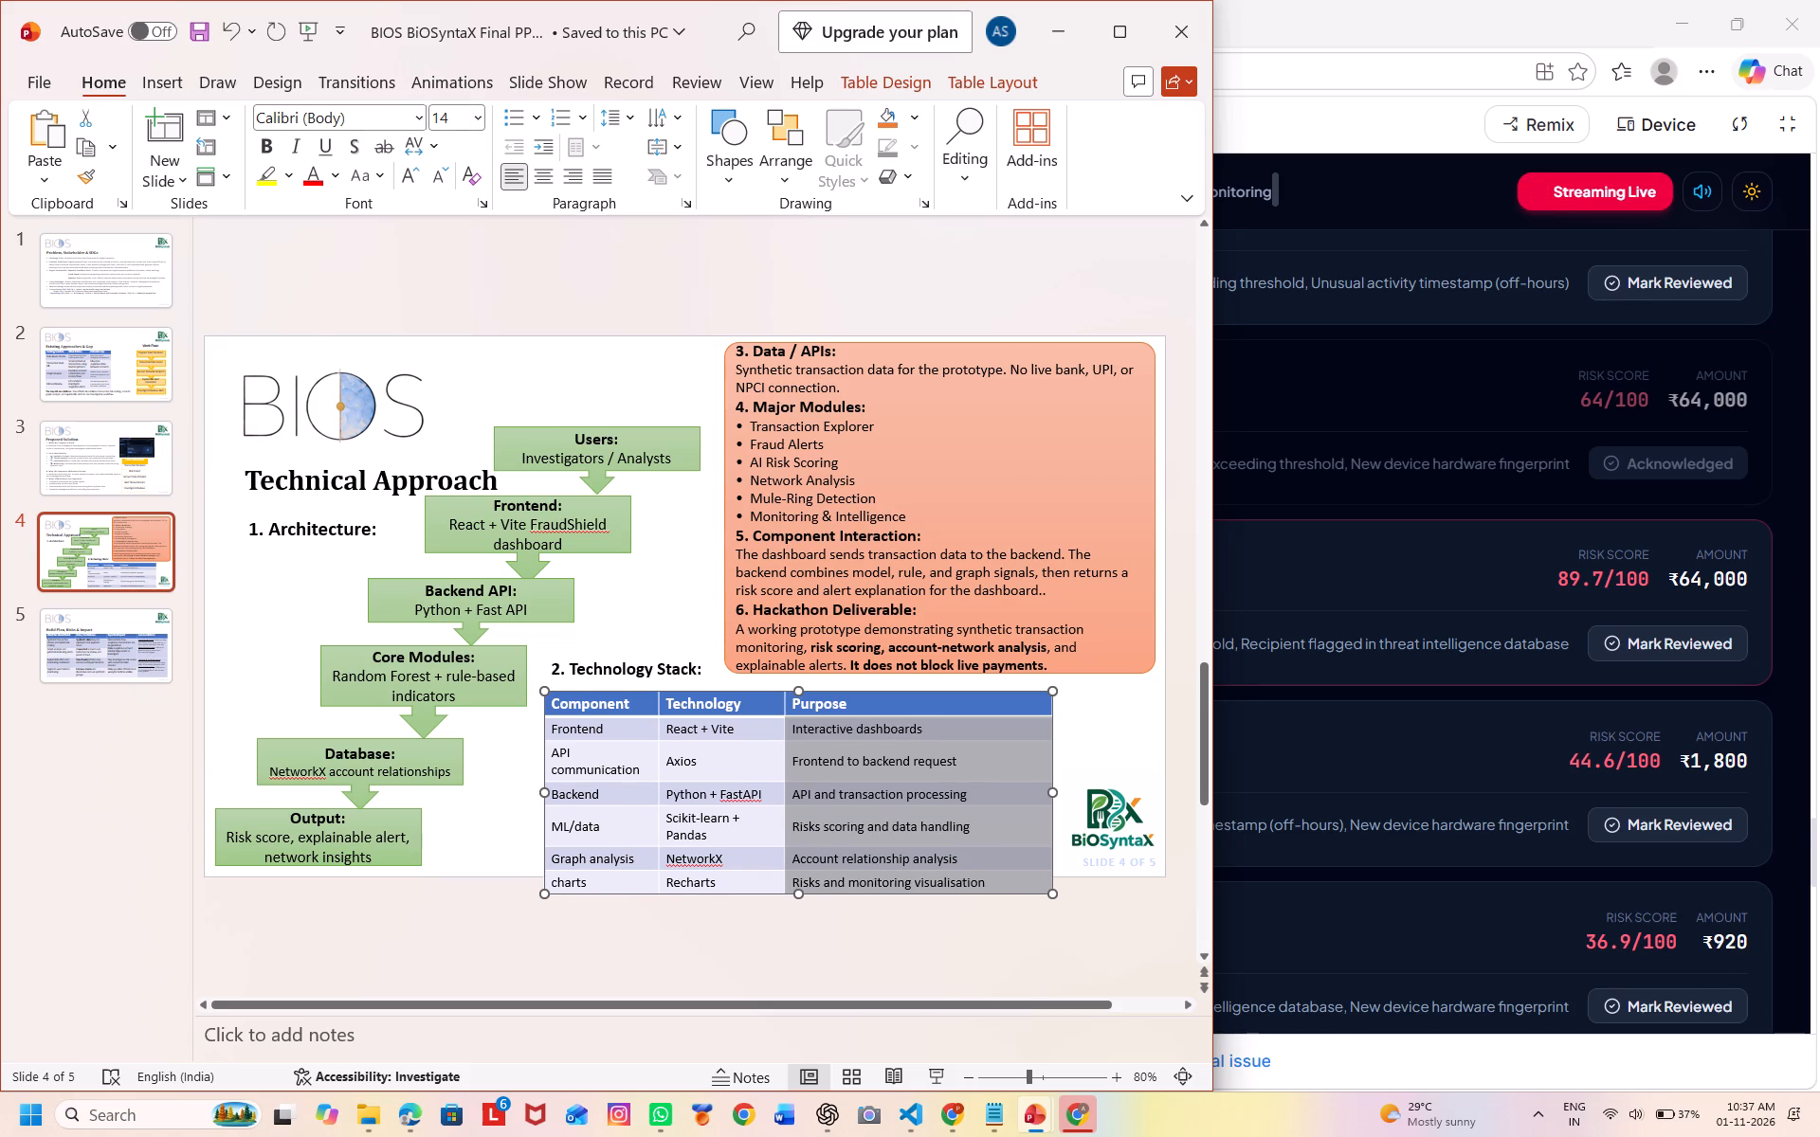
Shift the border between the Component and Technology columns slightly toward Component so "Scikit-learn + Pandas" fits on one line.
{"action": "left_click", "coordinate": [660, 803]}
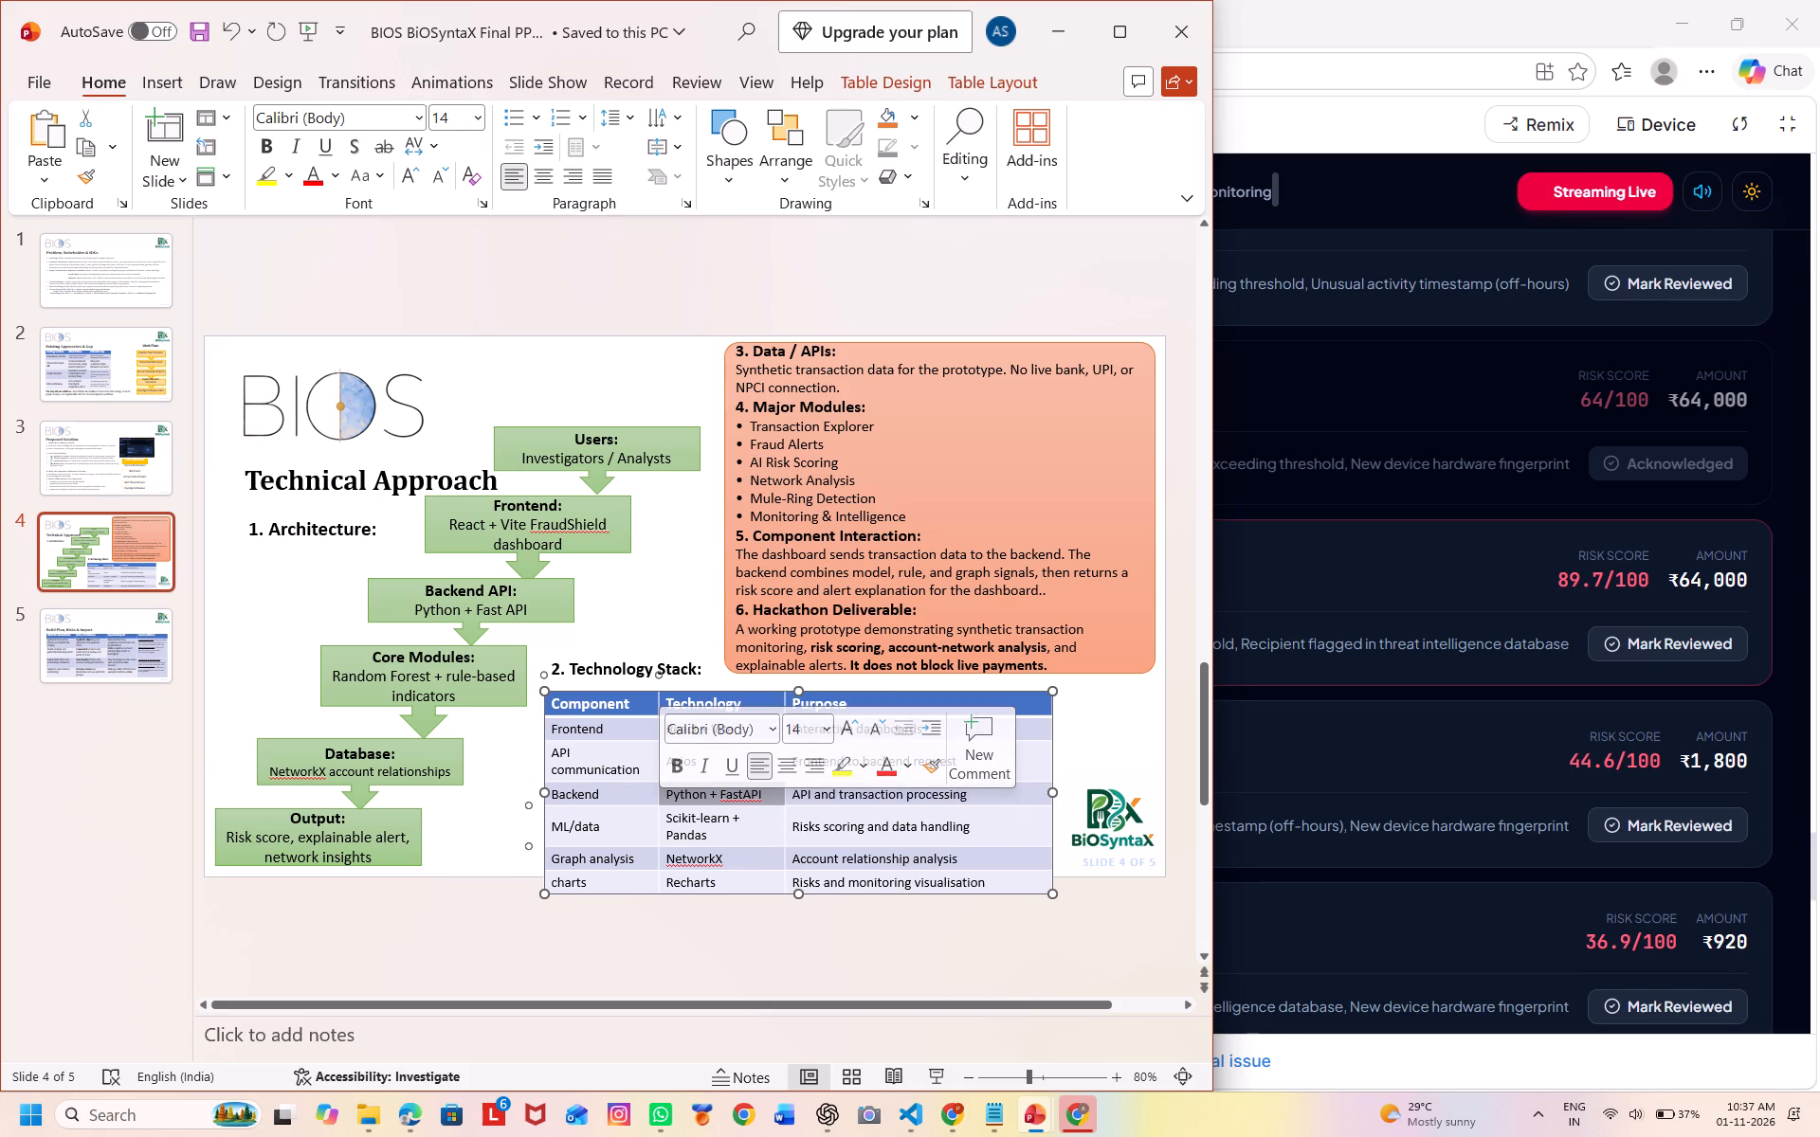
{"action": "left_click", "coordinate": [657, 822]}
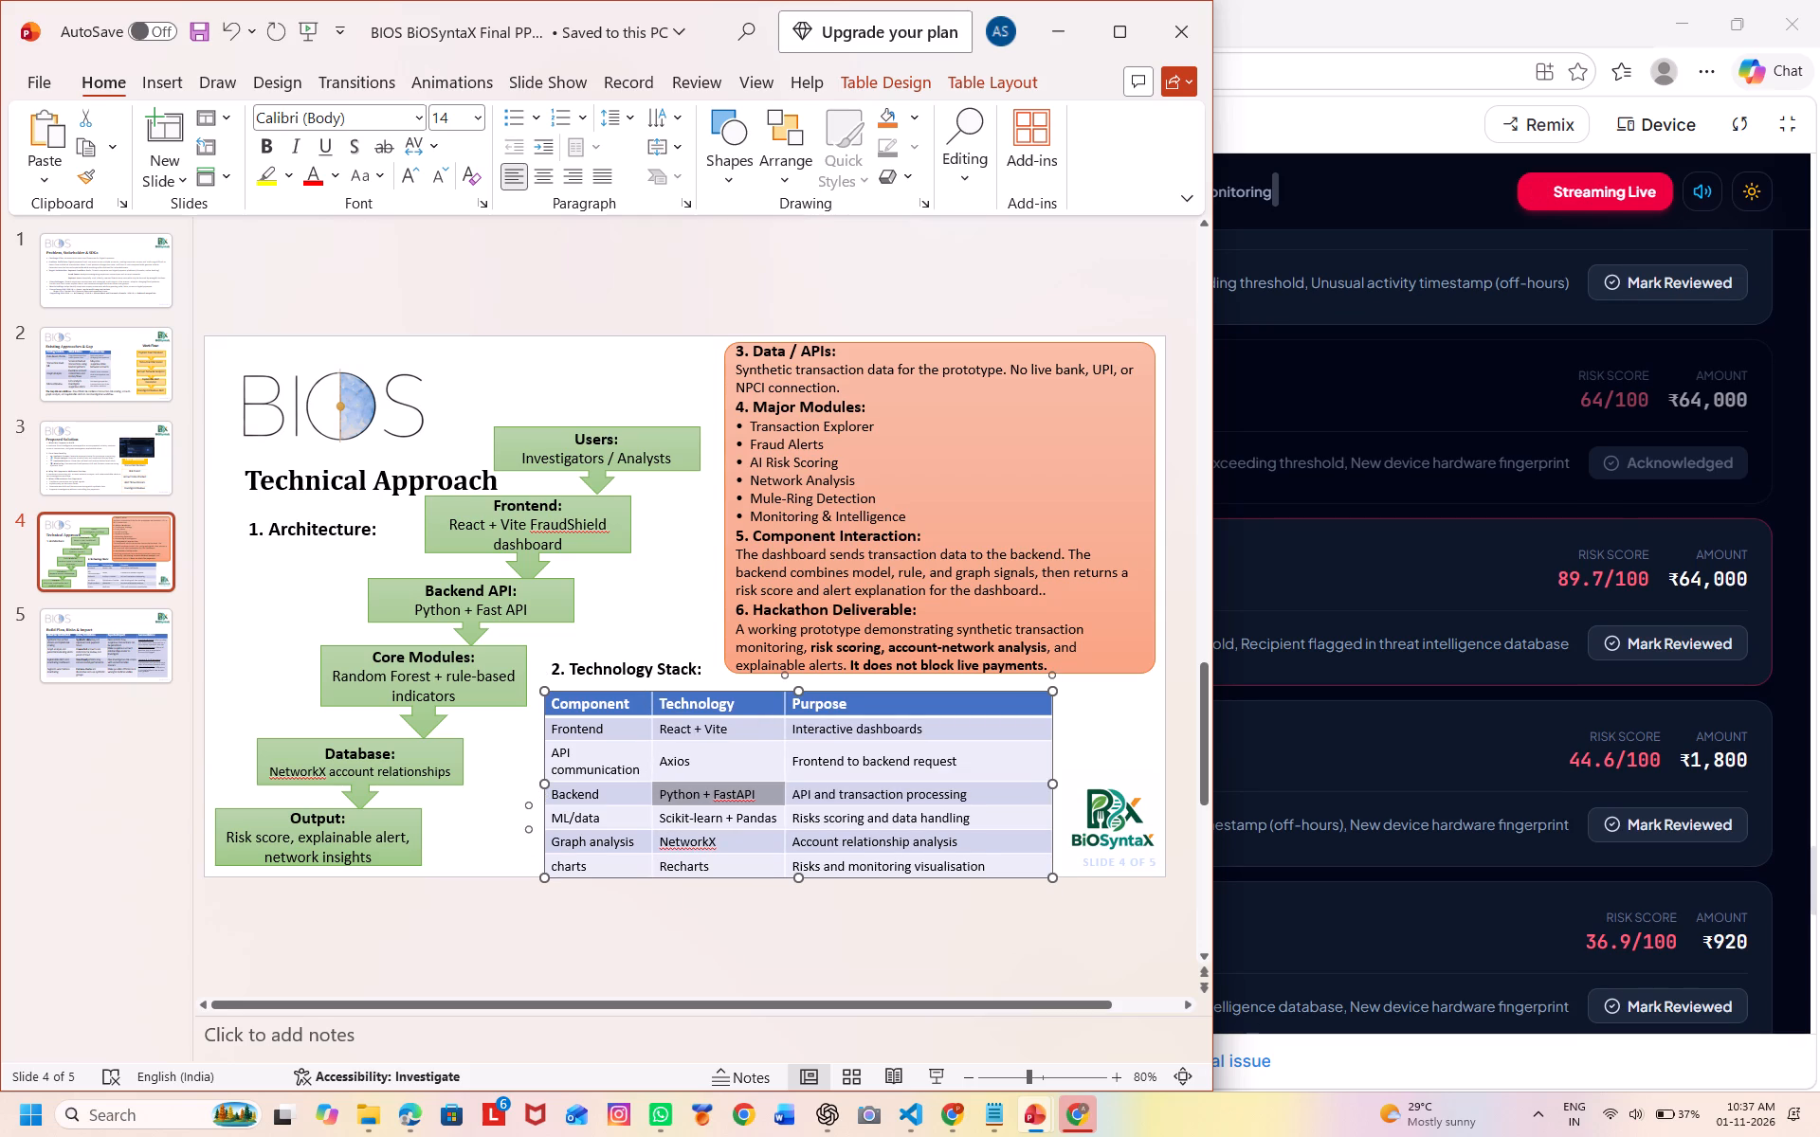
Move the Technology Stack table slightly up, closer to its heading and clear of the slide's bottom edge, and deselect it.
{"action": "left_click", "coordinate": [986, 693]}
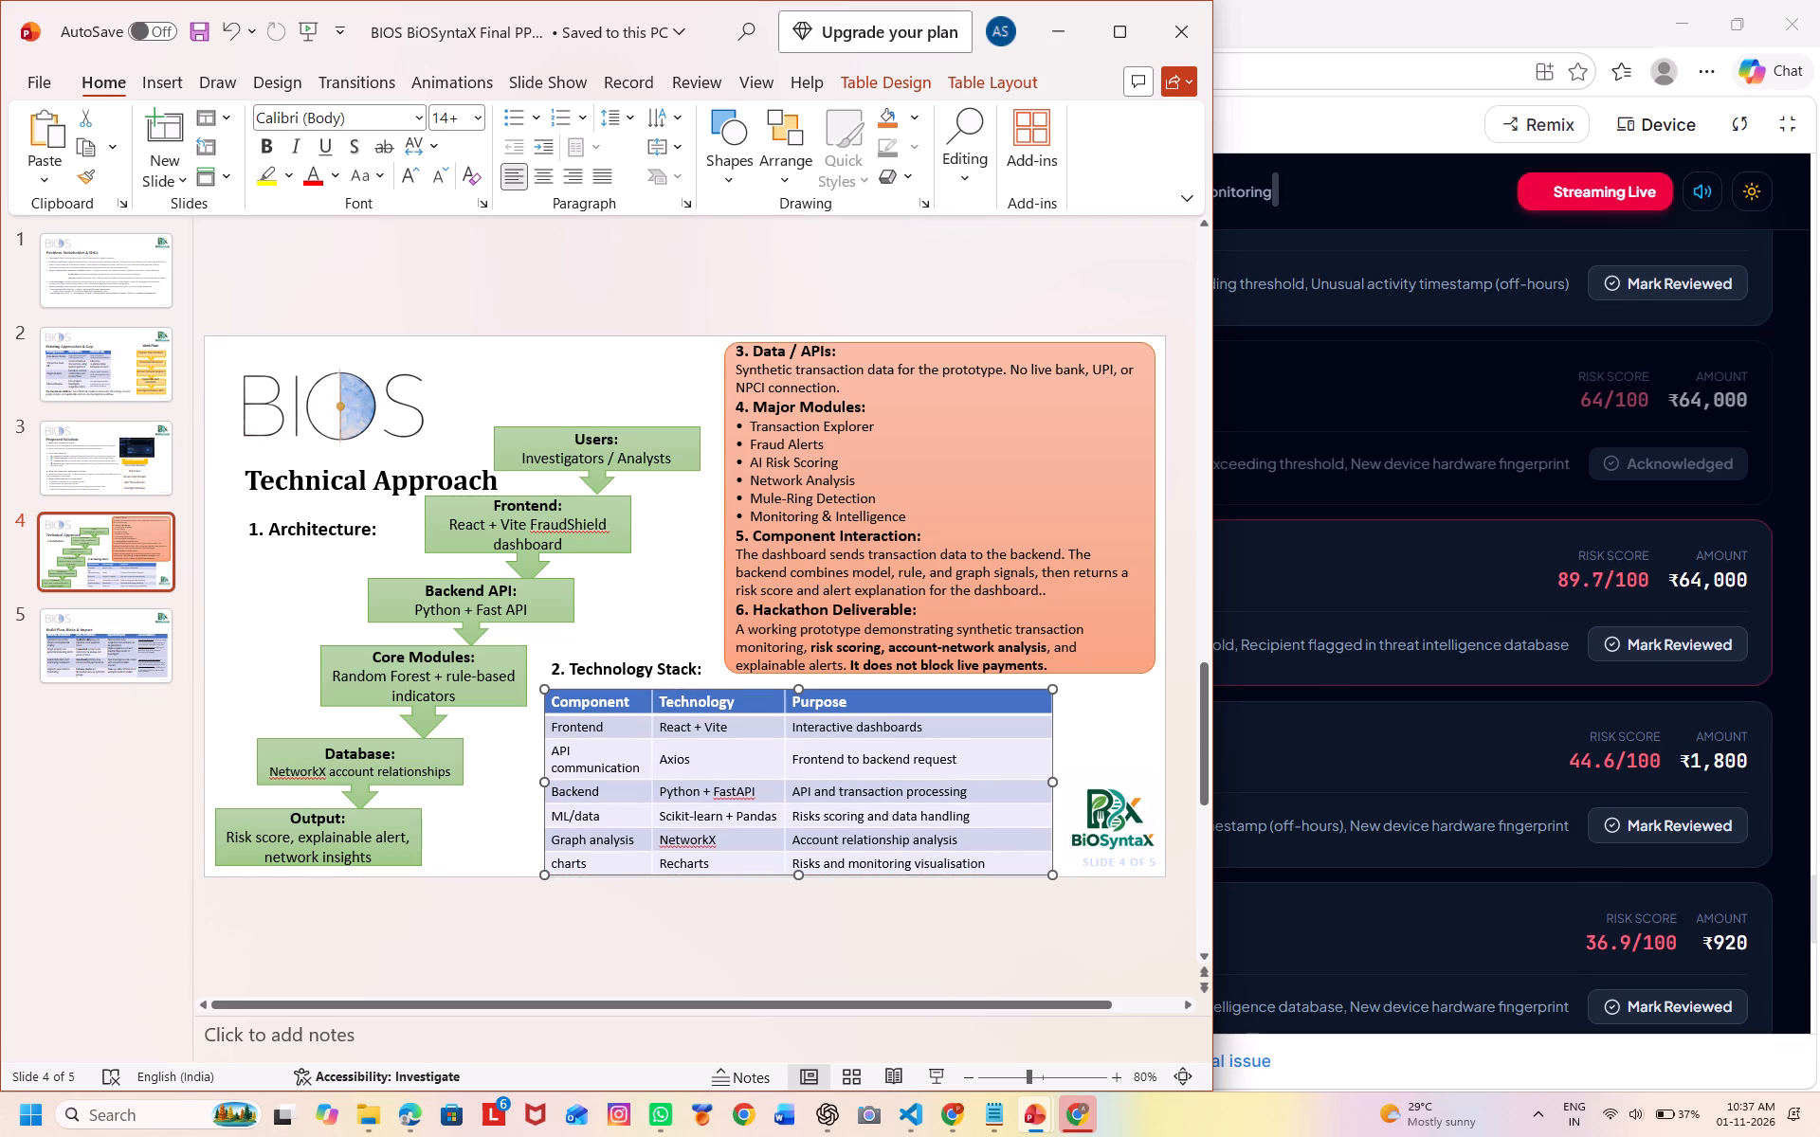
{"action": "left_click", "coordinate": [985, 689]}
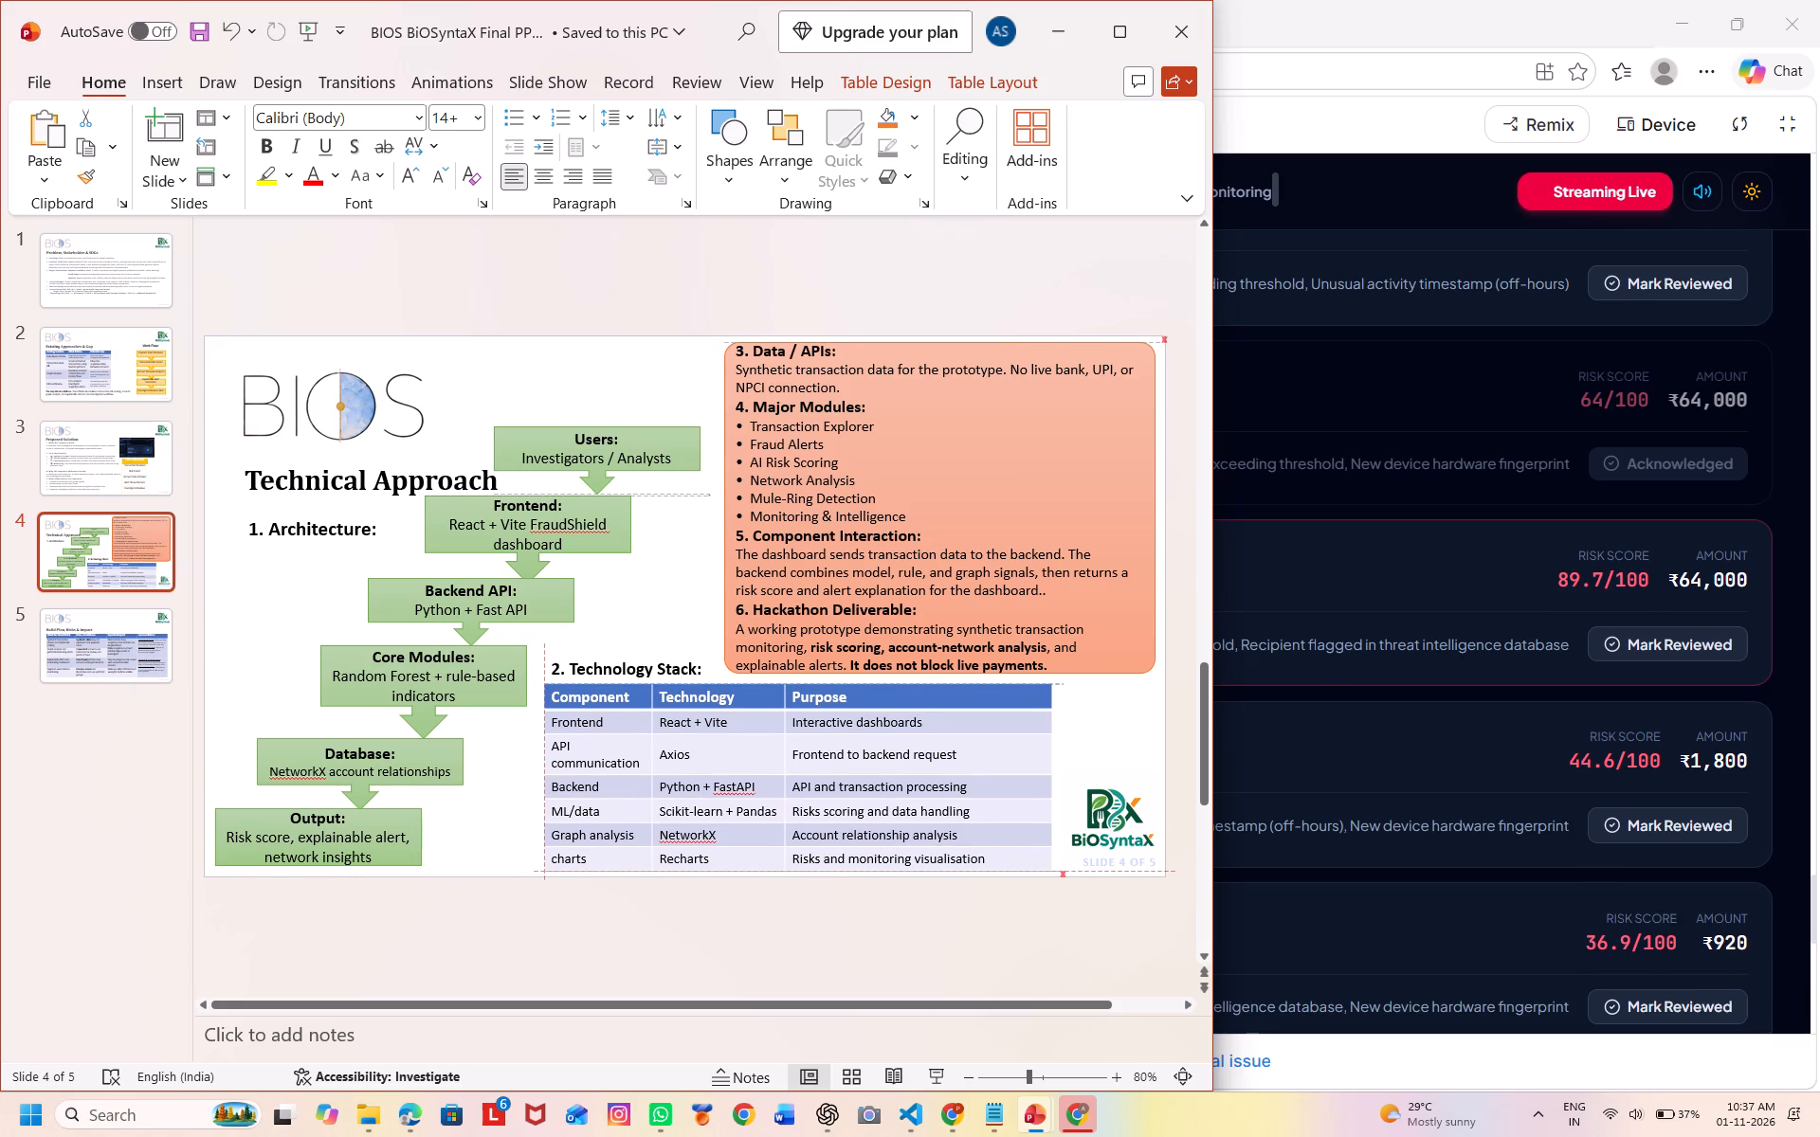
{"action": "left_click", "coordinate": [901, 921]}
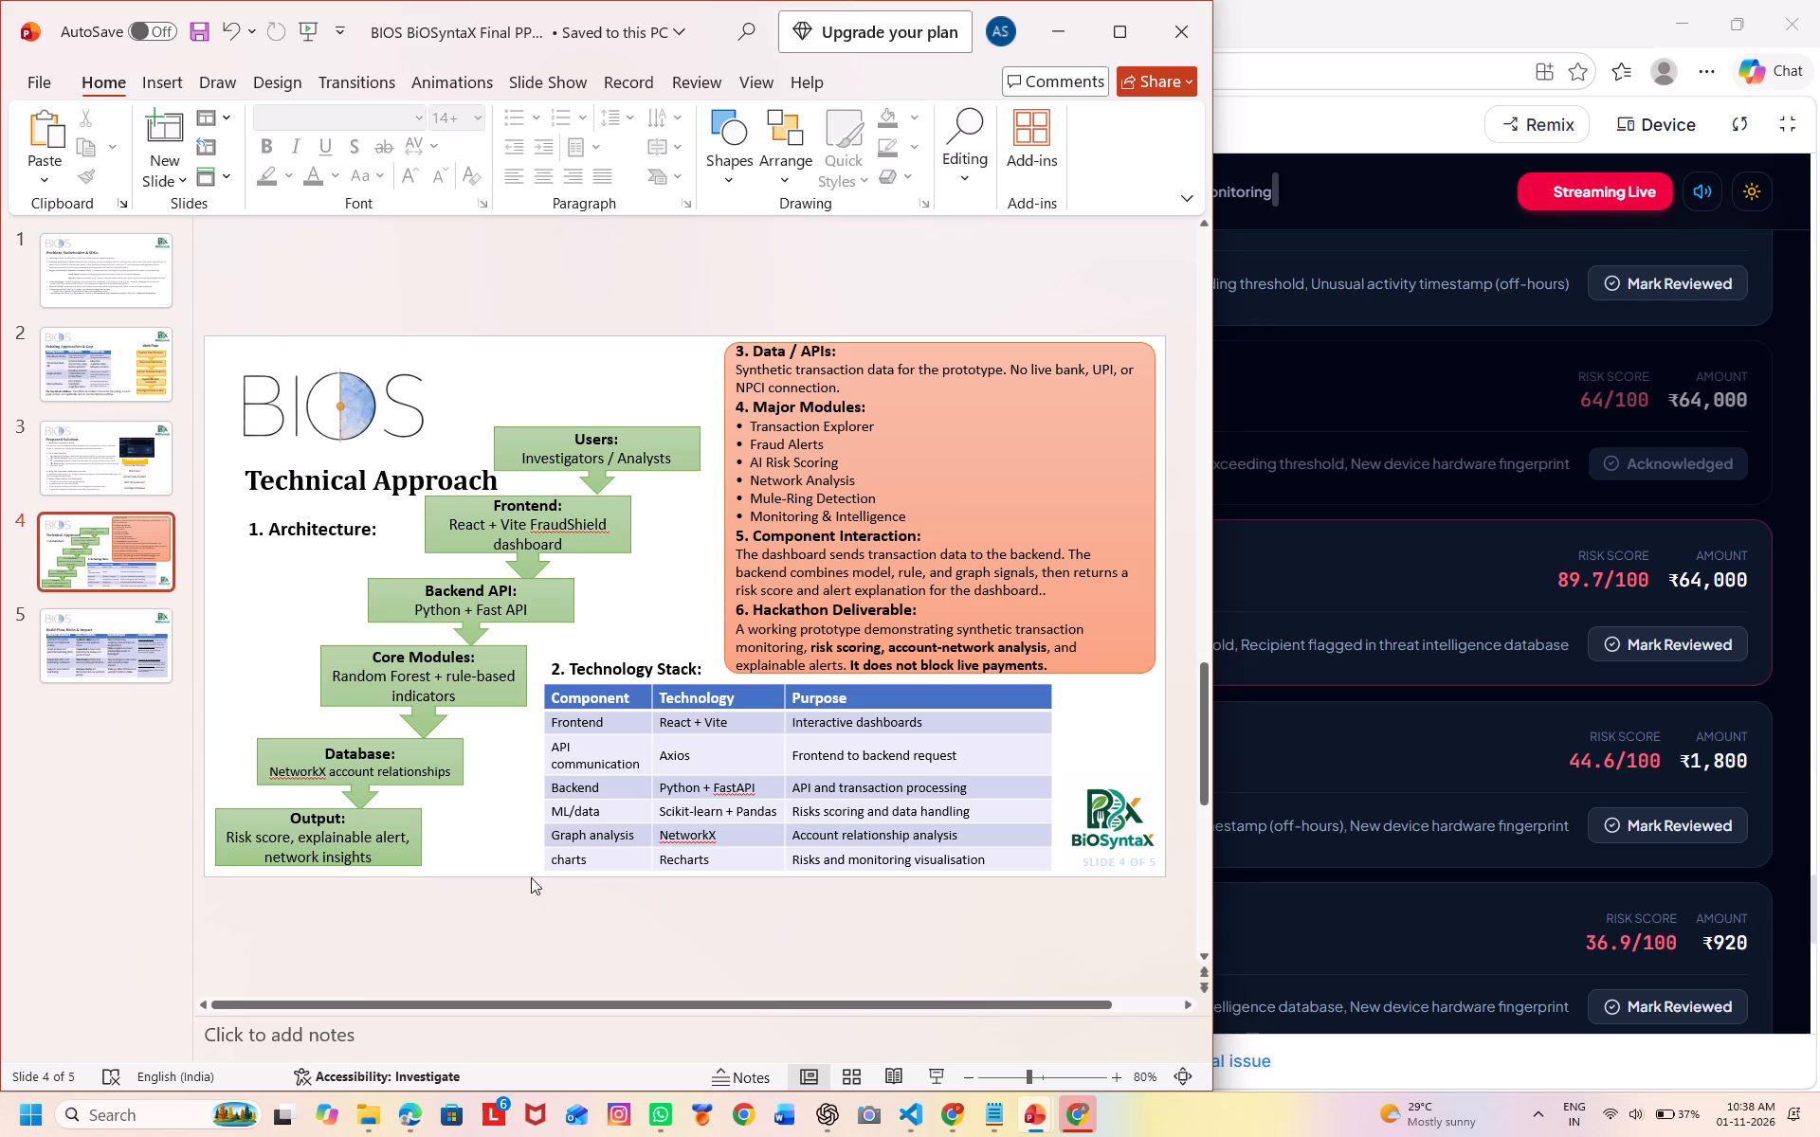
Check the font sizes in the architecture flowchart boxes and set all text in the Users box to size 15.
{"action": "left_click", "coordinate": [373, 838]}
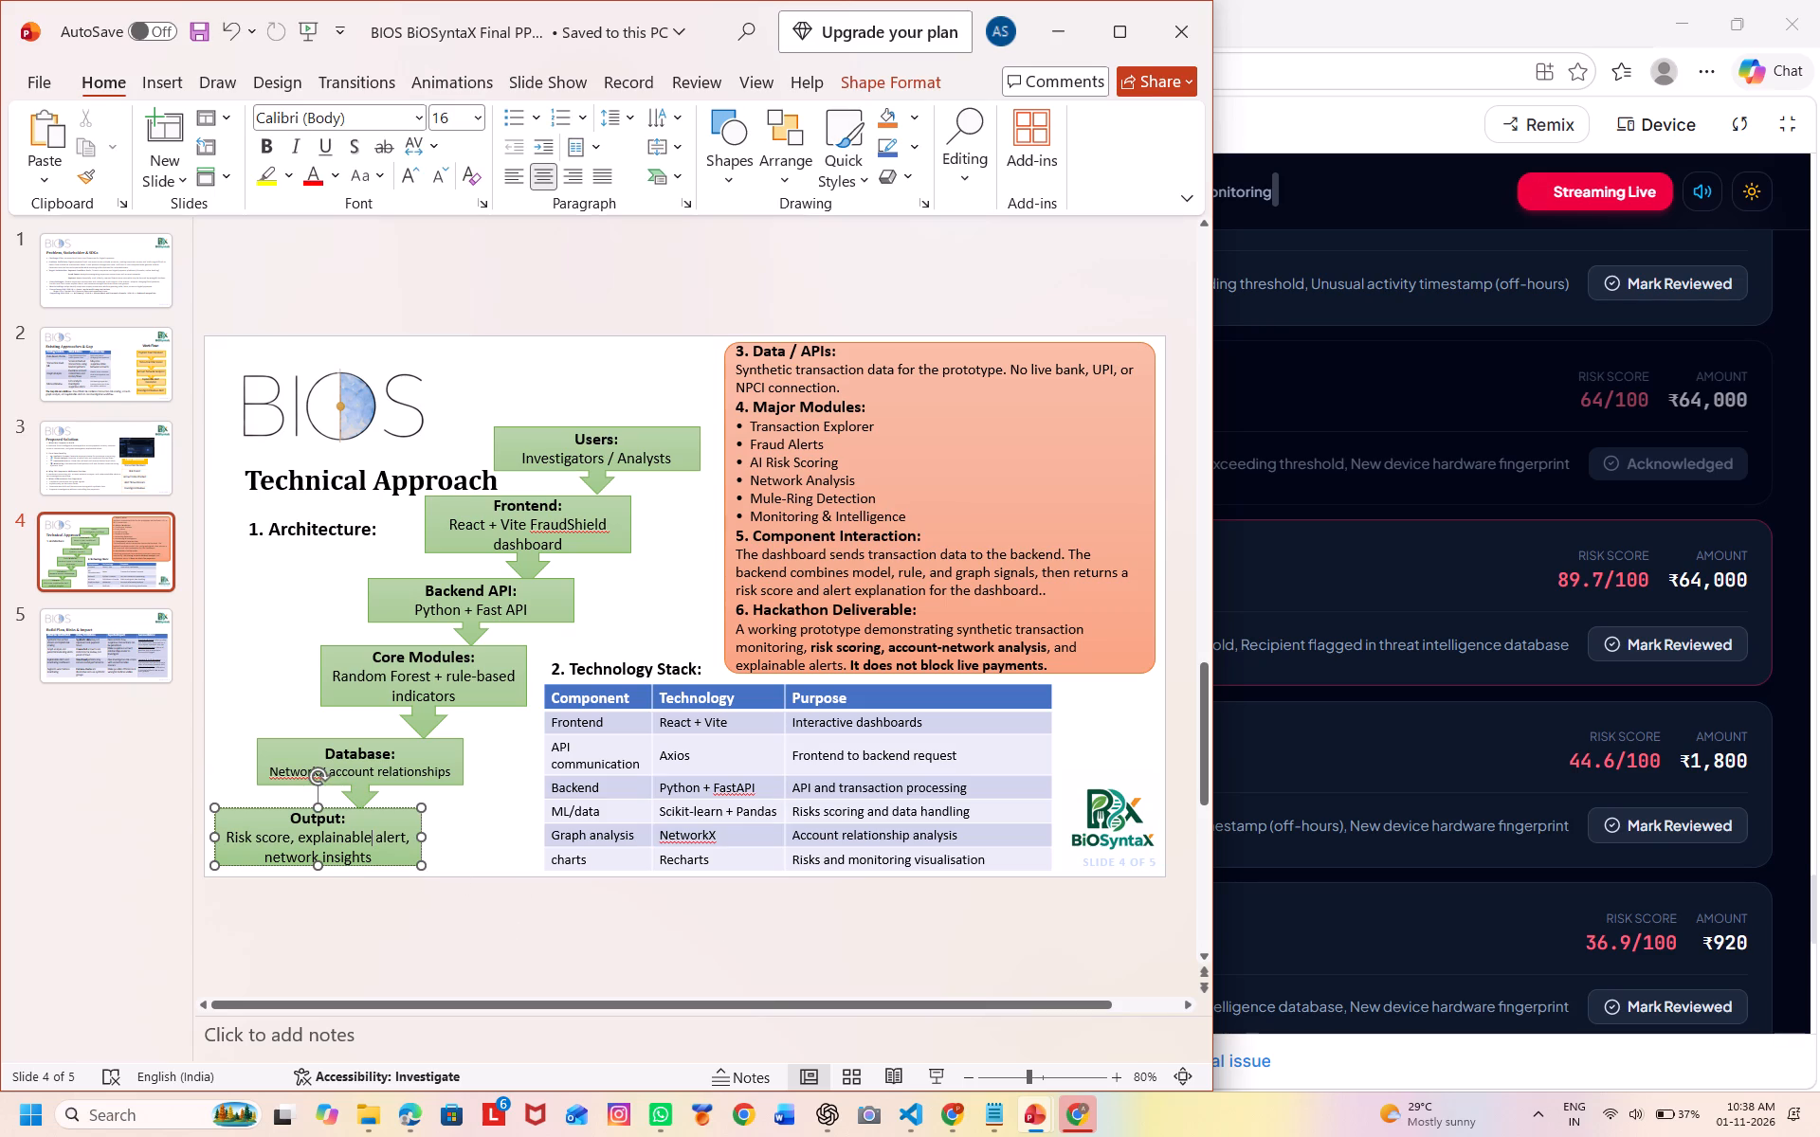
{"action": "left_click", "coordinate": [402, 769]}
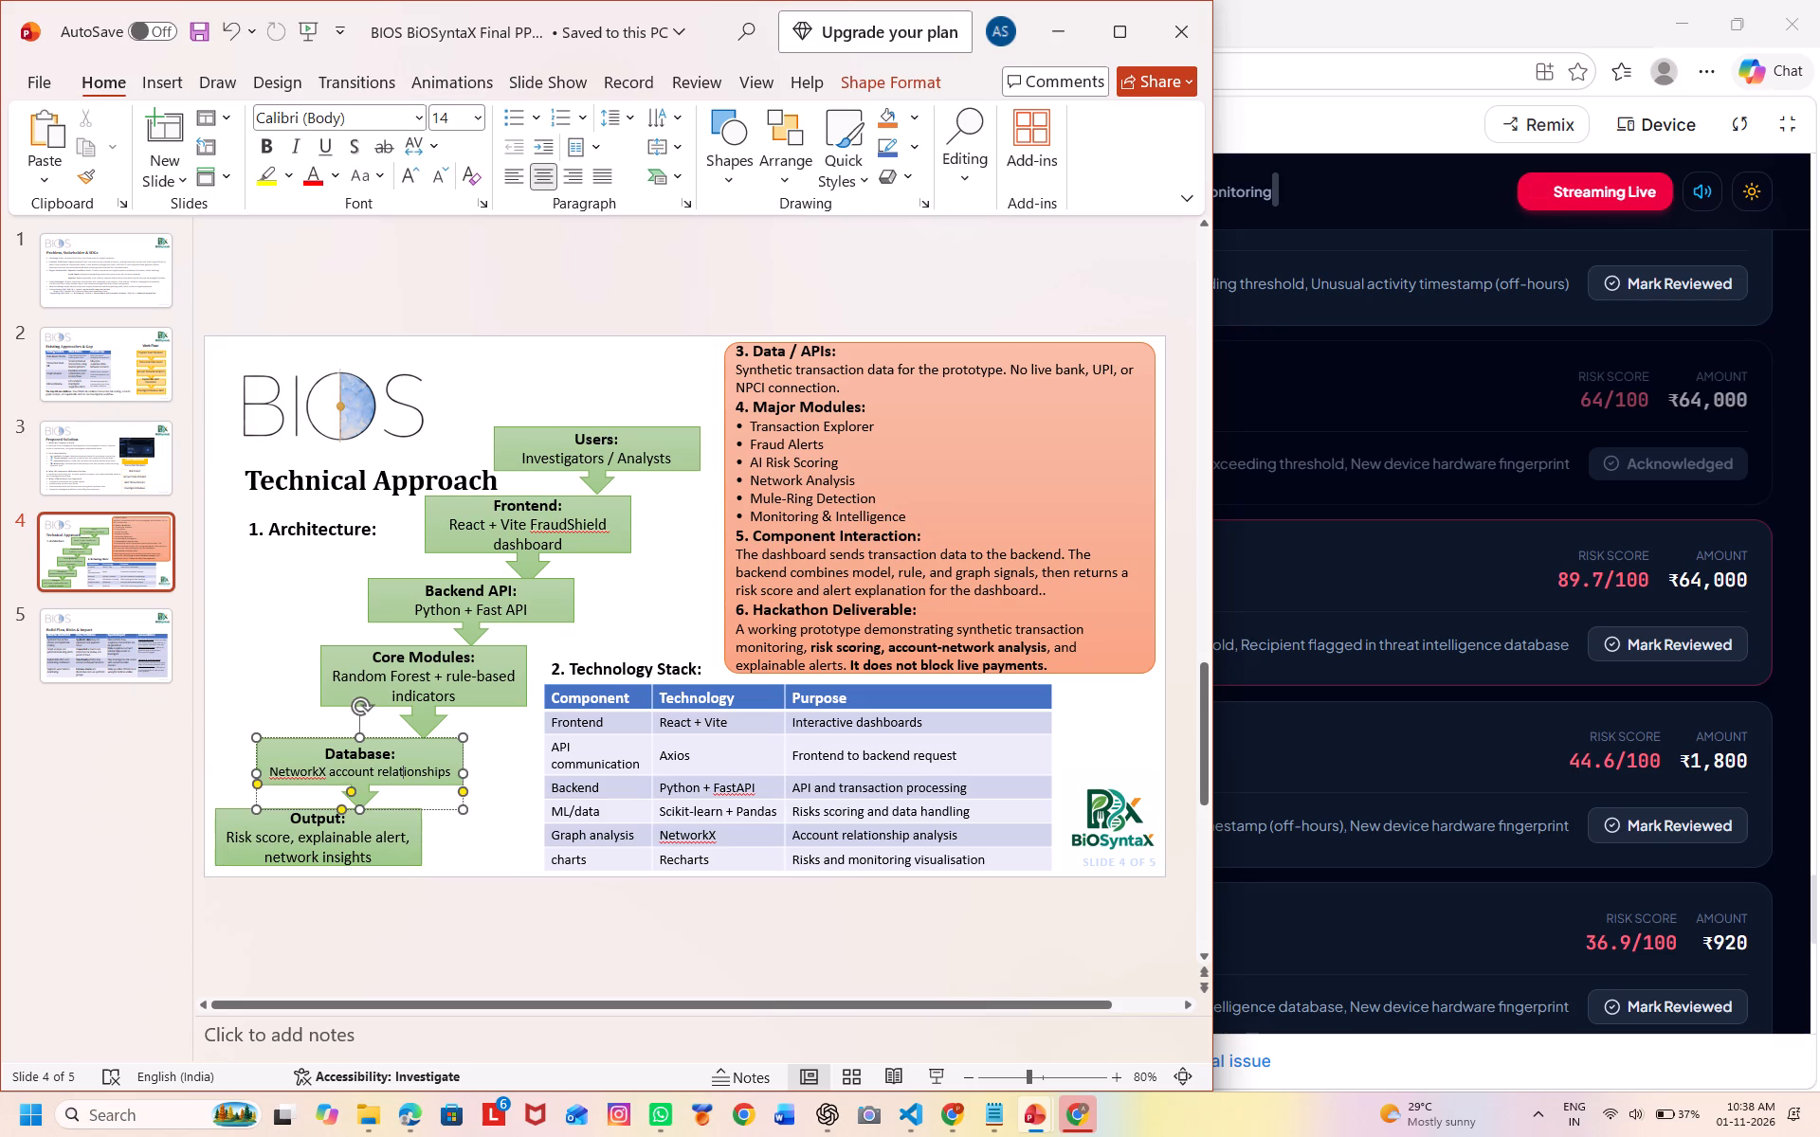
{"action": "left_click", "coordinate": [469, 675]}
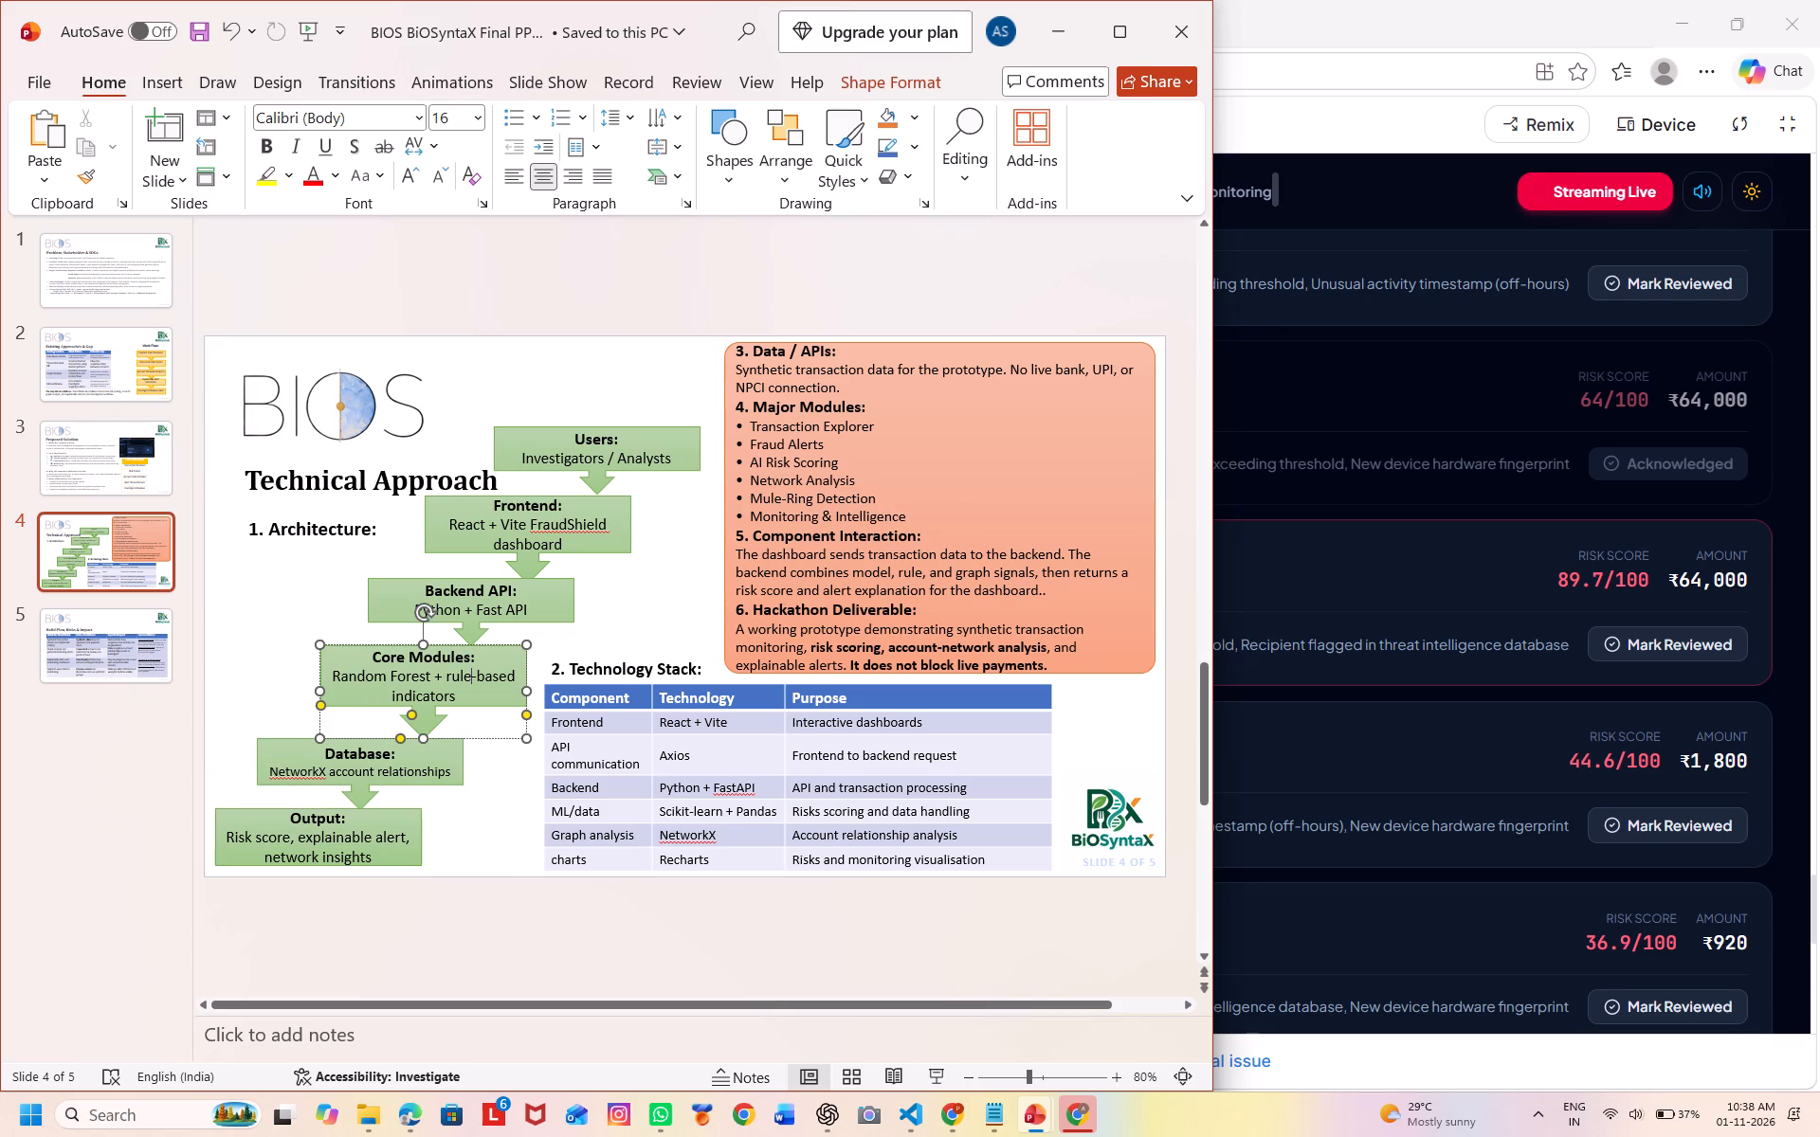
{"action": "left_click", "coordinate": [509, 614]}
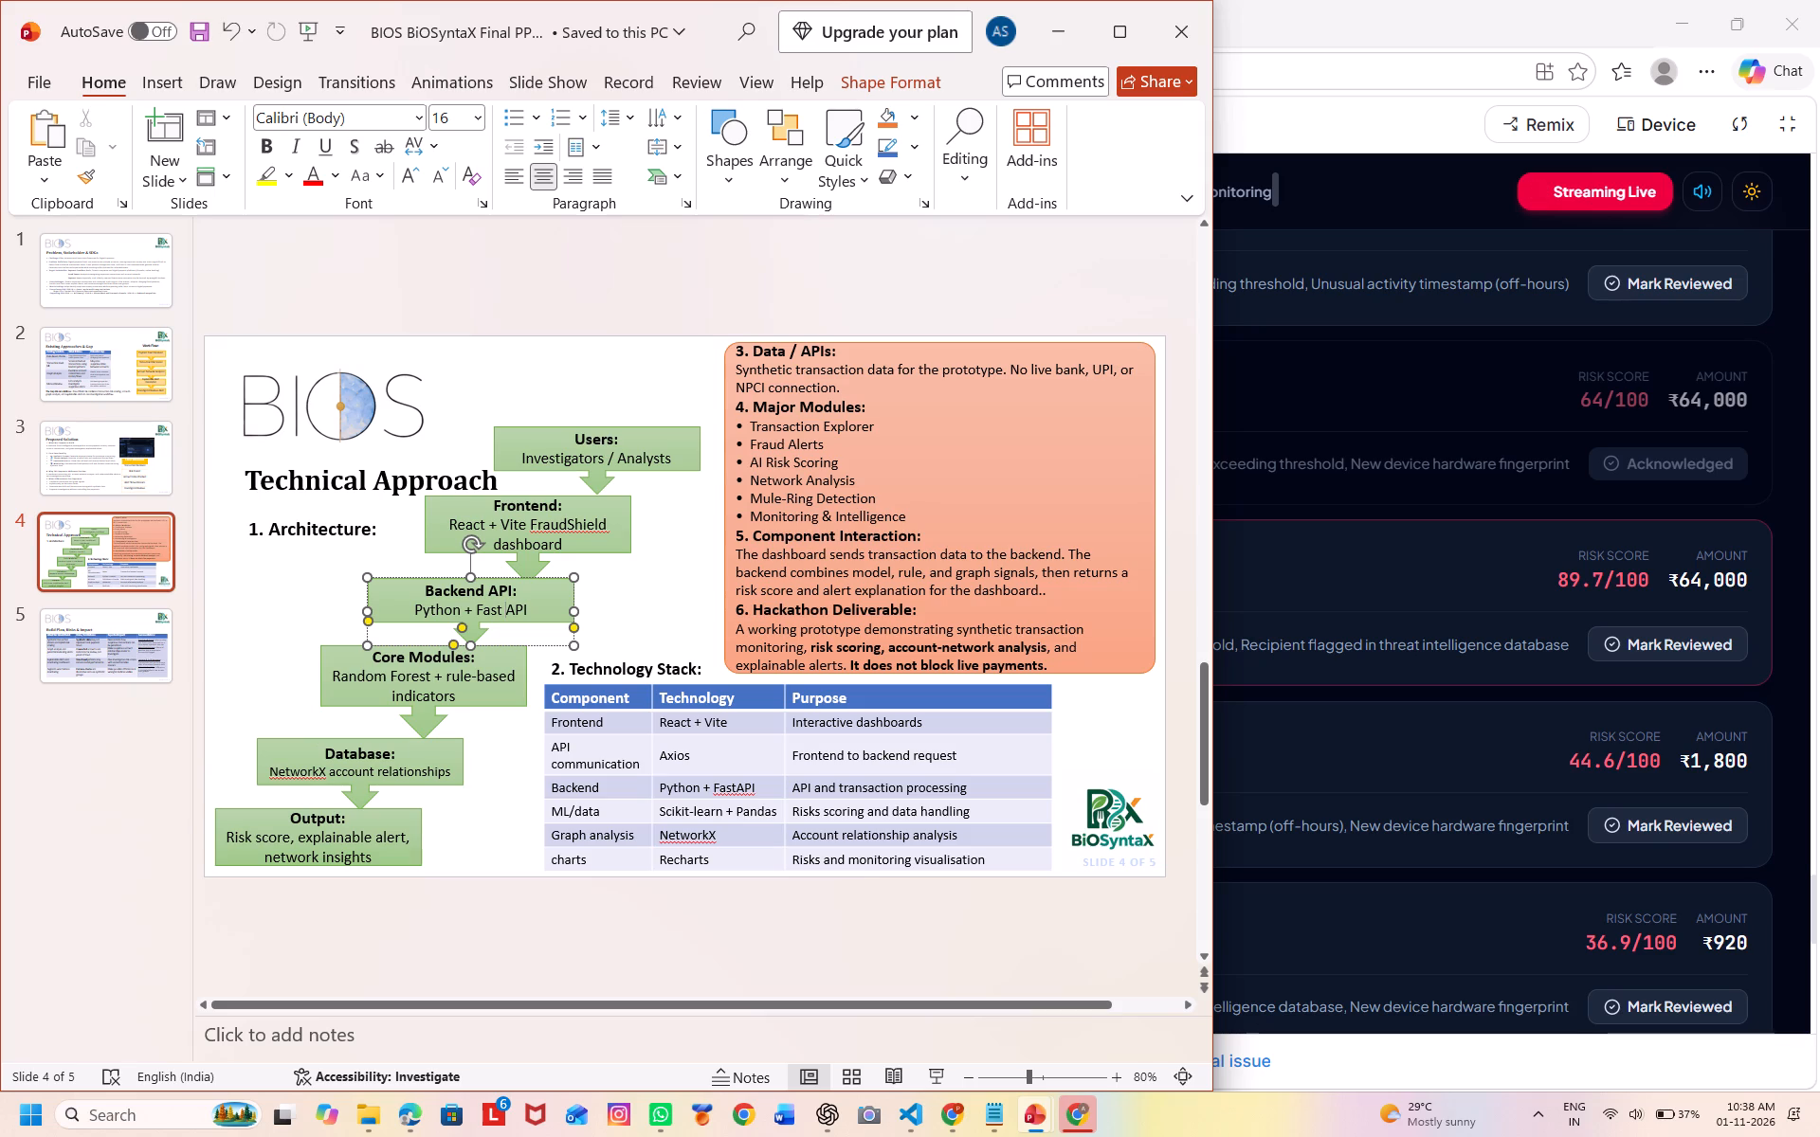
{"action": "left_click", "coordinate": [525, 455]}
{"action": "key", "text": "ctrl+a"}
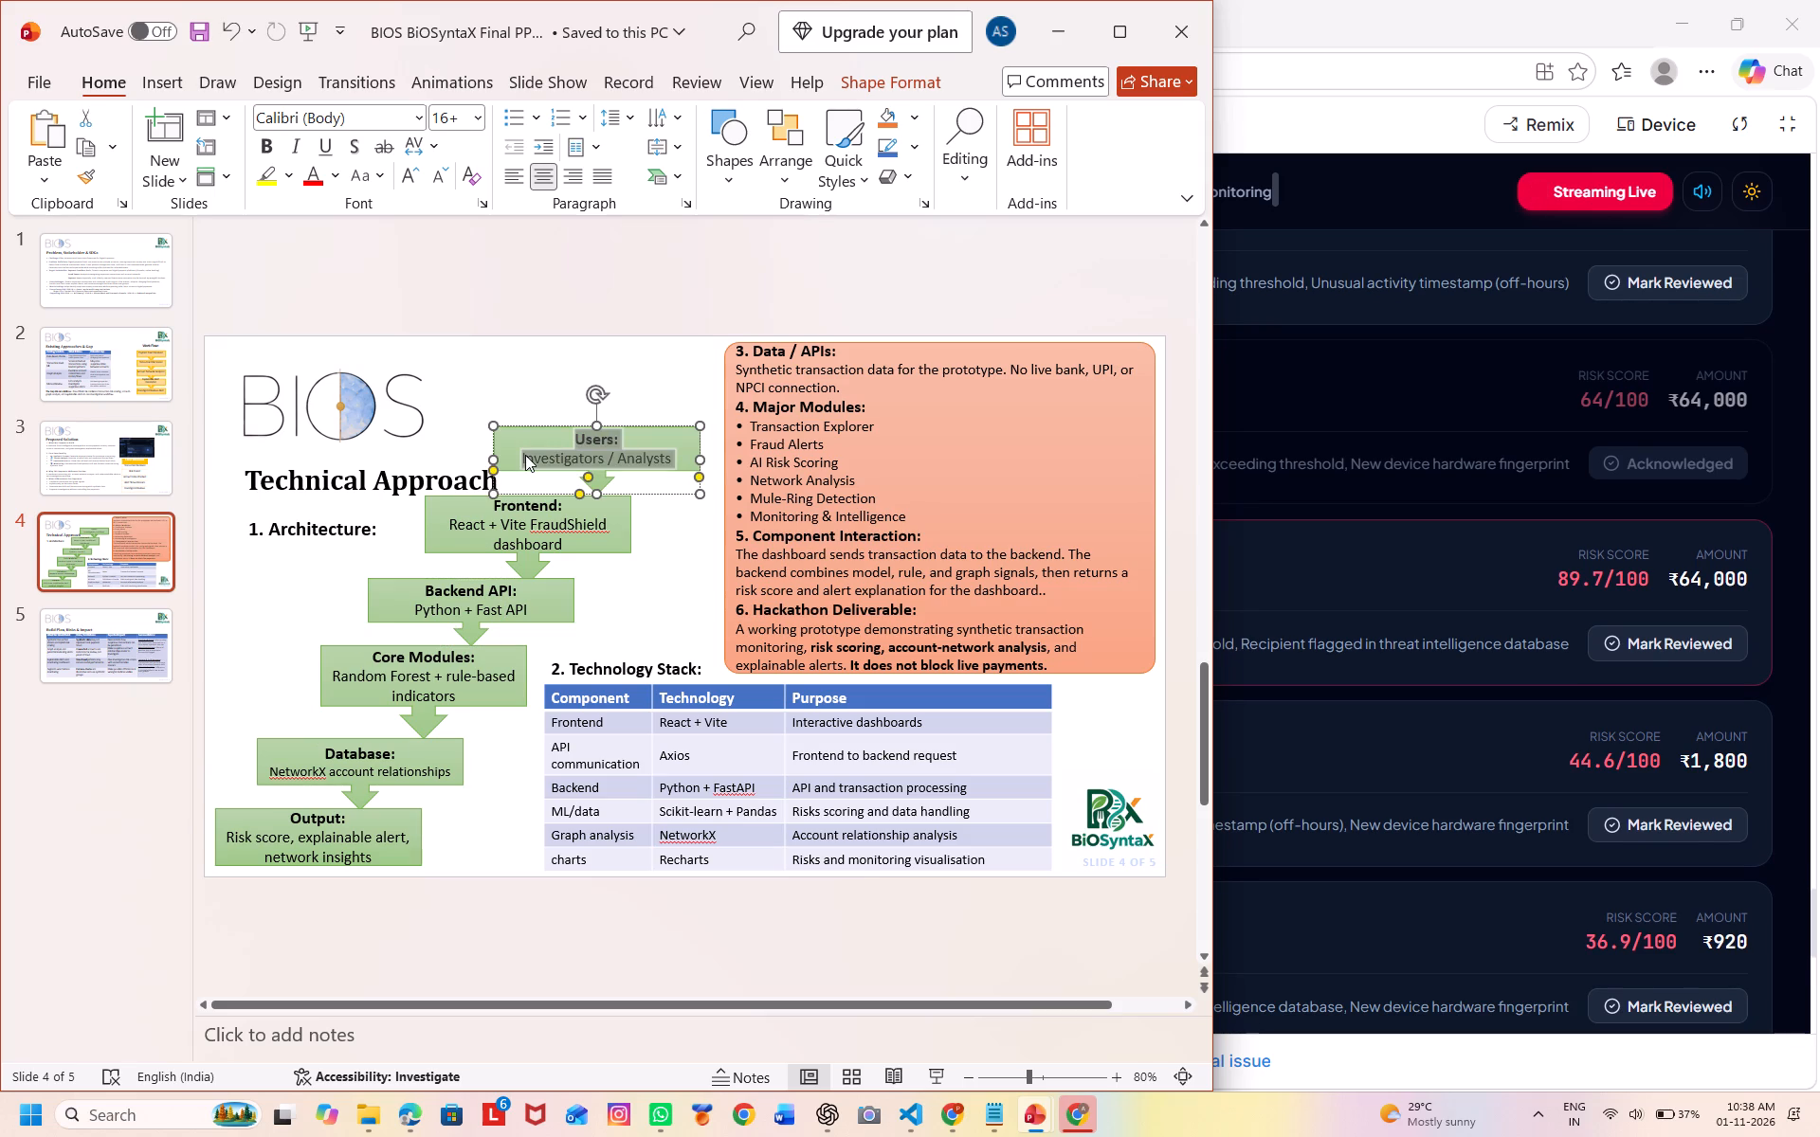
{"action": "left_click", "coordinate": [458, 125]}
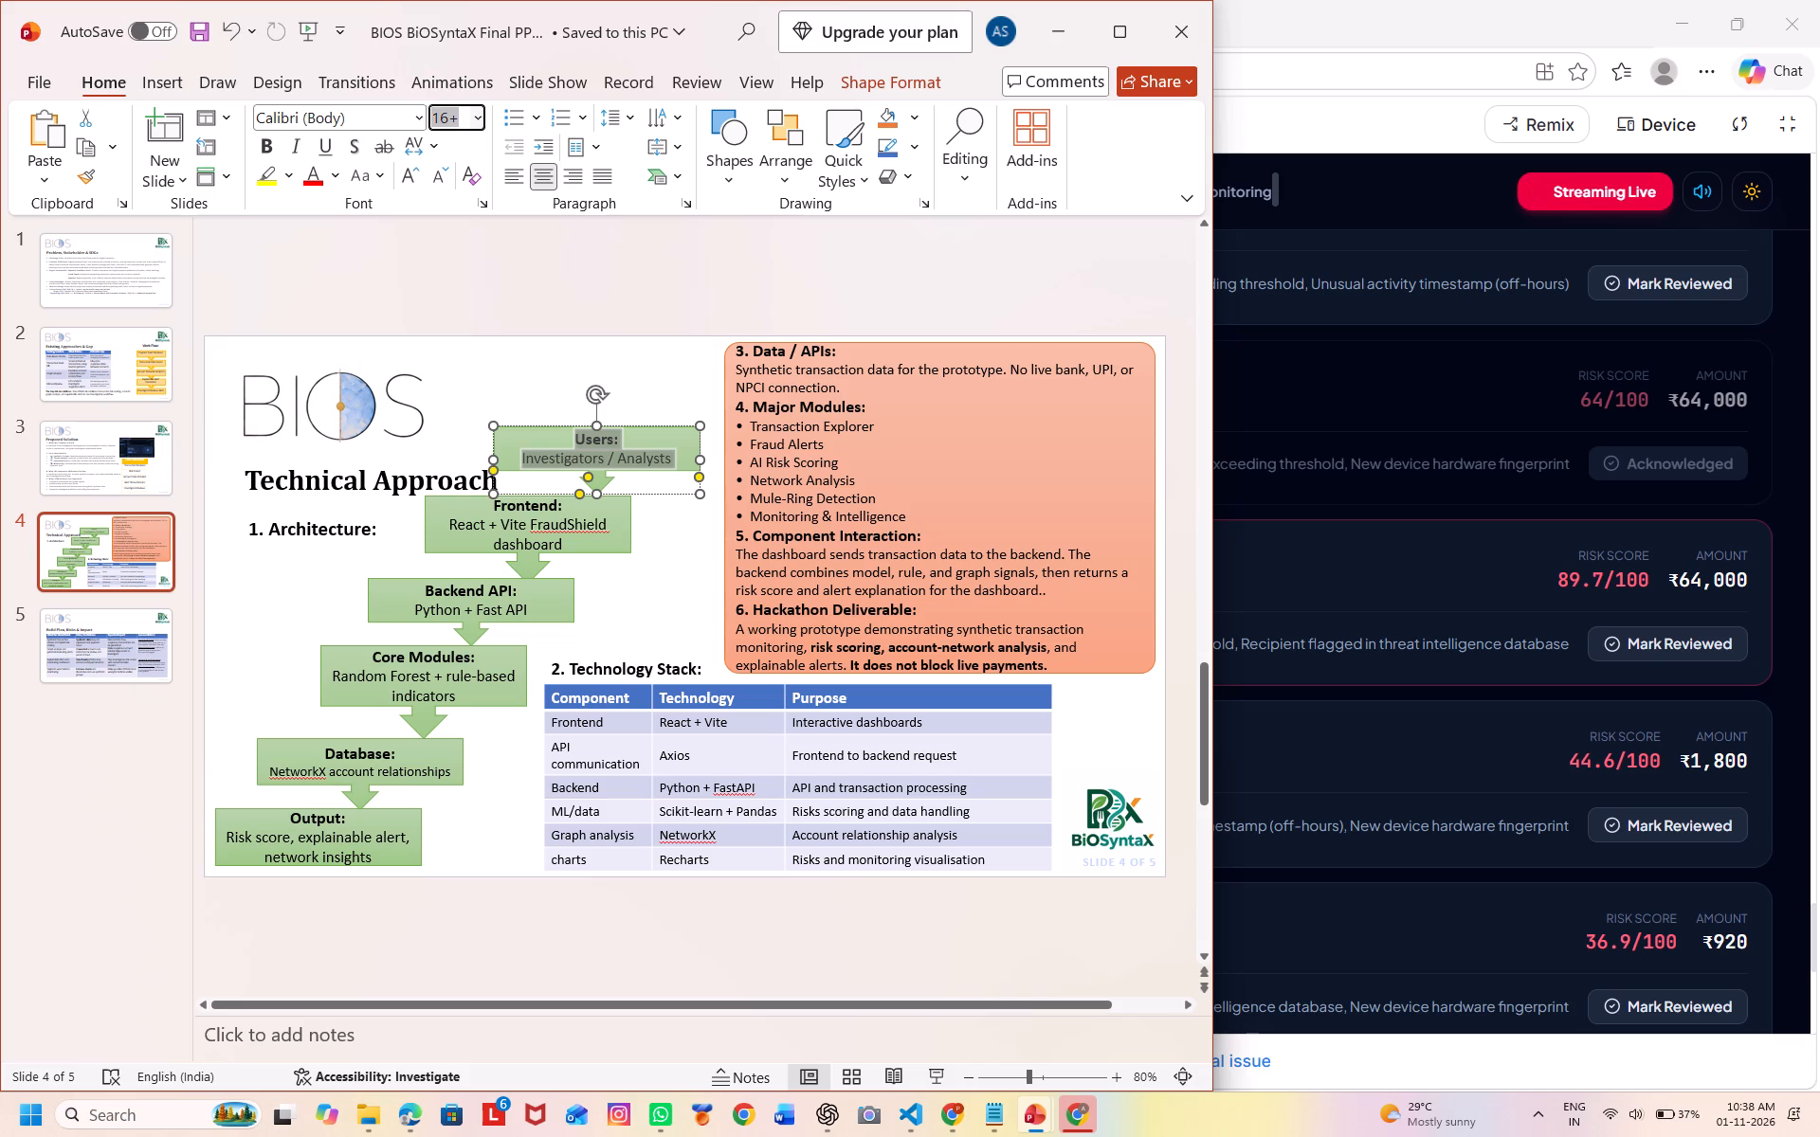
{"action": "type", "text": "15"}
{"action": "key", "text": "Return"}
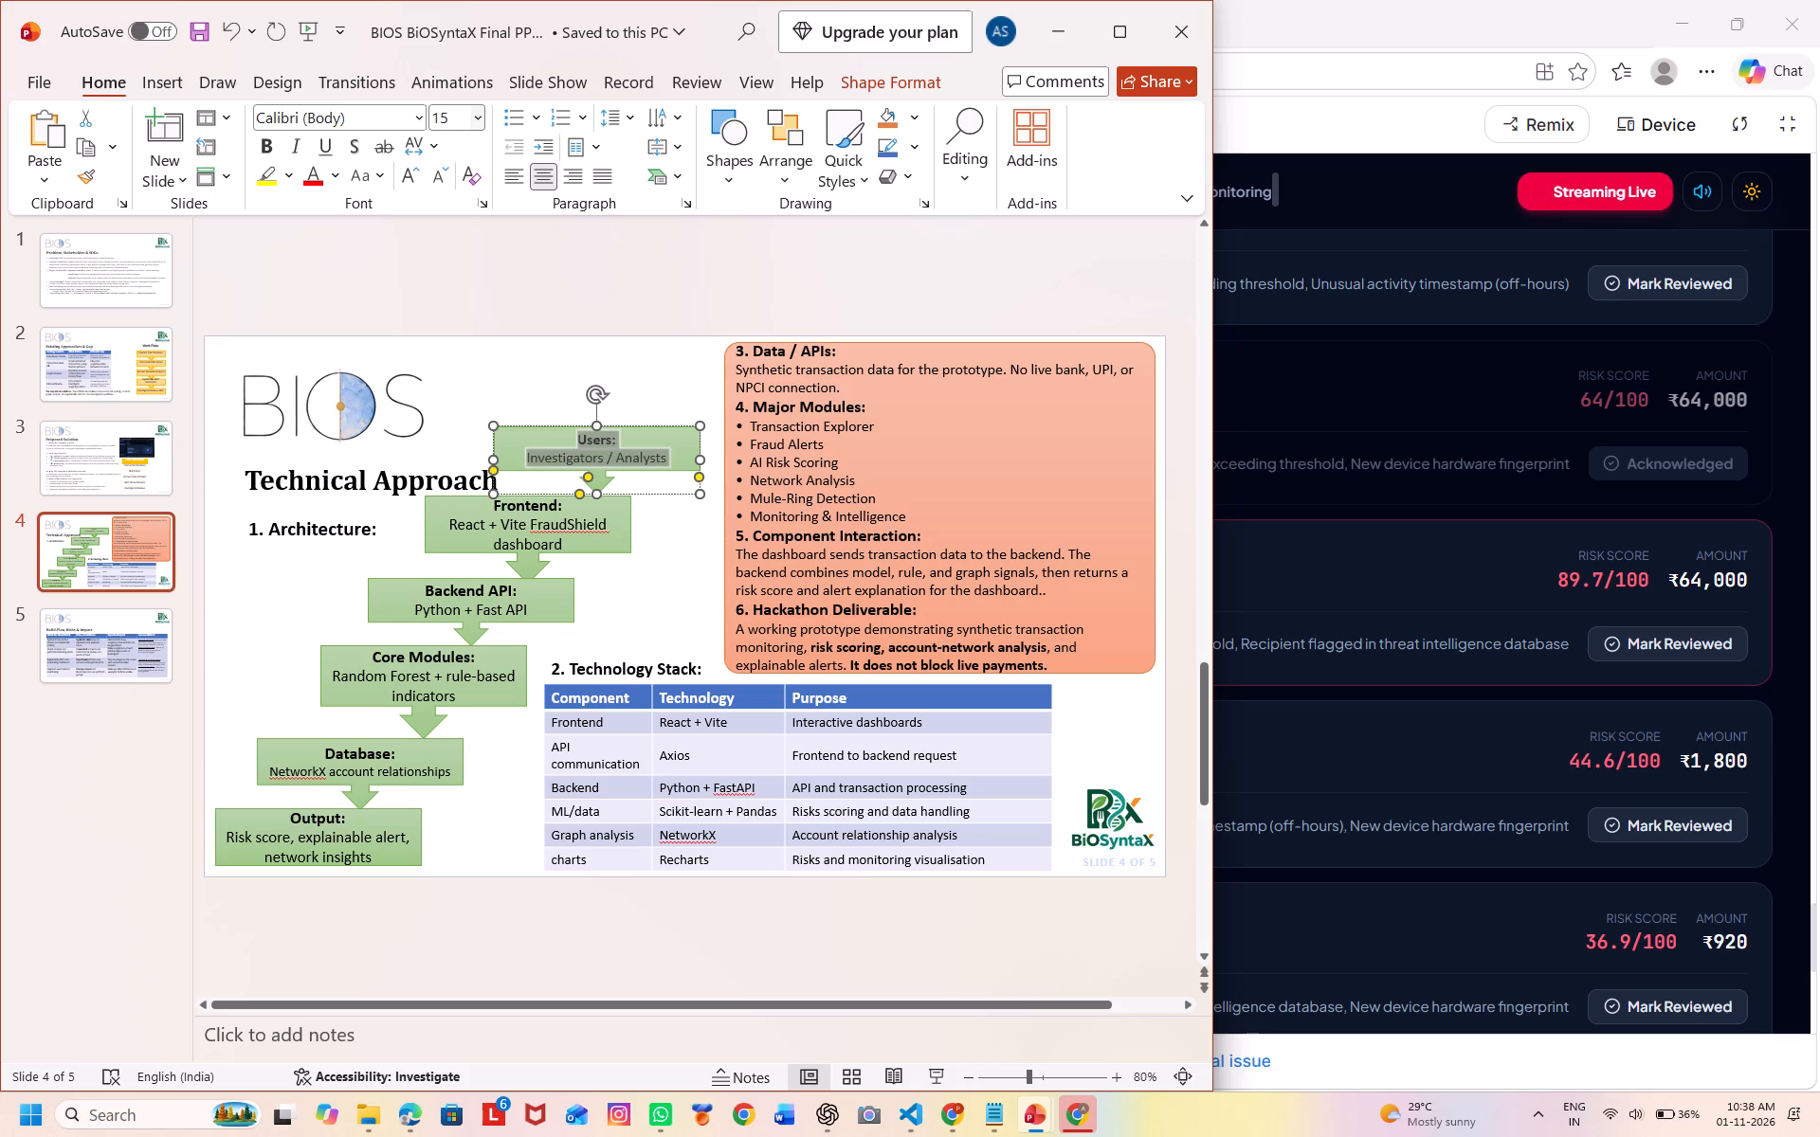
Set all text in the Frontend box of the architecture flowchart to font size 15.
{"action": "left_click", "coordinate": [504, 530]}
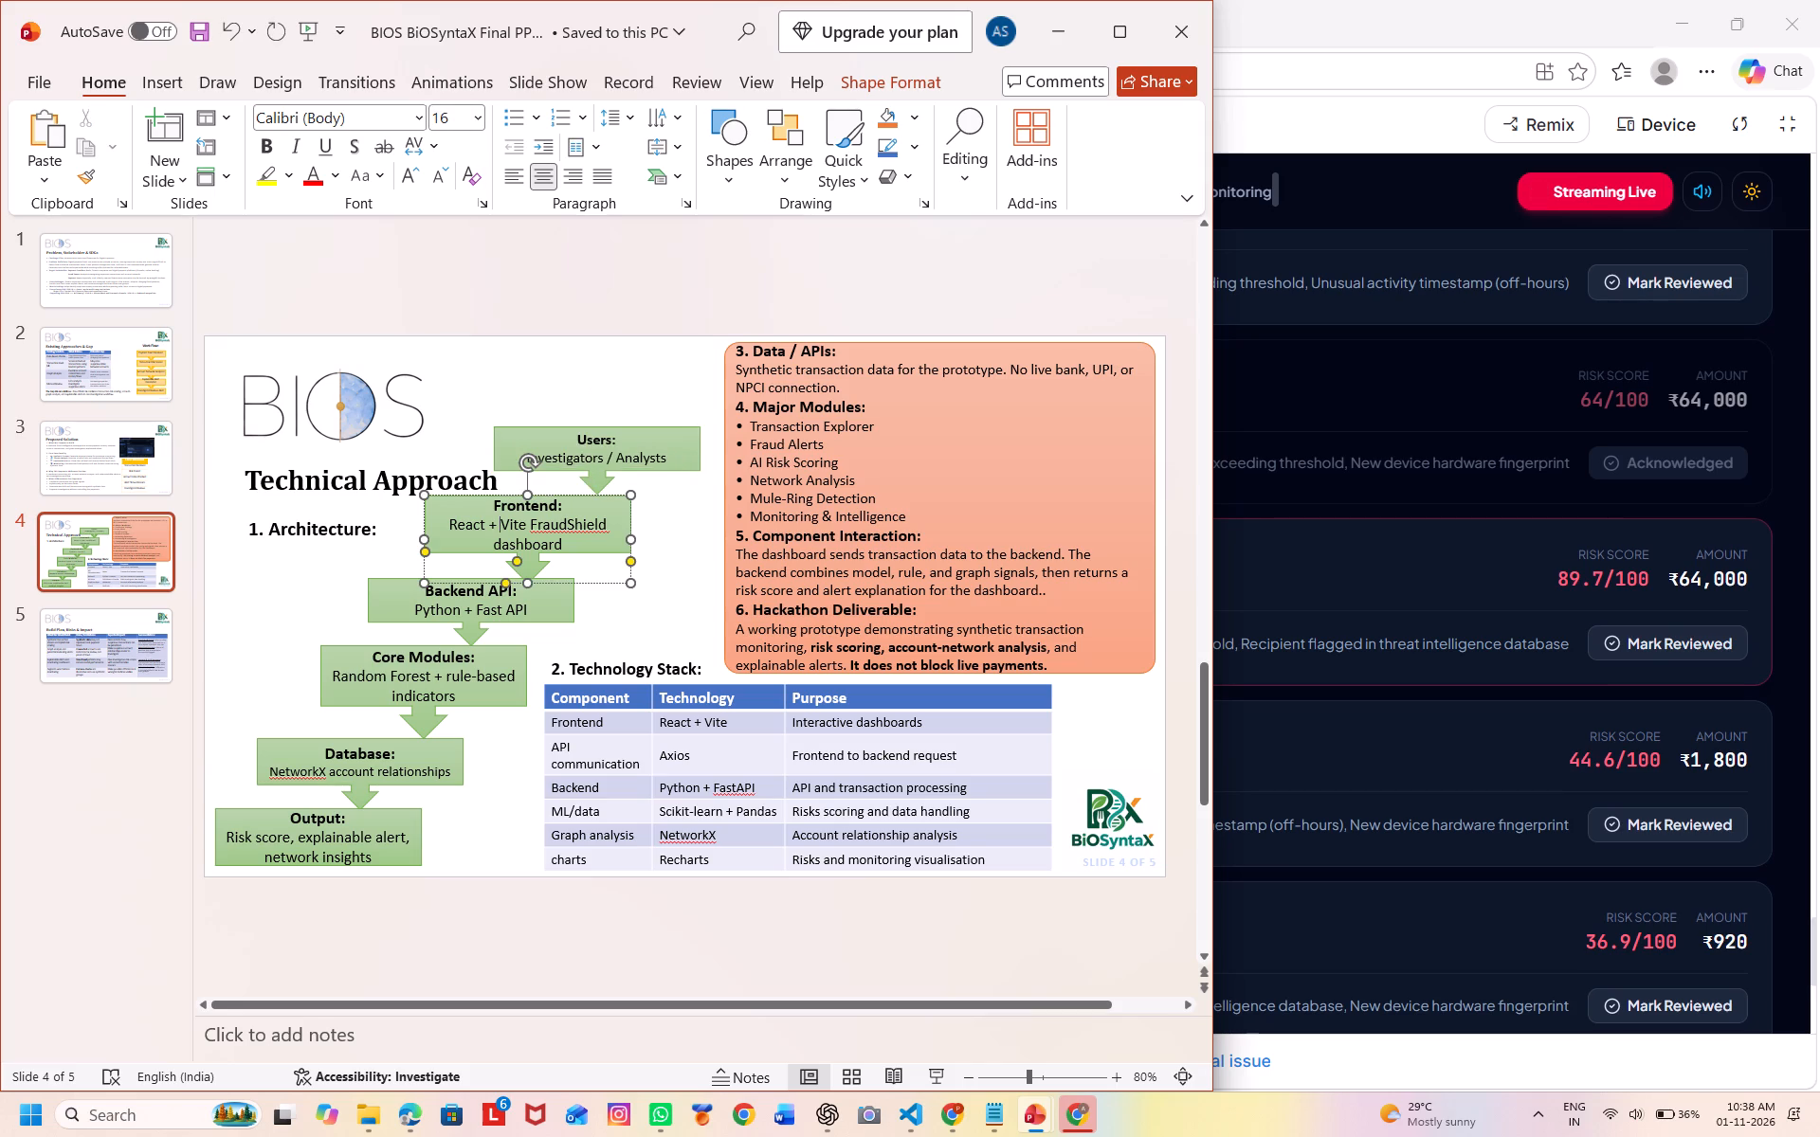
{"action": "key", "text": "ctrl+a"}
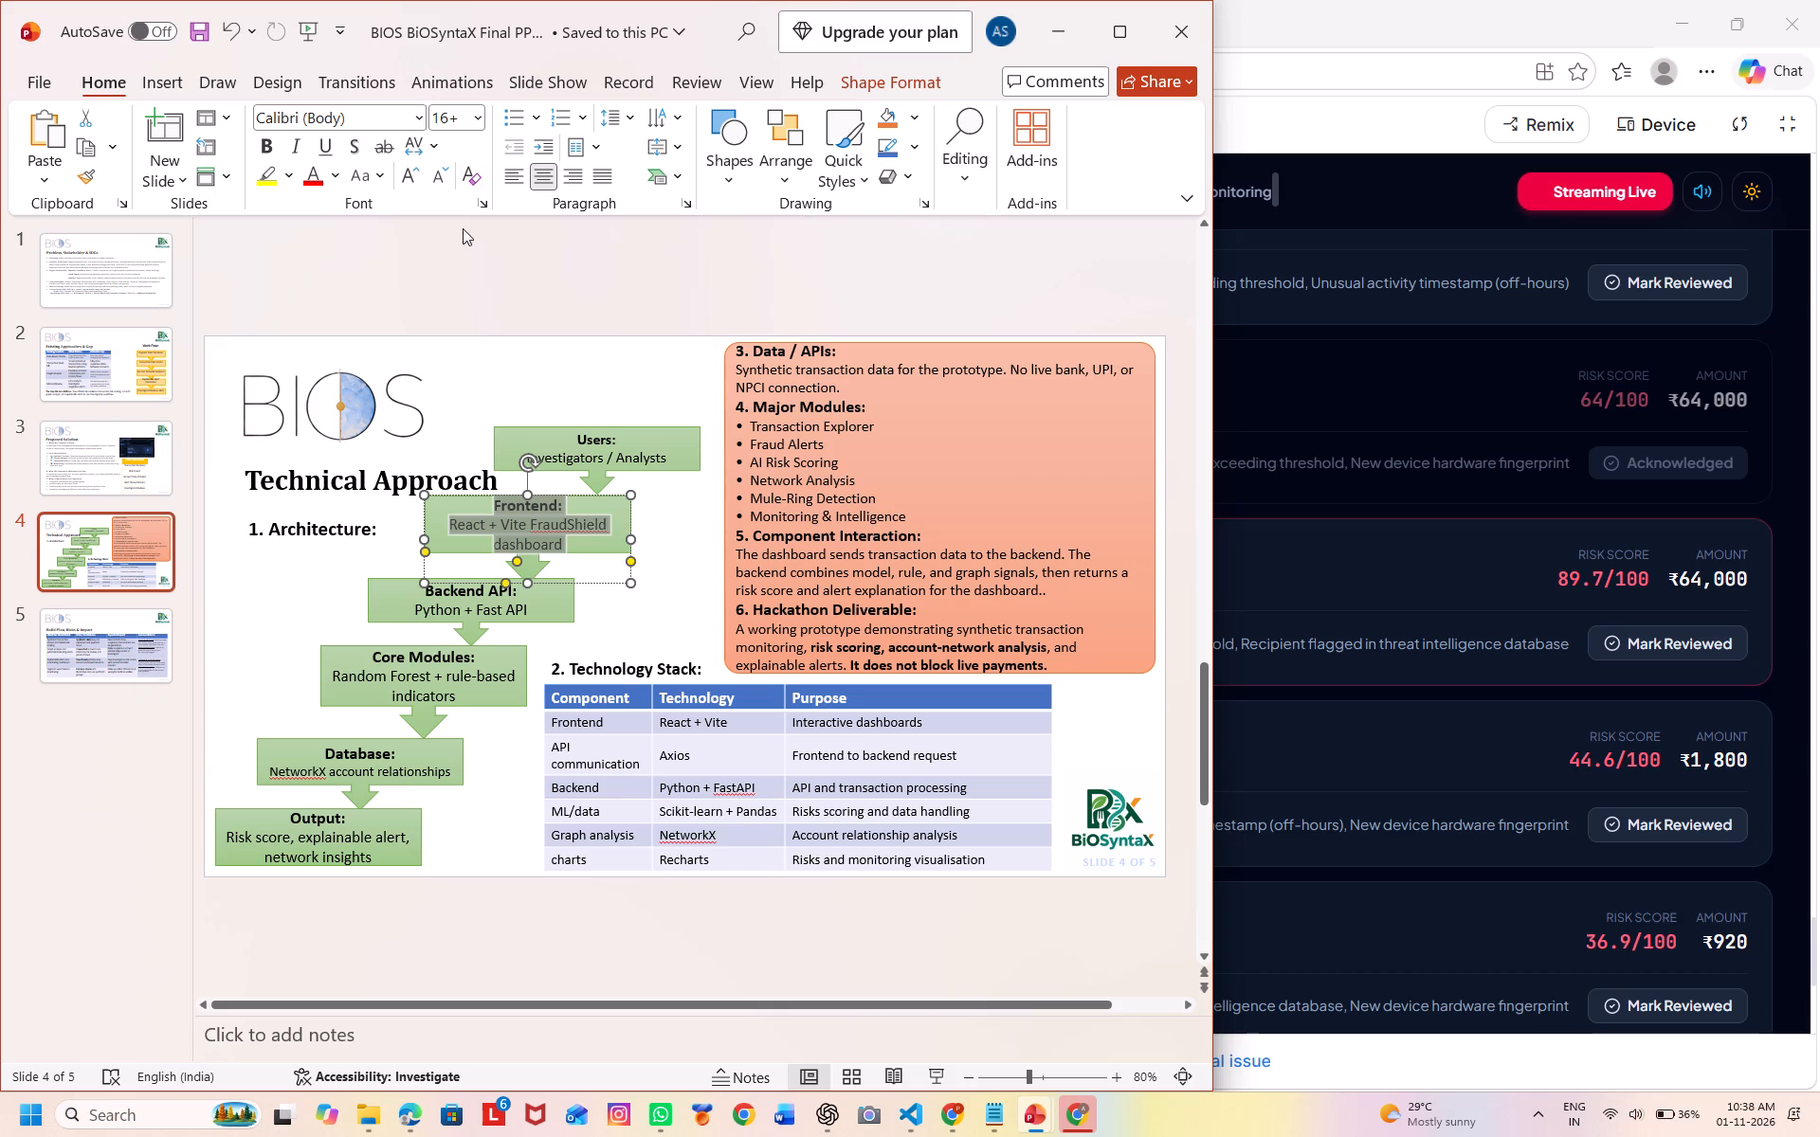
{"action": "left_click", "coordinate": [460, 117]}
{"action": "type", "text": "15"}
{"action": "key", "text": "Return"}
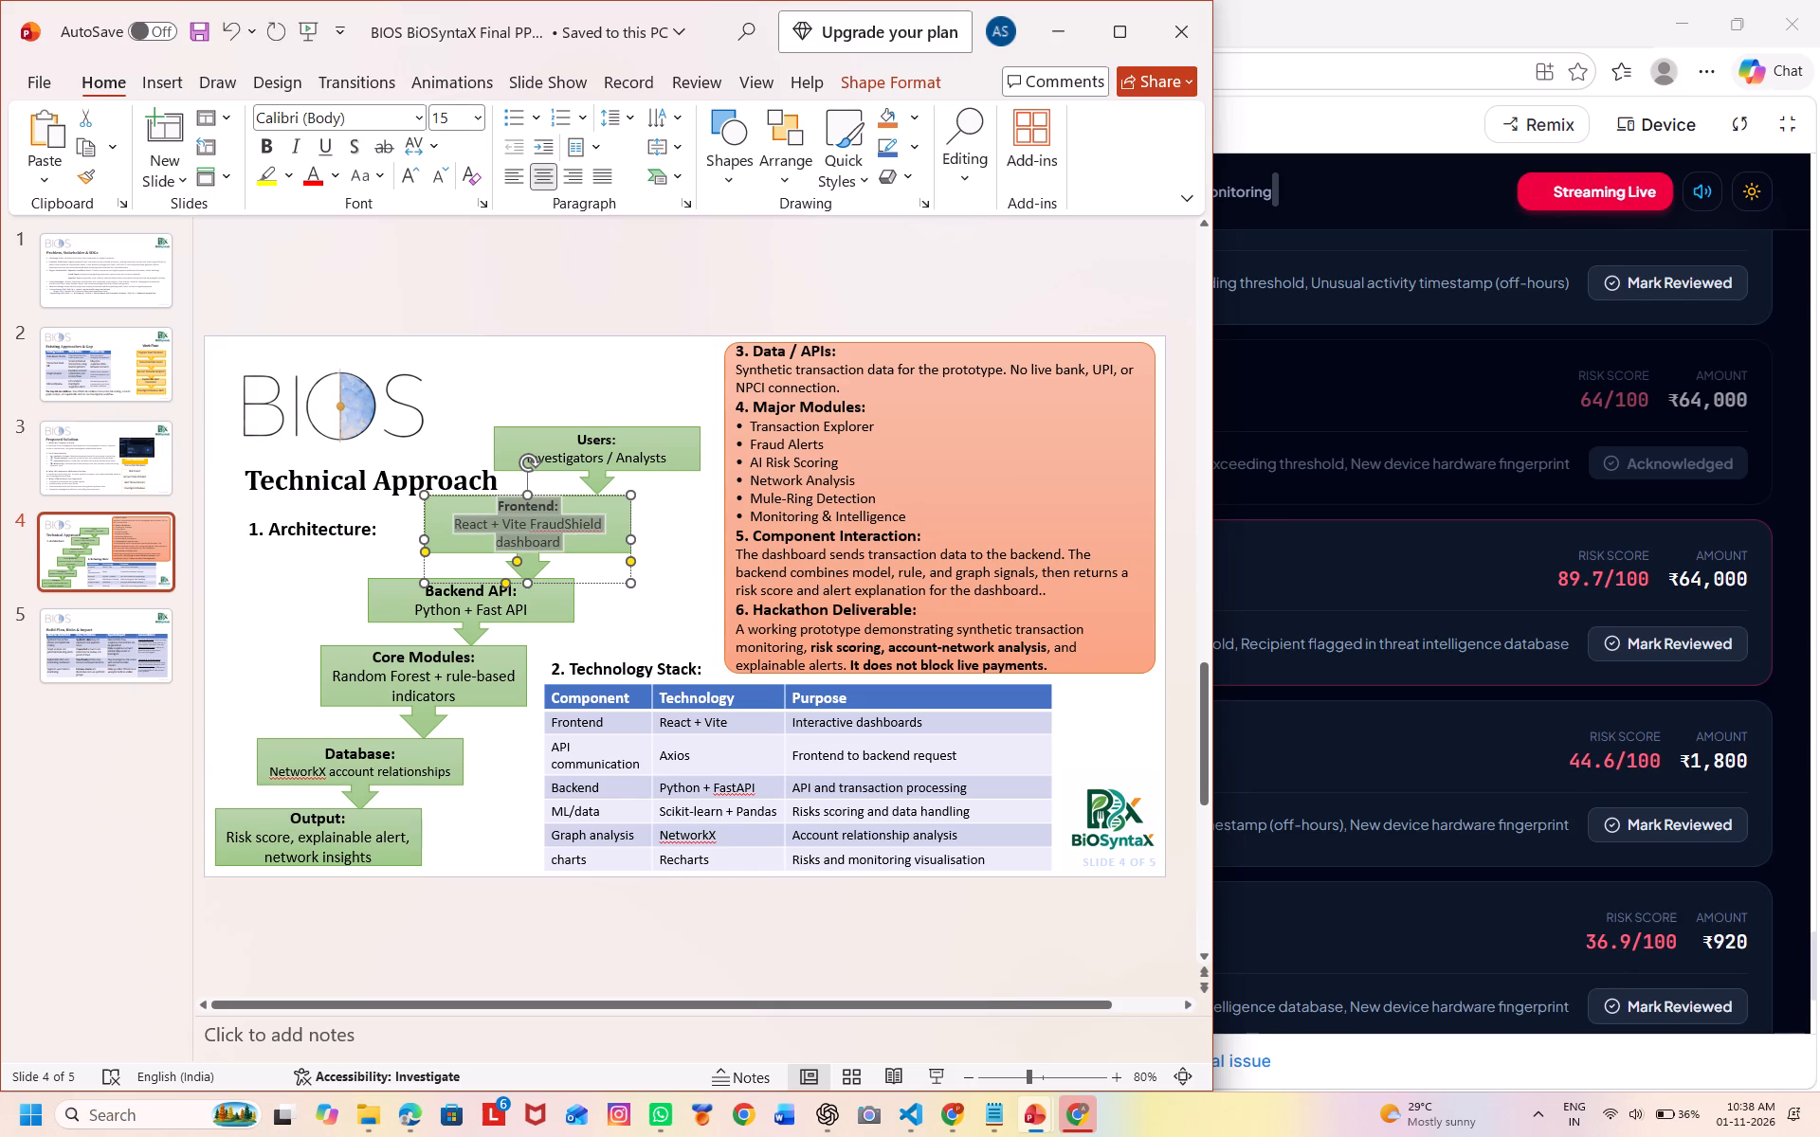
Set all text in the Backend API box of the architecture flowchart to font size 15.
{"action": "left_click", "coordinate": [485, 604]}
{"action": "key", "text": "ctrl+a"}
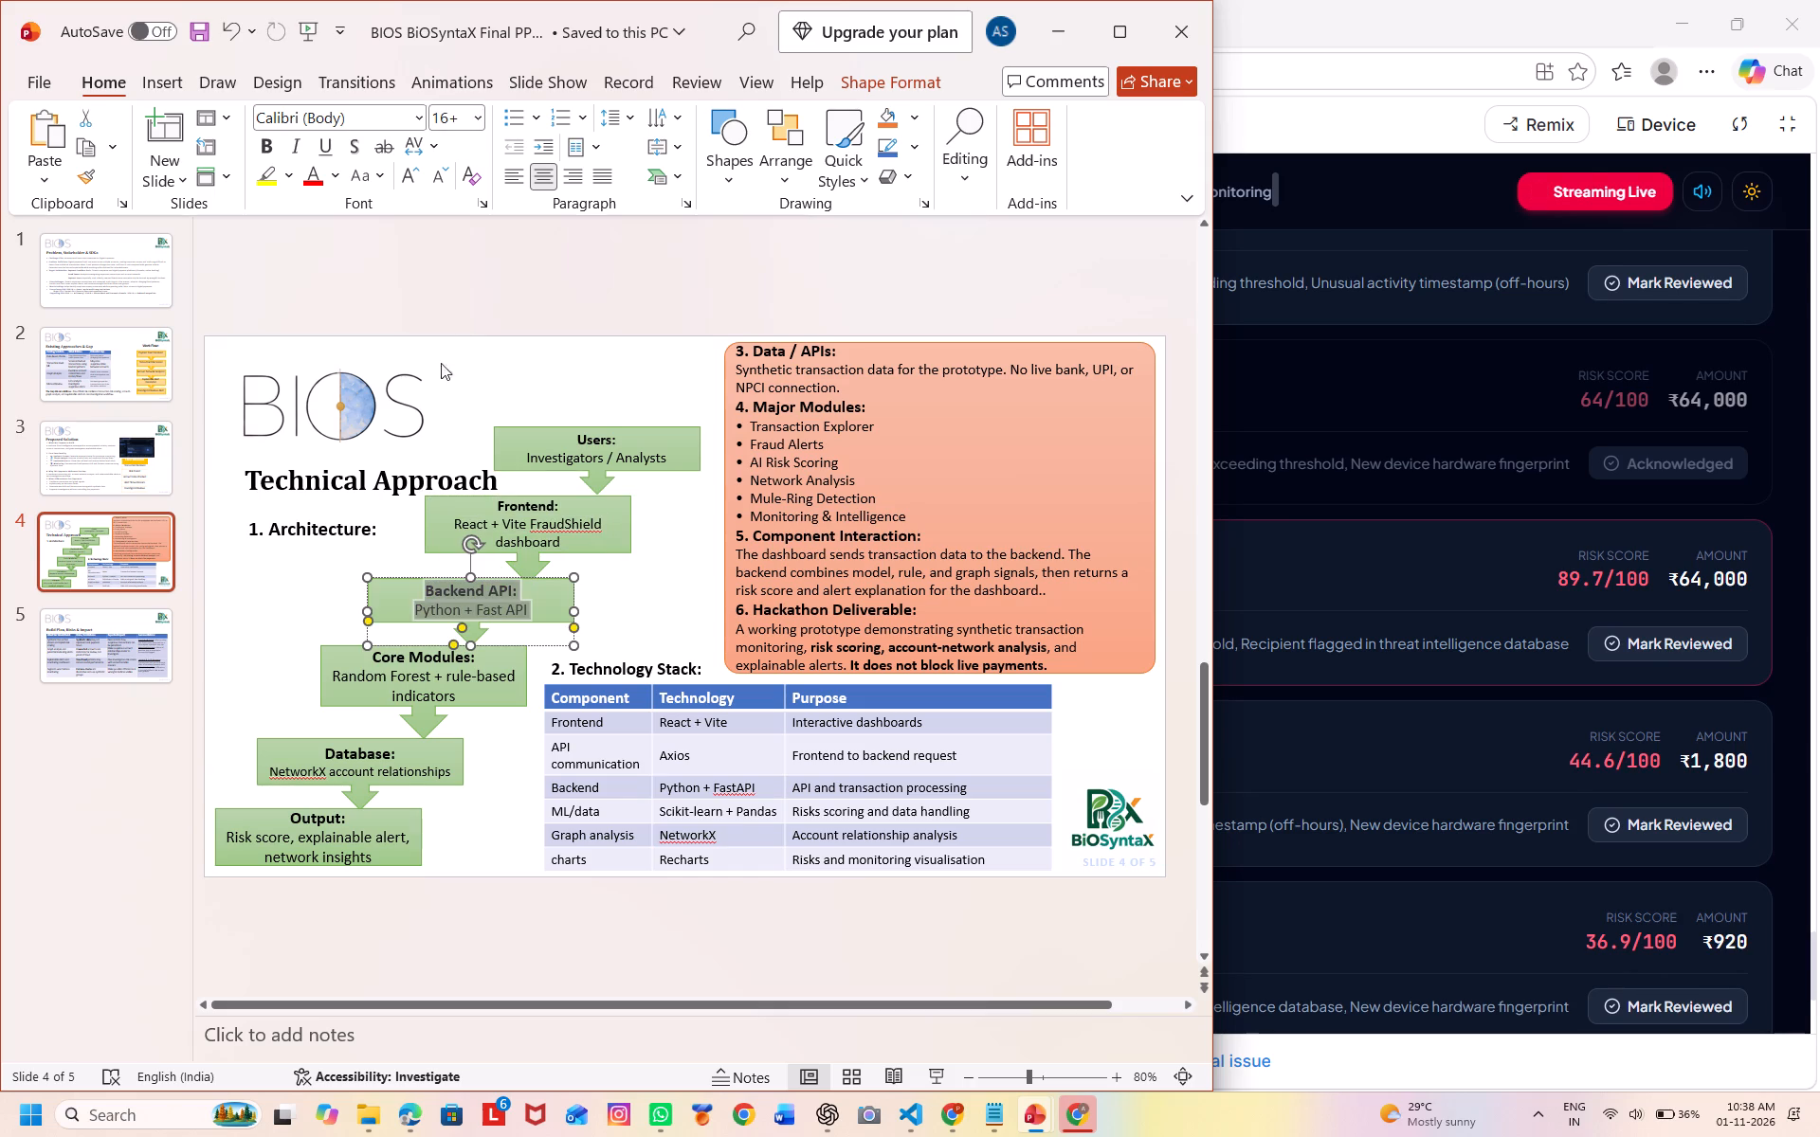
{"action": "left_click", "coordinate": [453, 114]}
{"action": "type", "text": "15"}
{"action": "key", "text": "Return"}
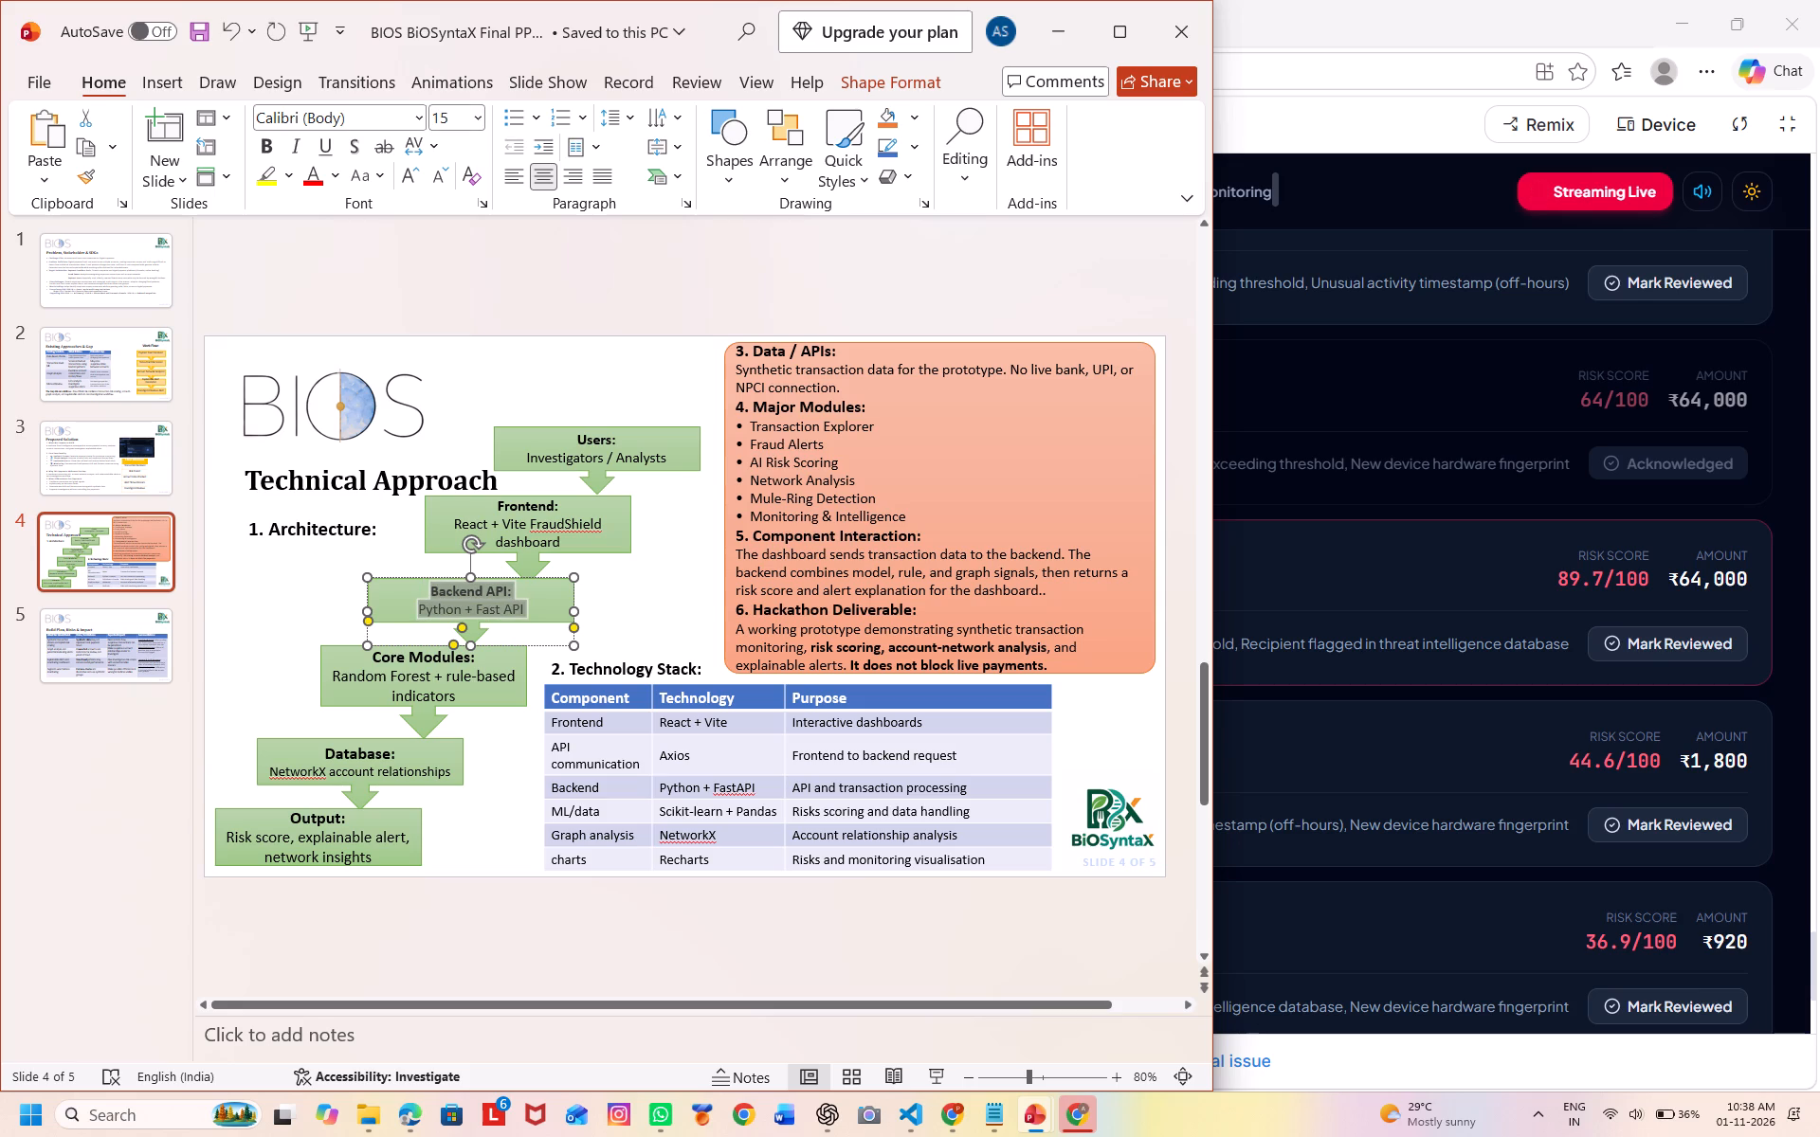
Set all text in the Core Modules box of the architecture flowchart to font size 15.
{"action": "left_click", "coordinate": [419, 693]}
{"action": "key", "text": "ctrl+a"}
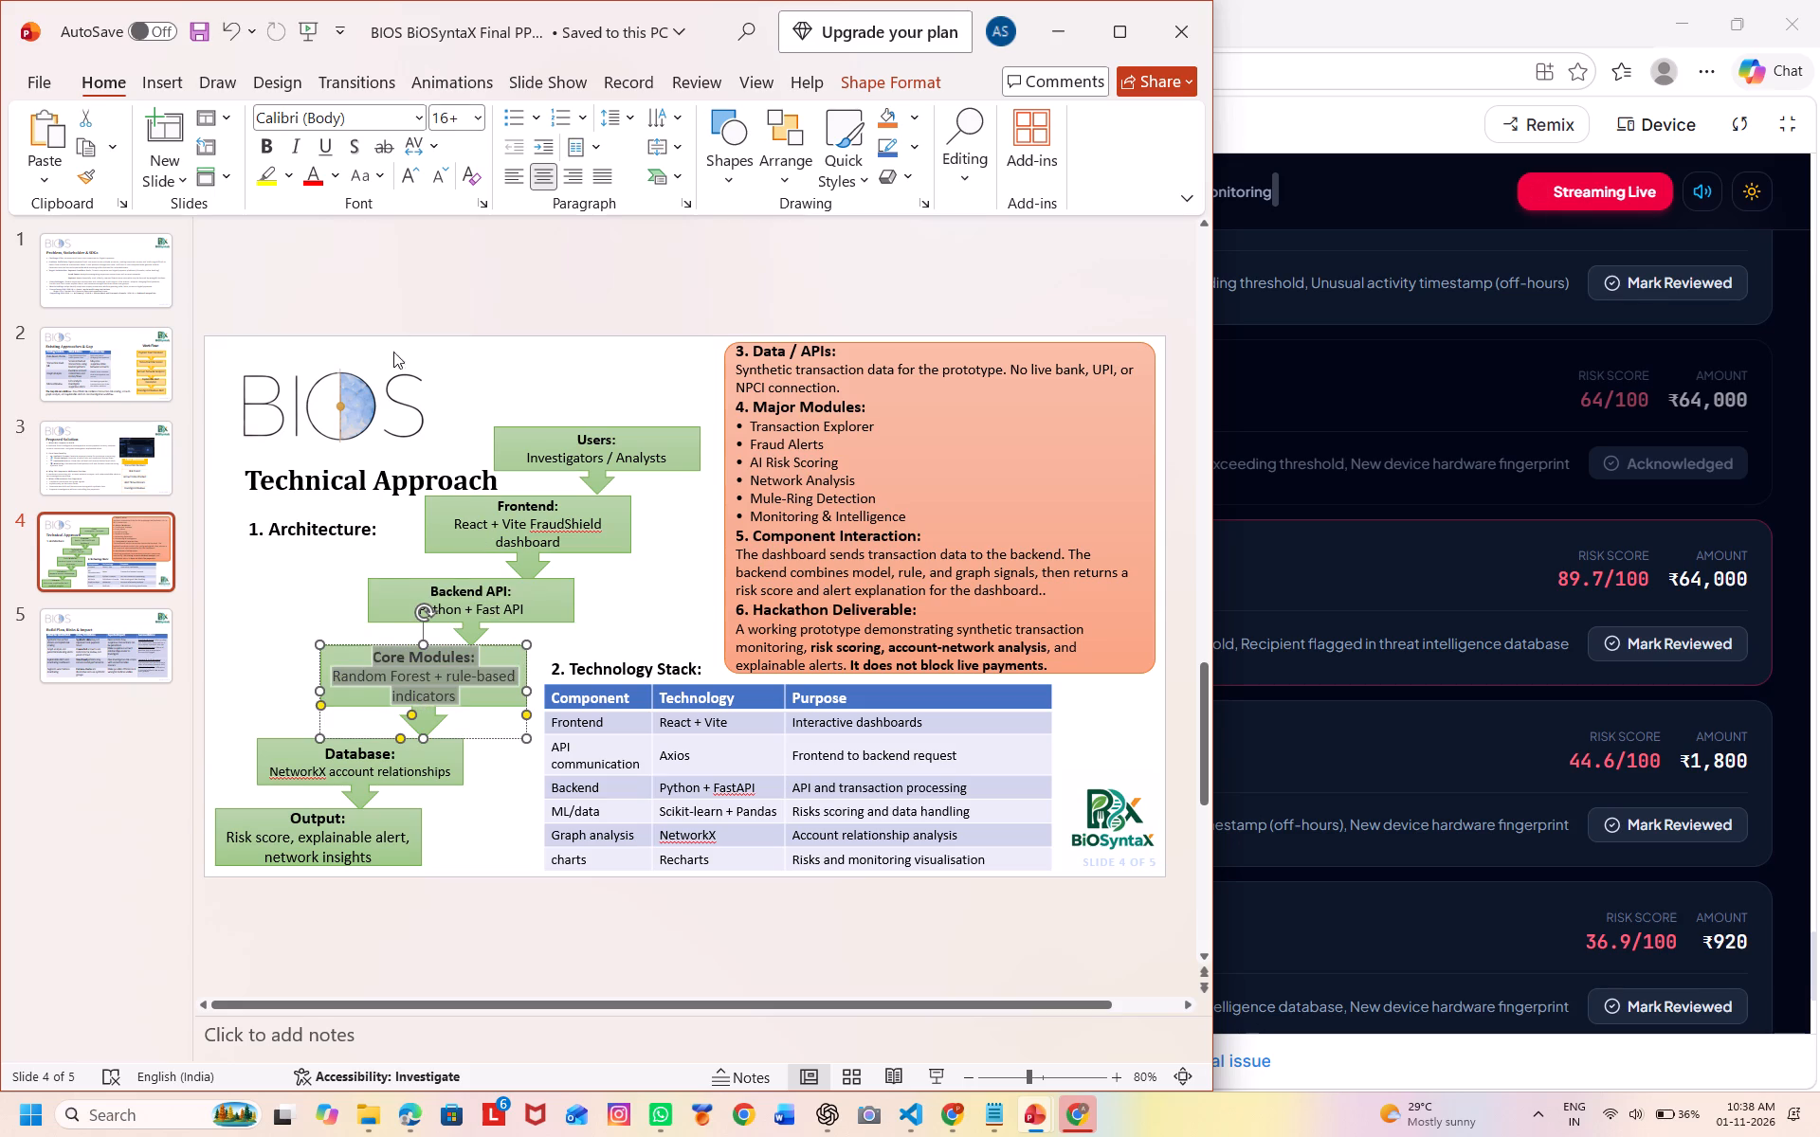
{"action": "left_click", "coordinate": [450, 122]}
{"action": "type", "text": "15"}
{"action": "key", "text": "Return"}
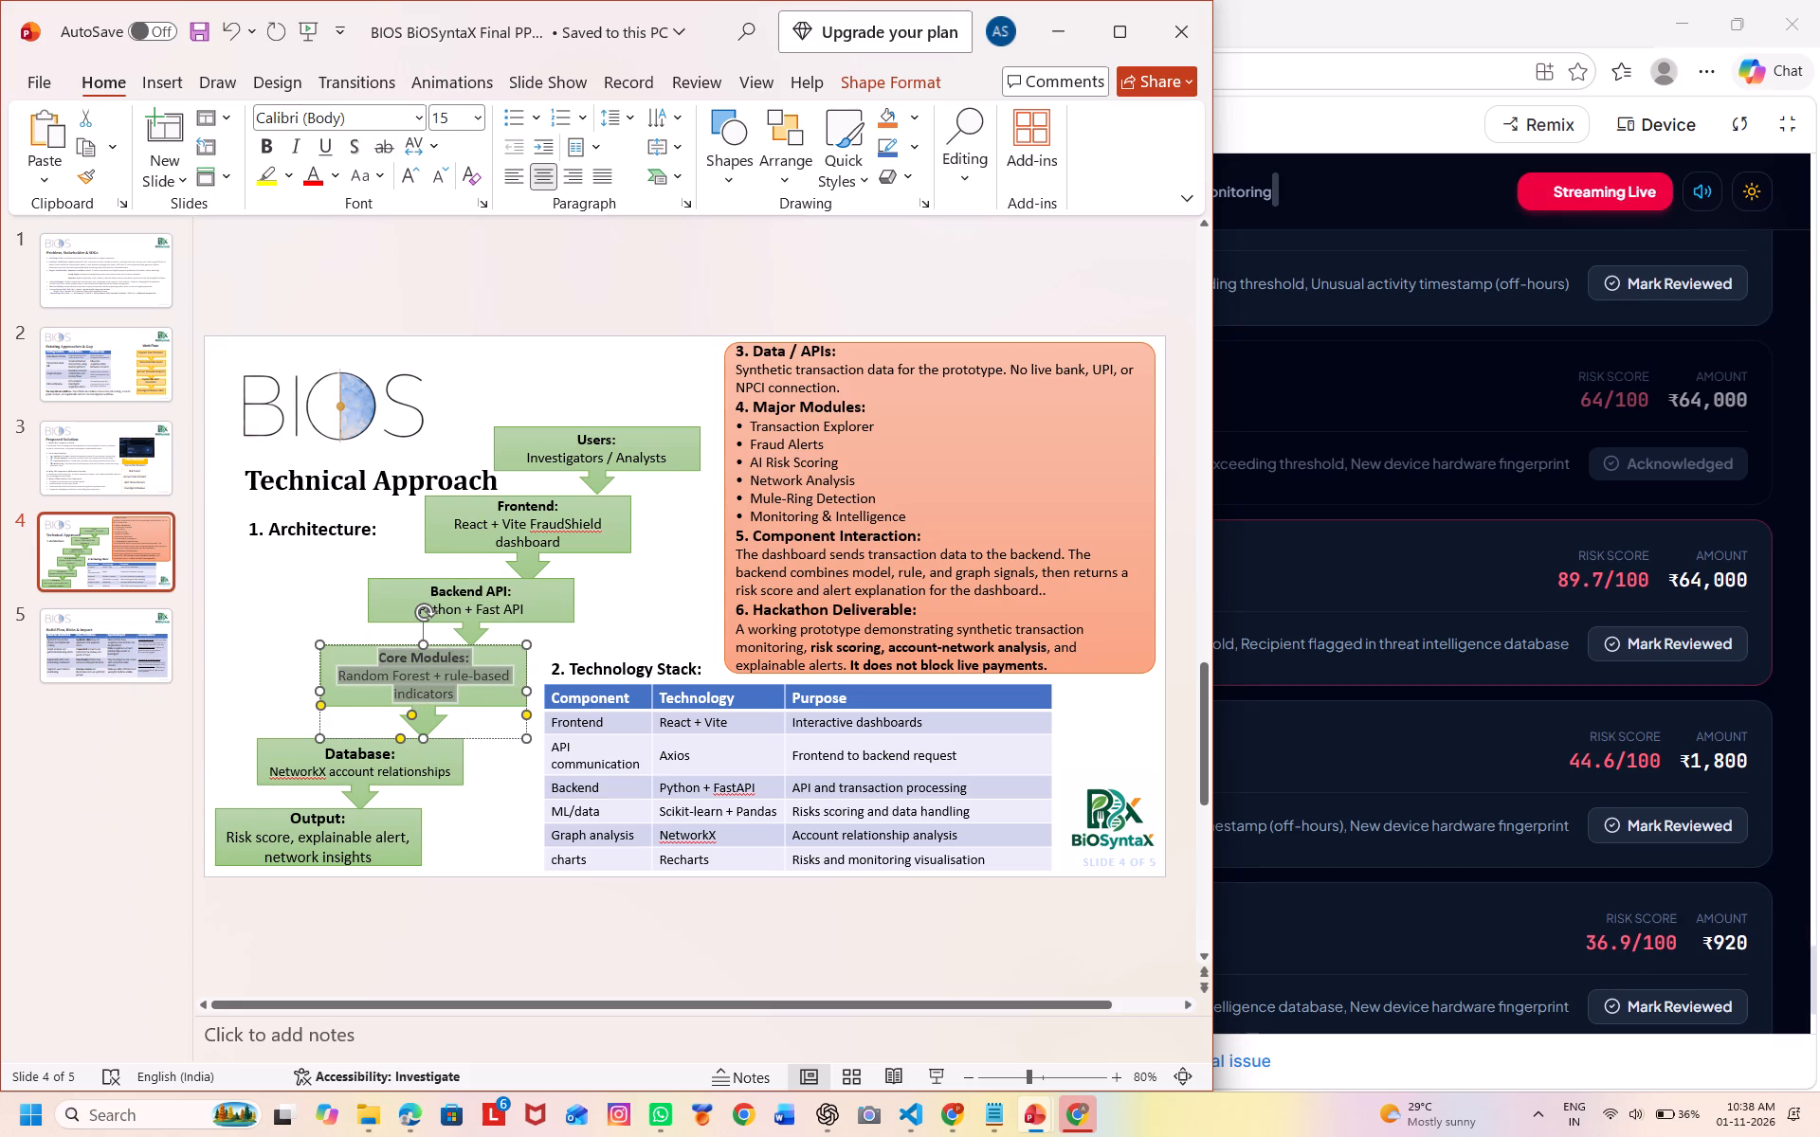
Set all text in the Database box of the architecture flowchart to font size 15.
{"action": "left_click", "coordinate": [379, 773]}
{"action": "key", "text": "ctrl+a"}
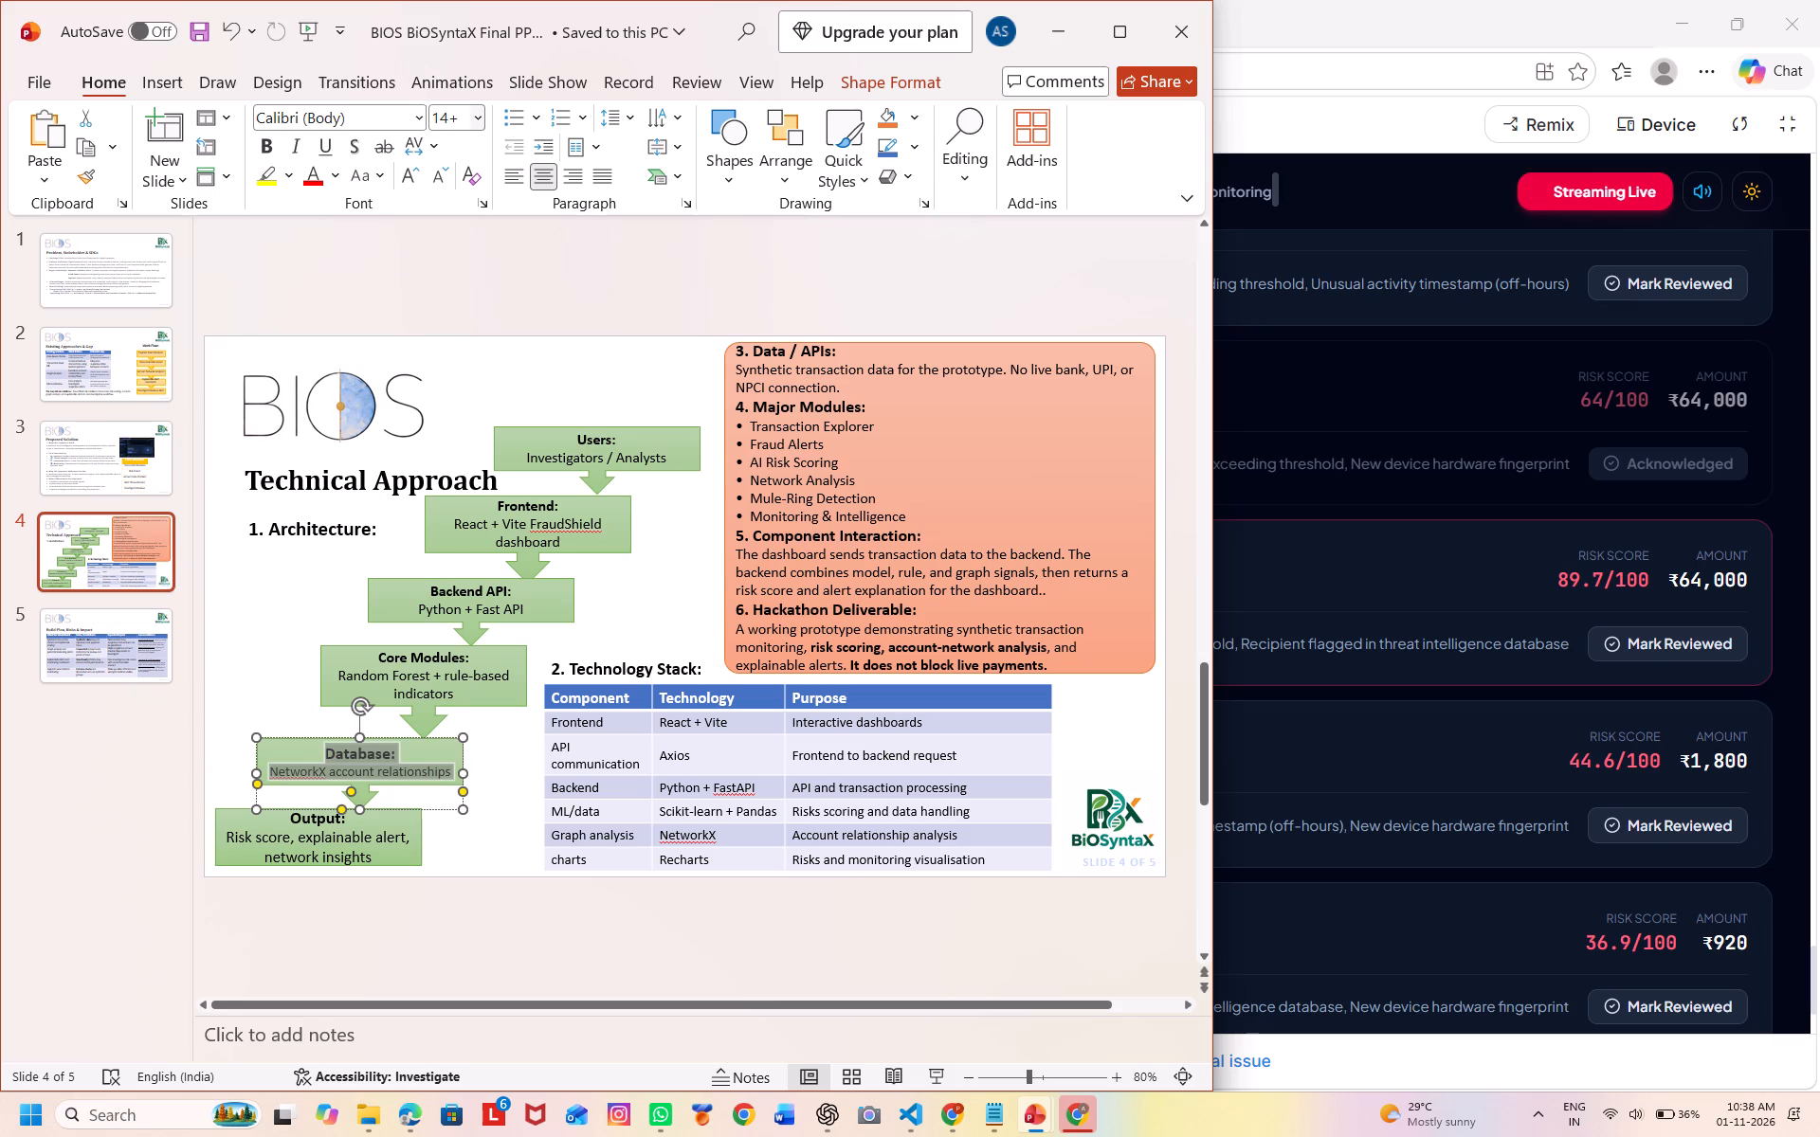
{"action": "left_click", "coordinate": [450, 123]}
{"action": "type", "text": "15"}
{"action": "key", "text": "Return"}
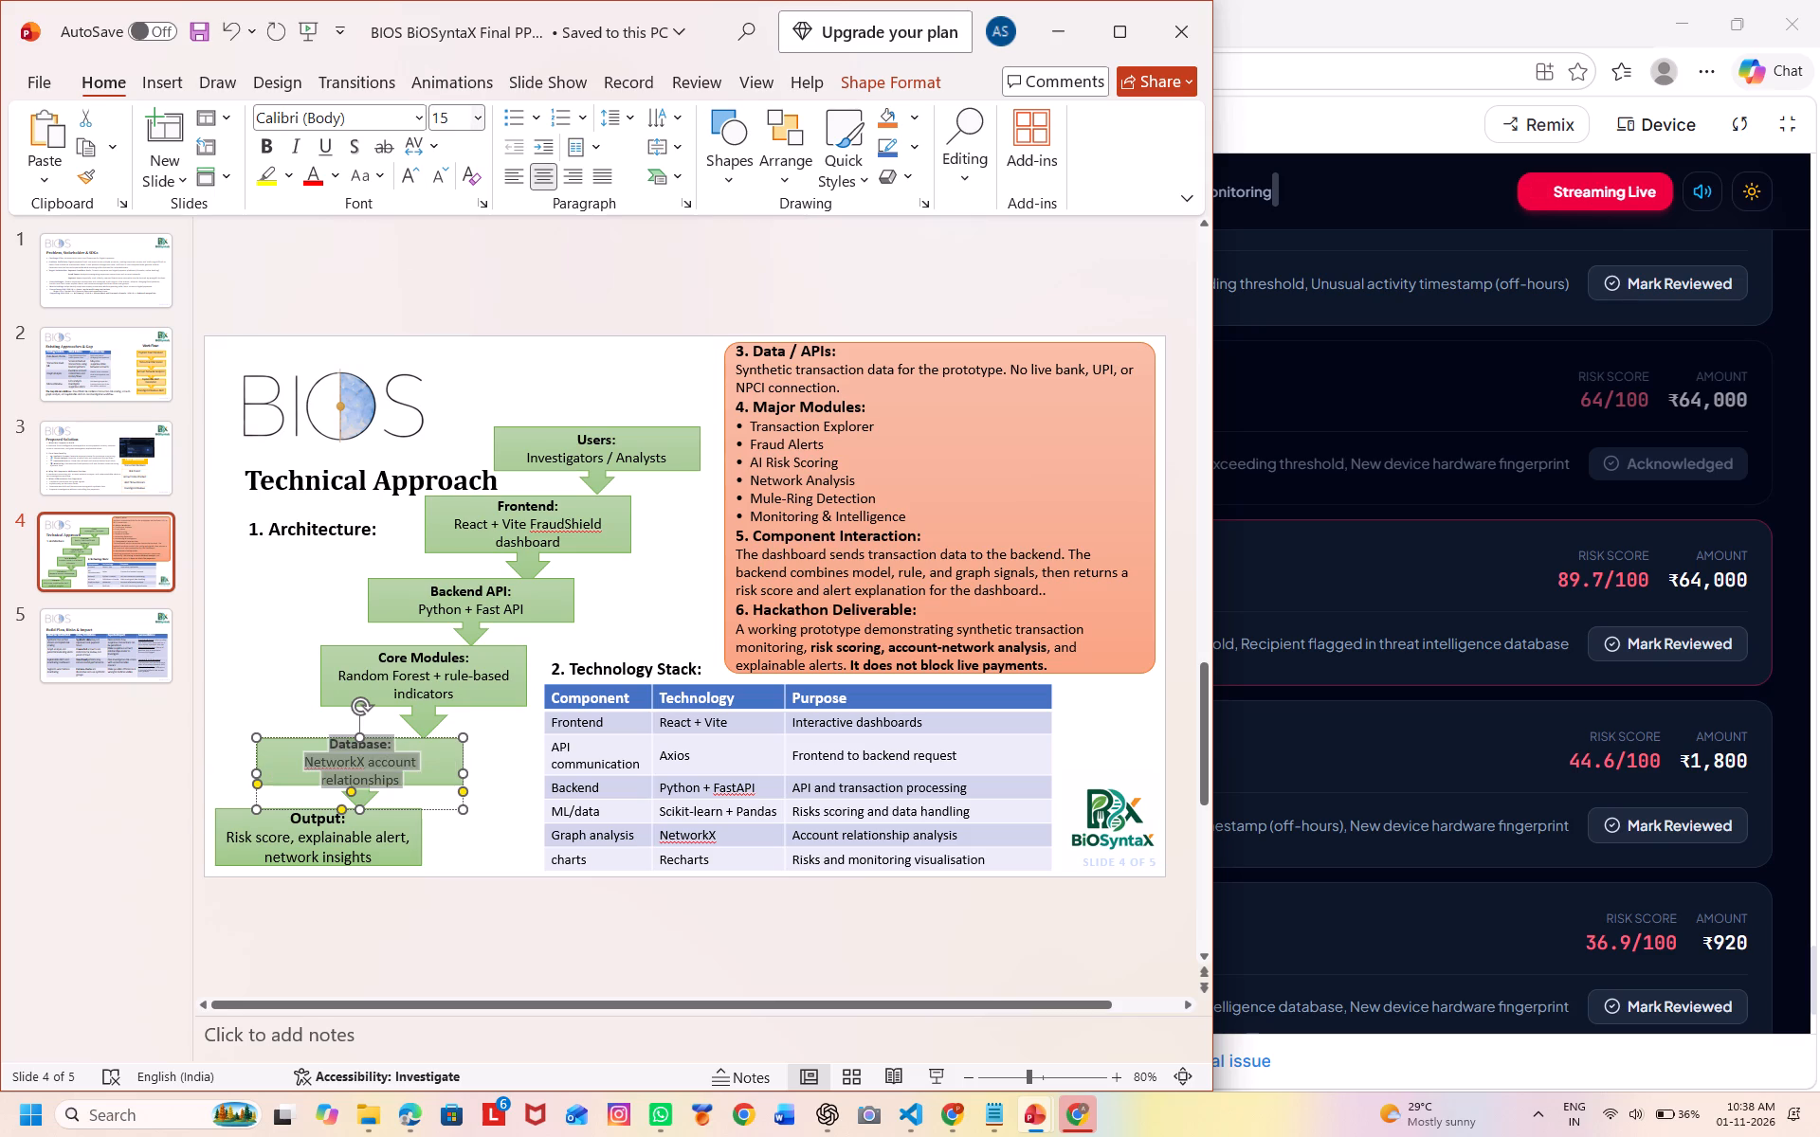
Set all text in the Output box of the architecture flowchart to font size 15.
{"action": "left_click", "coordinate": [326, 841]}
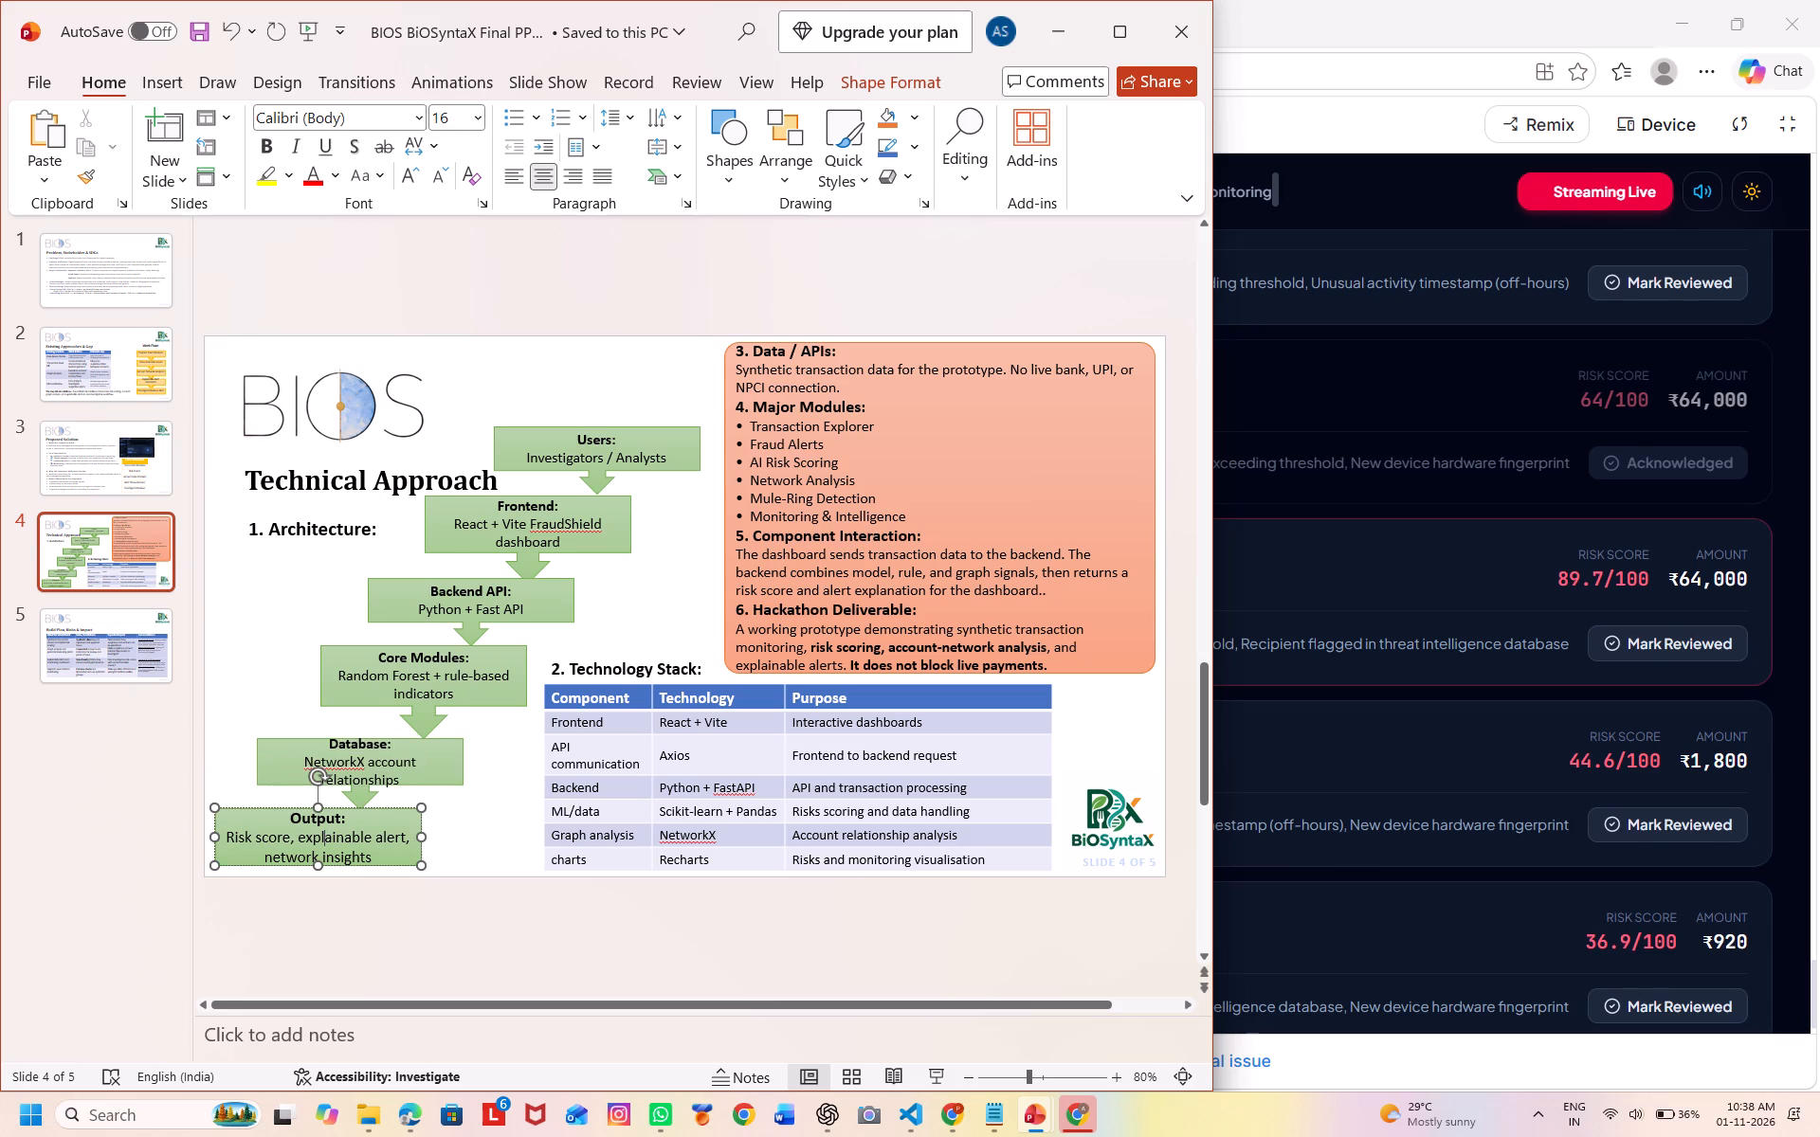
{"action": "key", "text": "ctrl+a"}
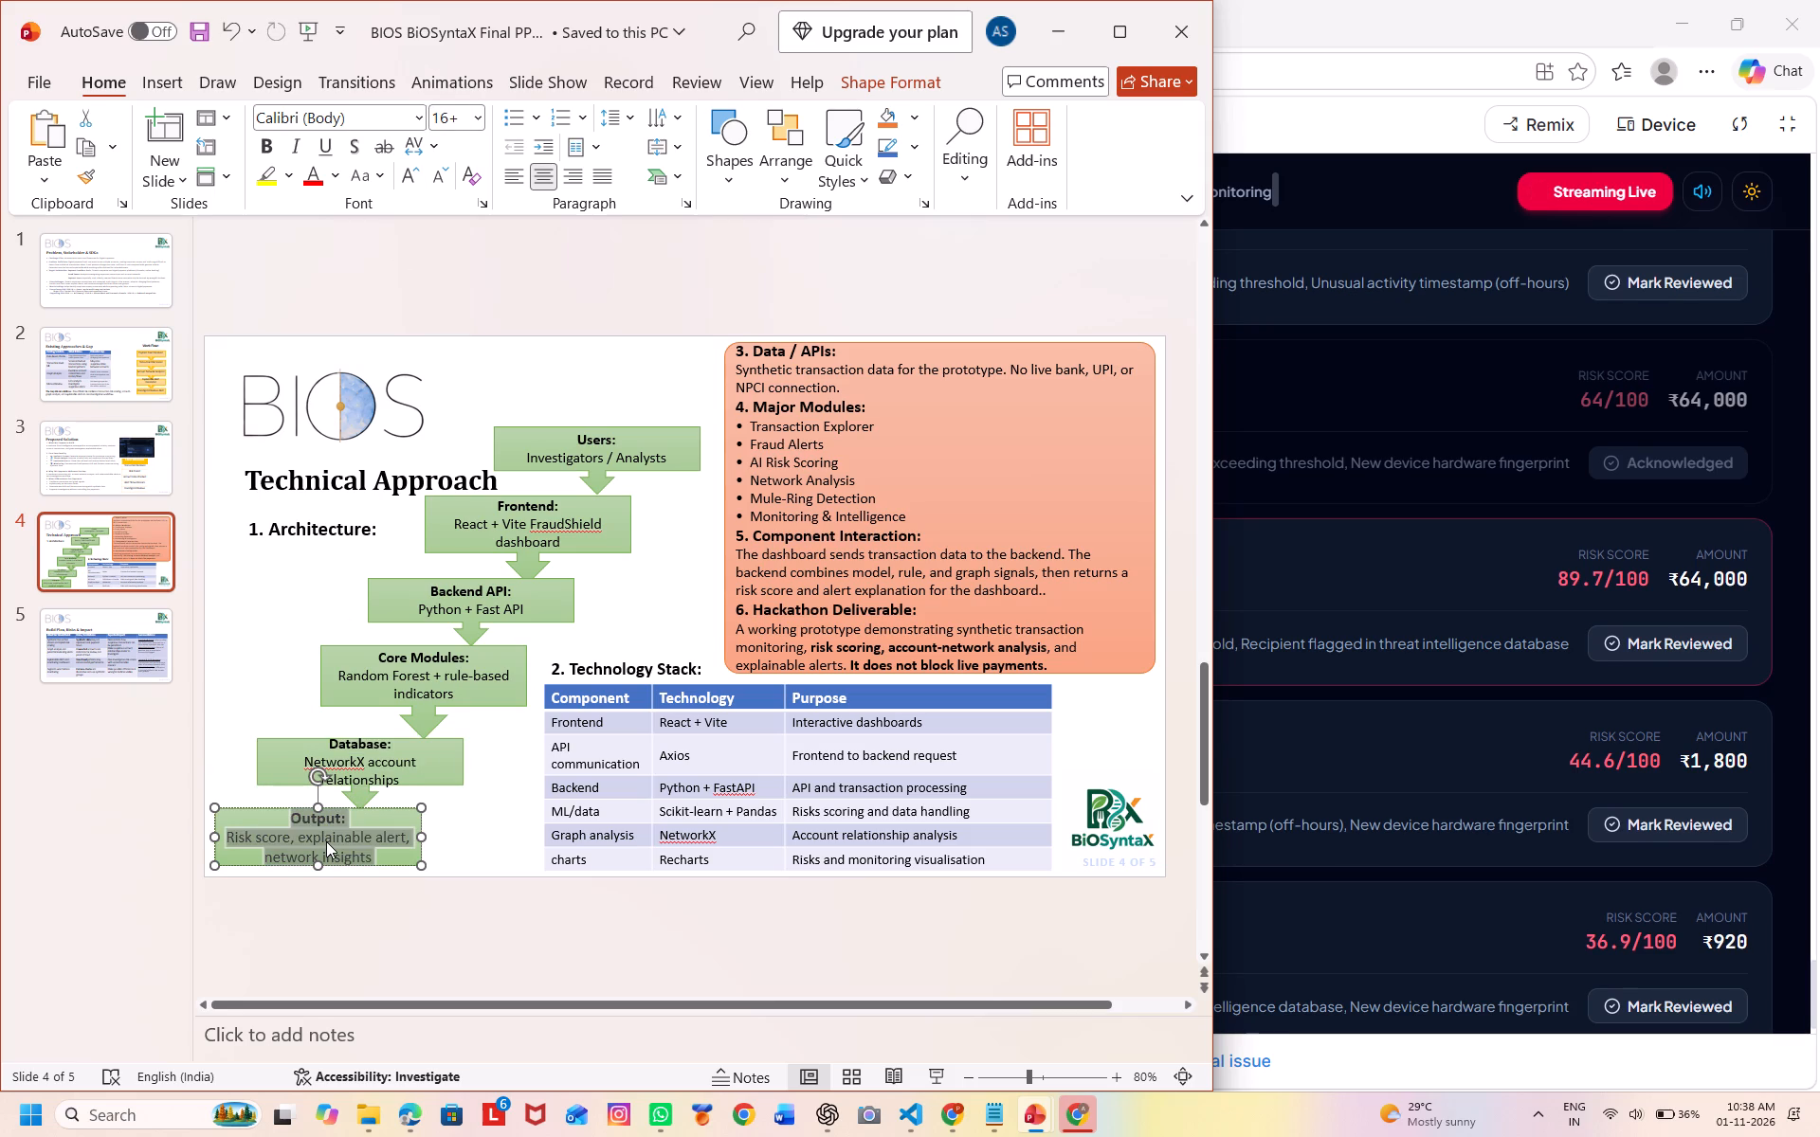
{"action": "left_click", "coordinate": [460, 107]}
{"action": "type", "text": "15"}
{"action": "key", "text": "Return"}
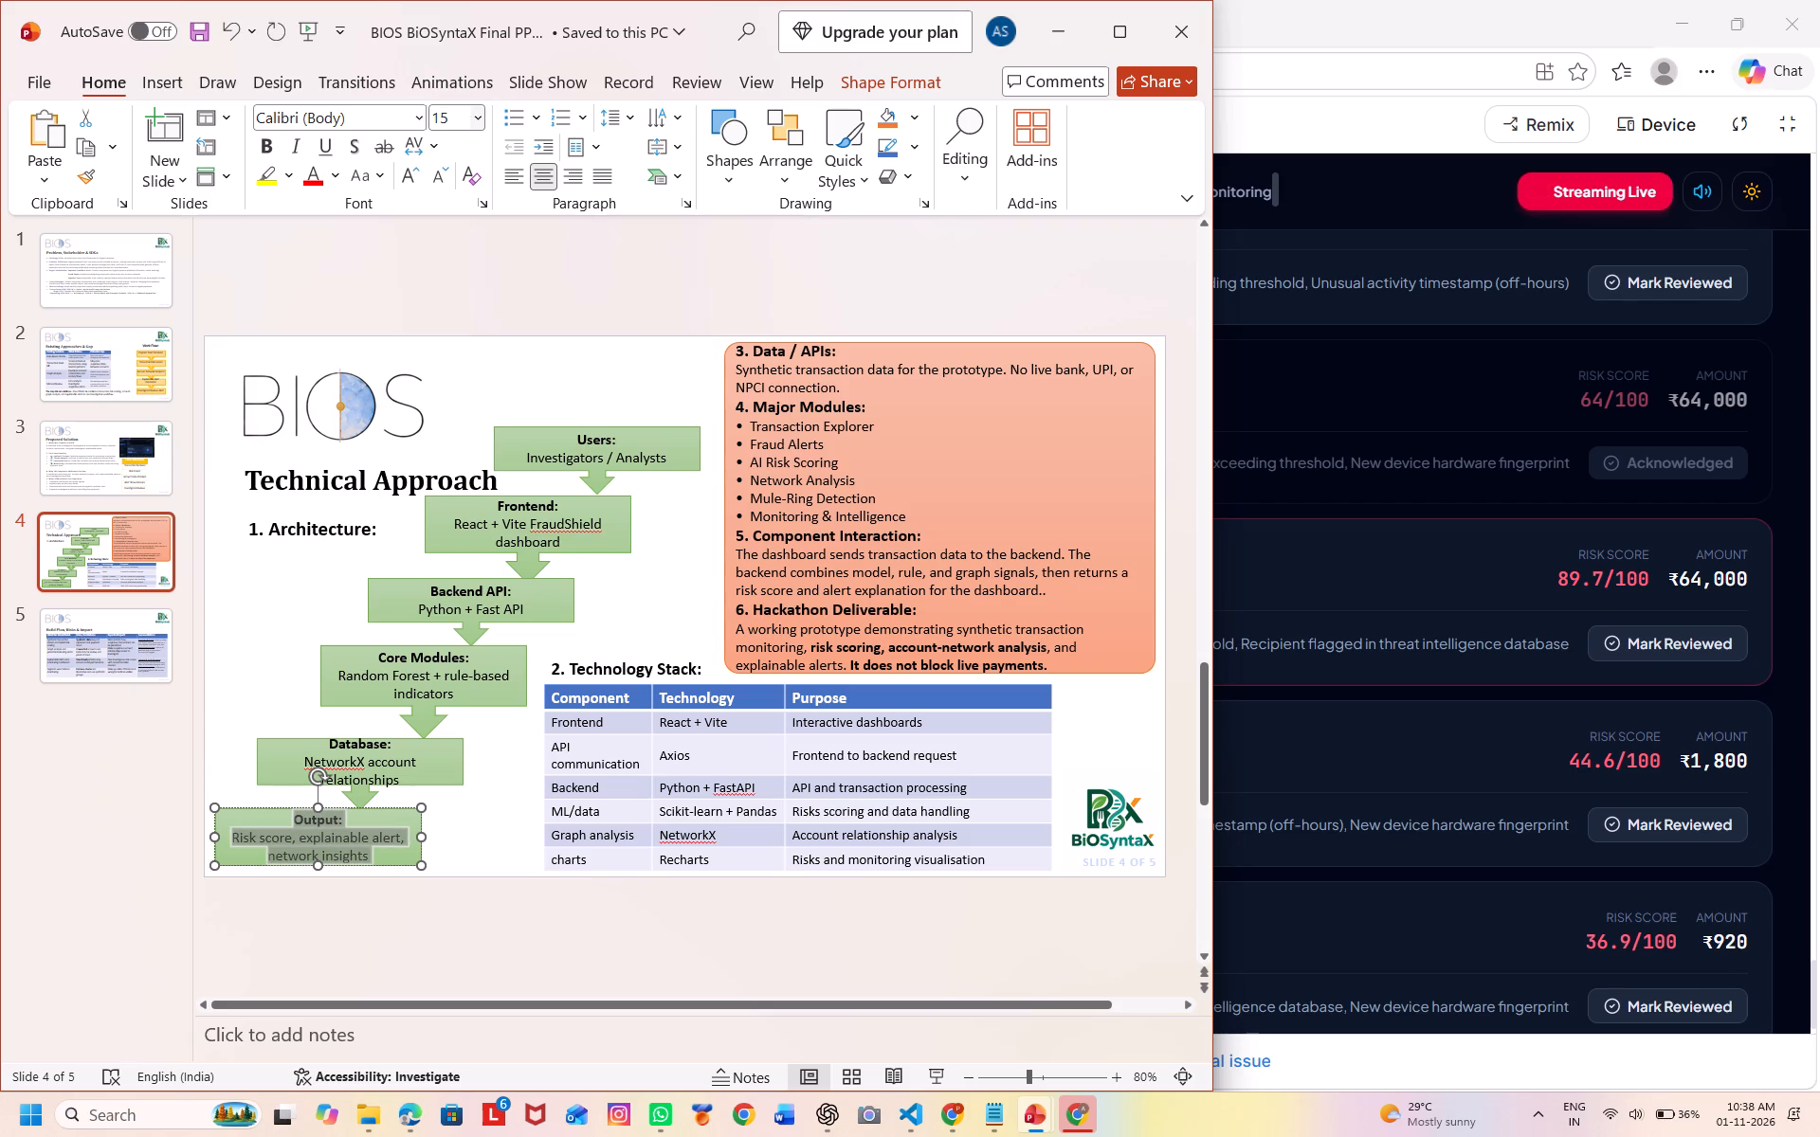
{"action": "key", "text": "Return"}
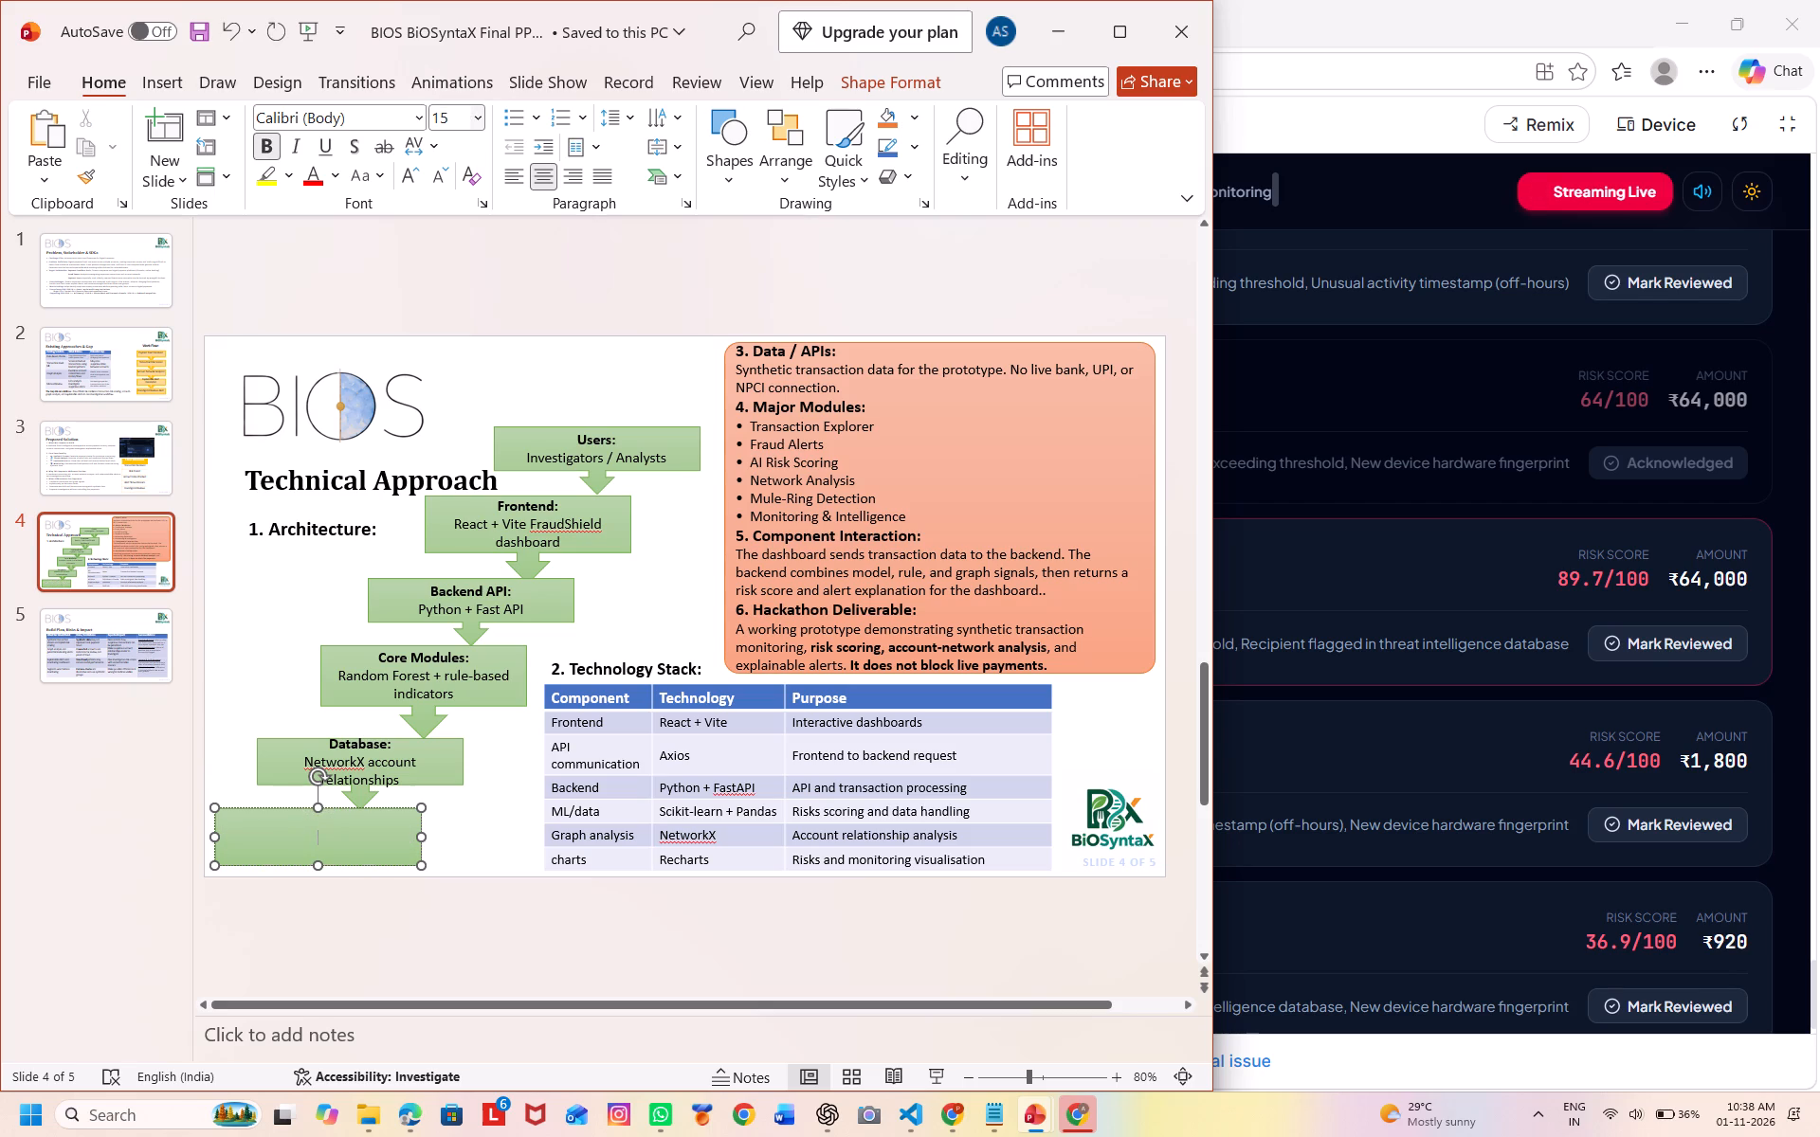
{"action": "key", "text": "ctrl+z"}
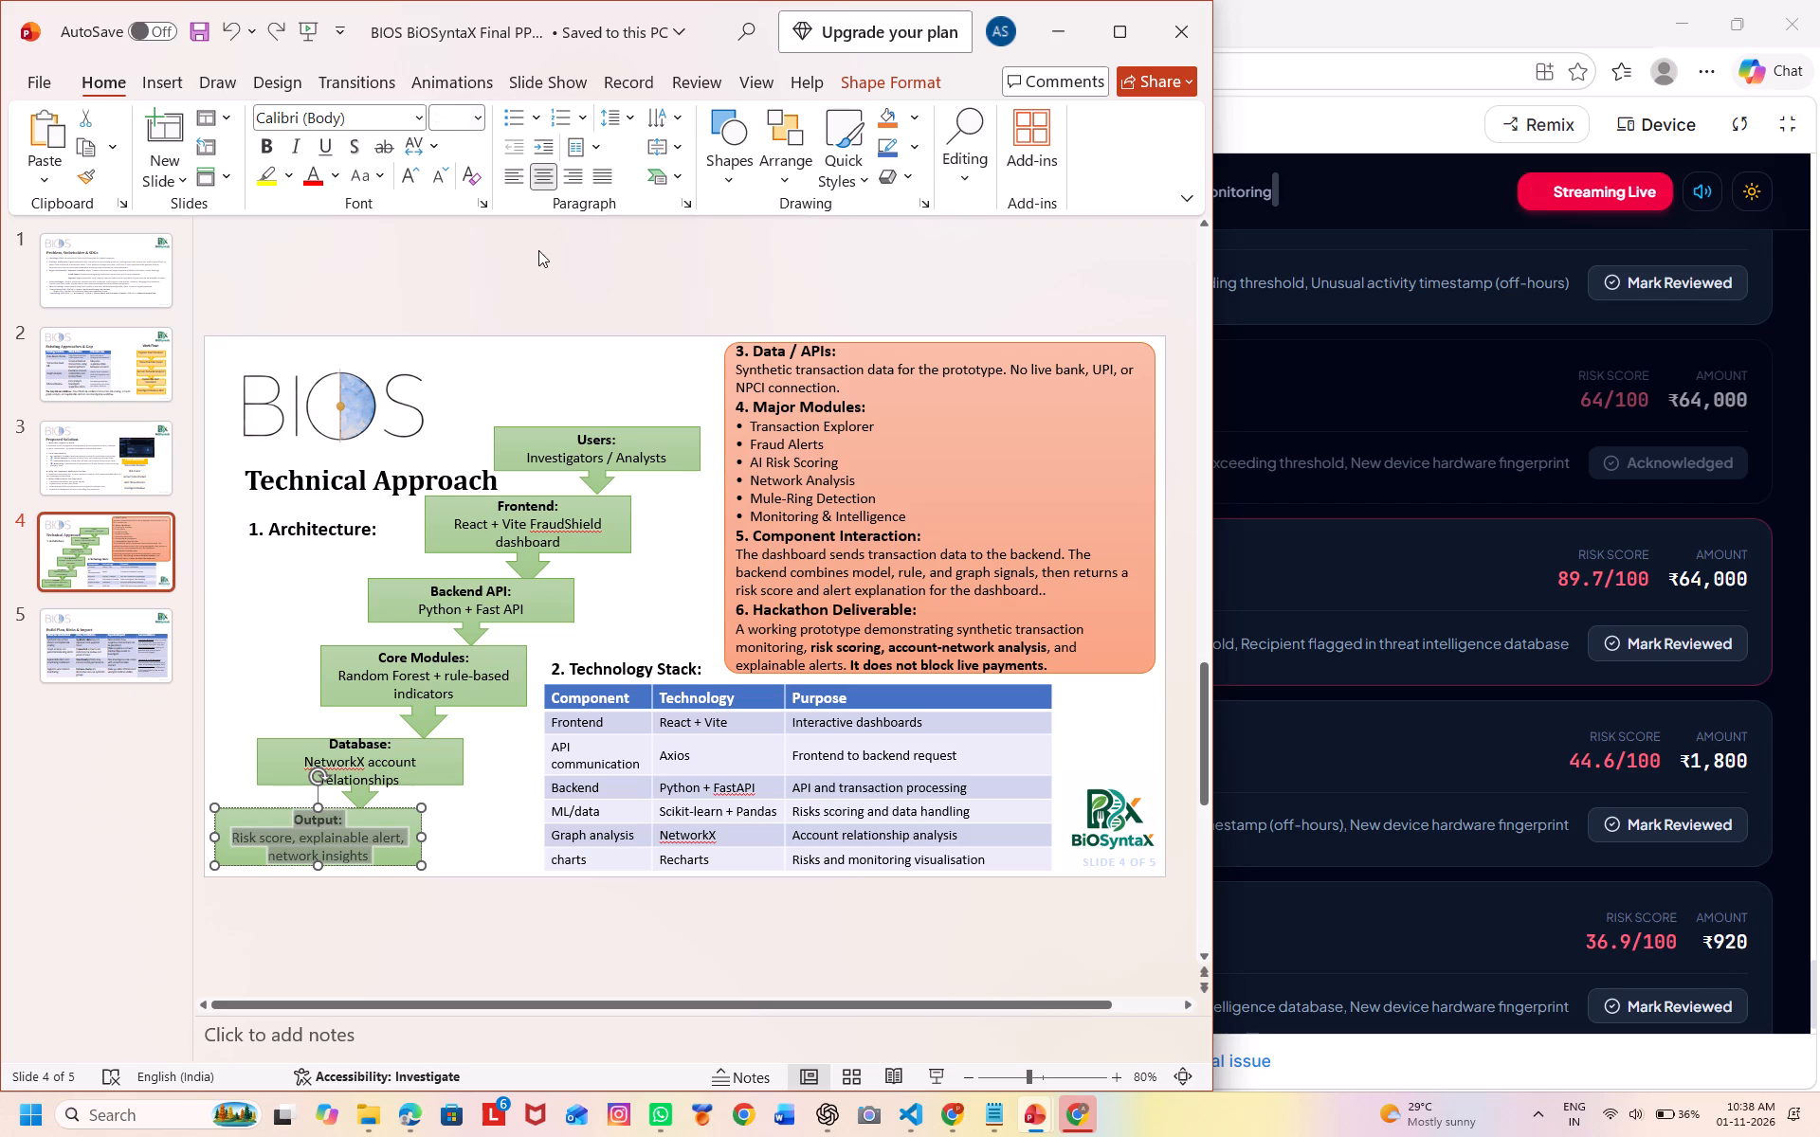
{"action": "left_click", "coordinate": [478, 800]}
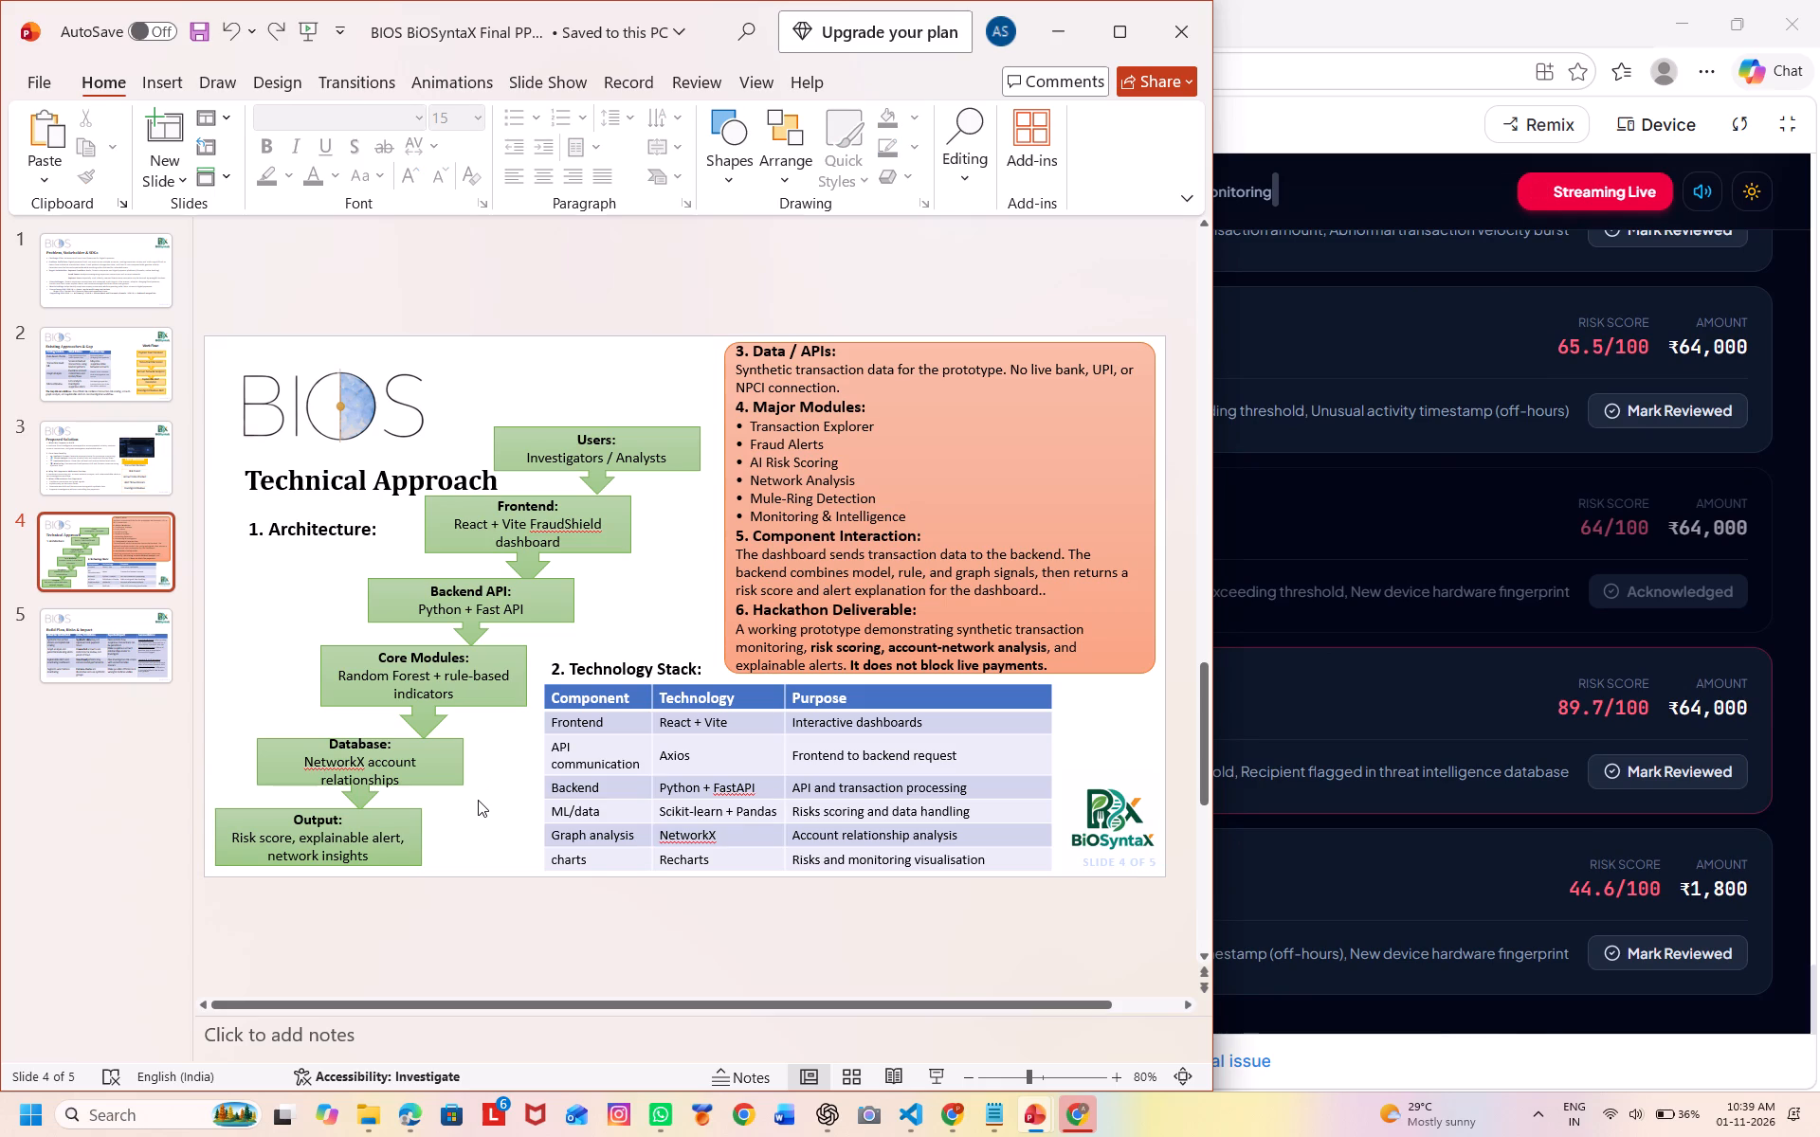
Widen the Database box of the architecture flowchart slightly so "NetworkX account relationships" fits on one line.
{"action": "left_click", "coordinate": [426, 774]}
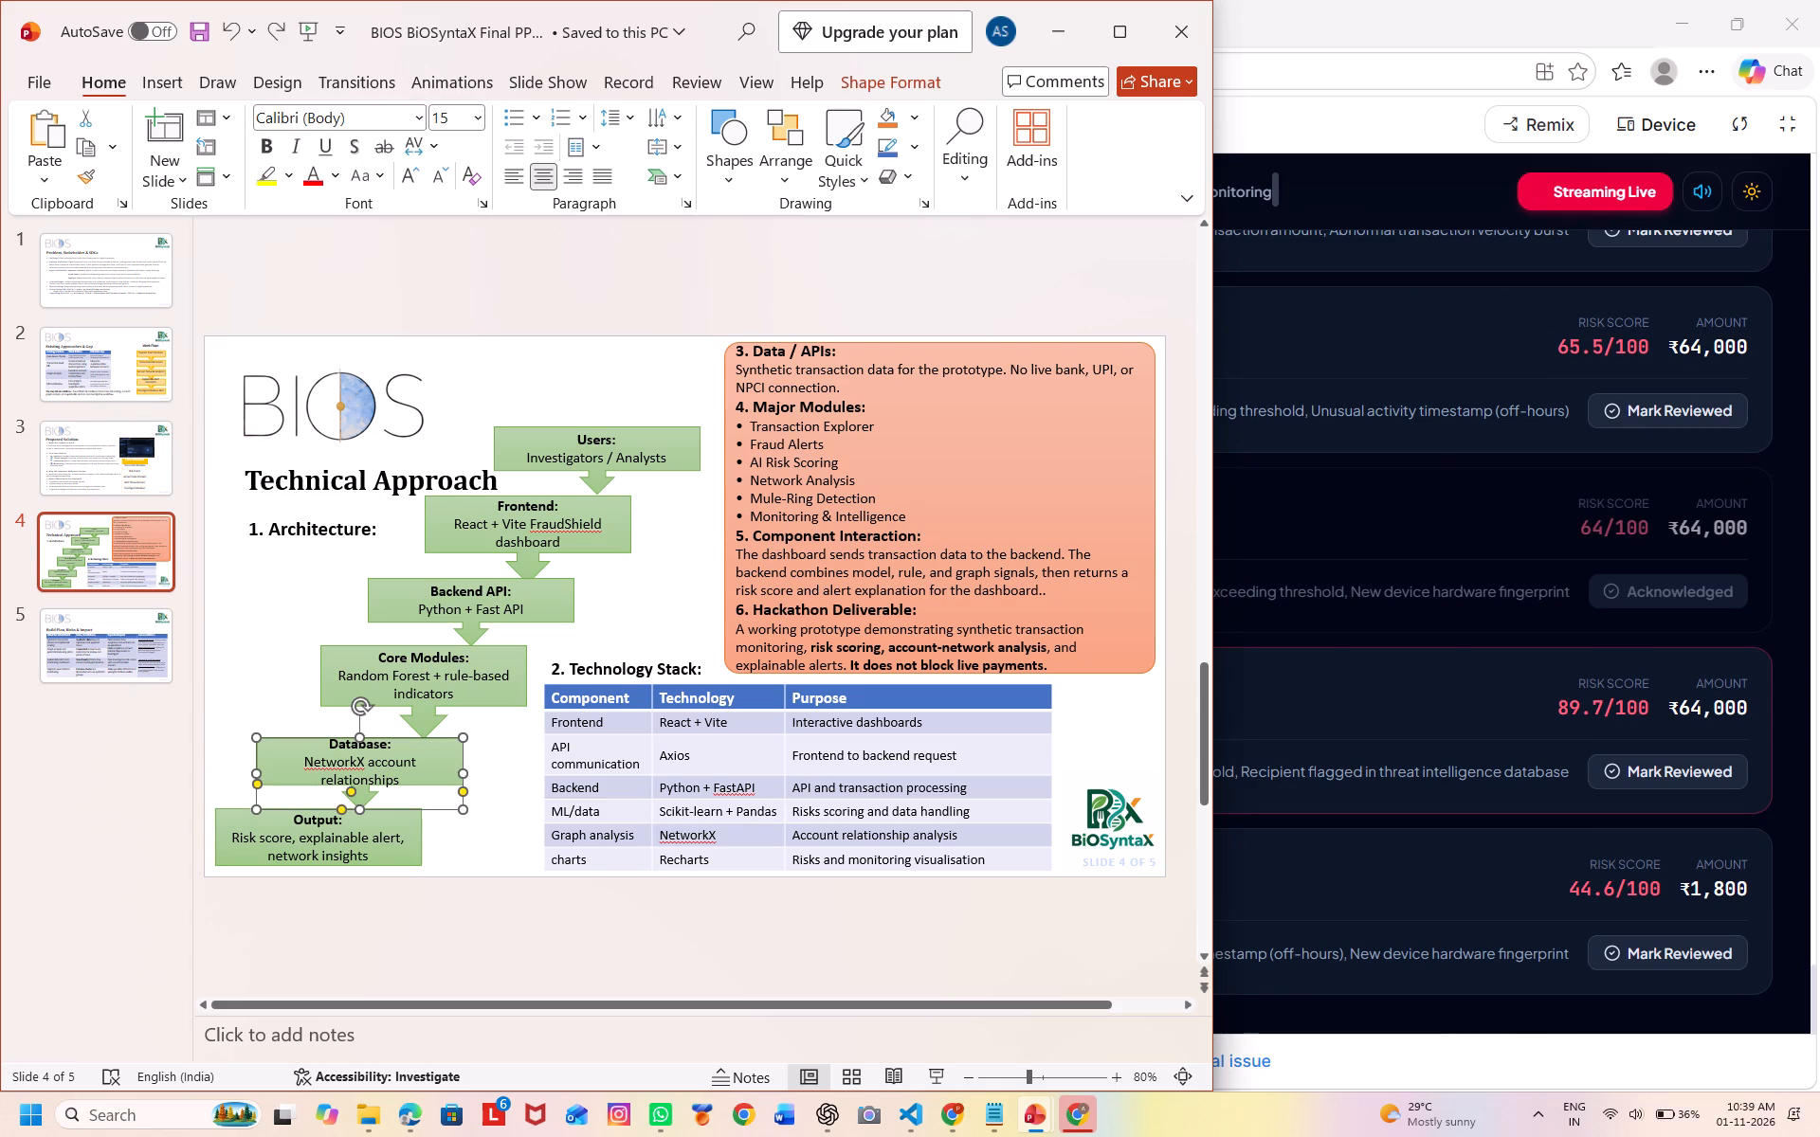
{"action": "left_click_drag", "start_coordinate": [458, 771], "coordinate": [479, 769]}
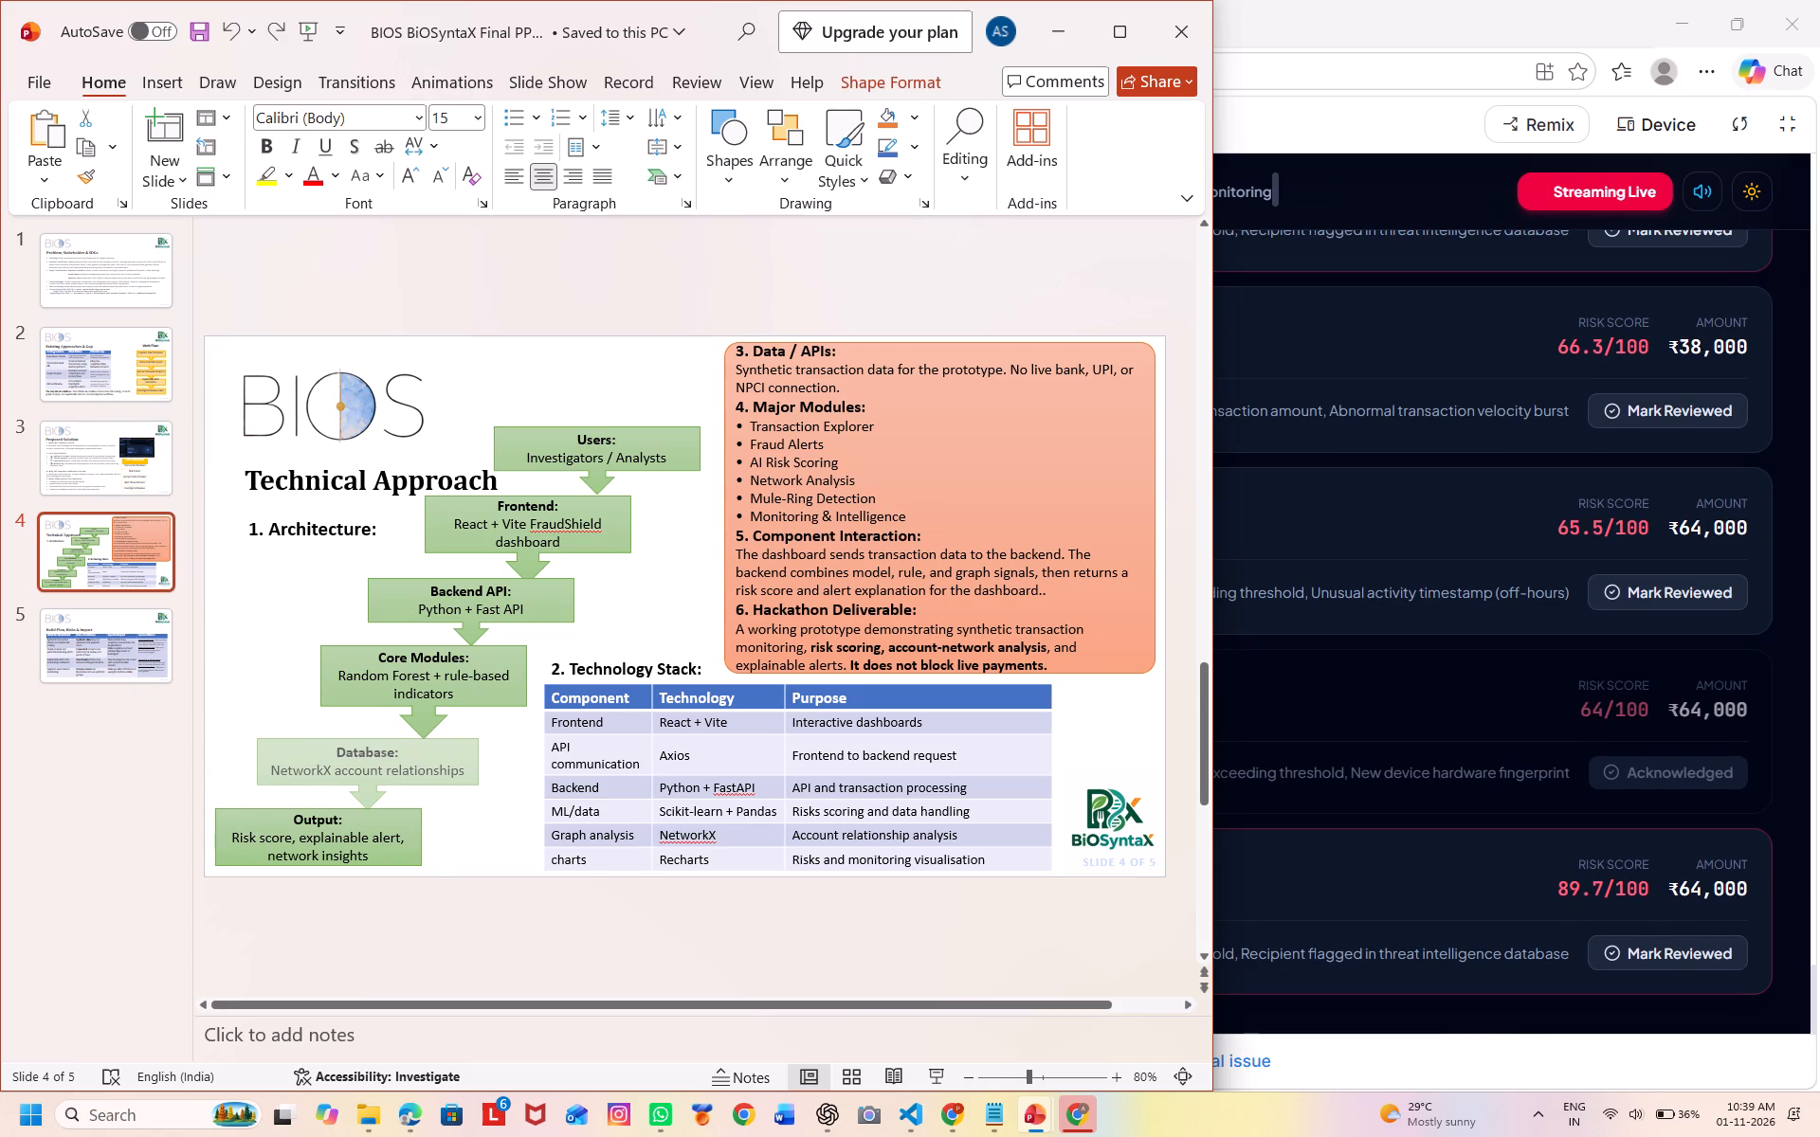
{"action": "left_click_drag", "start_coordinate": [479, 769], "coordinate": [479, 768]}
{"action": "left_click", "coordinate": [501, 836]}
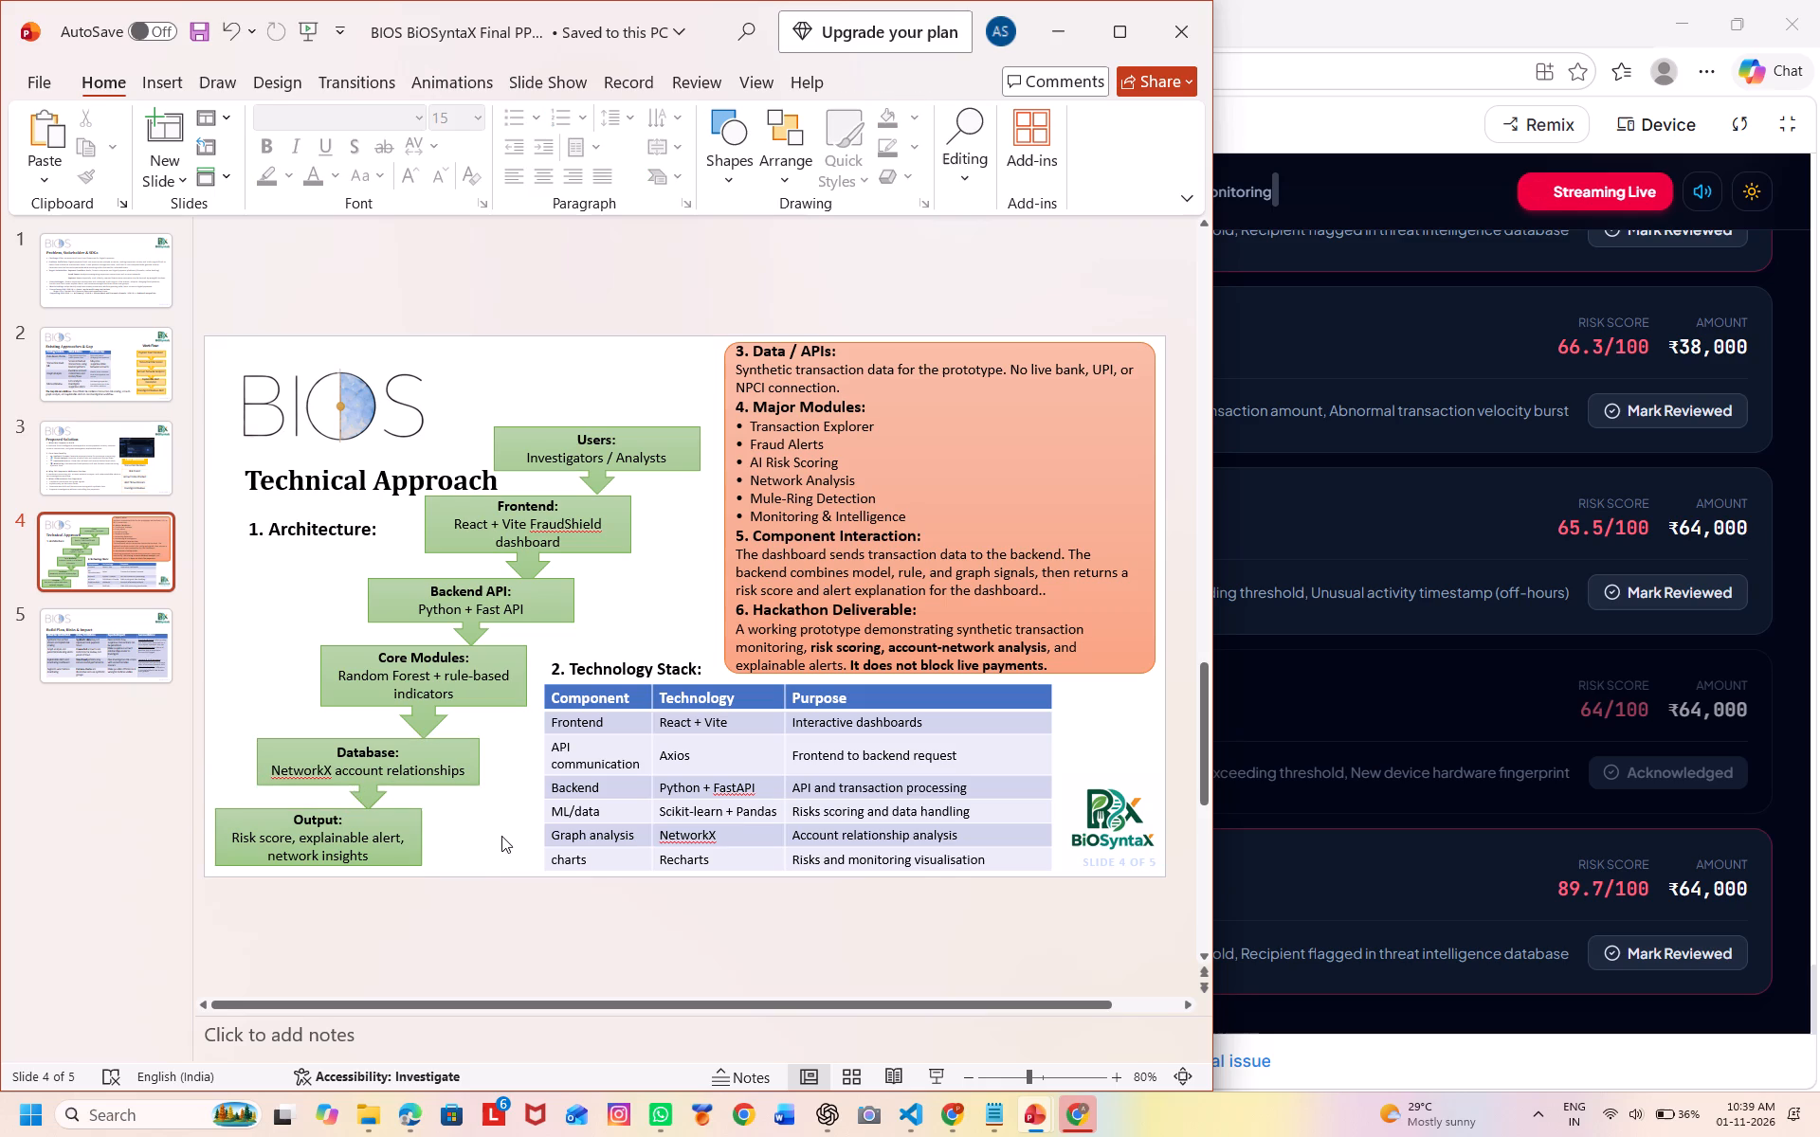
Shrink the table on the Build Plan, Risks & Impact slide to about four-fifths of the slide's width.
{"action": "scroll", "coordinate": [1511, 905], "scroll_direction": "down", "scroll_amount": 4}
{"action": "scroll", "coordinate": [1511, 905], "scroll_direction": "up", "scroll_amount": 2}
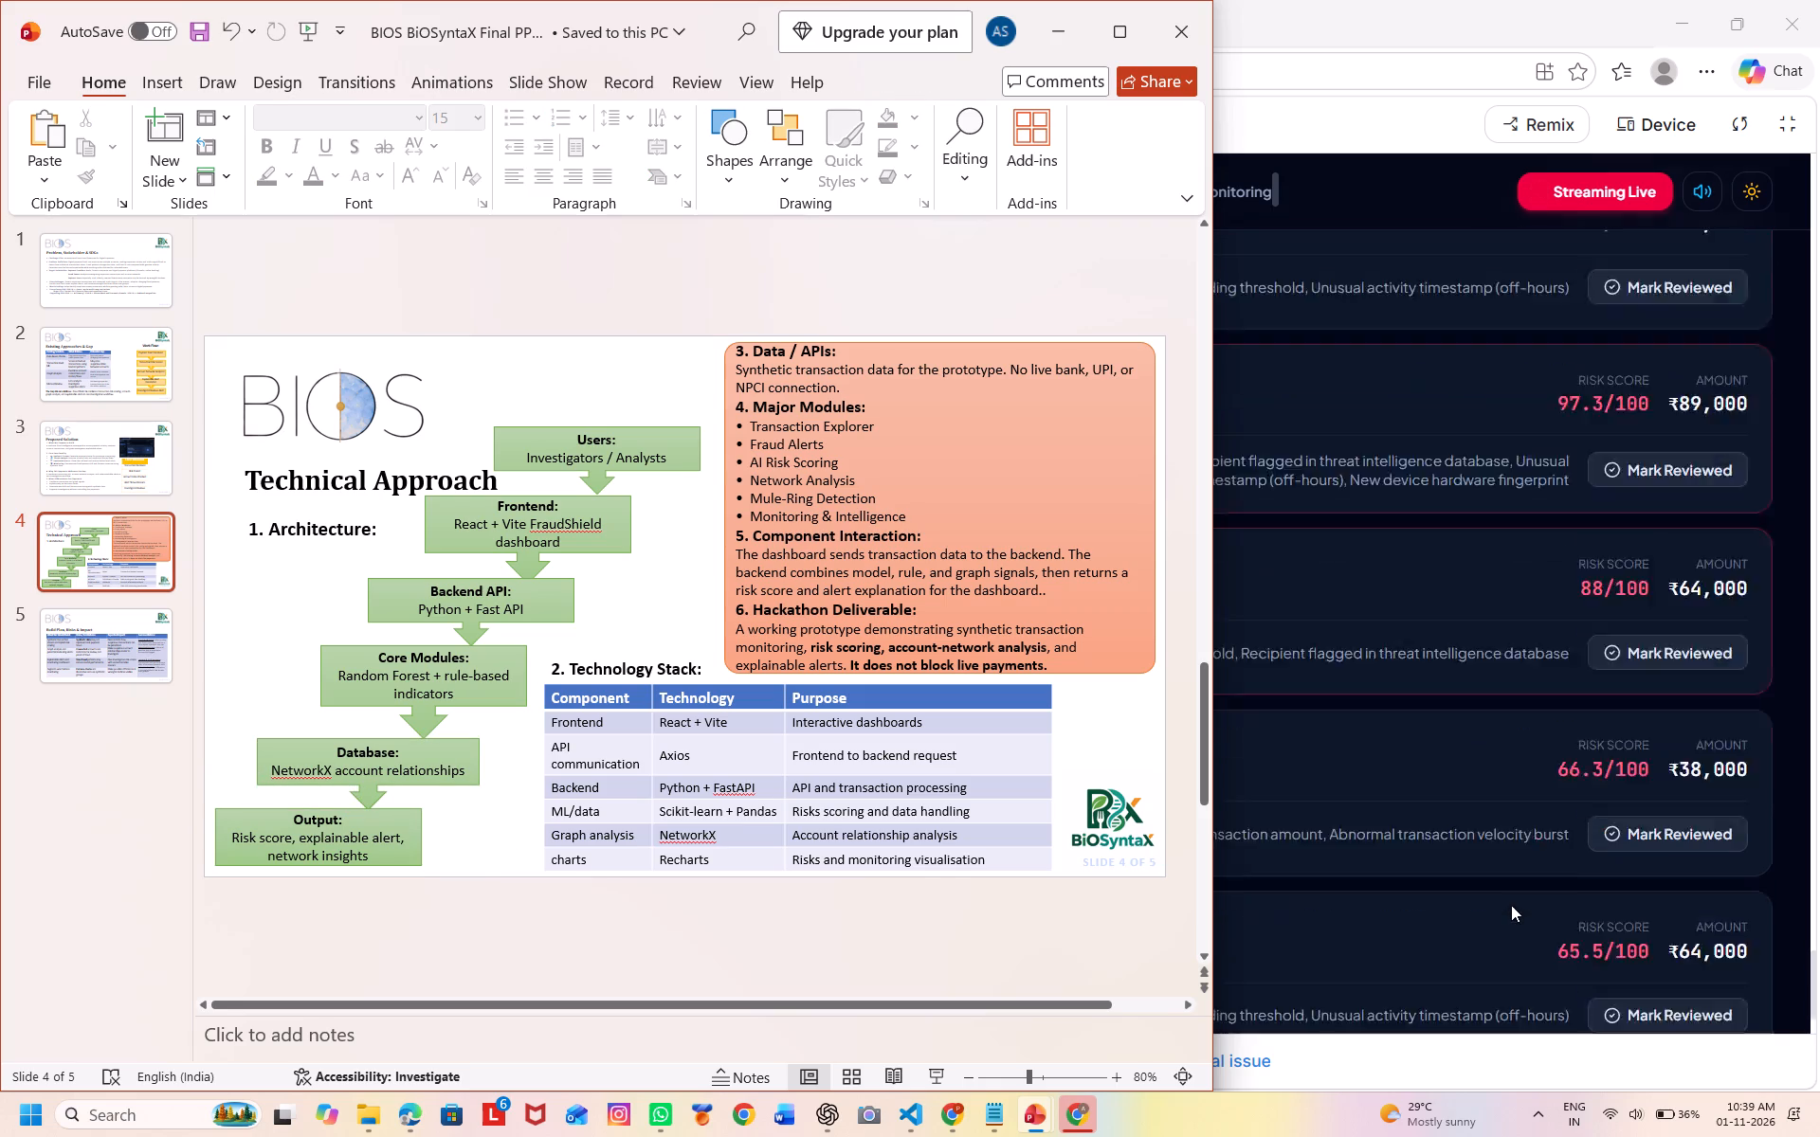
{"action": "scroll", "coordinate": [1511, 905], "scroll_direction": "up", "scroll_amount": 2}
{"action": "scroll", "coordinate": [1511, 905], "scroll_direction": "down", "scroll_amount": 8}
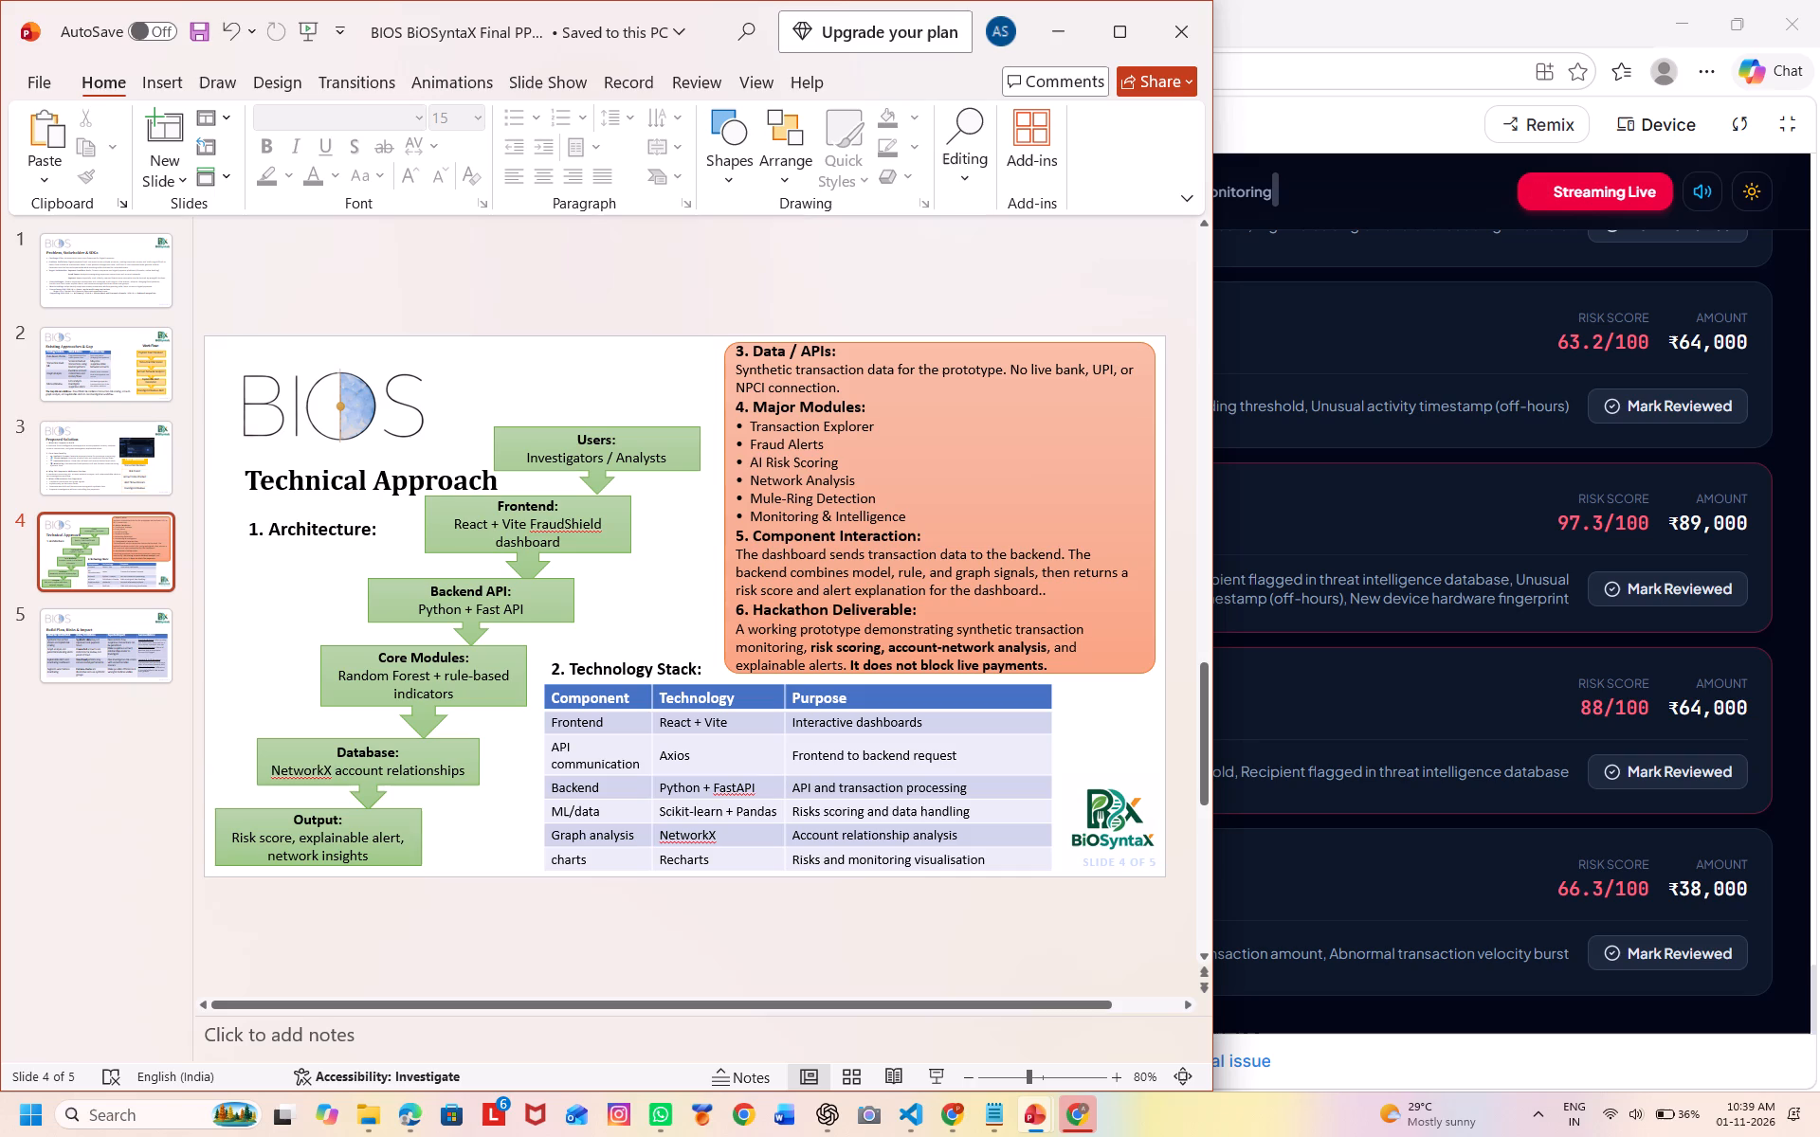
{"action": "scroll", "coordinate": [608, 804], "scroll_direction": "down", "scroll_amount": 3}
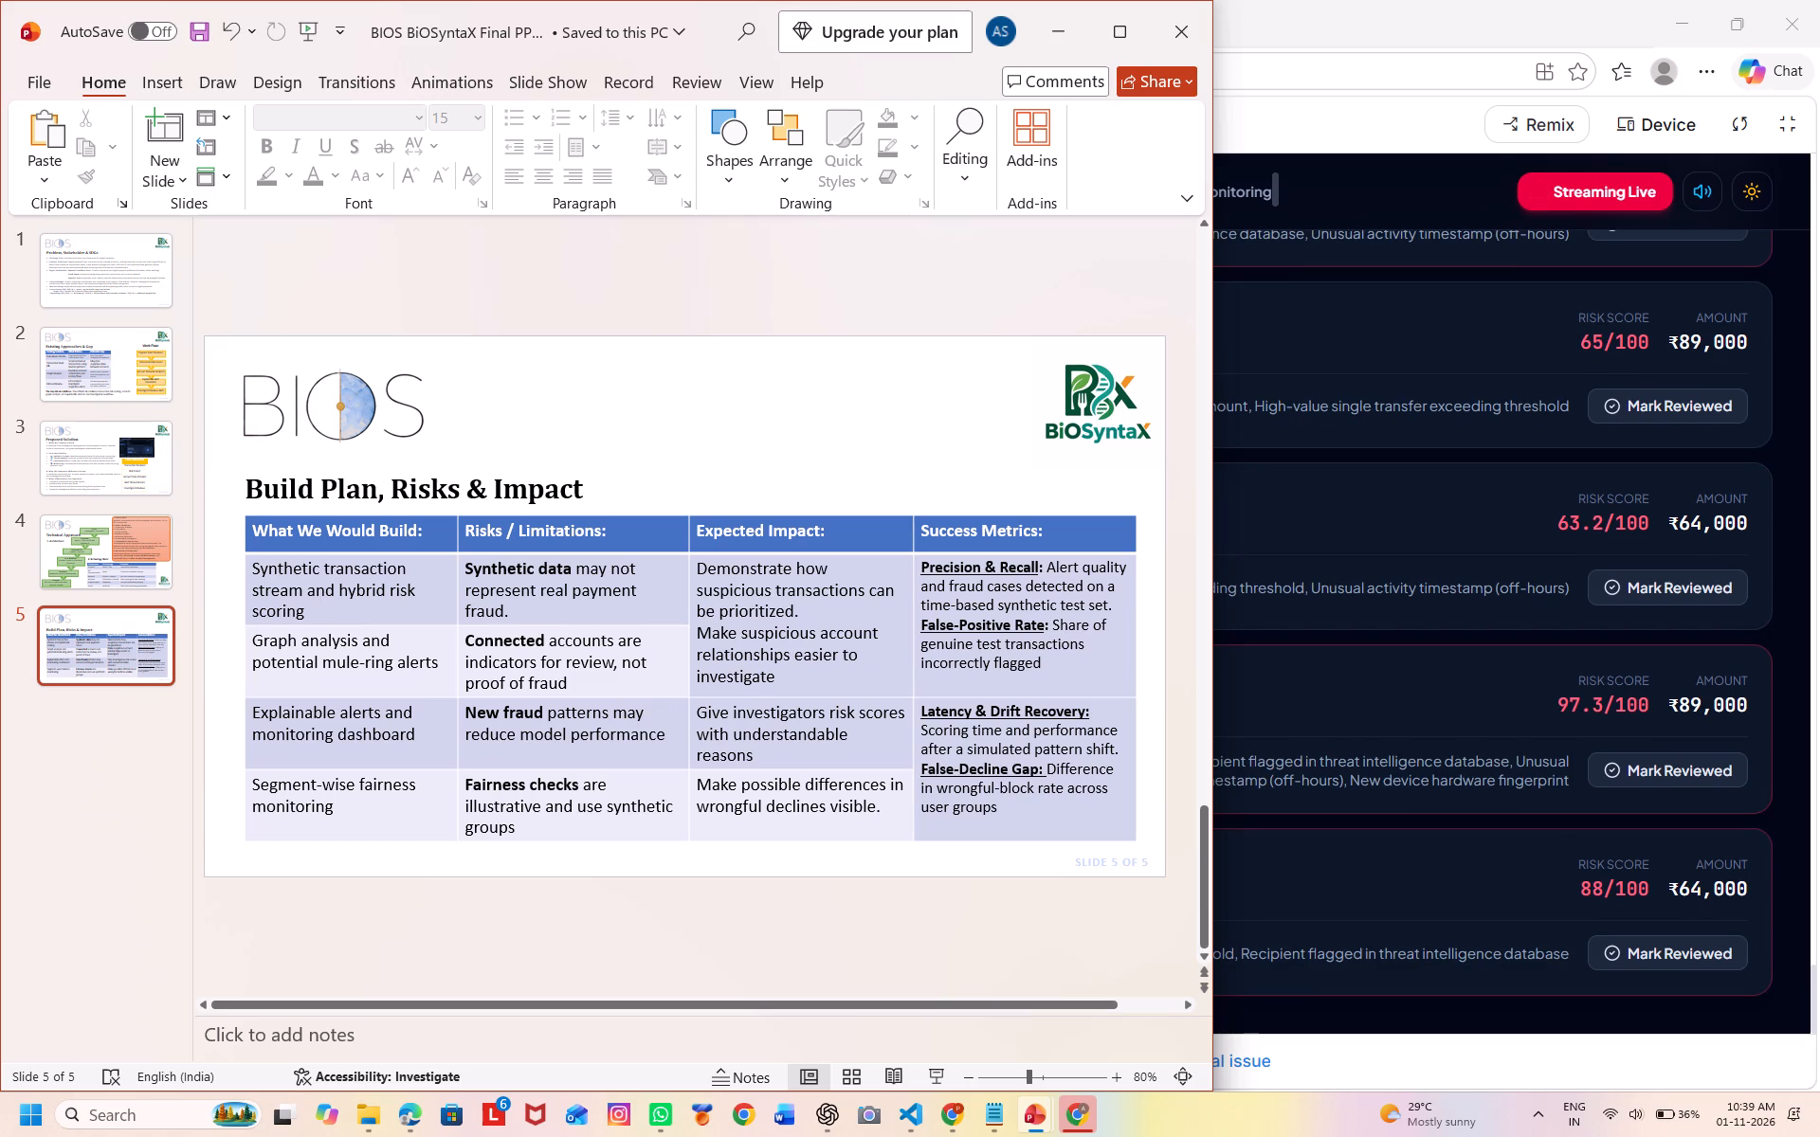
{"action": "left_click", "coordinate": [638, 657]}
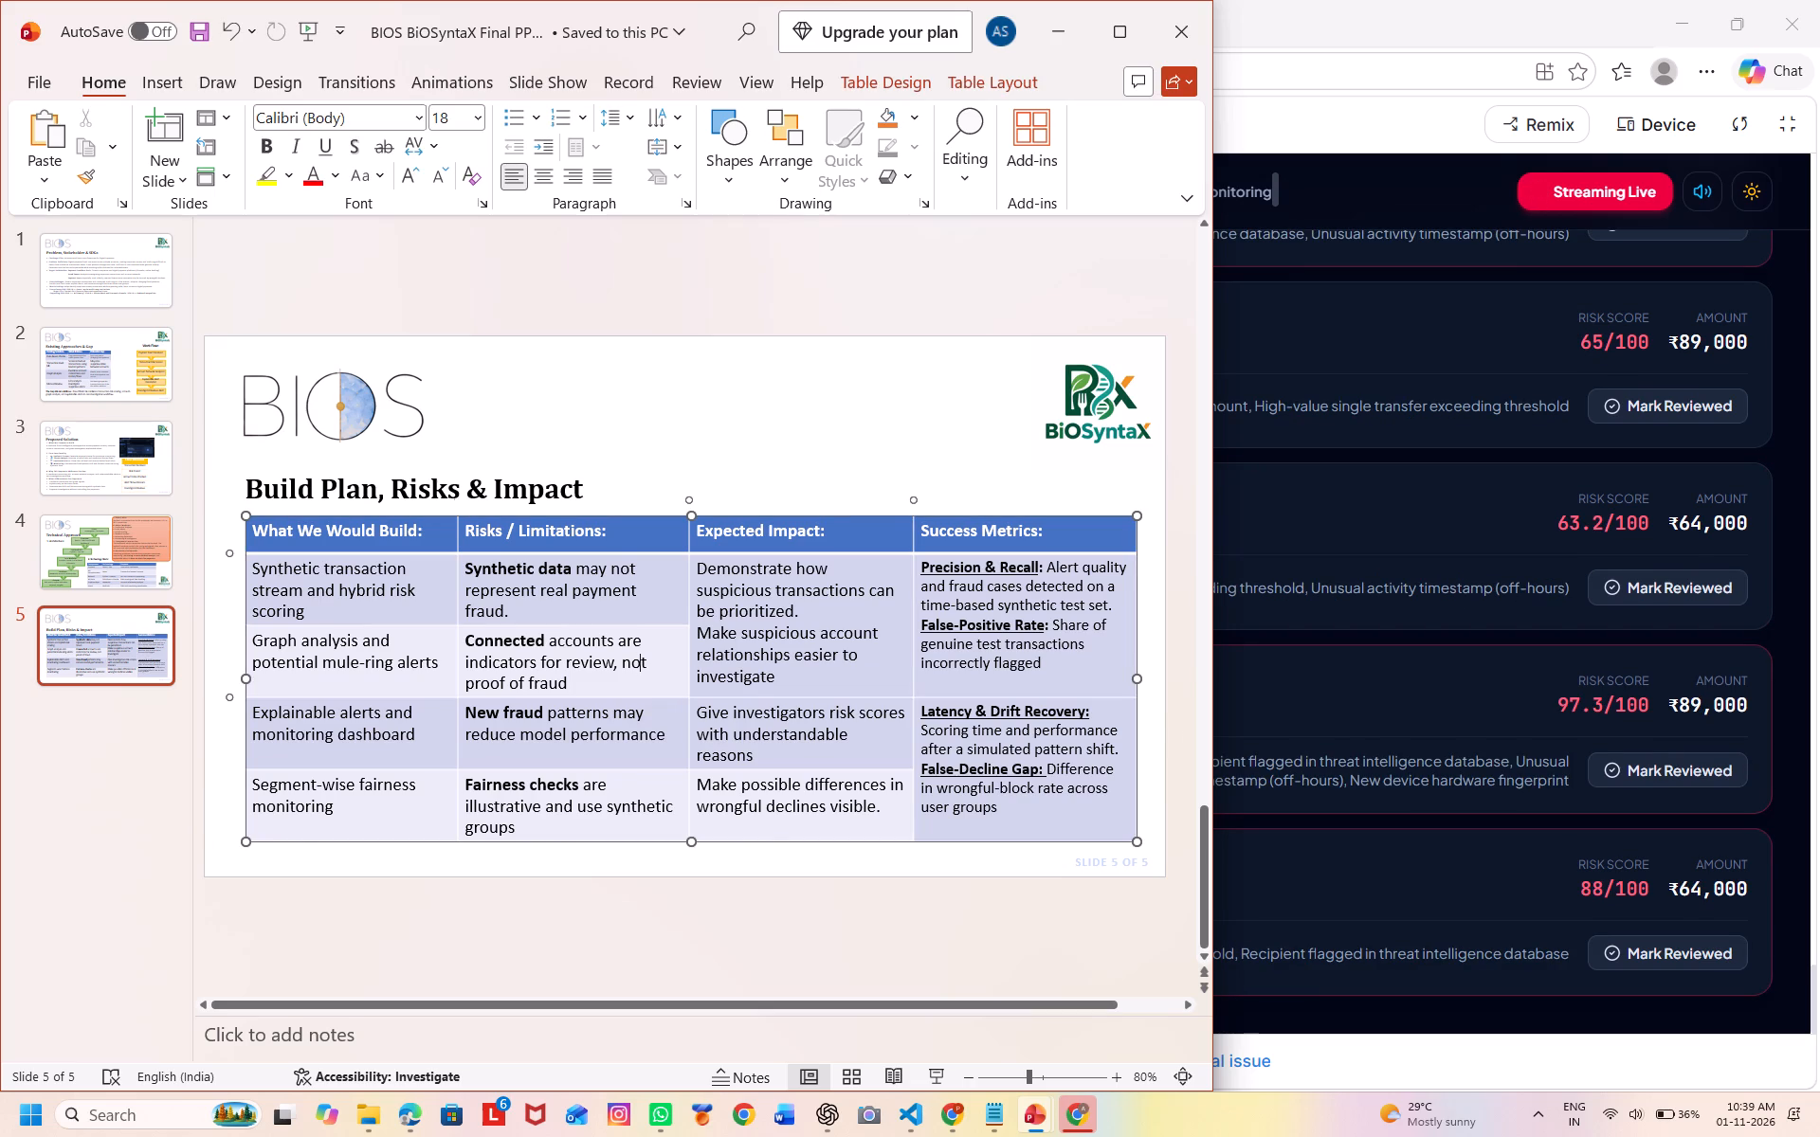
{"action": "left_click_drag", "start_coordinate": [1139, 840], "coordinate": [1124, 834]}
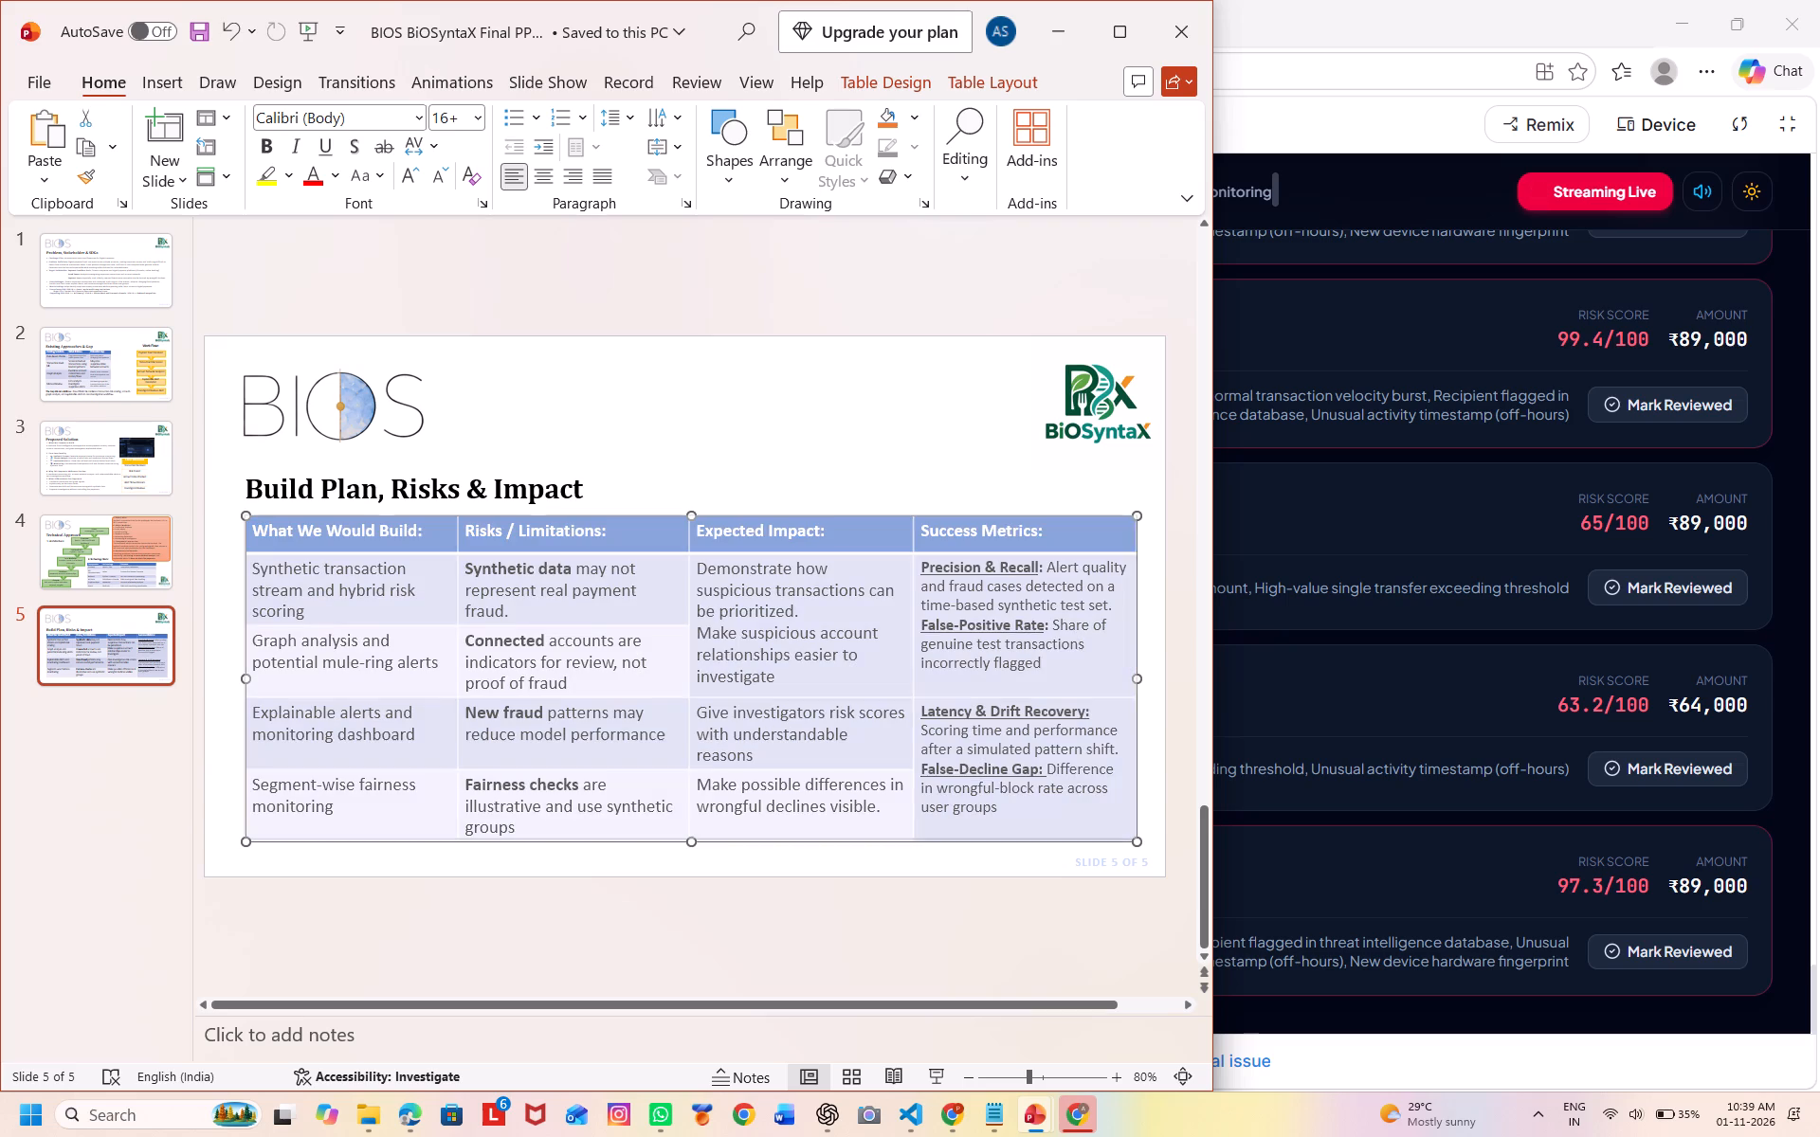
{"action": "left_click_drag", "start_coordinate": [1124, 834], "coordinate": [1009, 787]}
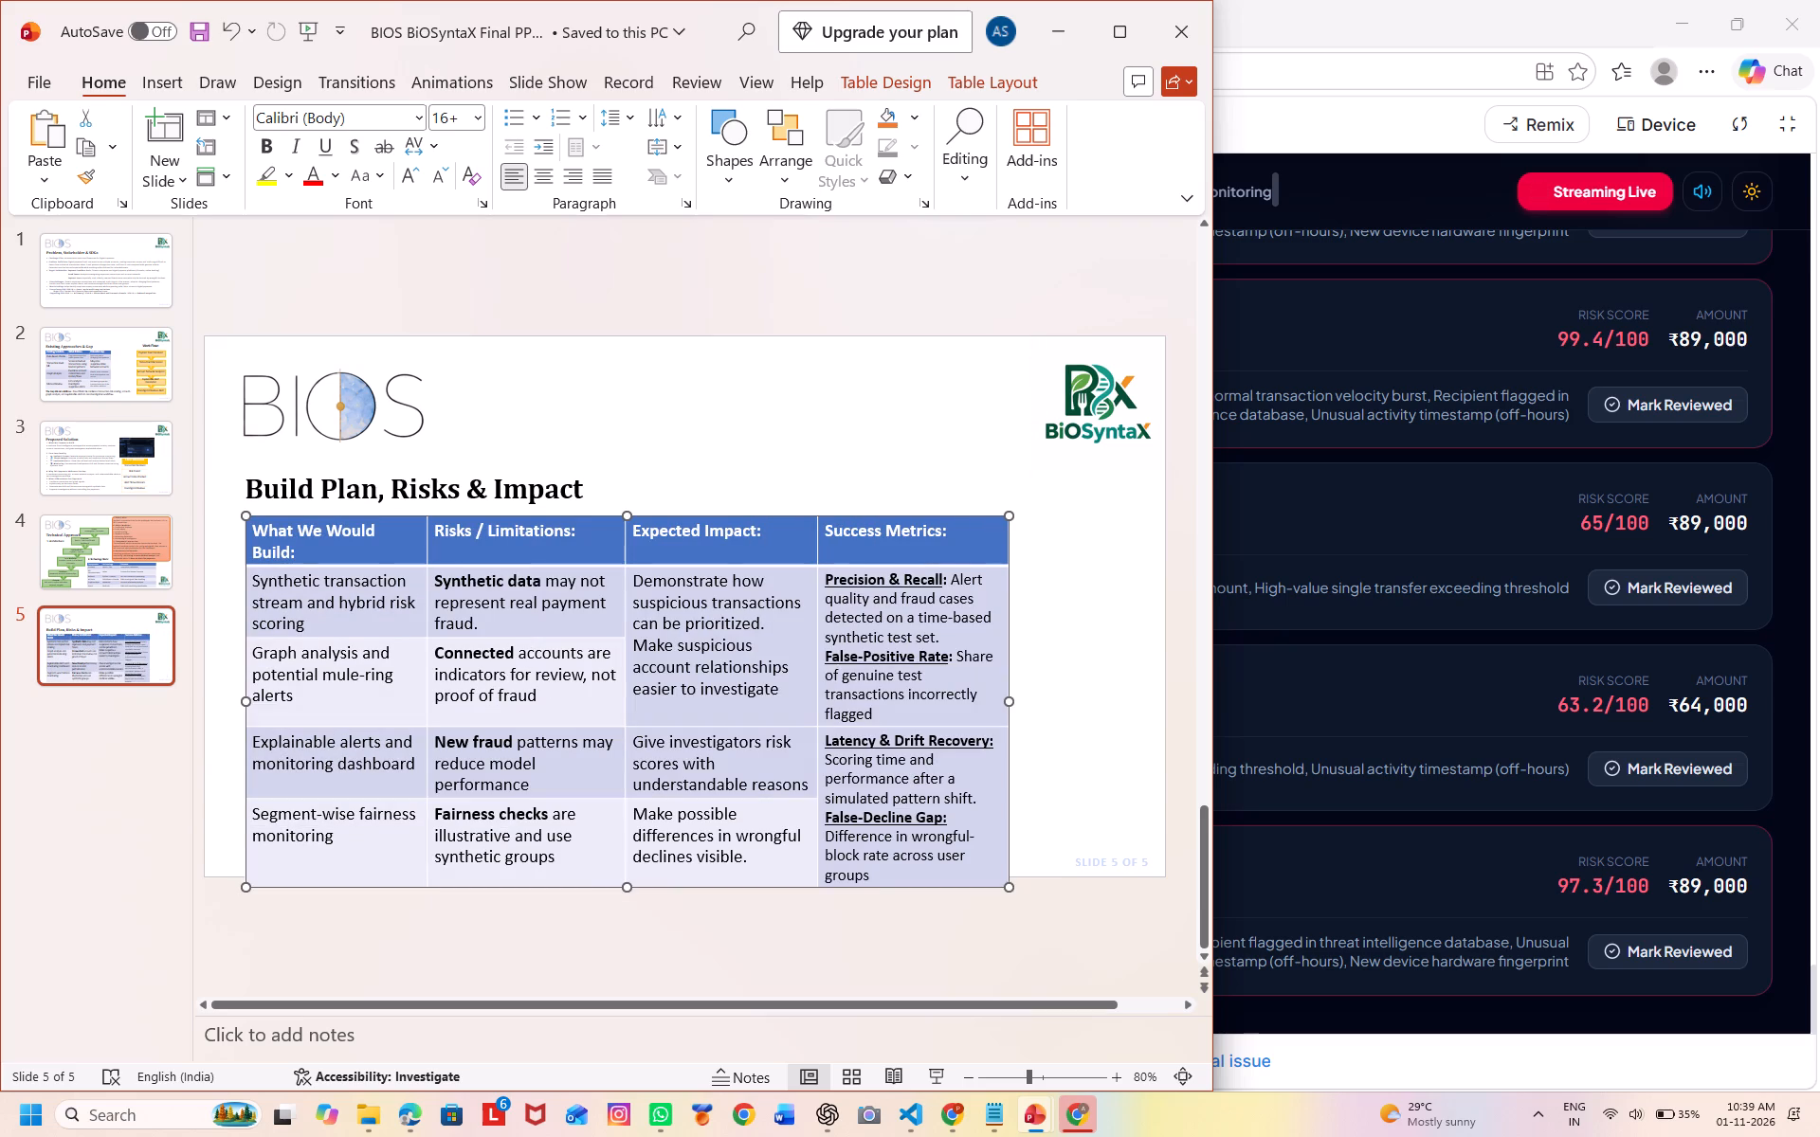
Set all text in the Build Plan, Risks & Impact table to font size 15.
{"action": "left_click", "coordinate": [743, 652]}
{"action": "key", "text": "ctrl+a"}
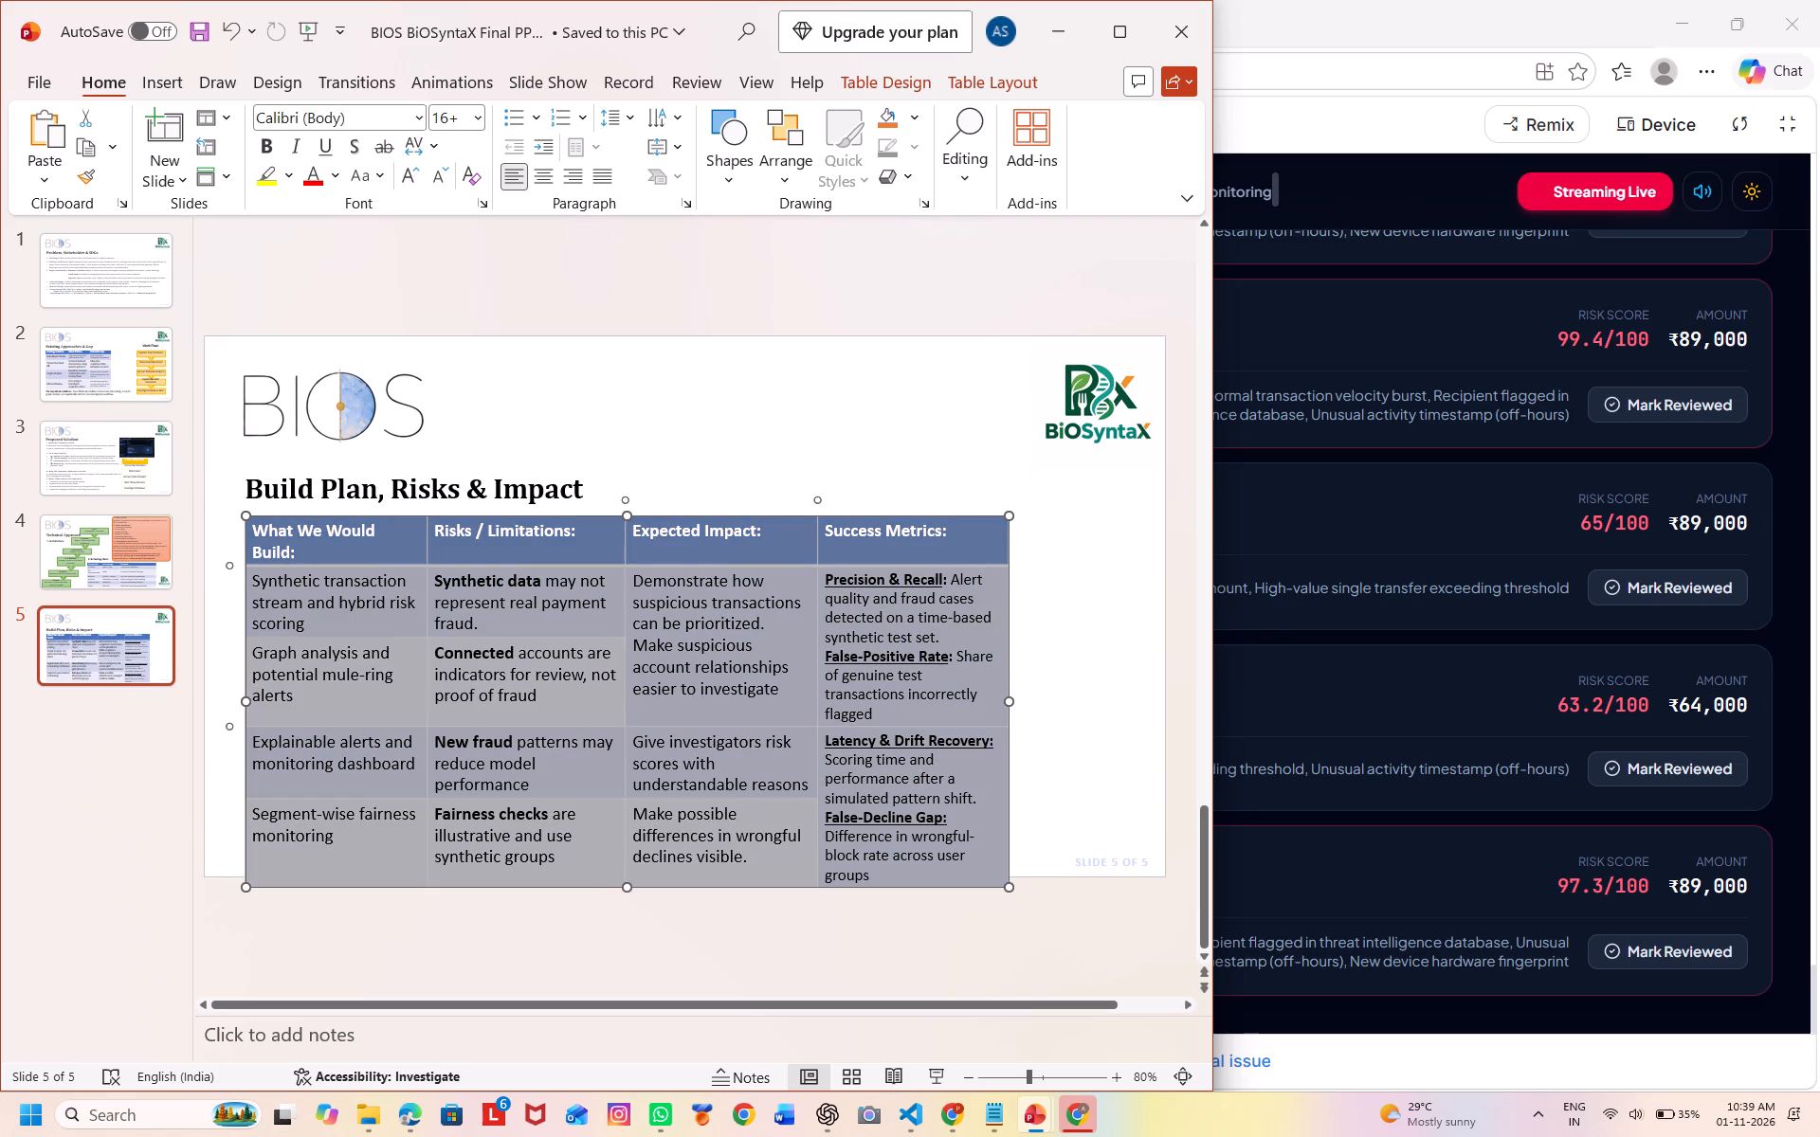
{"action": "left_click", "coordinate": [467, 125]}
{"action": "type", "text": "15"}
{"action": "key", "text": "Return"}
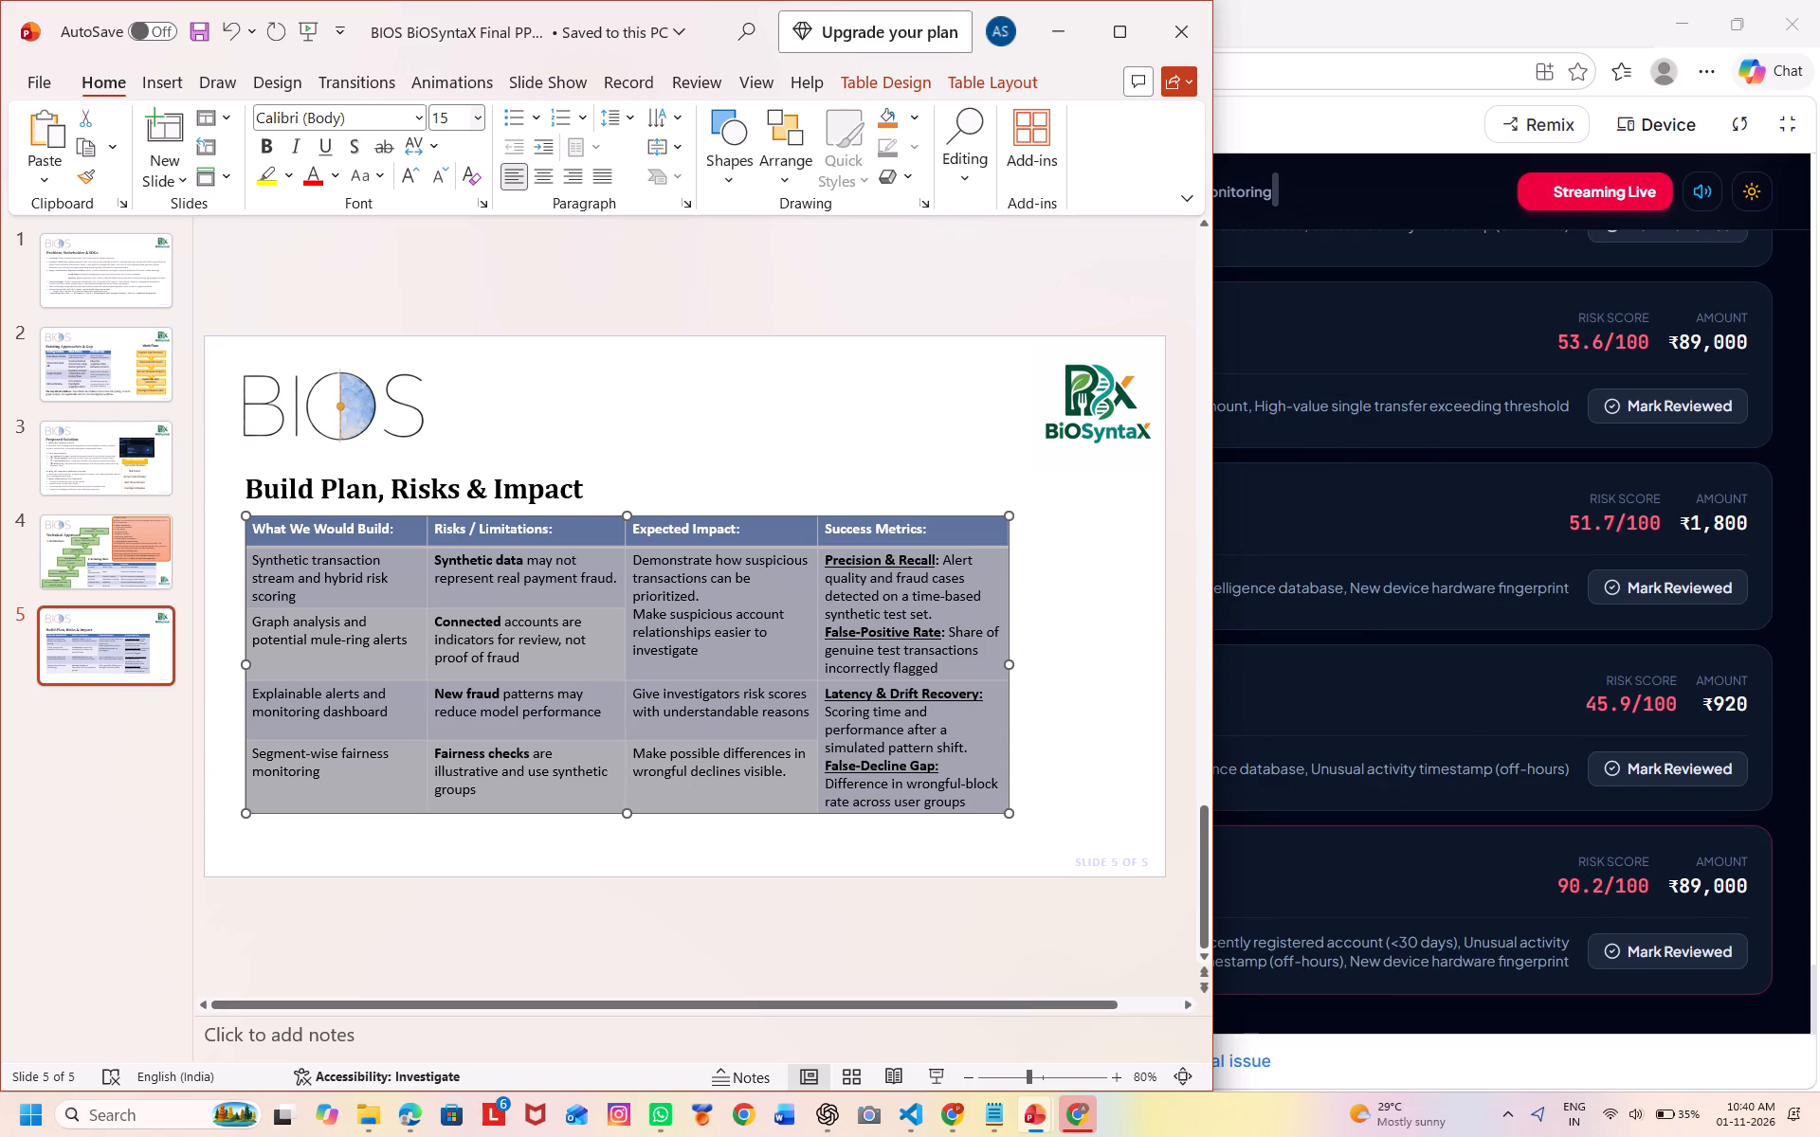
{"action": "left_click", "coordinate": [606, 686]}
{"action": "left_click", "coordinate": [857, 462]}
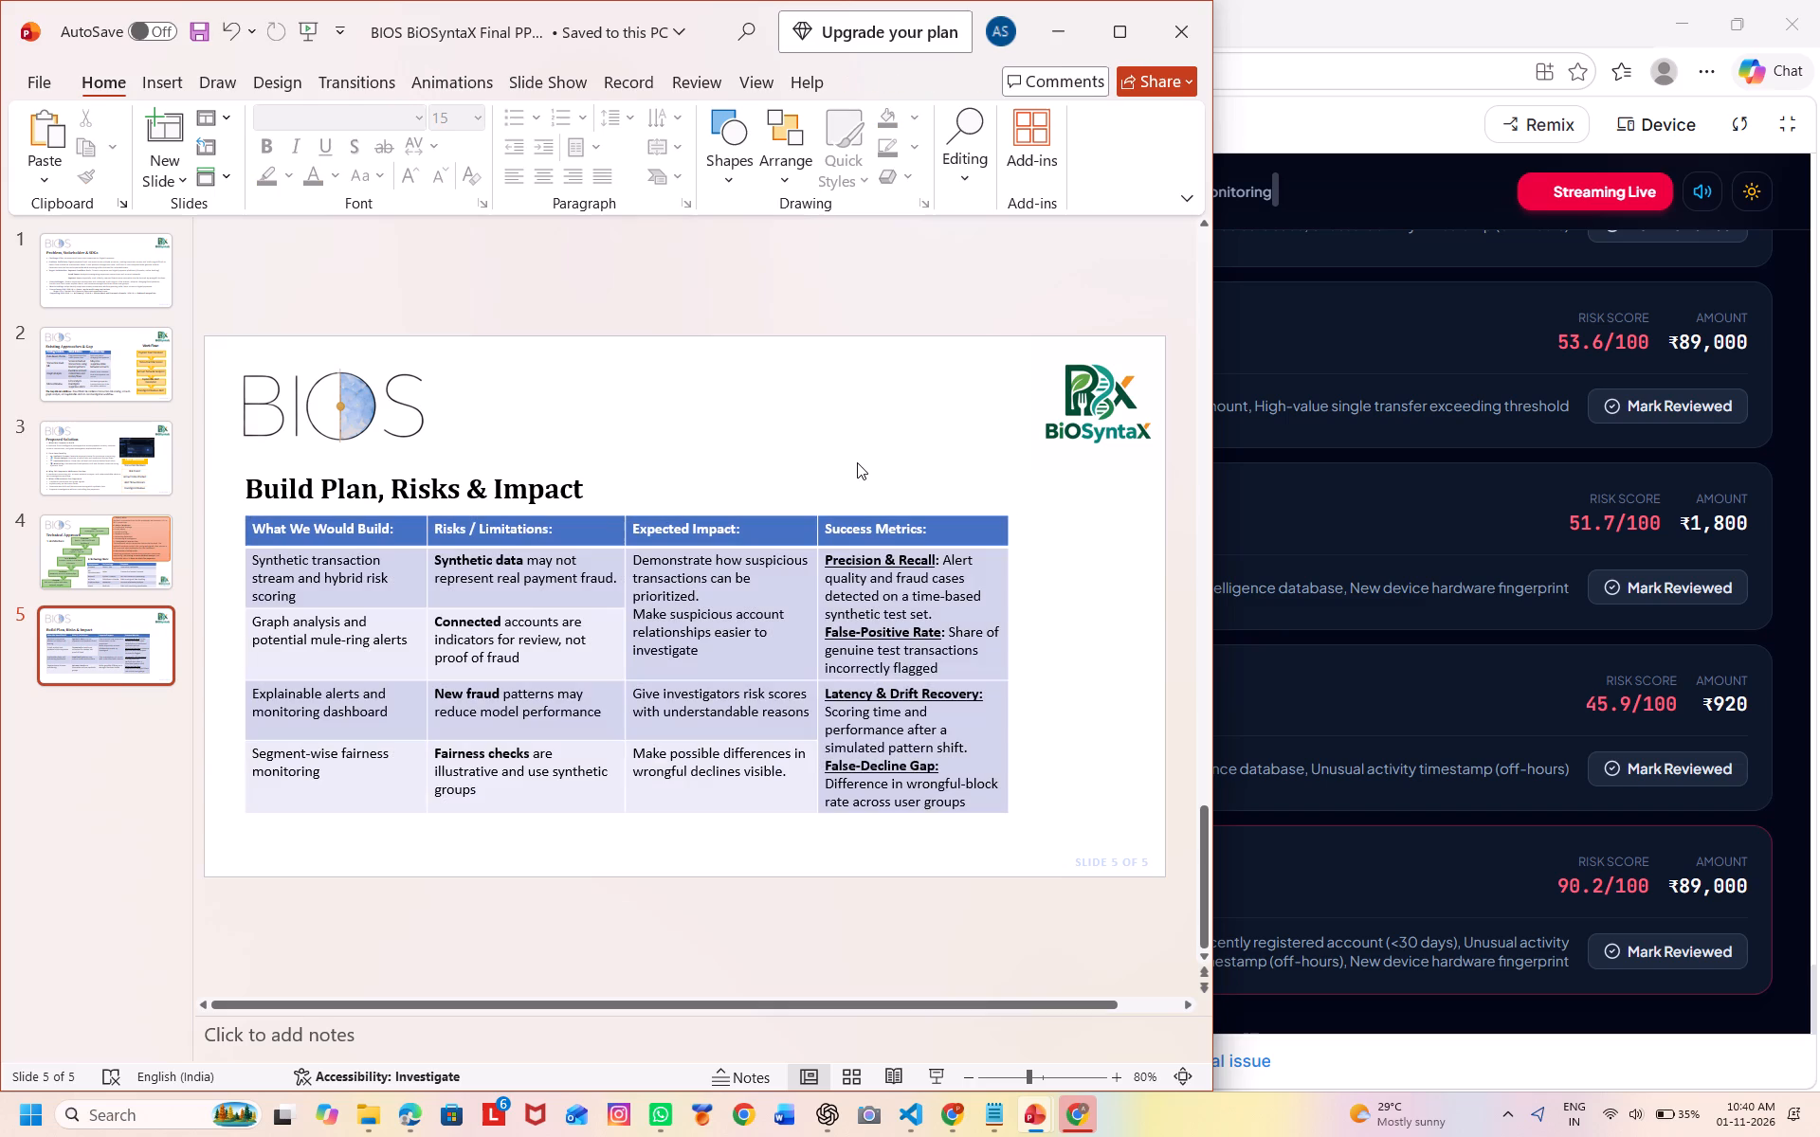
Narrow the Build Plan, Risks & Impact table further to about two-thirds of the slide's width.
{"action": "left_click", "coordinate": [956, 793]}
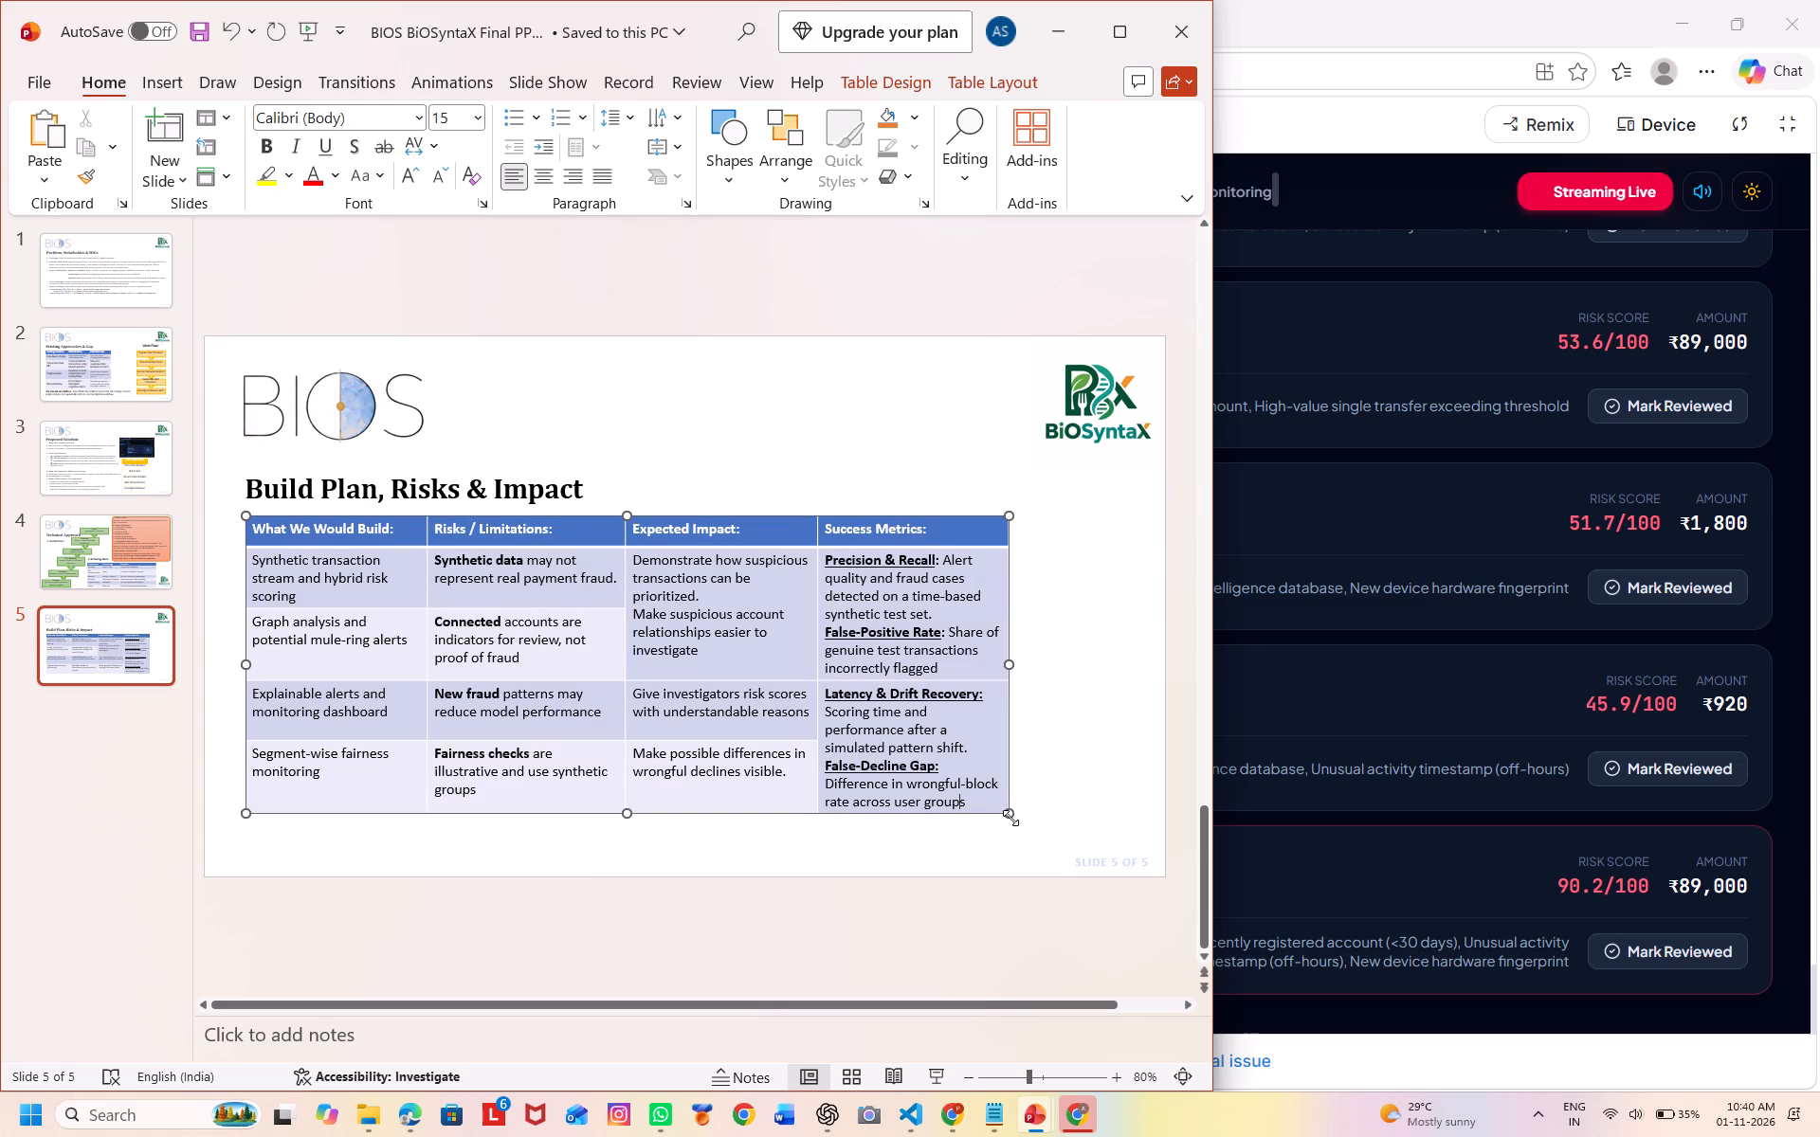
{"action": "left_click_drag", "start_coordinate": [1010, 818], "coordinate": [923, 829]}
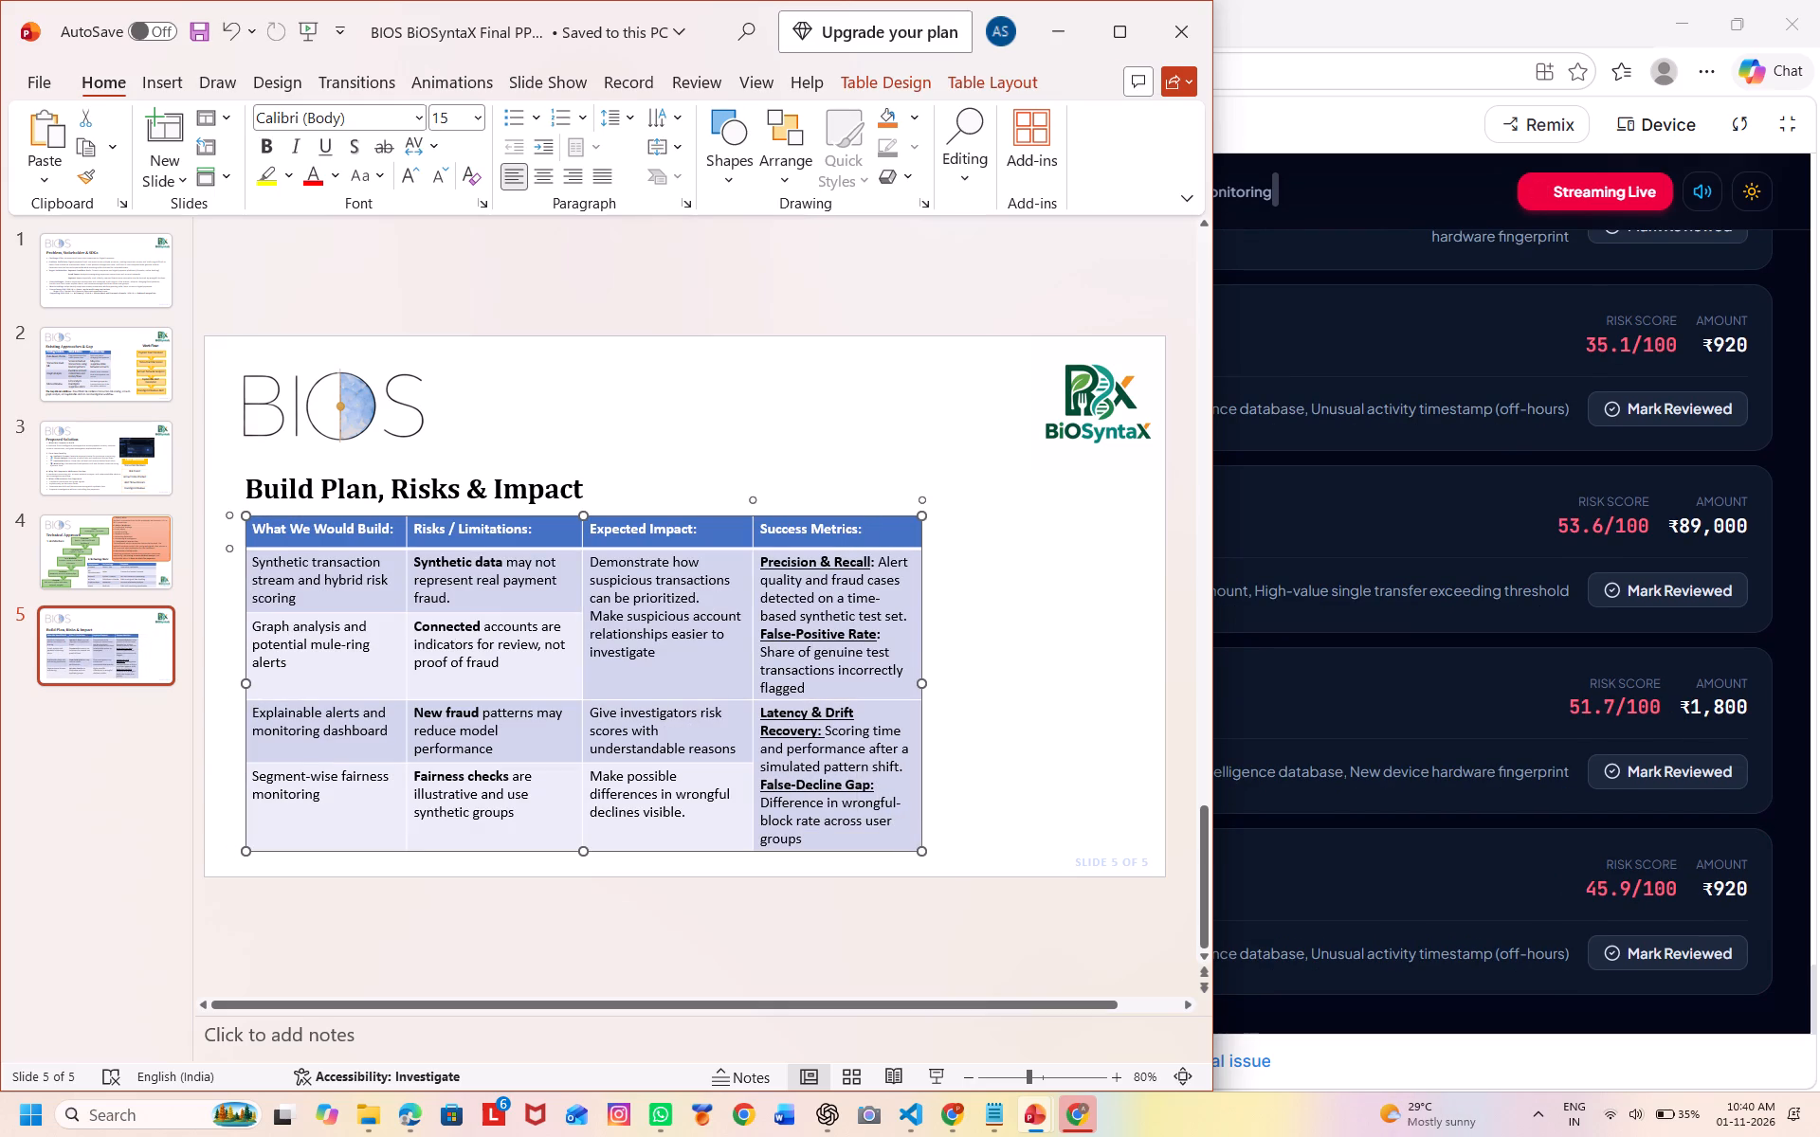
{"action": "left_click_drag", "start_coordinate": [925, 849], "coordinate": [891, 849]}
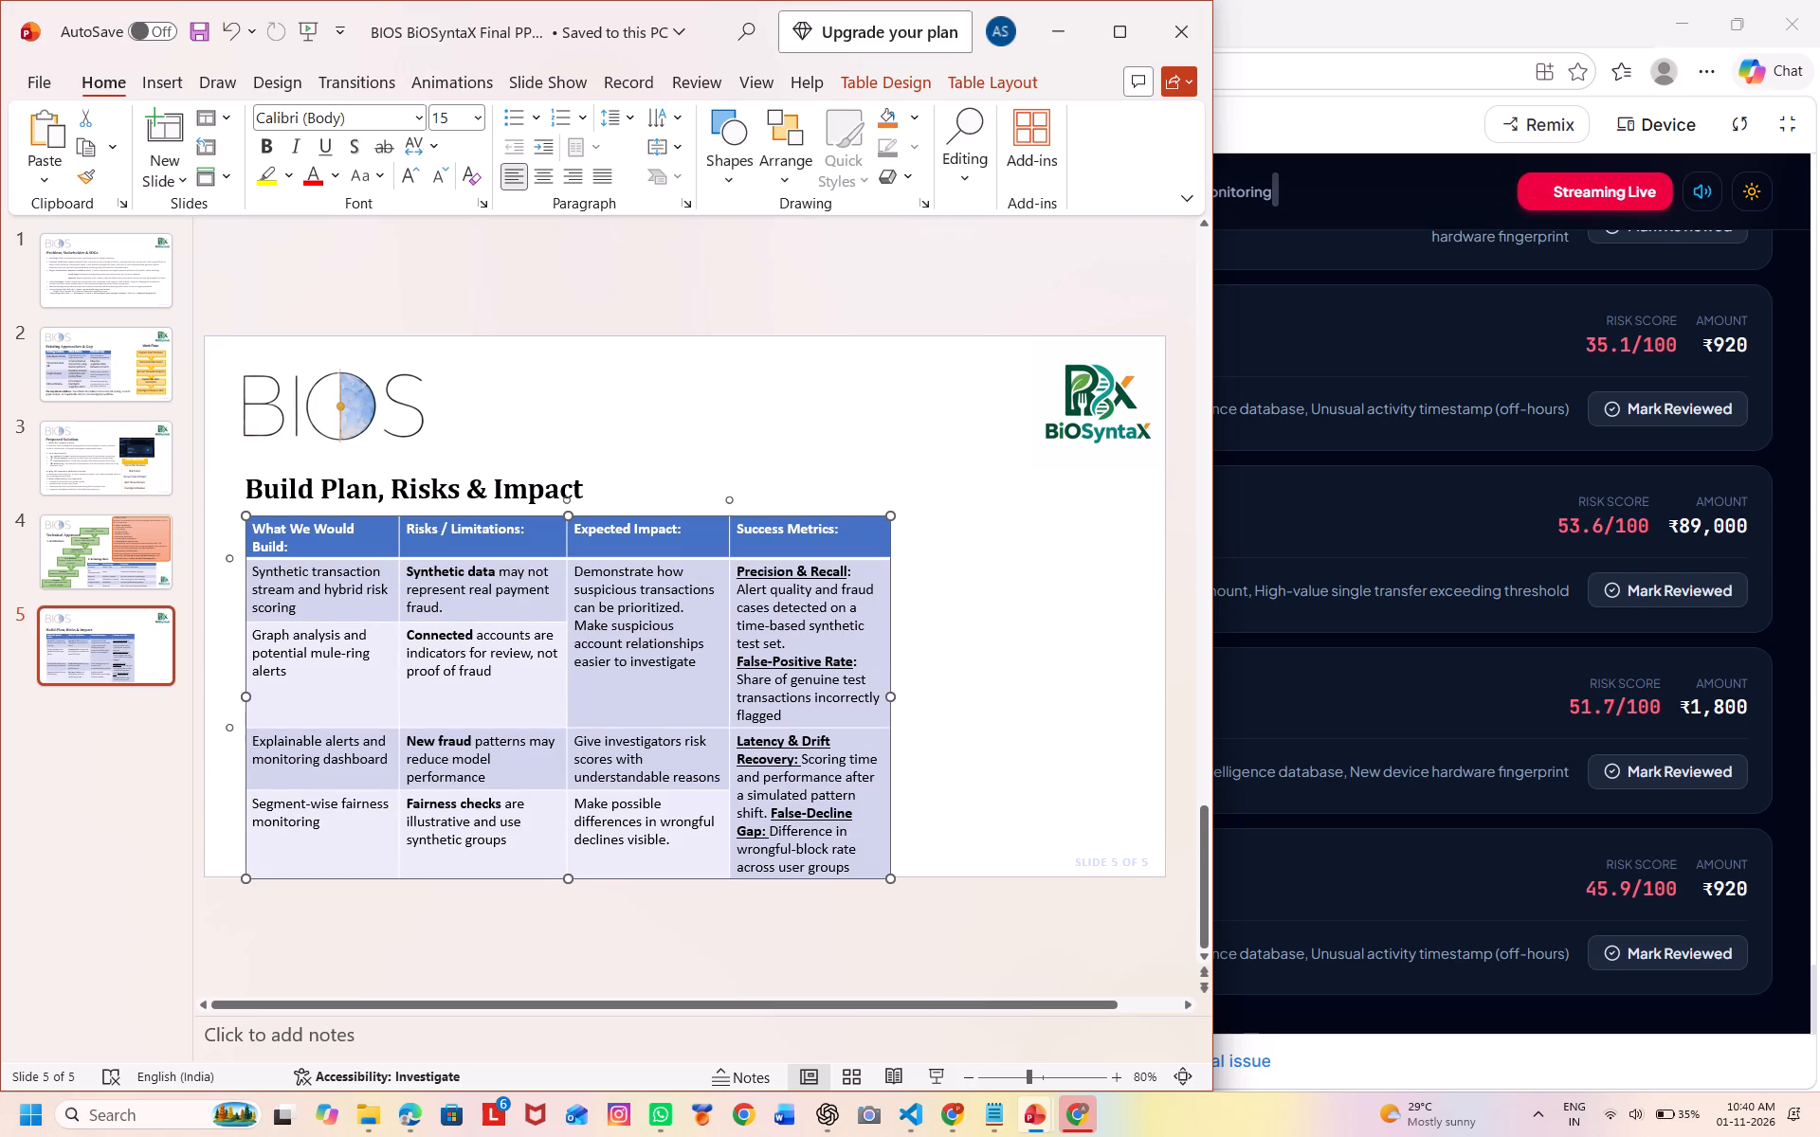
Move the table slightly up and left so it sits near the slide's left edge, just under the title.
{"action": "left_click_drag", "start_coordinate": [542, 517], "coordinate": [516, 508]}
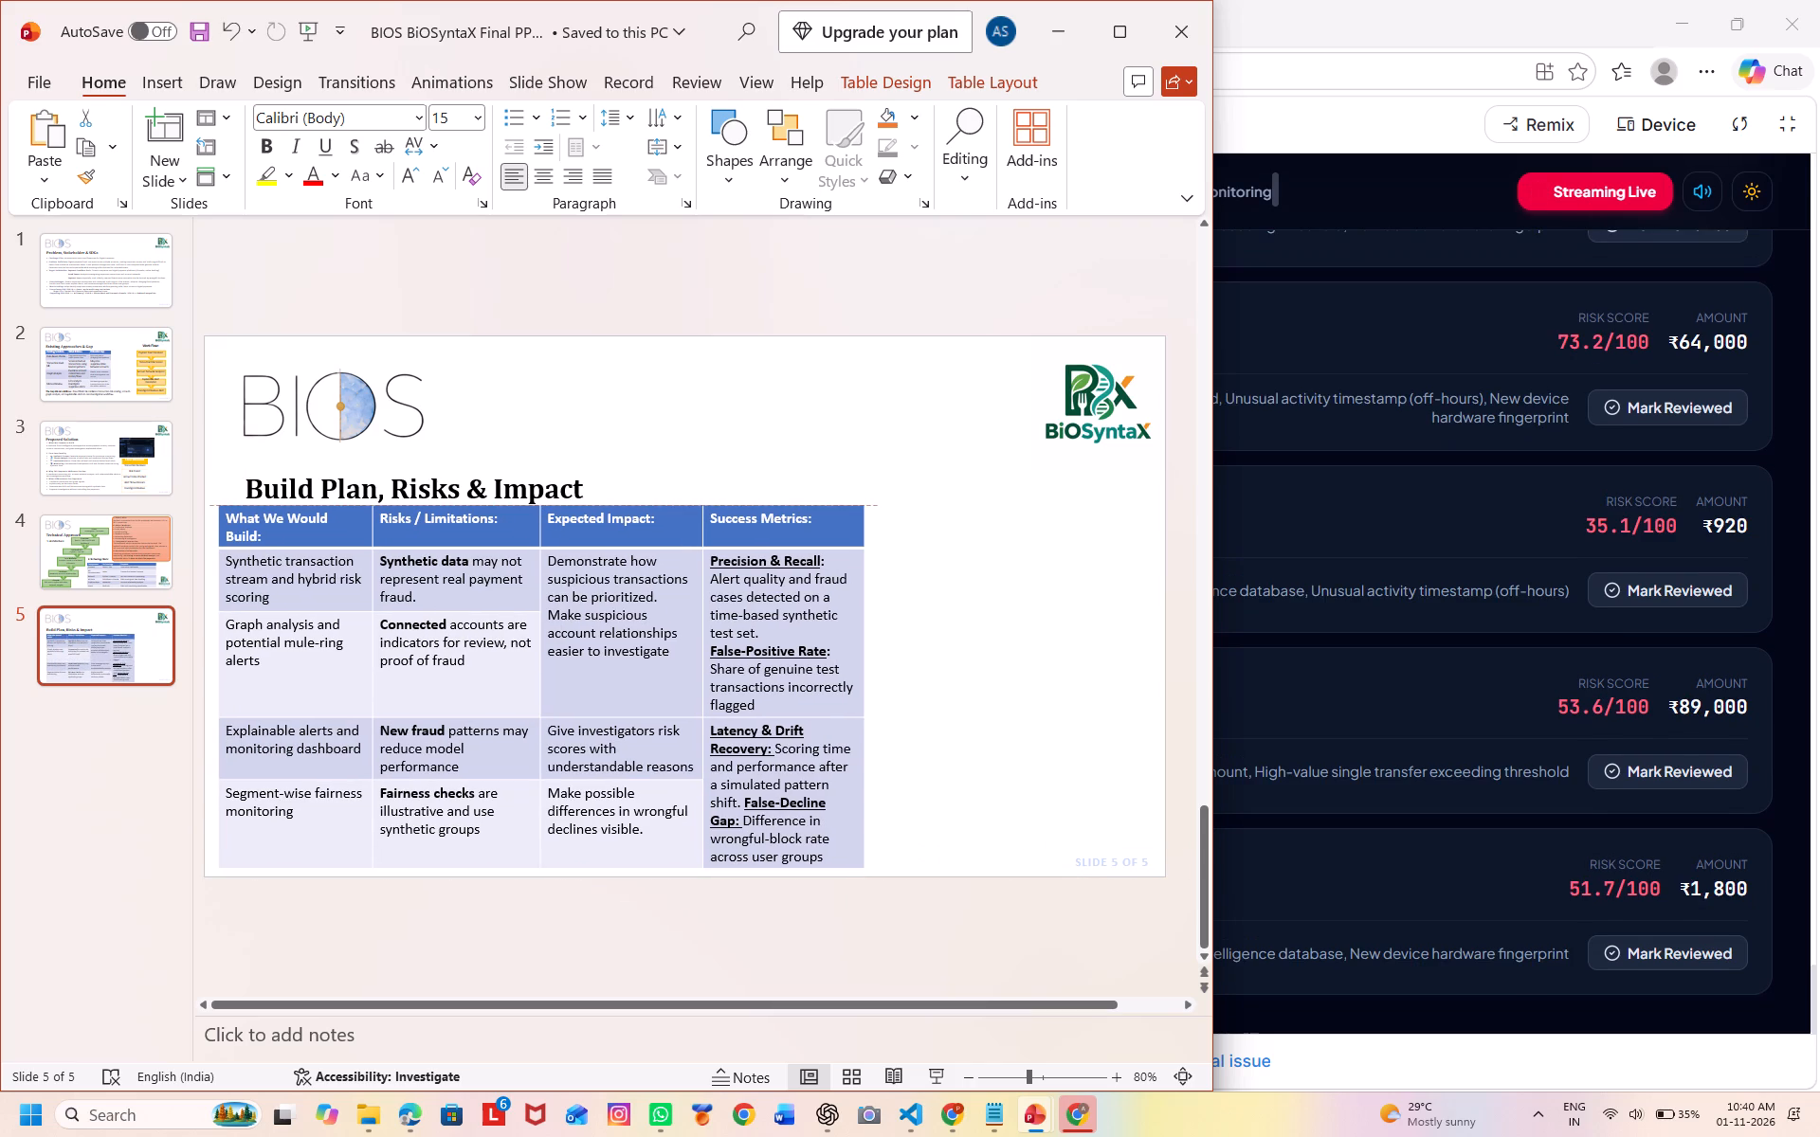
{"action": "left_click_drag", "start_coordinate": [516, 508], "coordinate": [518, 508]}
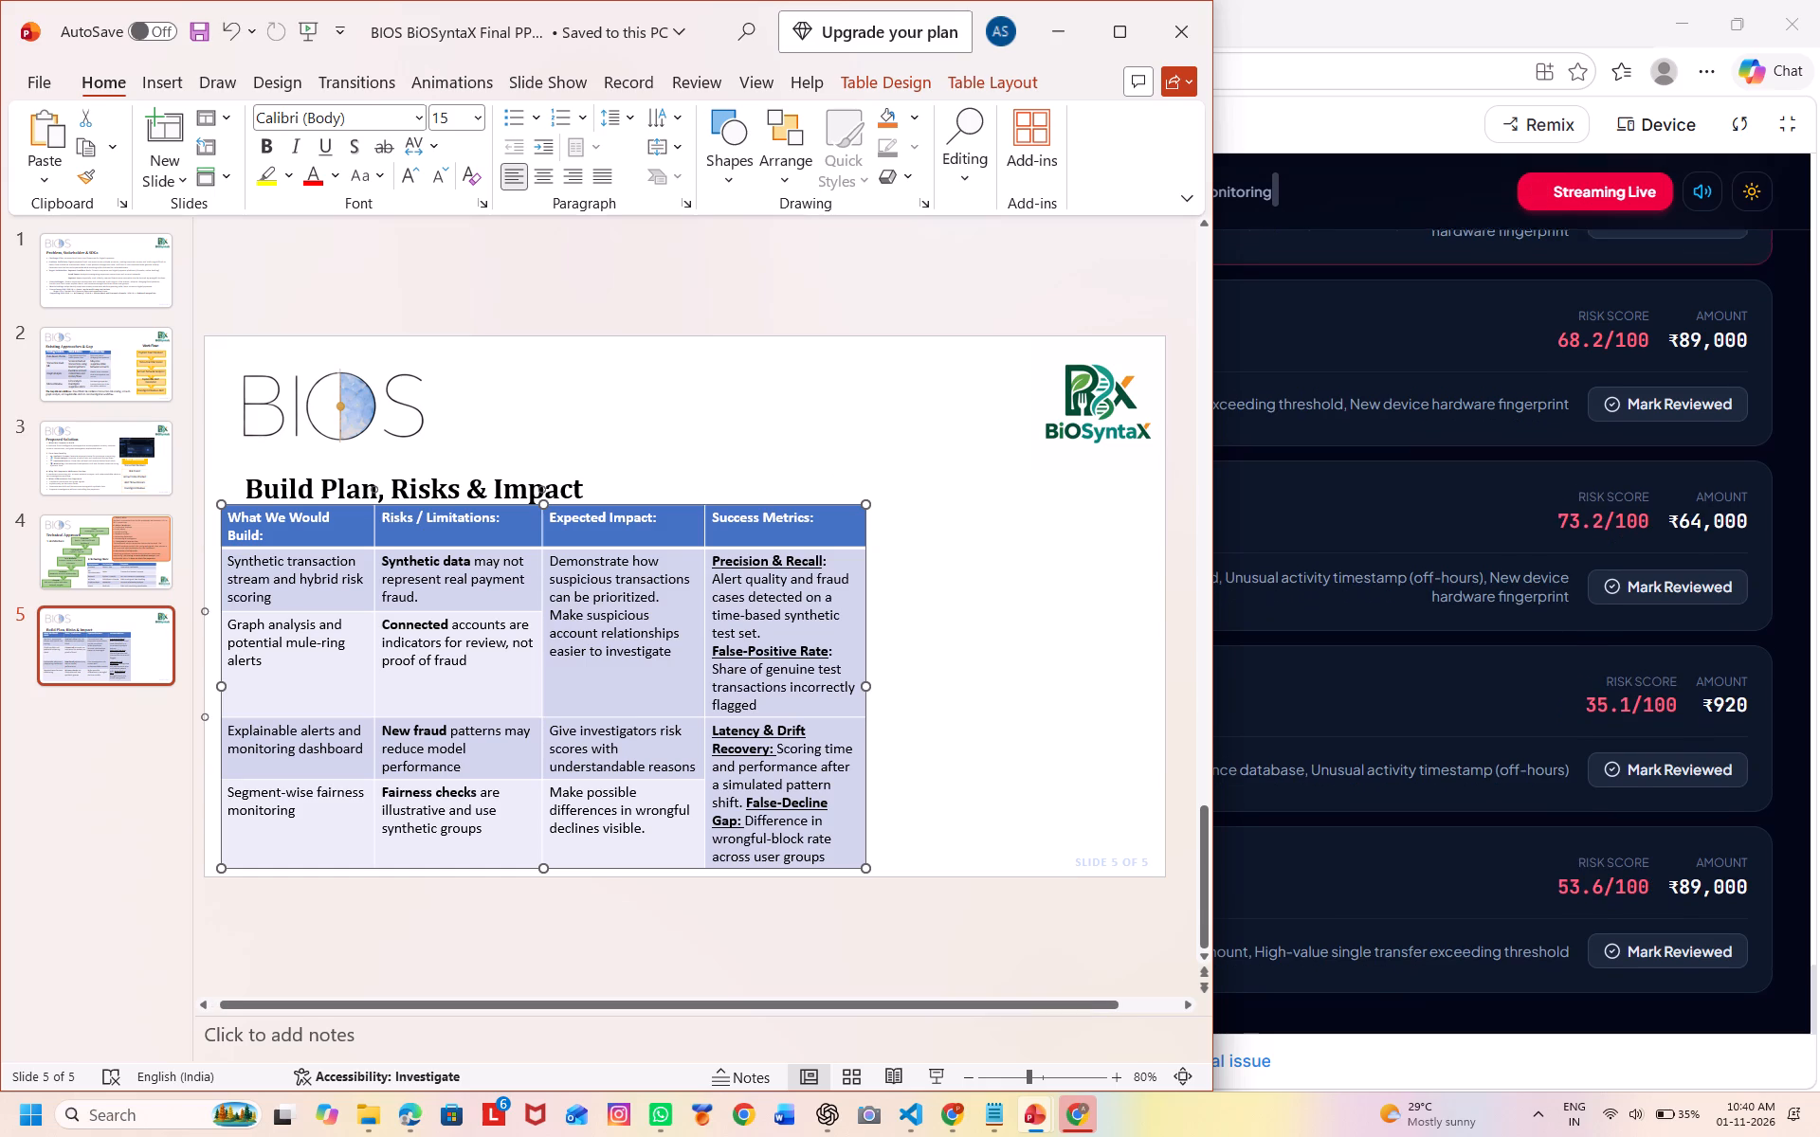
Narrow the What We Would Build column and shift the Risks / Limitations column's right border left, giving Expected Impact more width.
{"action": "left_click", "coordinate": [373, 756]}
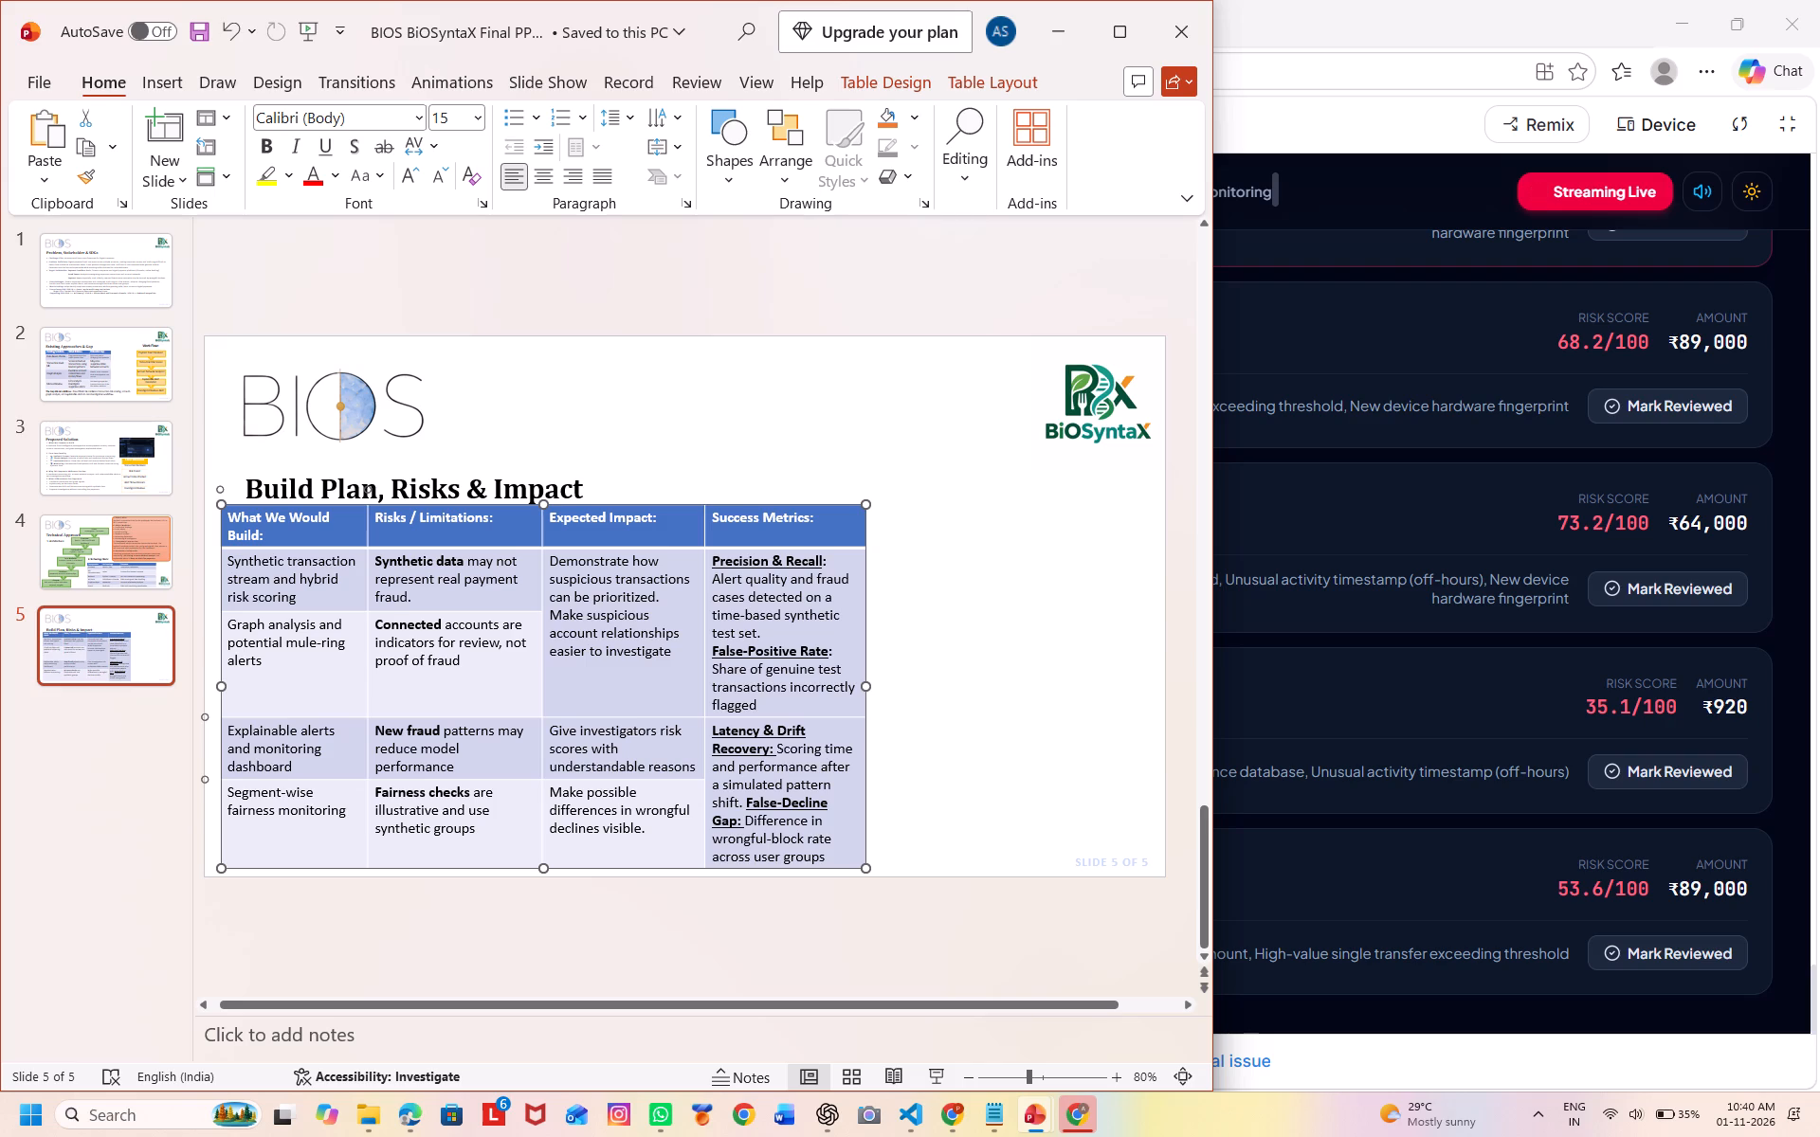
{"action": "left_click_drag", "start_coordinate": [368, 757], "coordinate": [349, 758]}
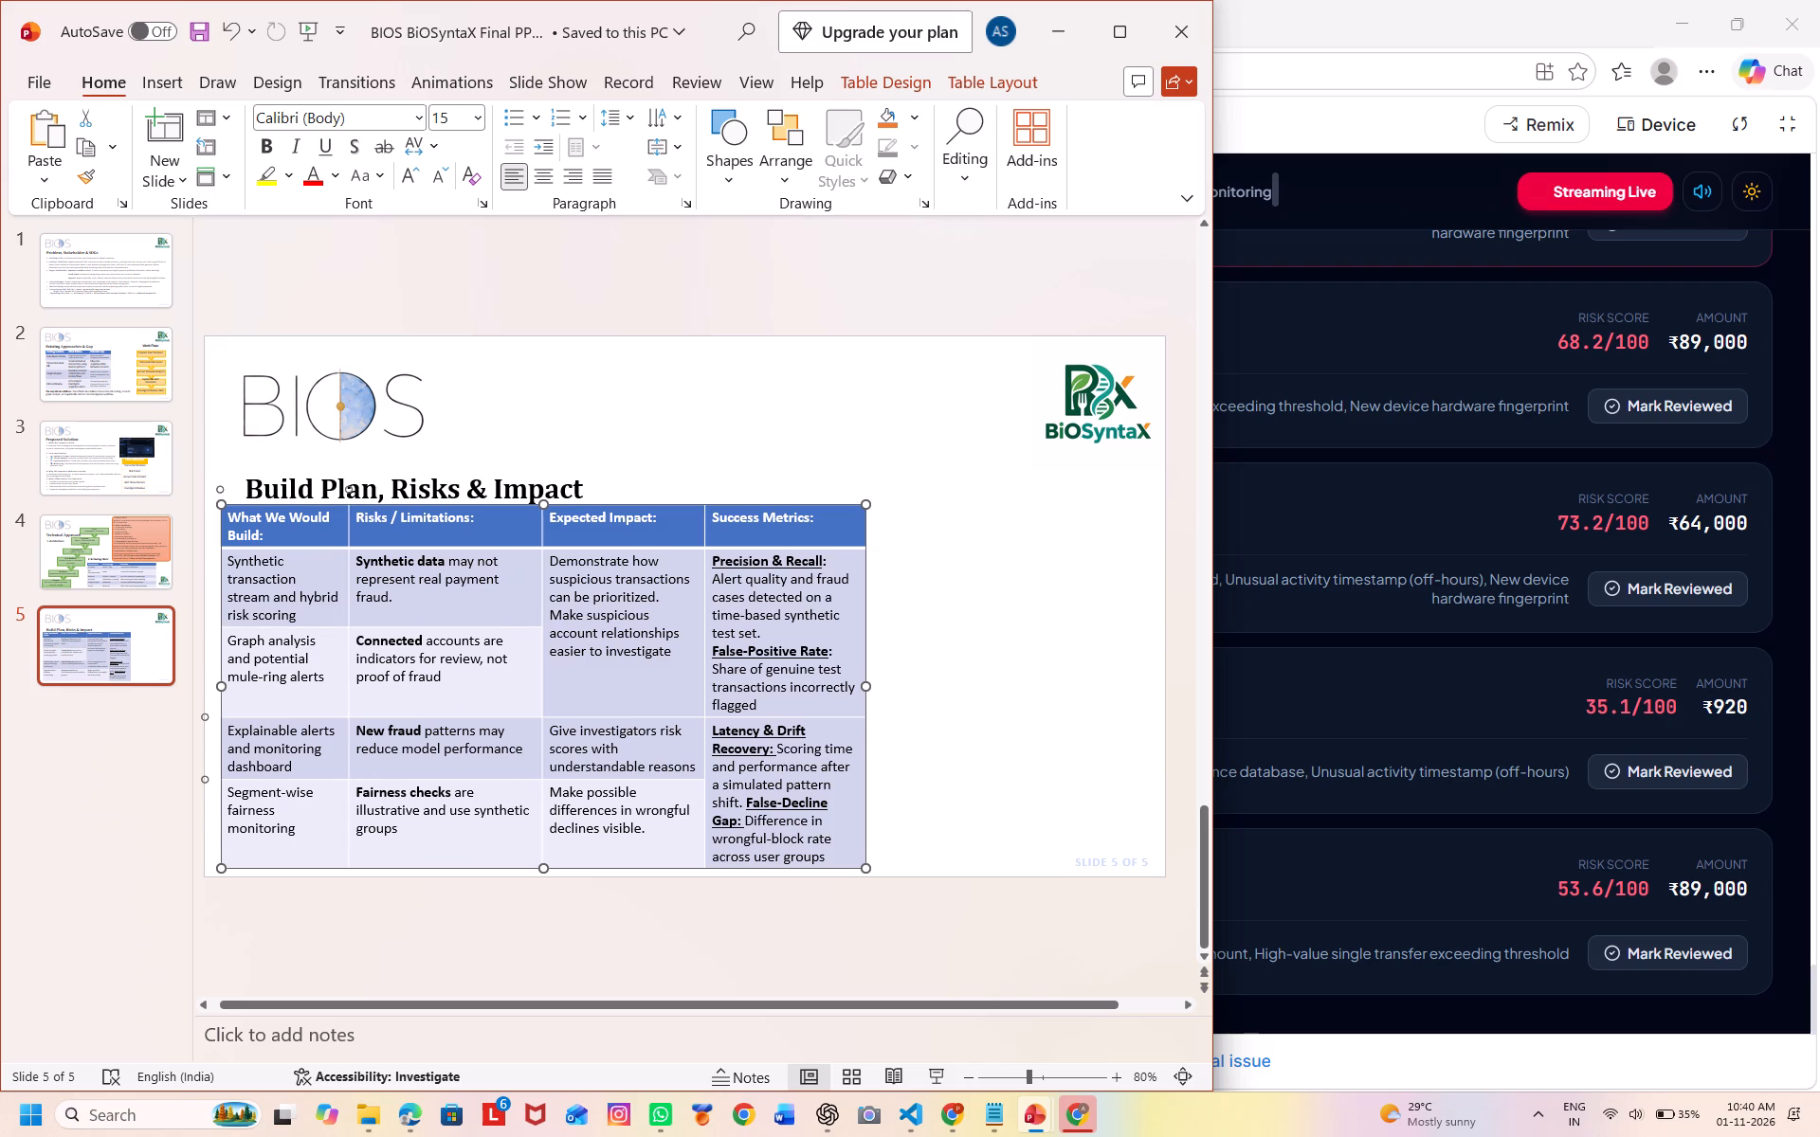
{"action": "left_click", "coordinate": [349, 758]}
{"action": "left_click_drag", "start_coordinate": [540, 702], "coordinate": [519, 703]}
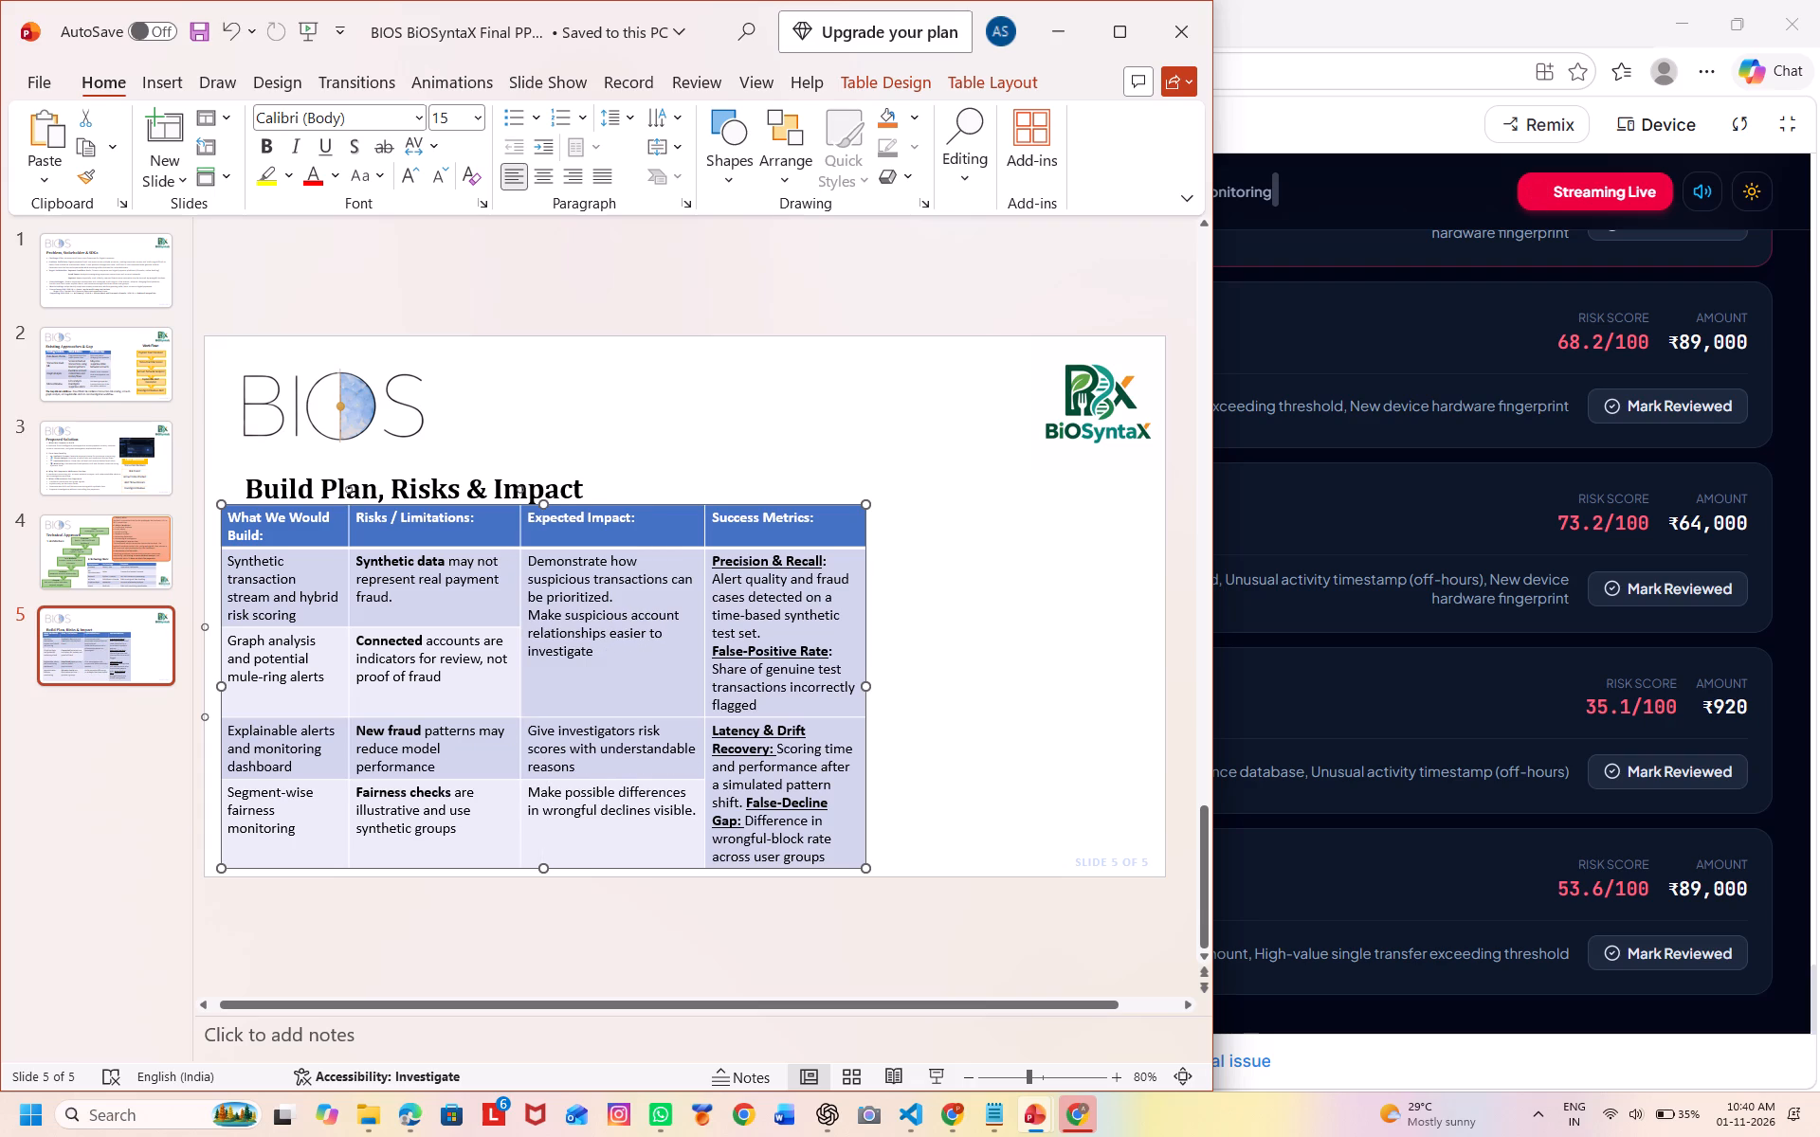
Auto-fit the Expected Impact column, extending the table, and pull its right border back until Success Metrics is about twice as wide.
{"action": "left_click", "coordinate": [705, 685]}
{"action": "left_click", "coordinate": [702, 699]}
{"action": "left_click_drag", "start_coordinate": [702, 699], "coordinate": [687, 697]}
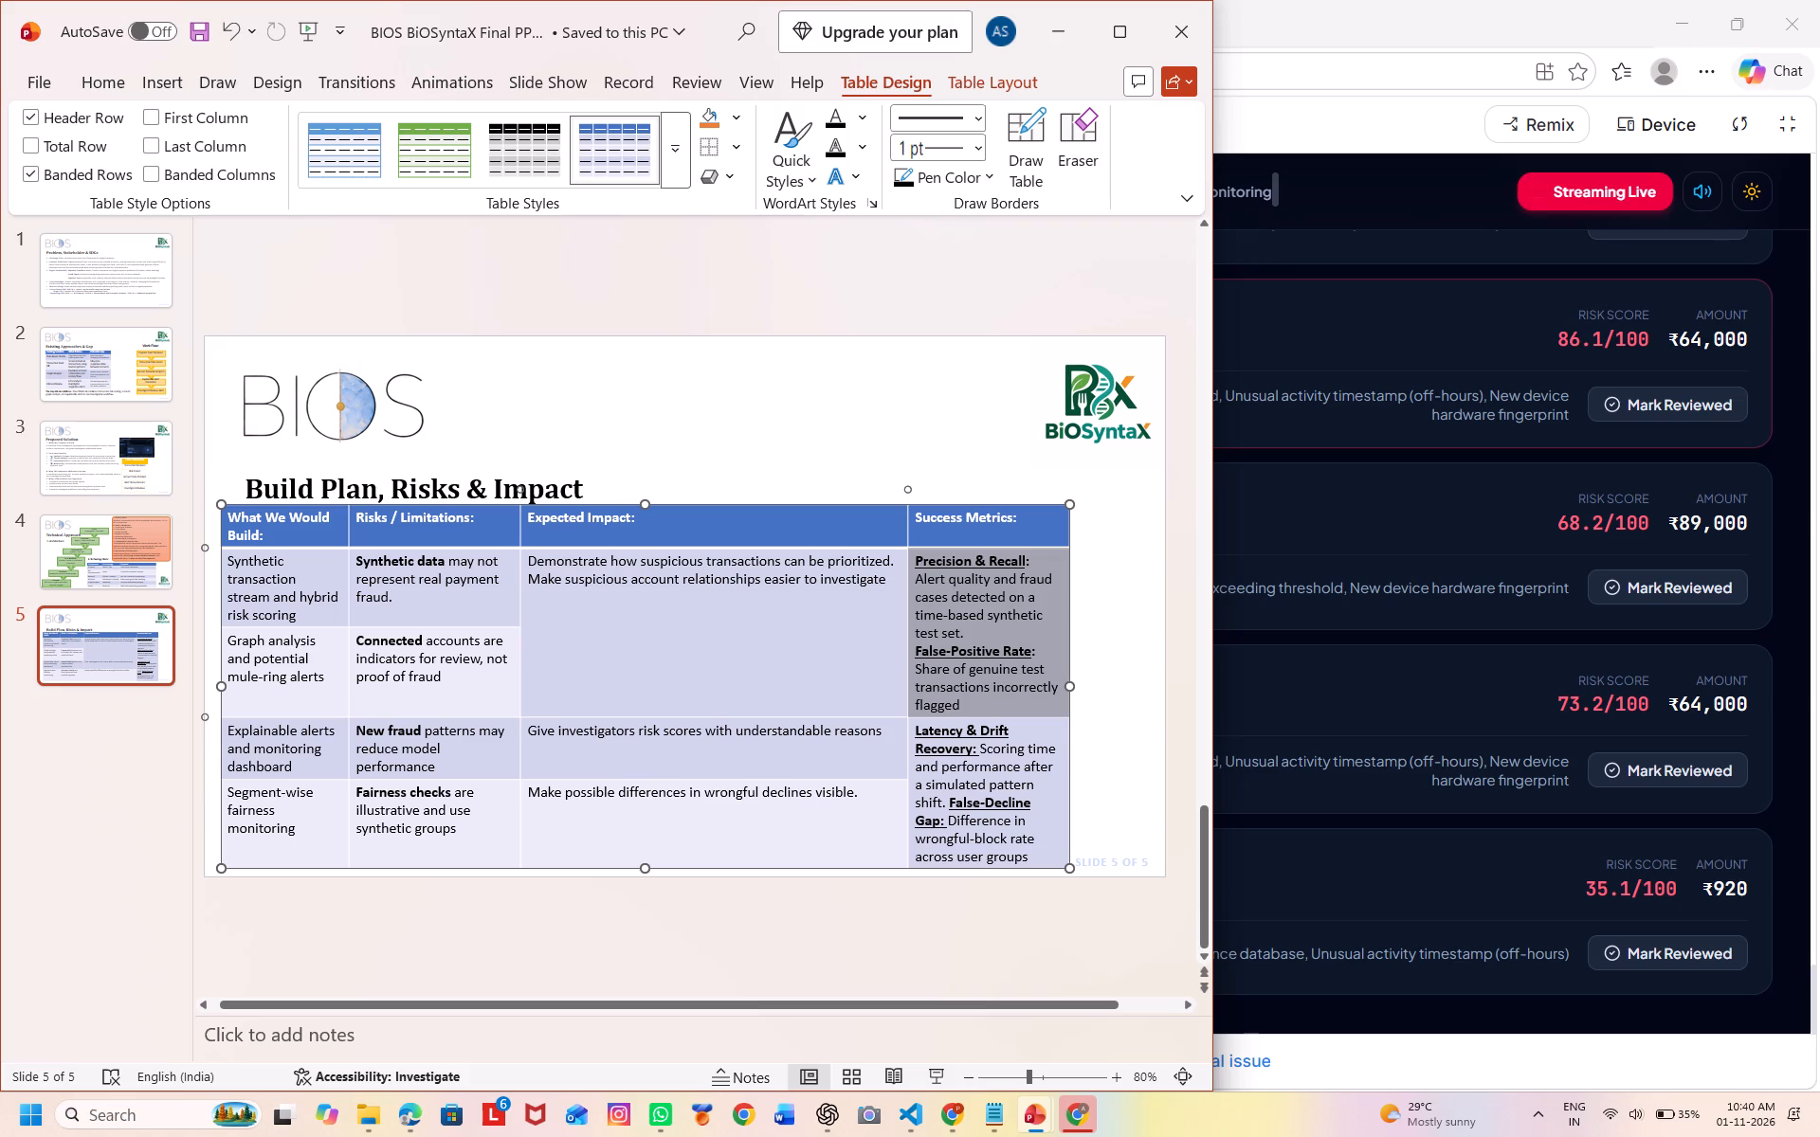
{"action": "left_click_drag", "start_coordinate": [907, 687], "coordinate": [730, 704]}
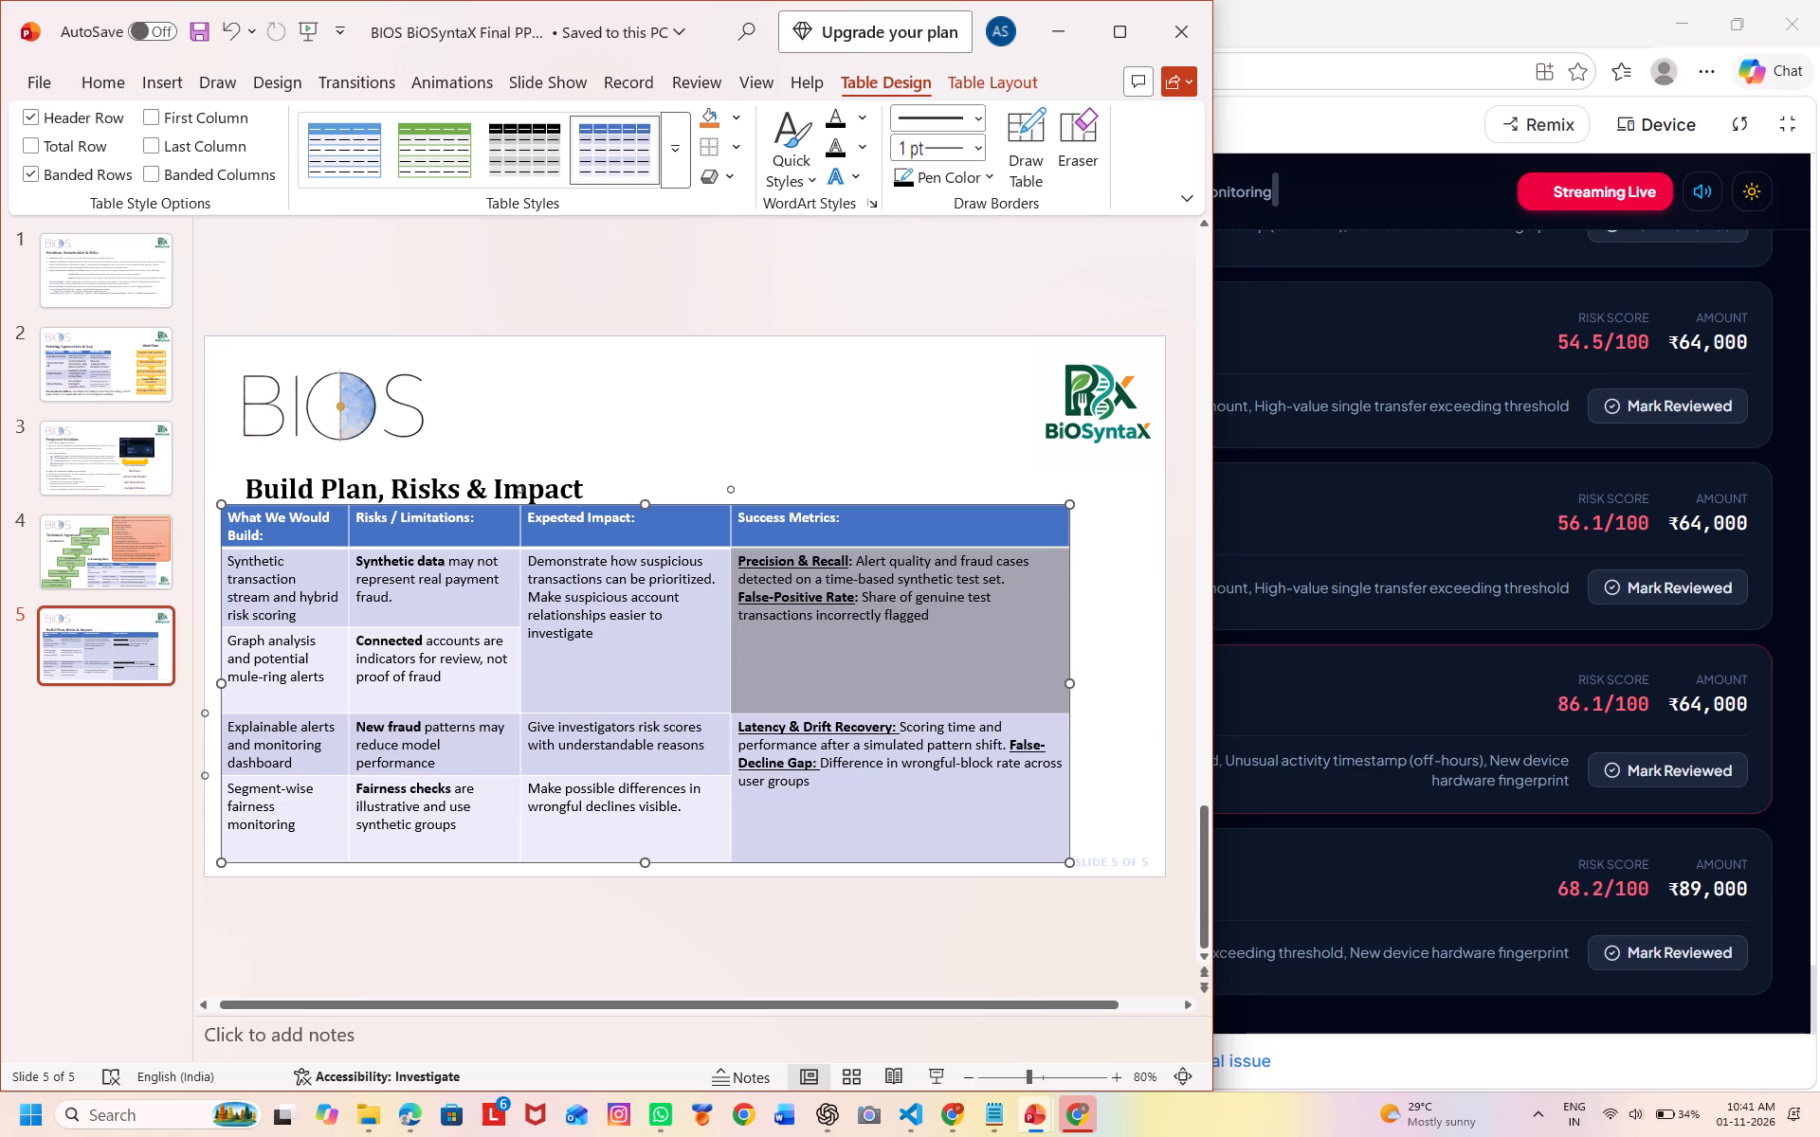
{"action": "left_click_drag", "start_coordinate": [728, 765], "coordinate": [716, 765]}
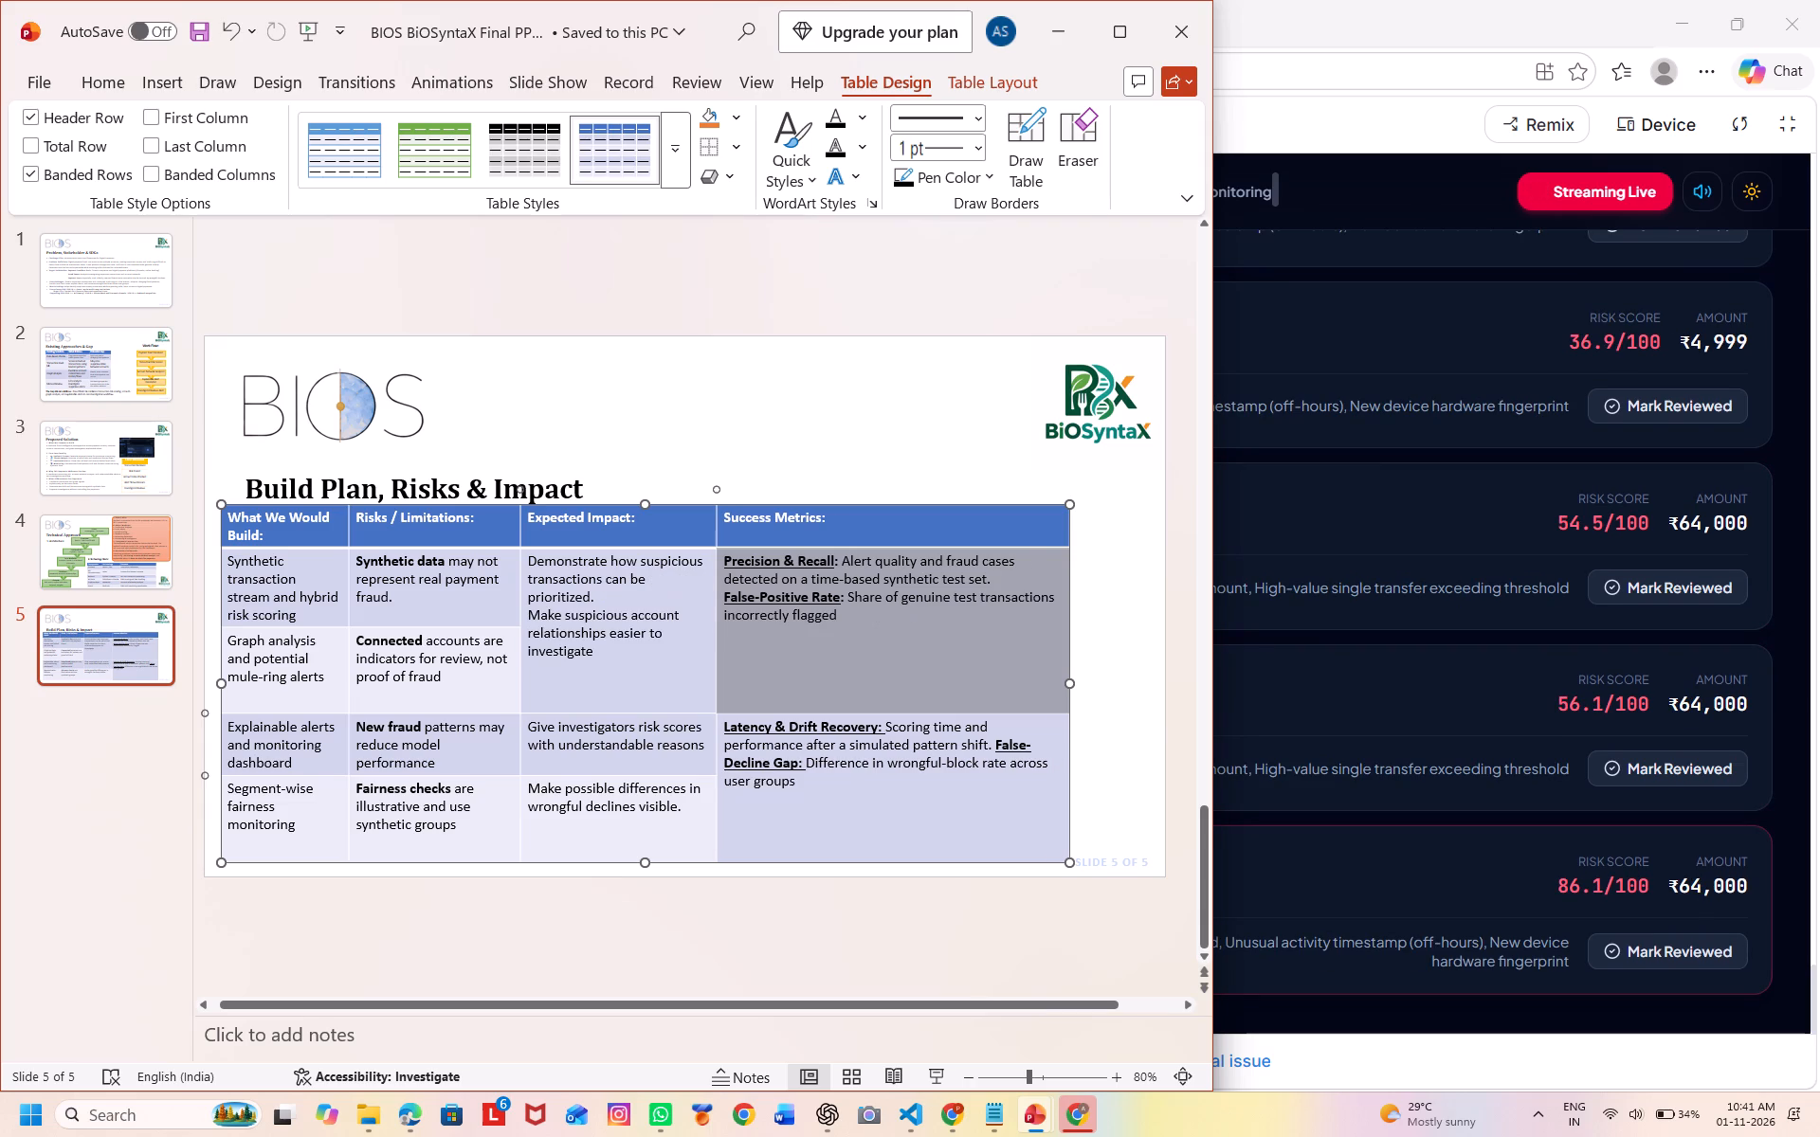
{"action": "left_click_drag", "start_coordinate": [716, 765], "coordinate": [707, 765]}
{"action": "left_click_drag", "start_coordinate": [707, 765], "coordinate": [706, 764]}
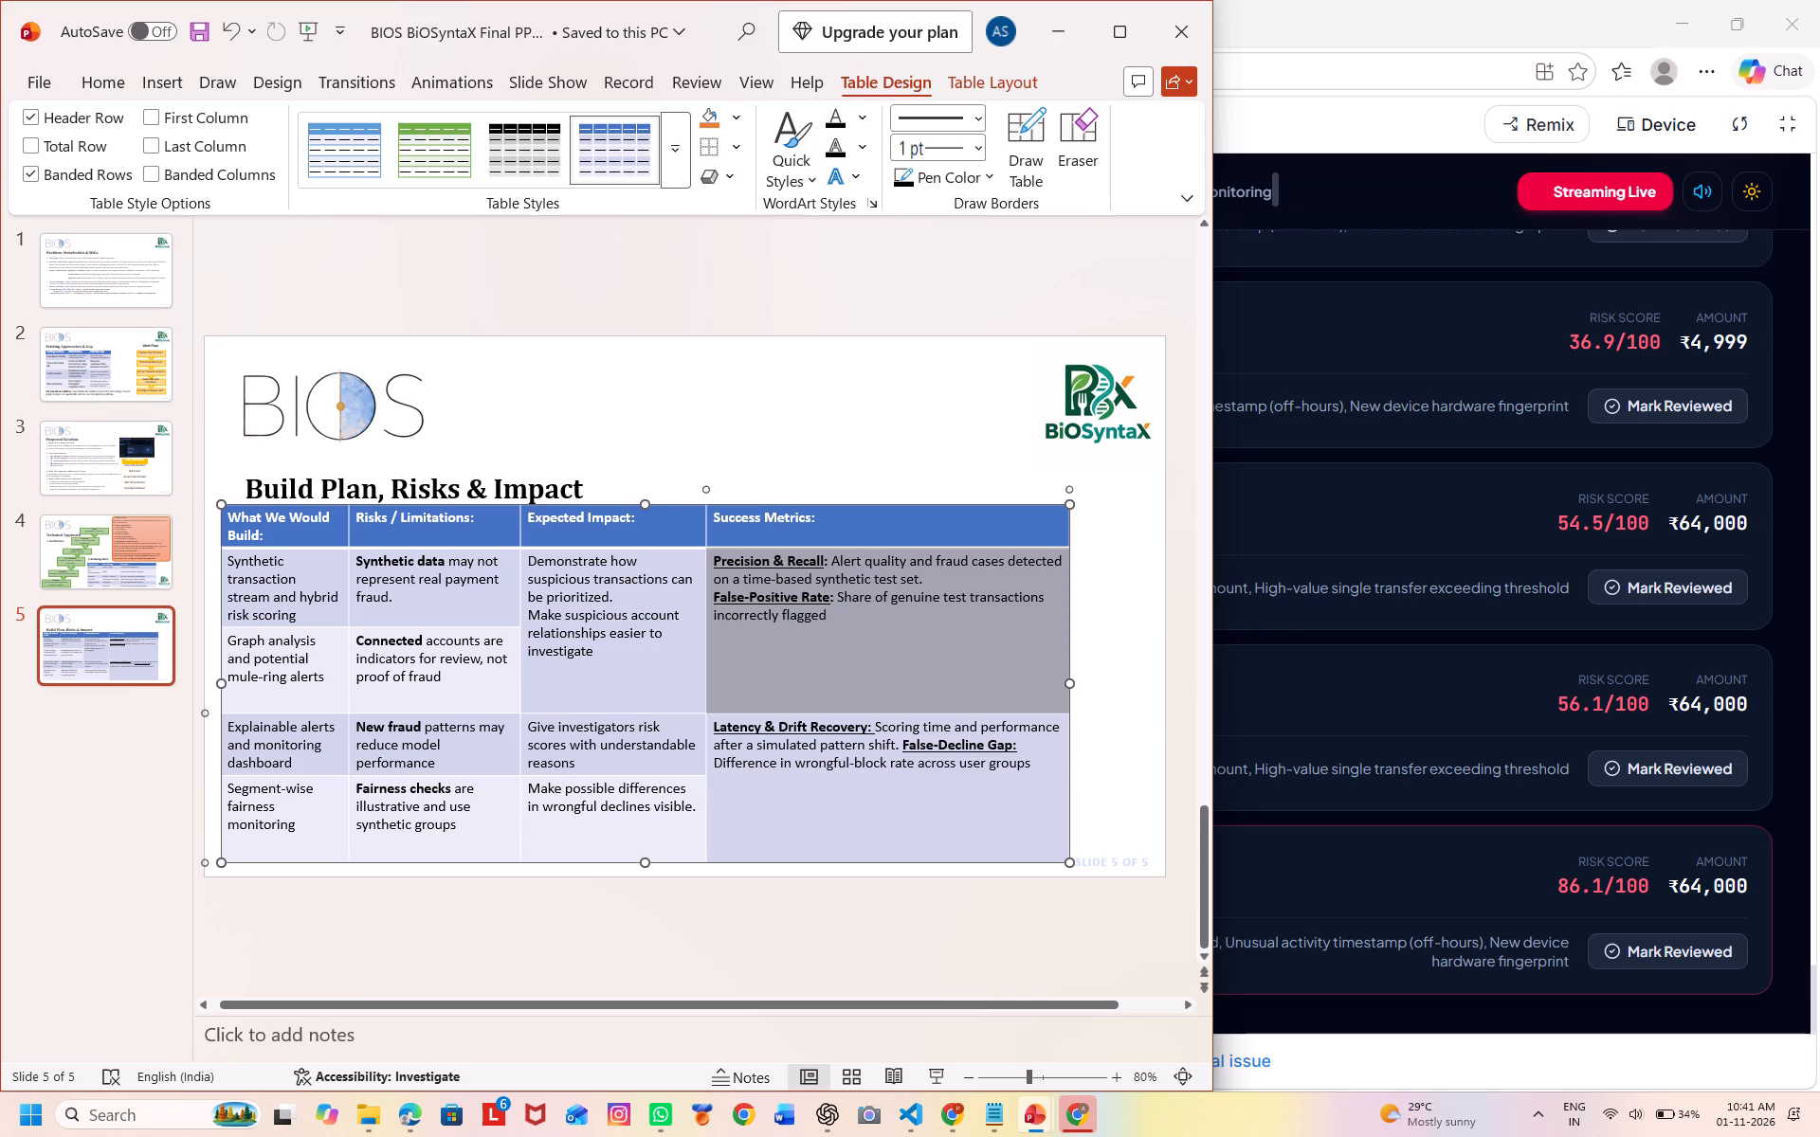
Move the Expected Impact column's right border left to widen Success Metrics, and shorten the table so it stays within the slide.
{"action": "left_click_drag", "start_coordinate": [704, 763], "coordinate": [696, 763]}
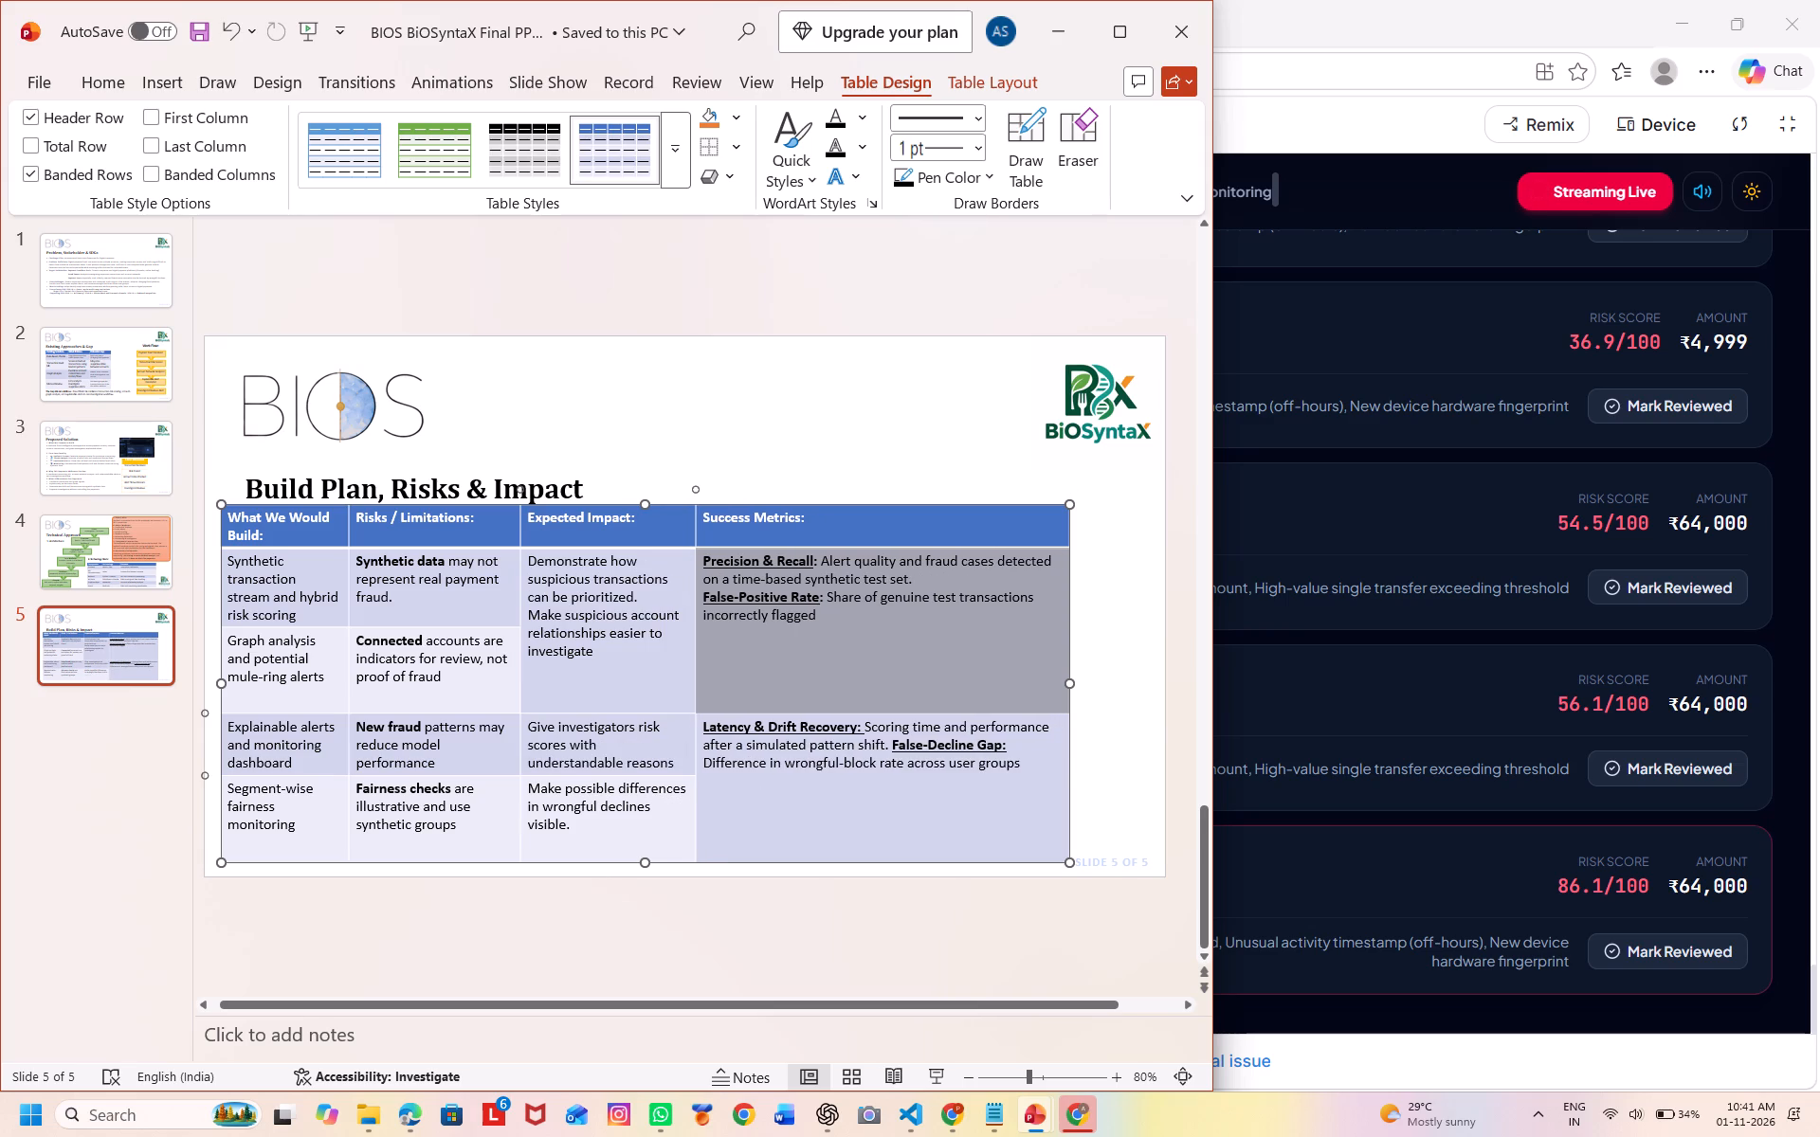
{"action": "left_click_drag", "start_coordinate": [696, 763], "coordinate": [684, 763]}
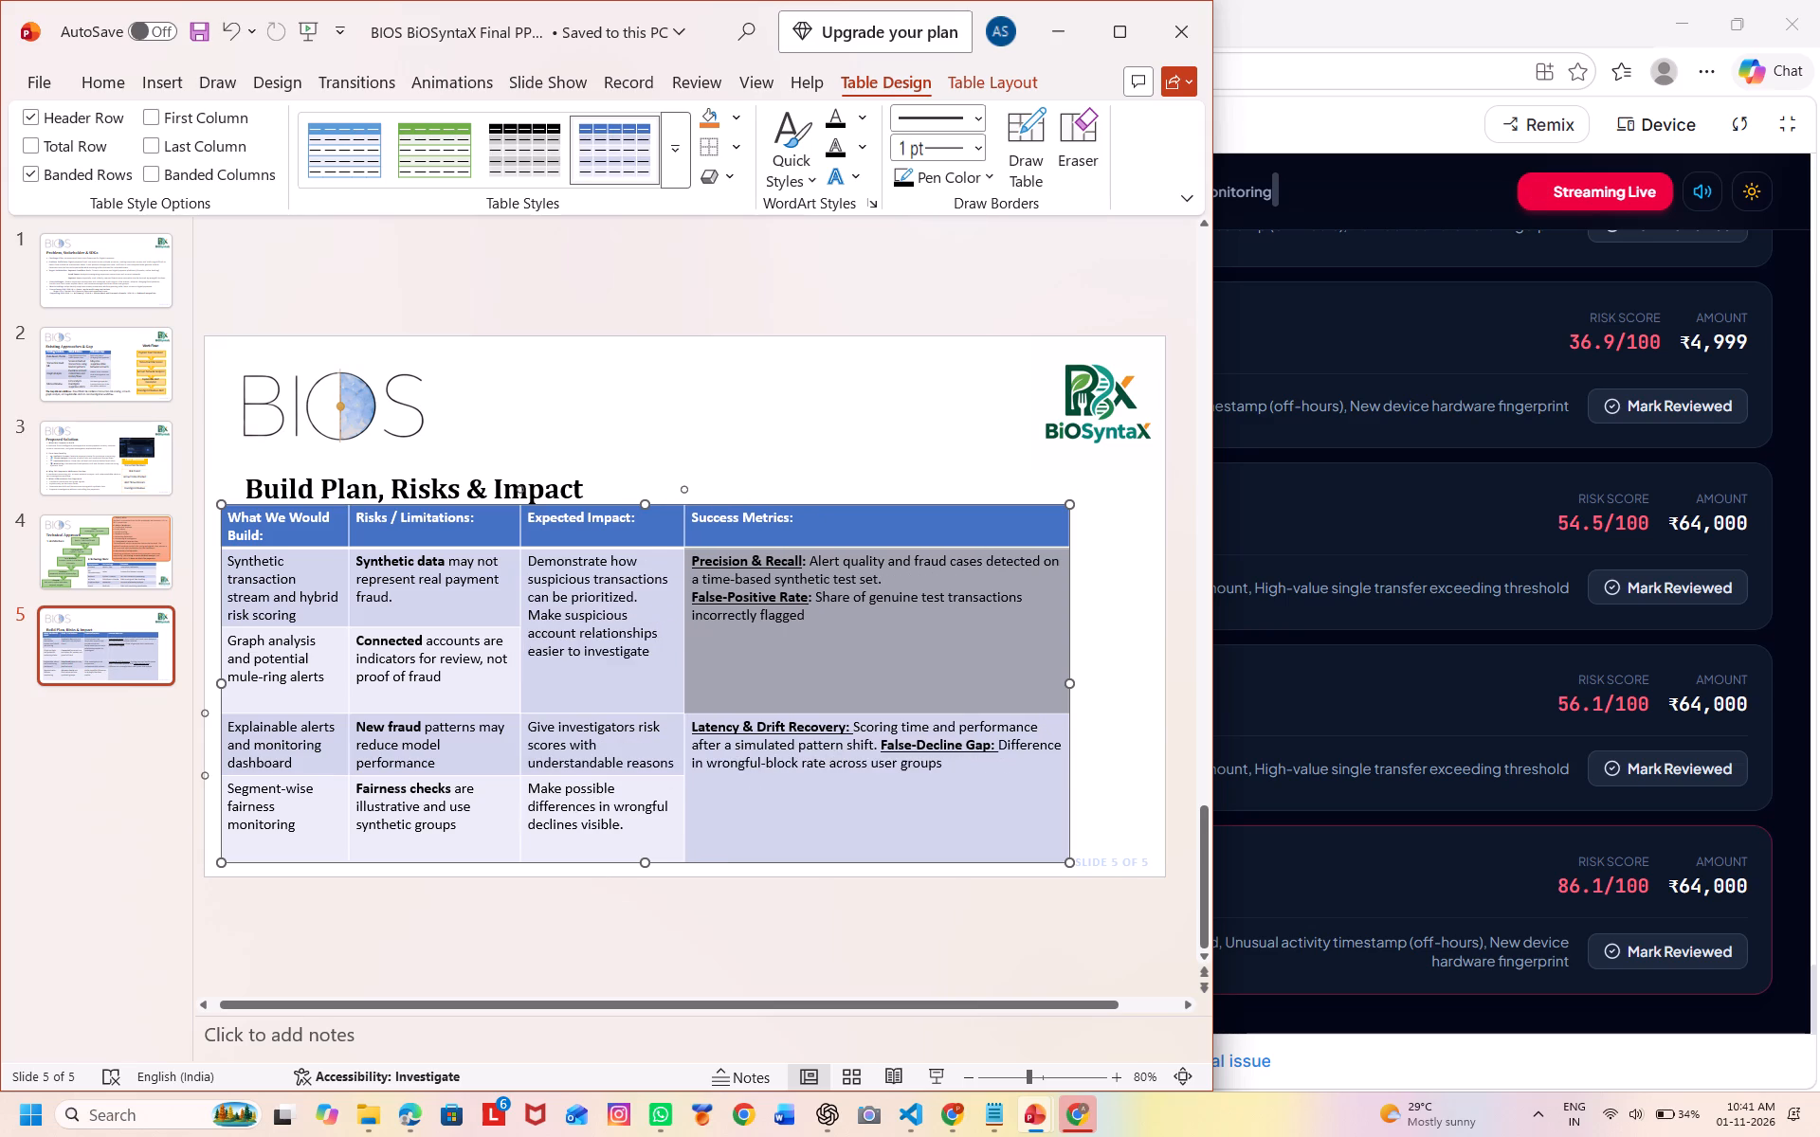
{"action": "left_click_drag", "start_coordinate": [684, 763], "coordinate": [674, 763]}
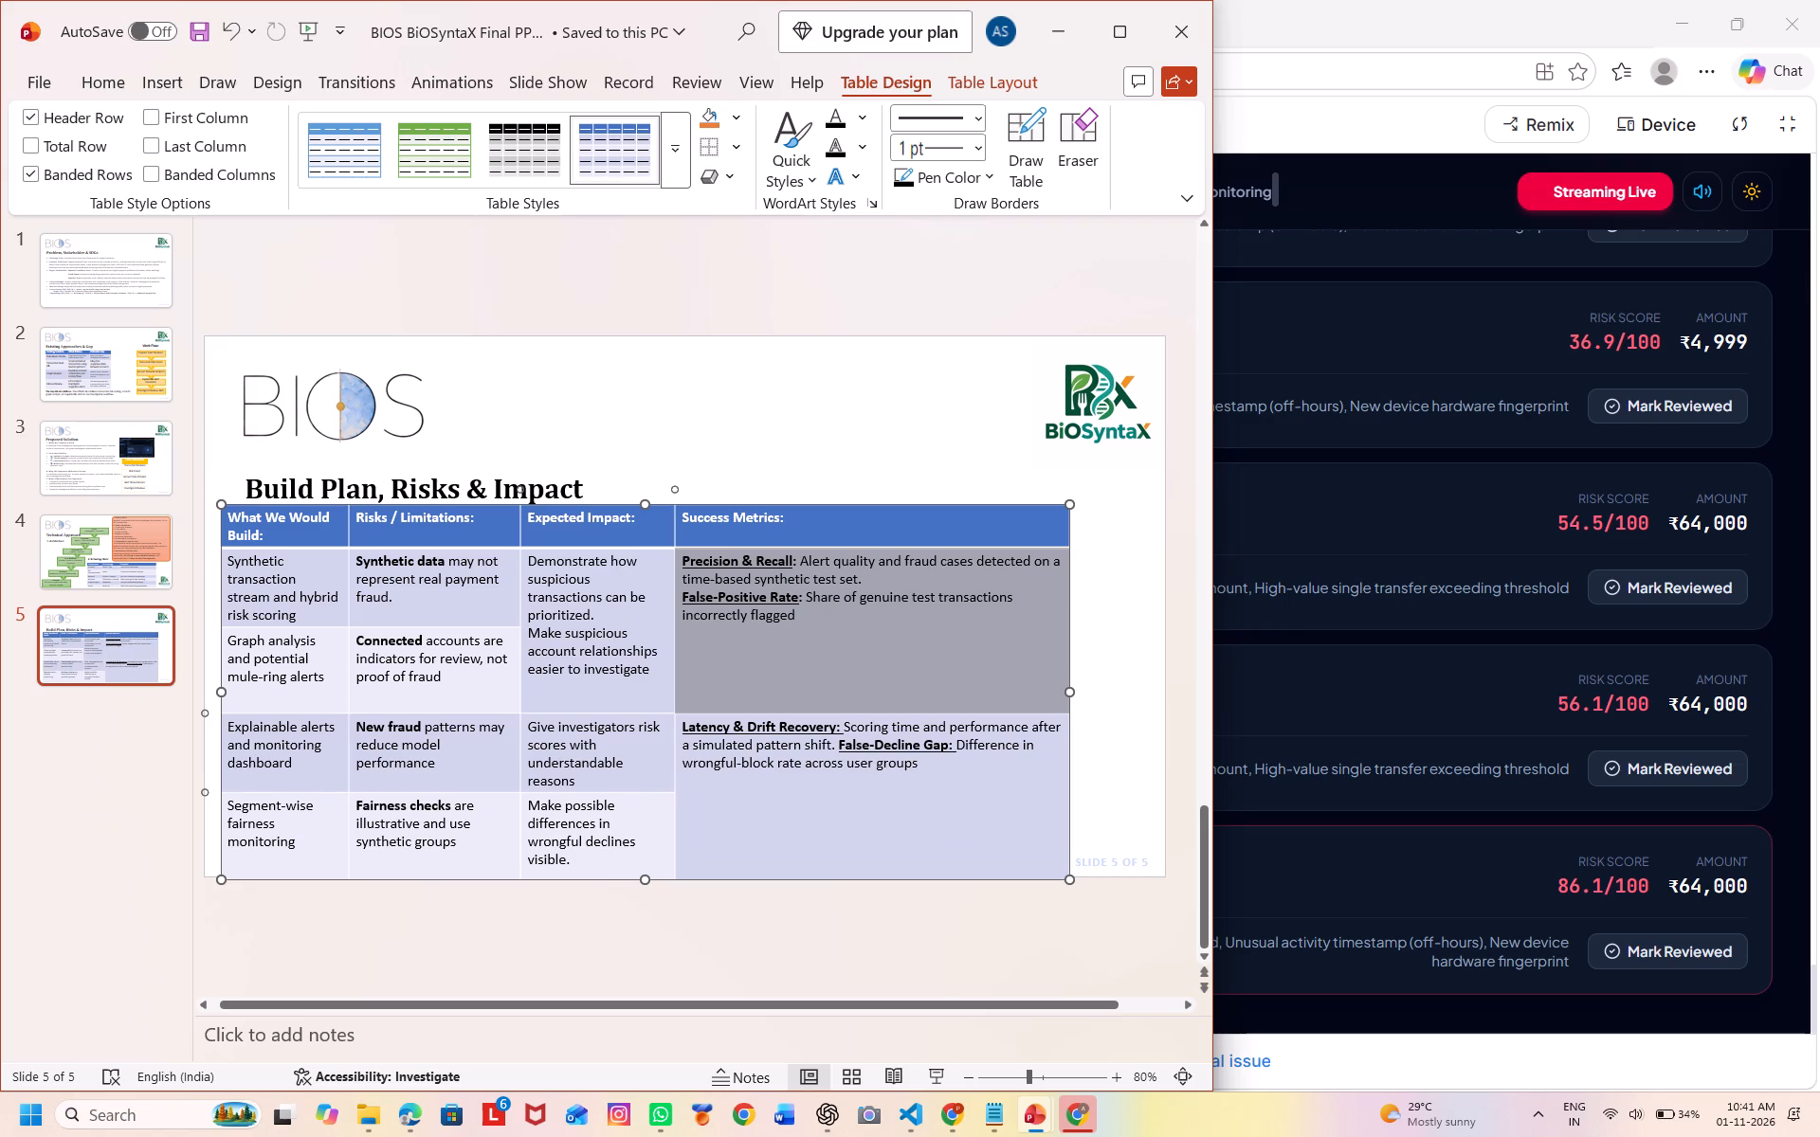
{"action": "left_click", "coordinate": [674, 763]}
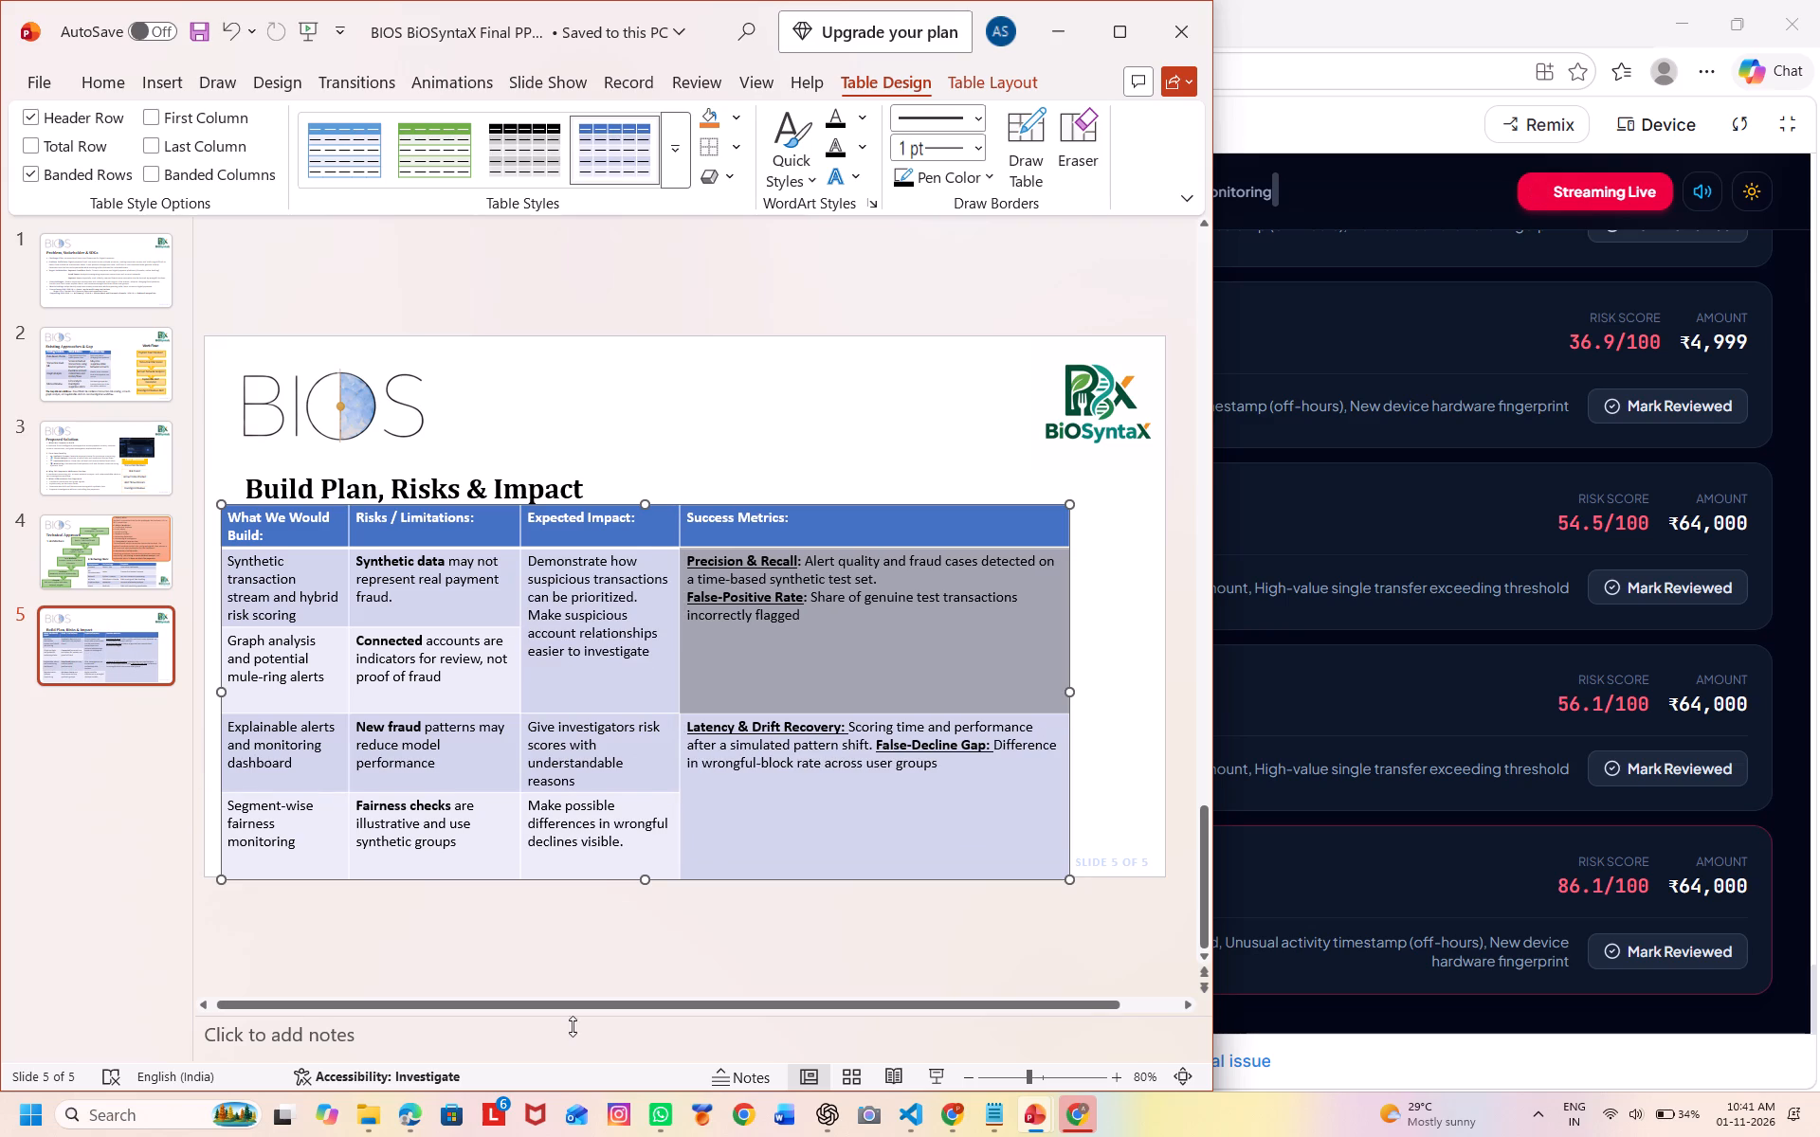
{"action": "left_click_drag", "start_coordinate": [645, 876], "coordinate": [645, 857]}
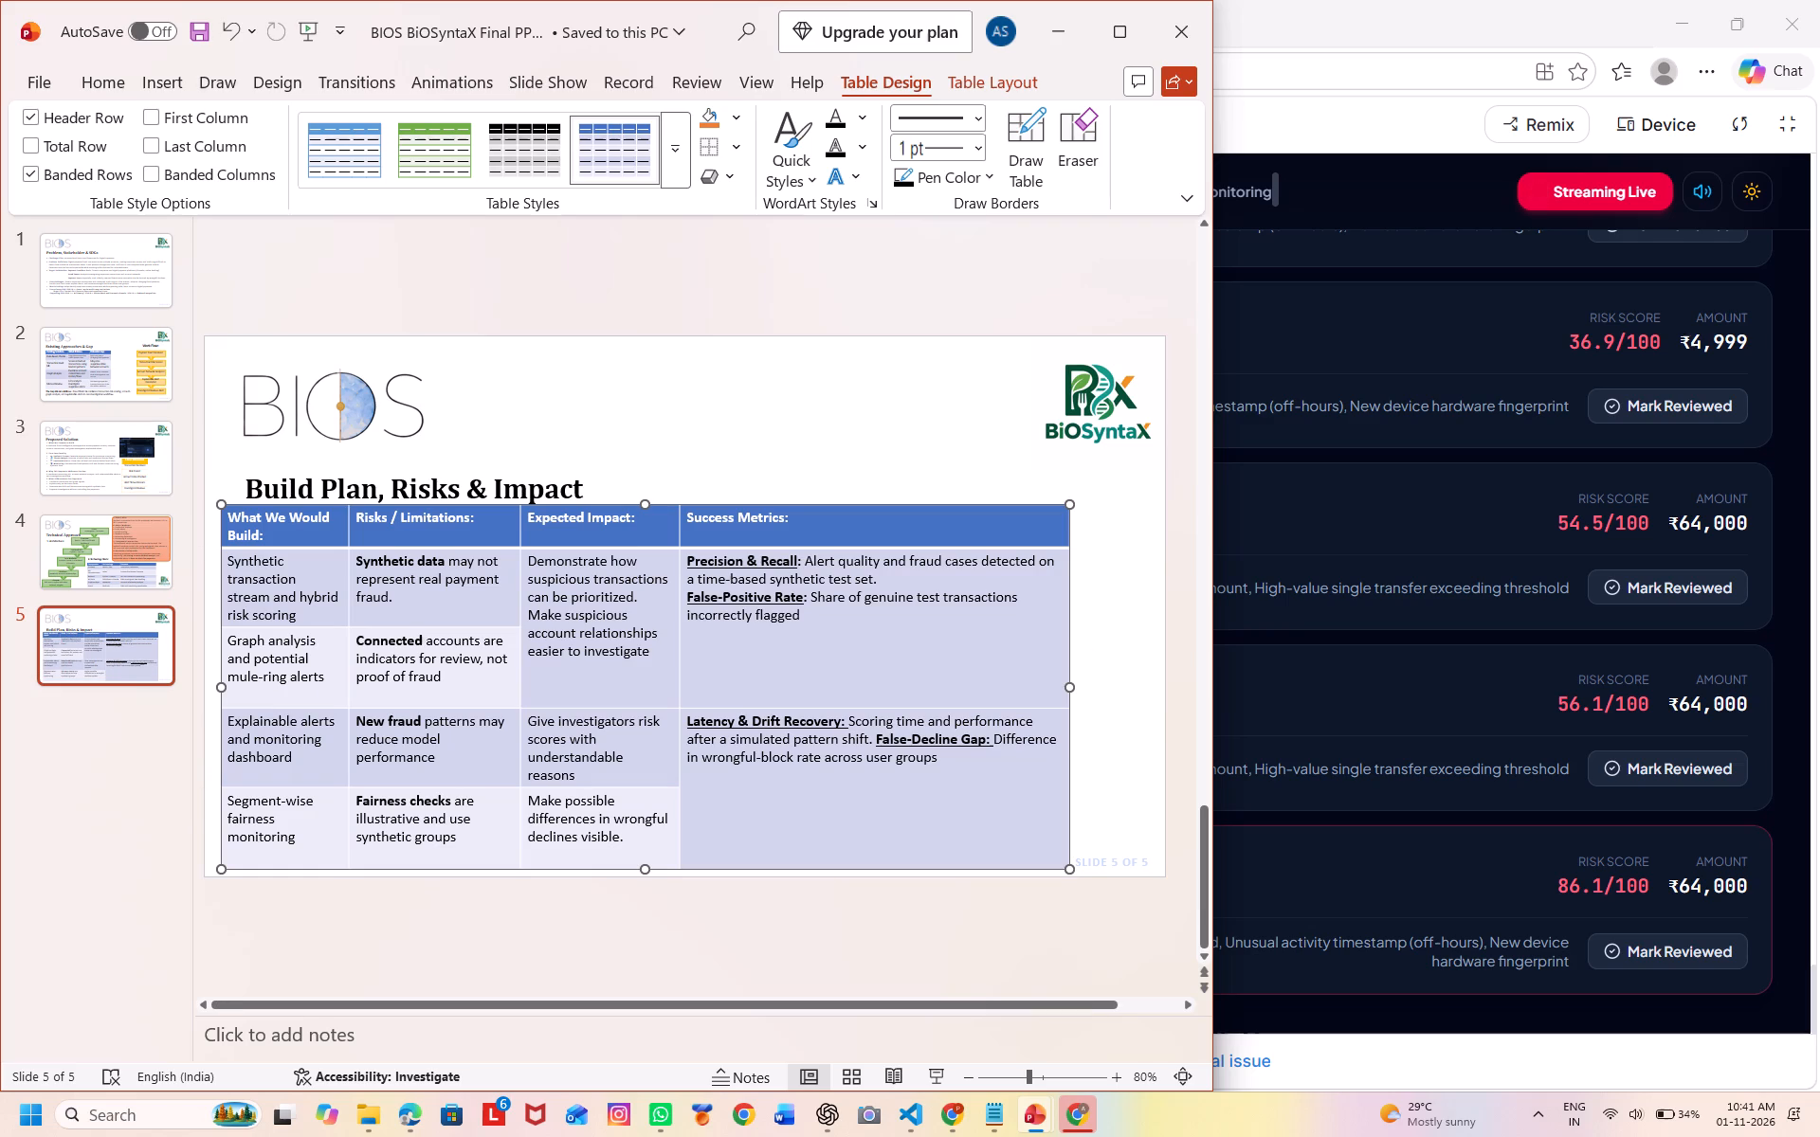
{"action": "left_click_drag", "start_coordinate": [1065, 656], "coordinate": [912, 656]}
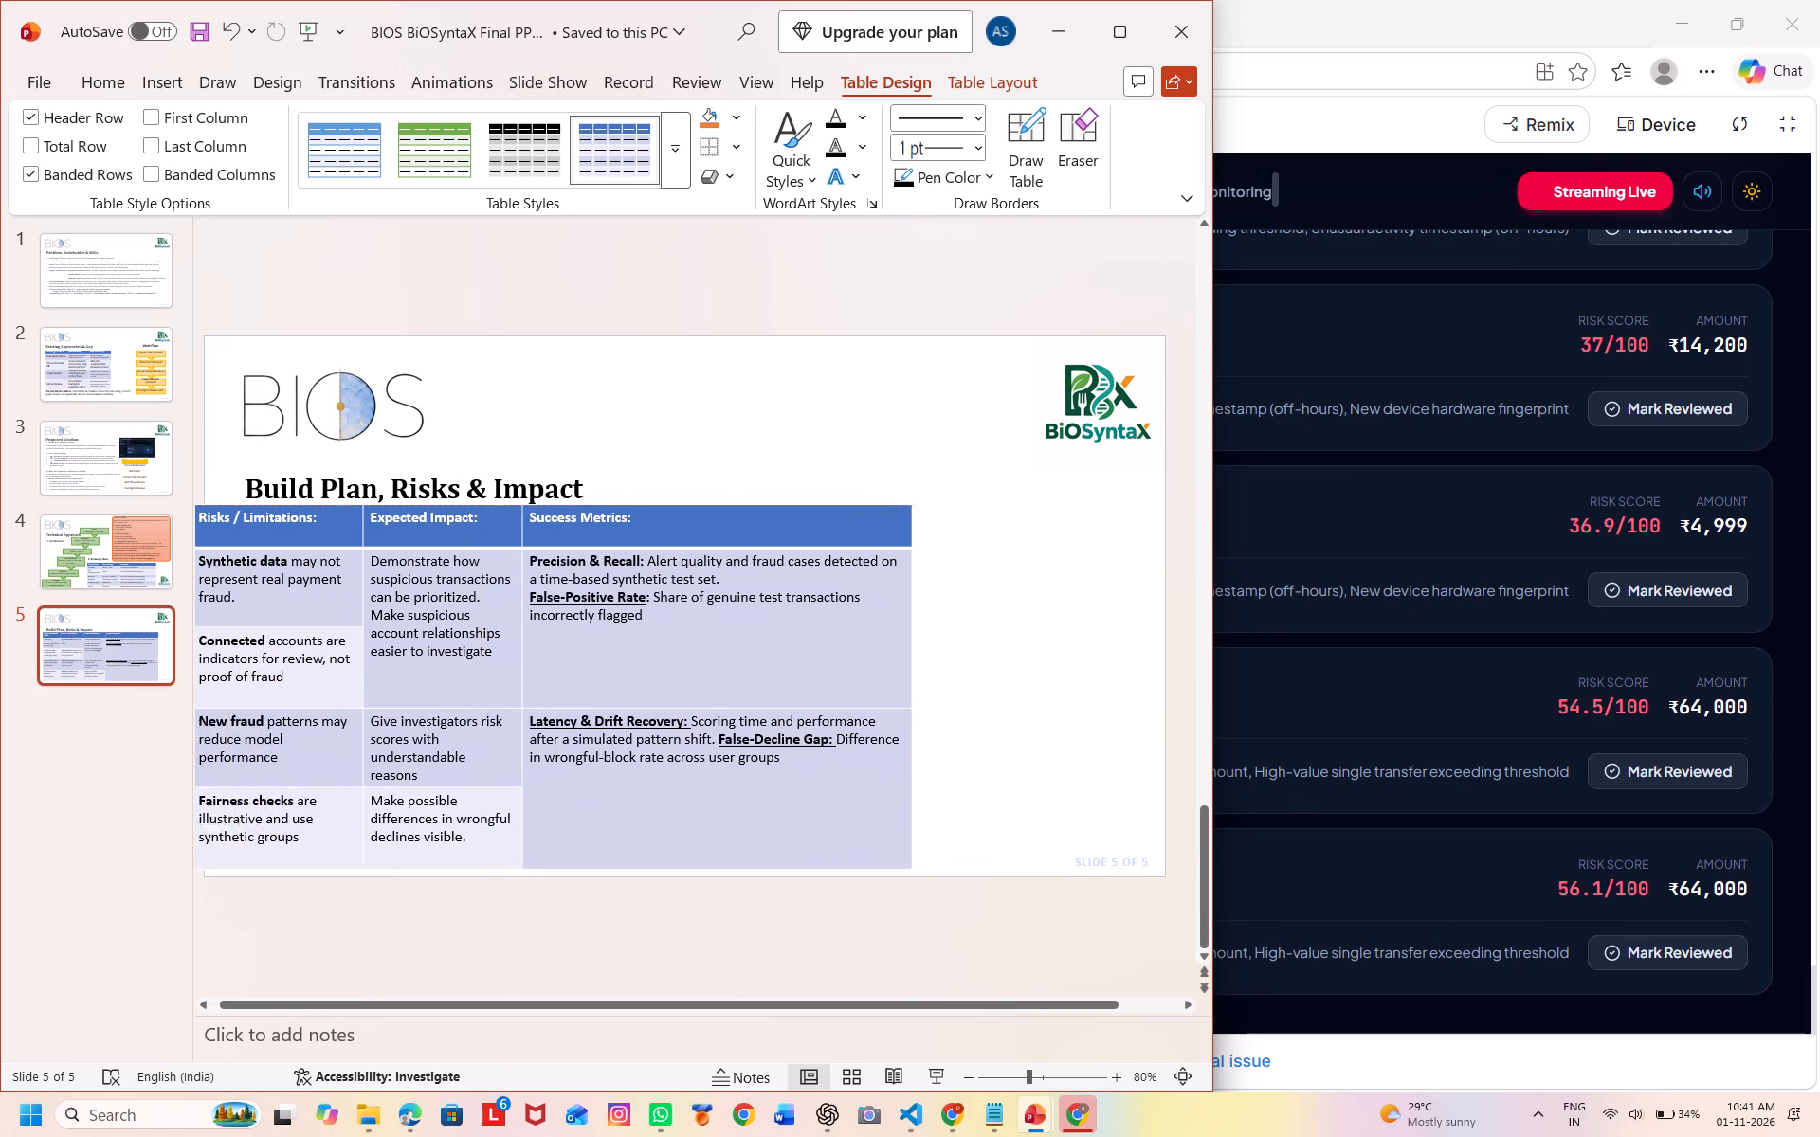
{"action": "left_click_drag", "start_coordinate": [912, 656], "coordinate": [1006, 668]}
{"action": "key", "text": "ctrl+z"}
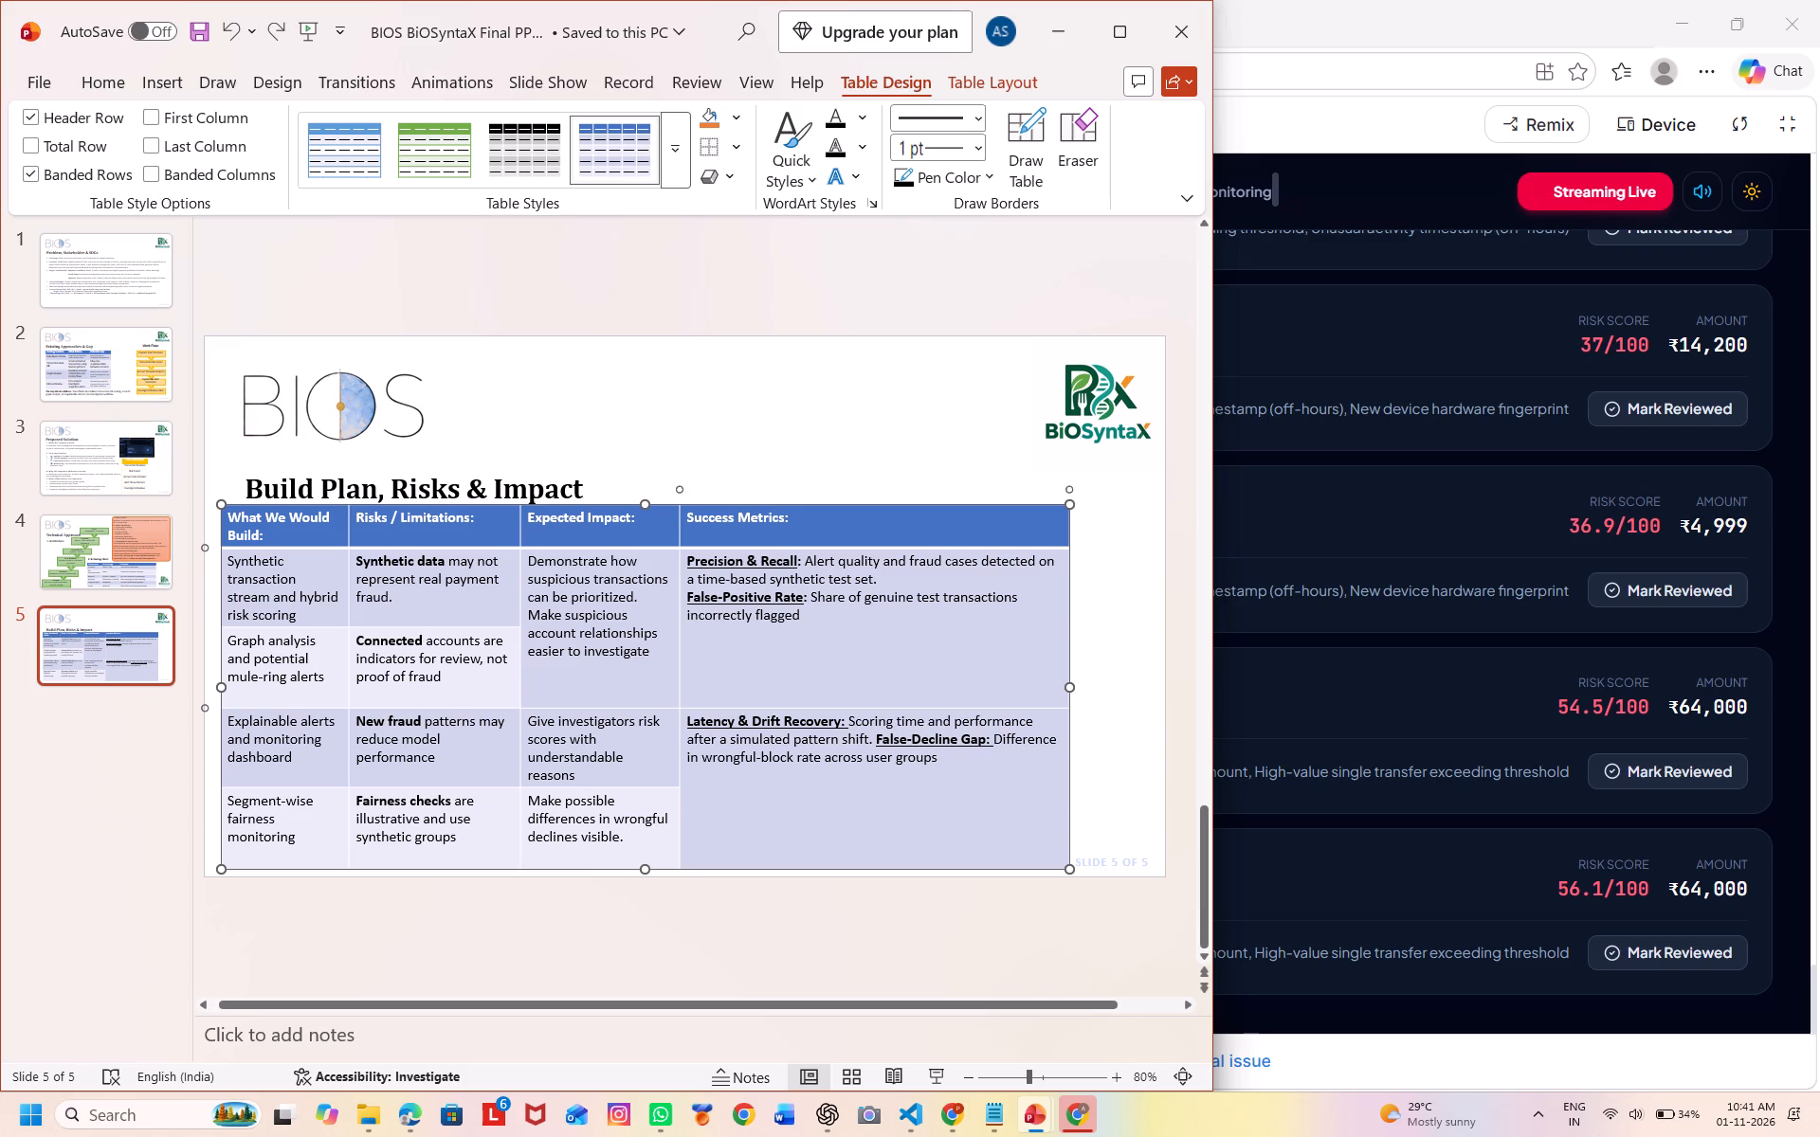
Narrow the whole table proportionally, and pull in the Success Metrics column's outer border until the table spans just over half the slide's width.
{"action": "left_click", "coordinate": [1065, 645]}
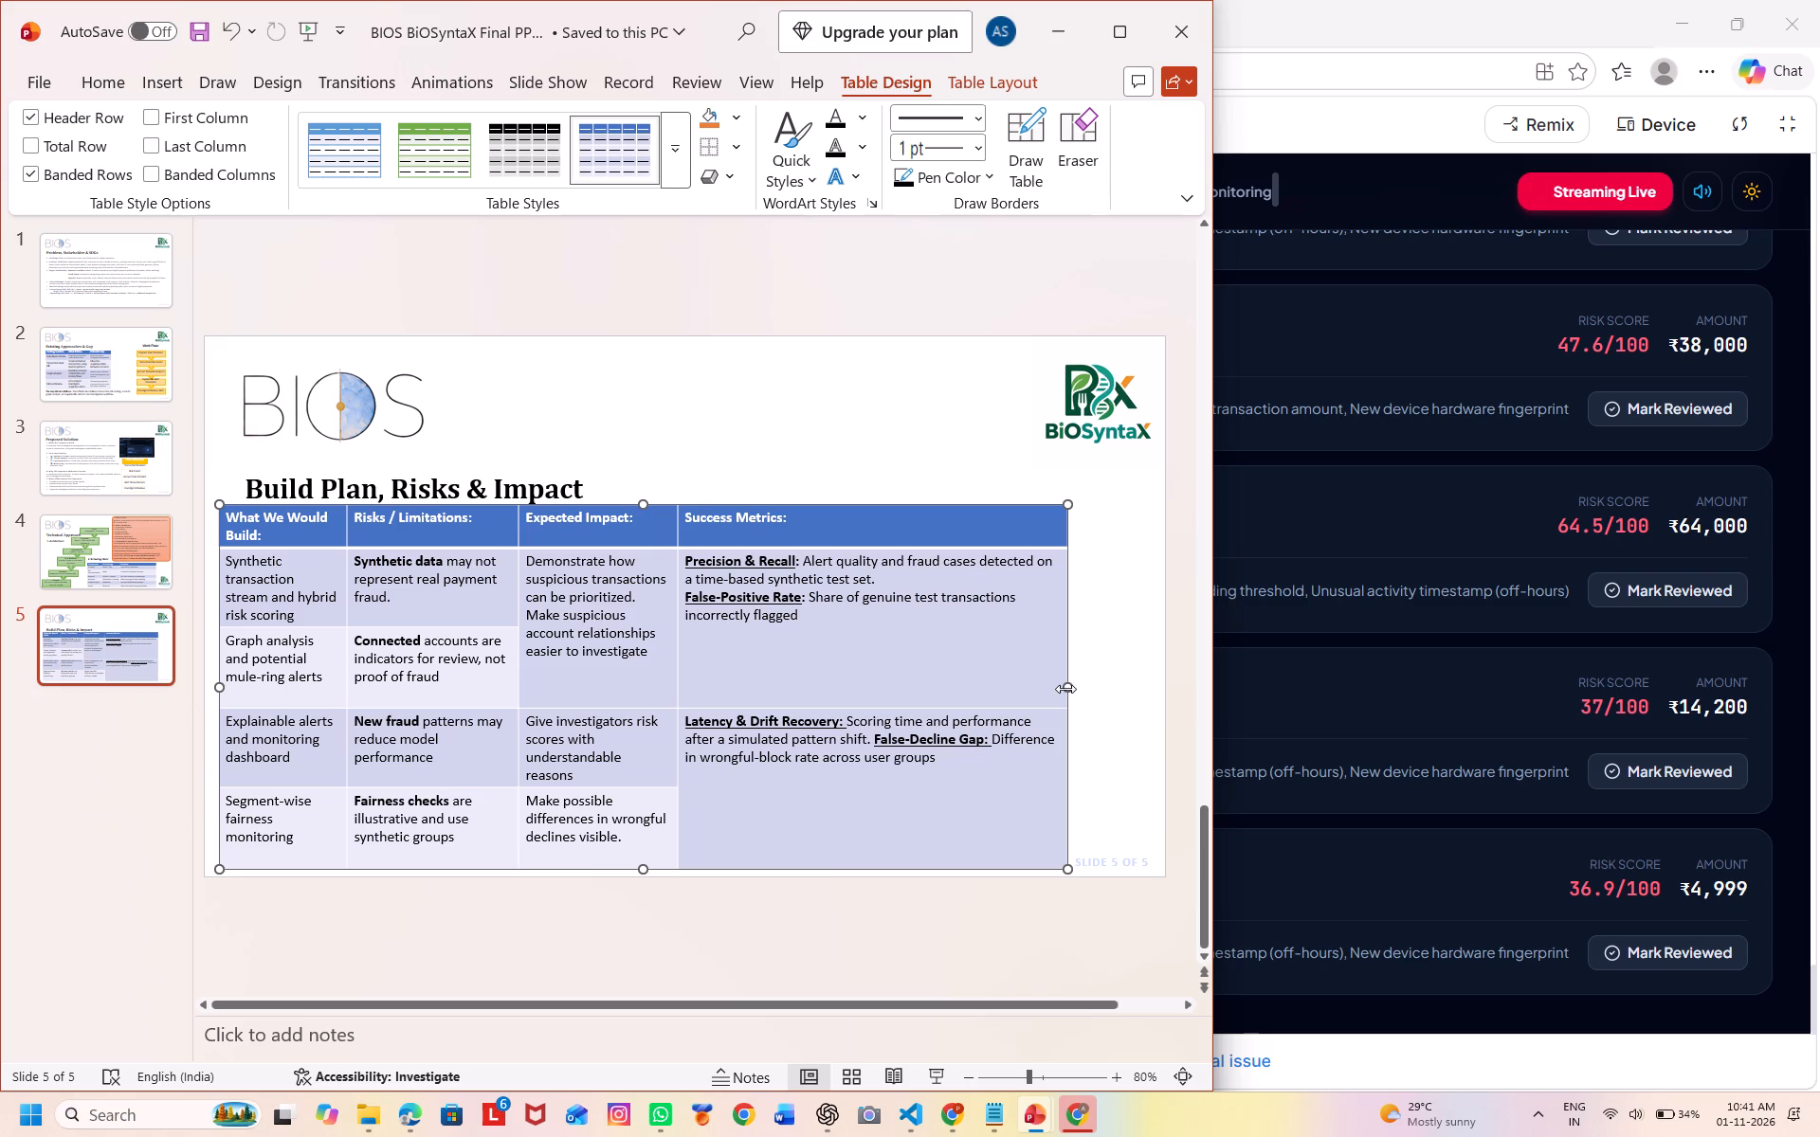
{"action": "left_click_drag", "start_coordinate": [1066, 688], "coordinate": [884, 694]}
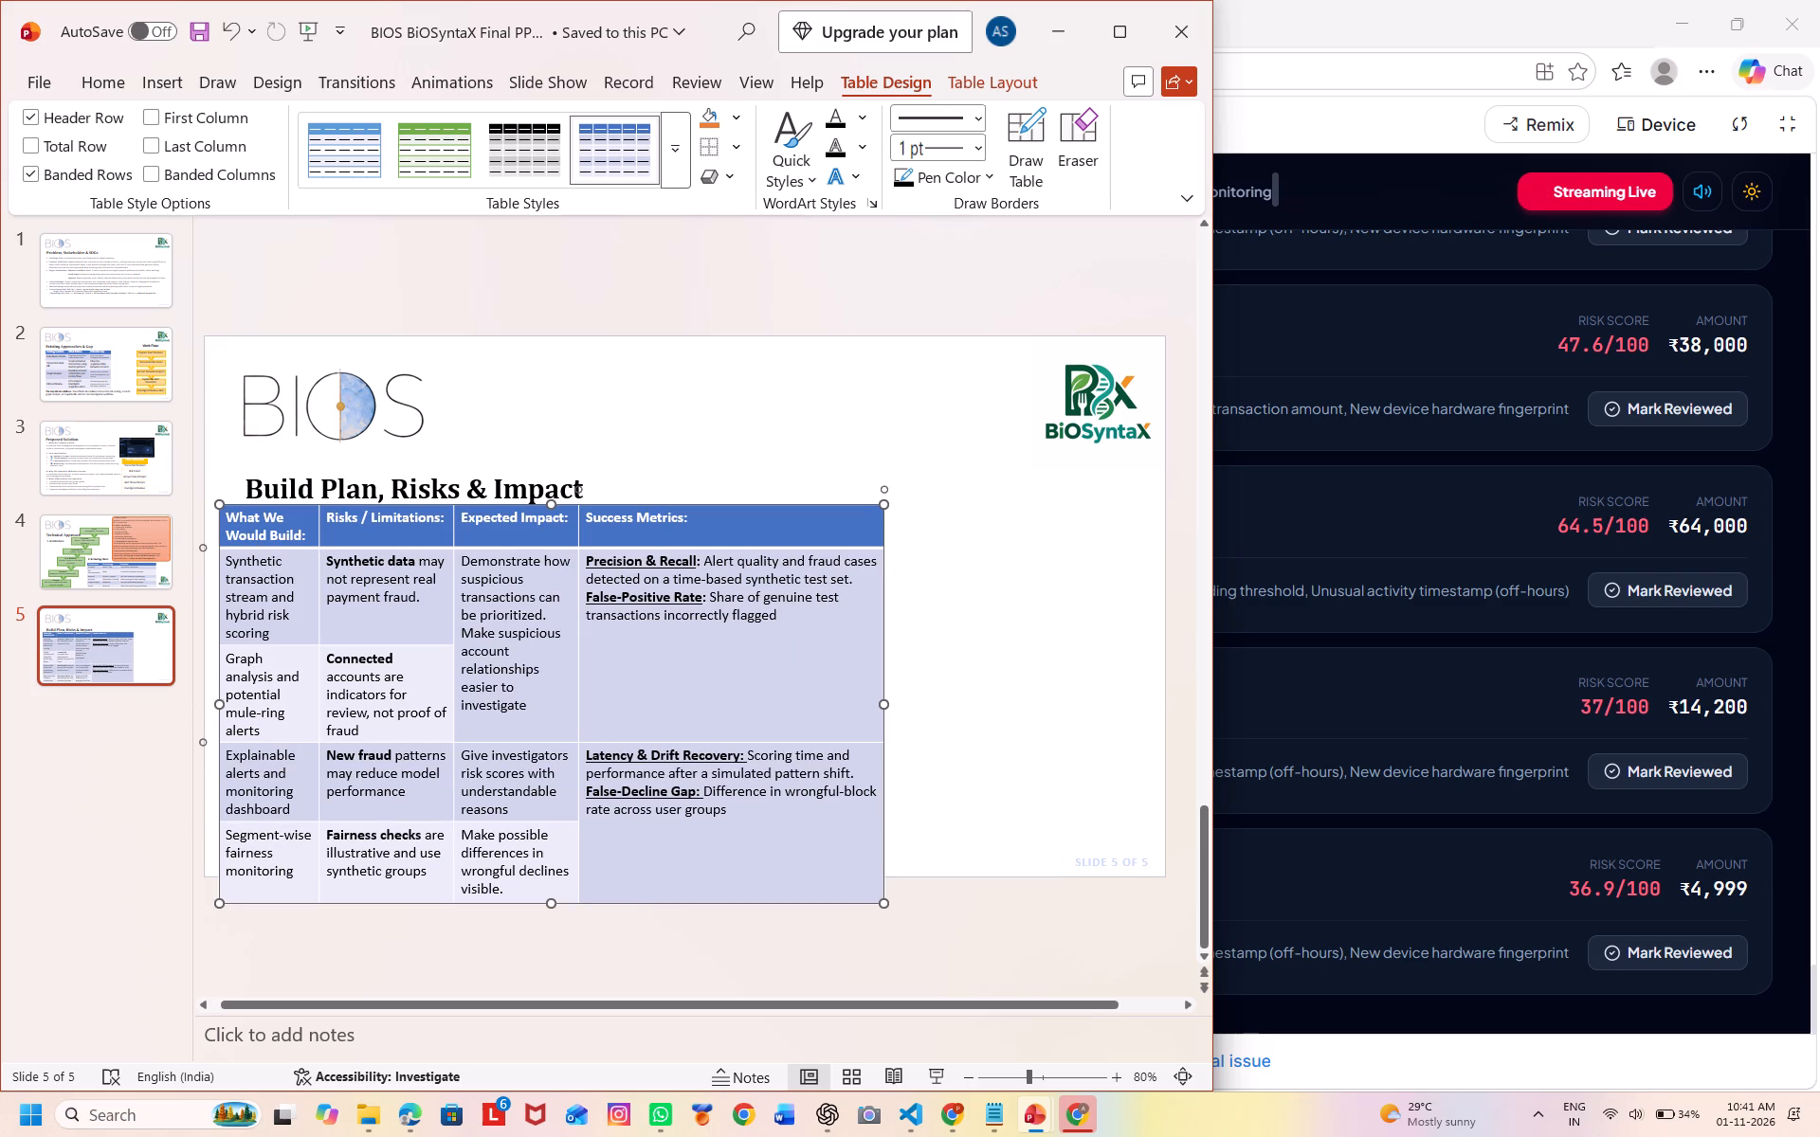
{"action": "left_click_drag", "start_coordinate": [879, 674], "coordinate": [886, 665]}
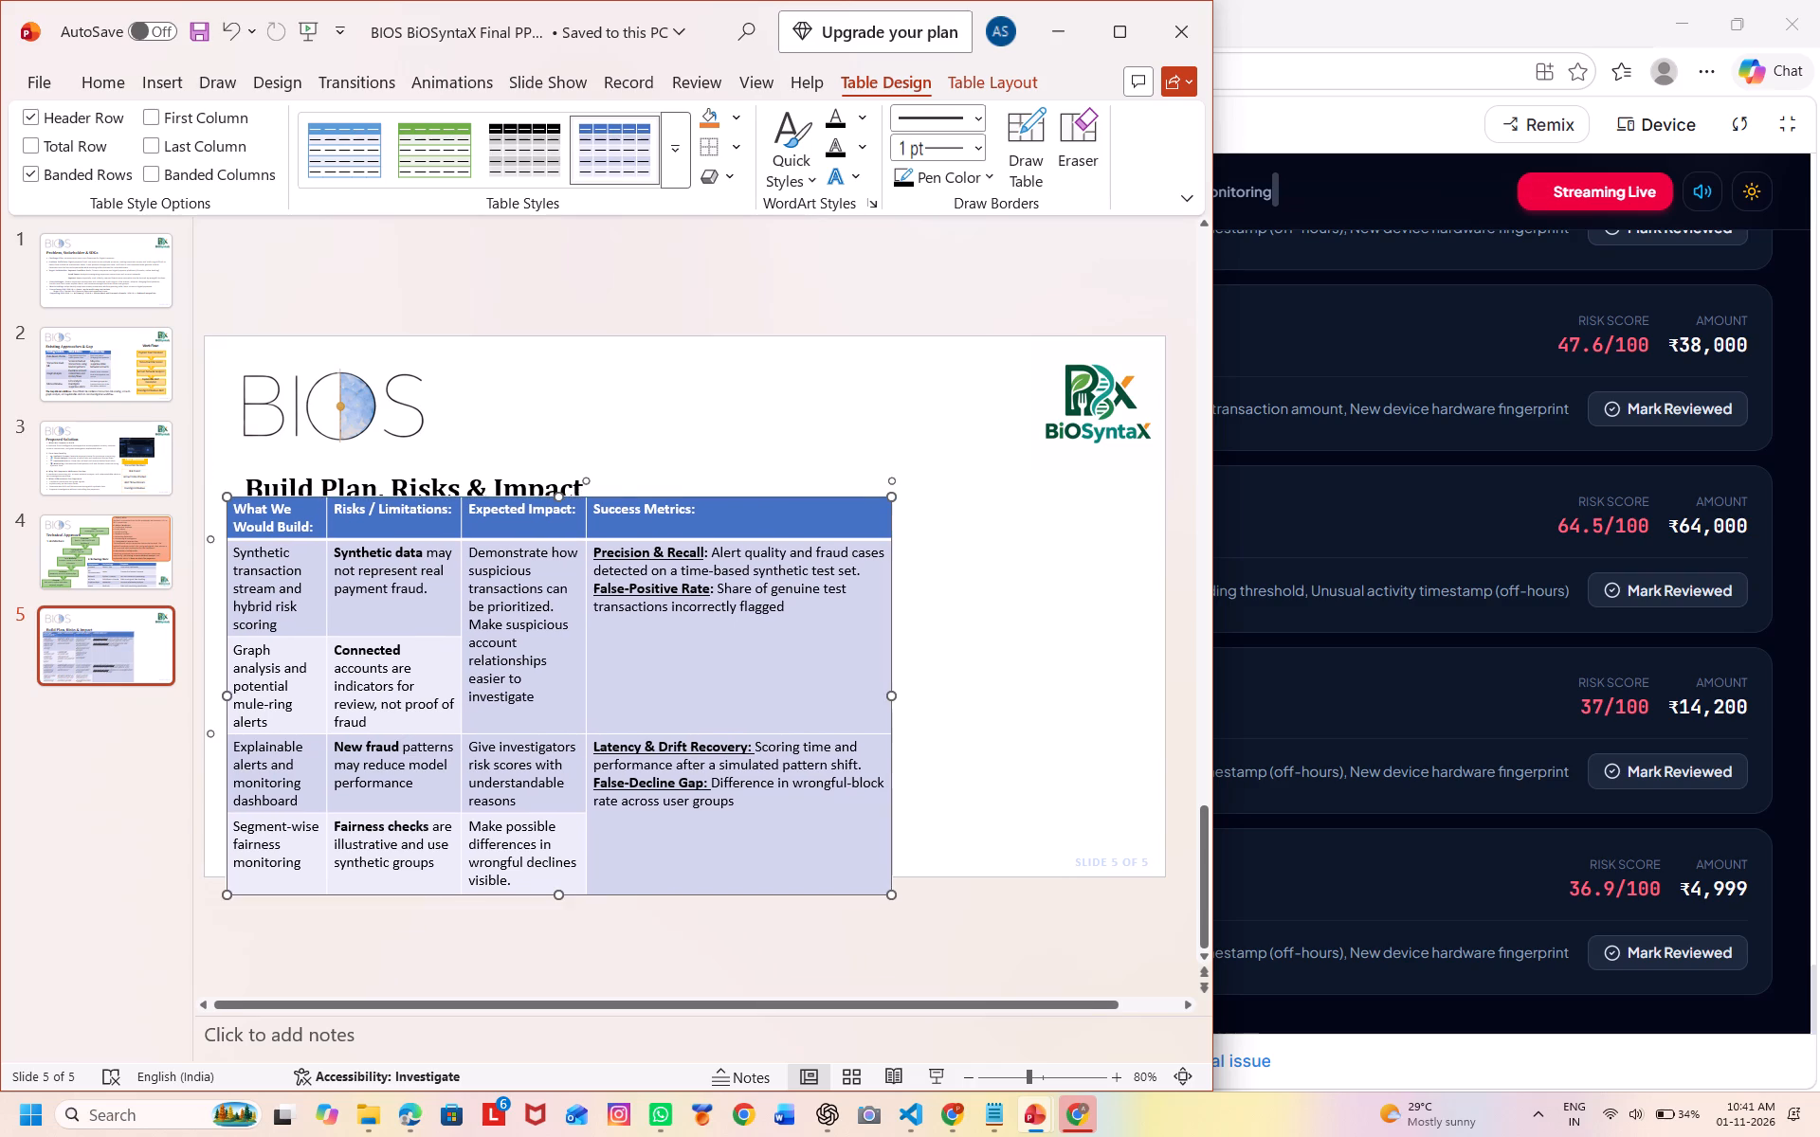
{"action": "key", "text": "ctrl+z"}
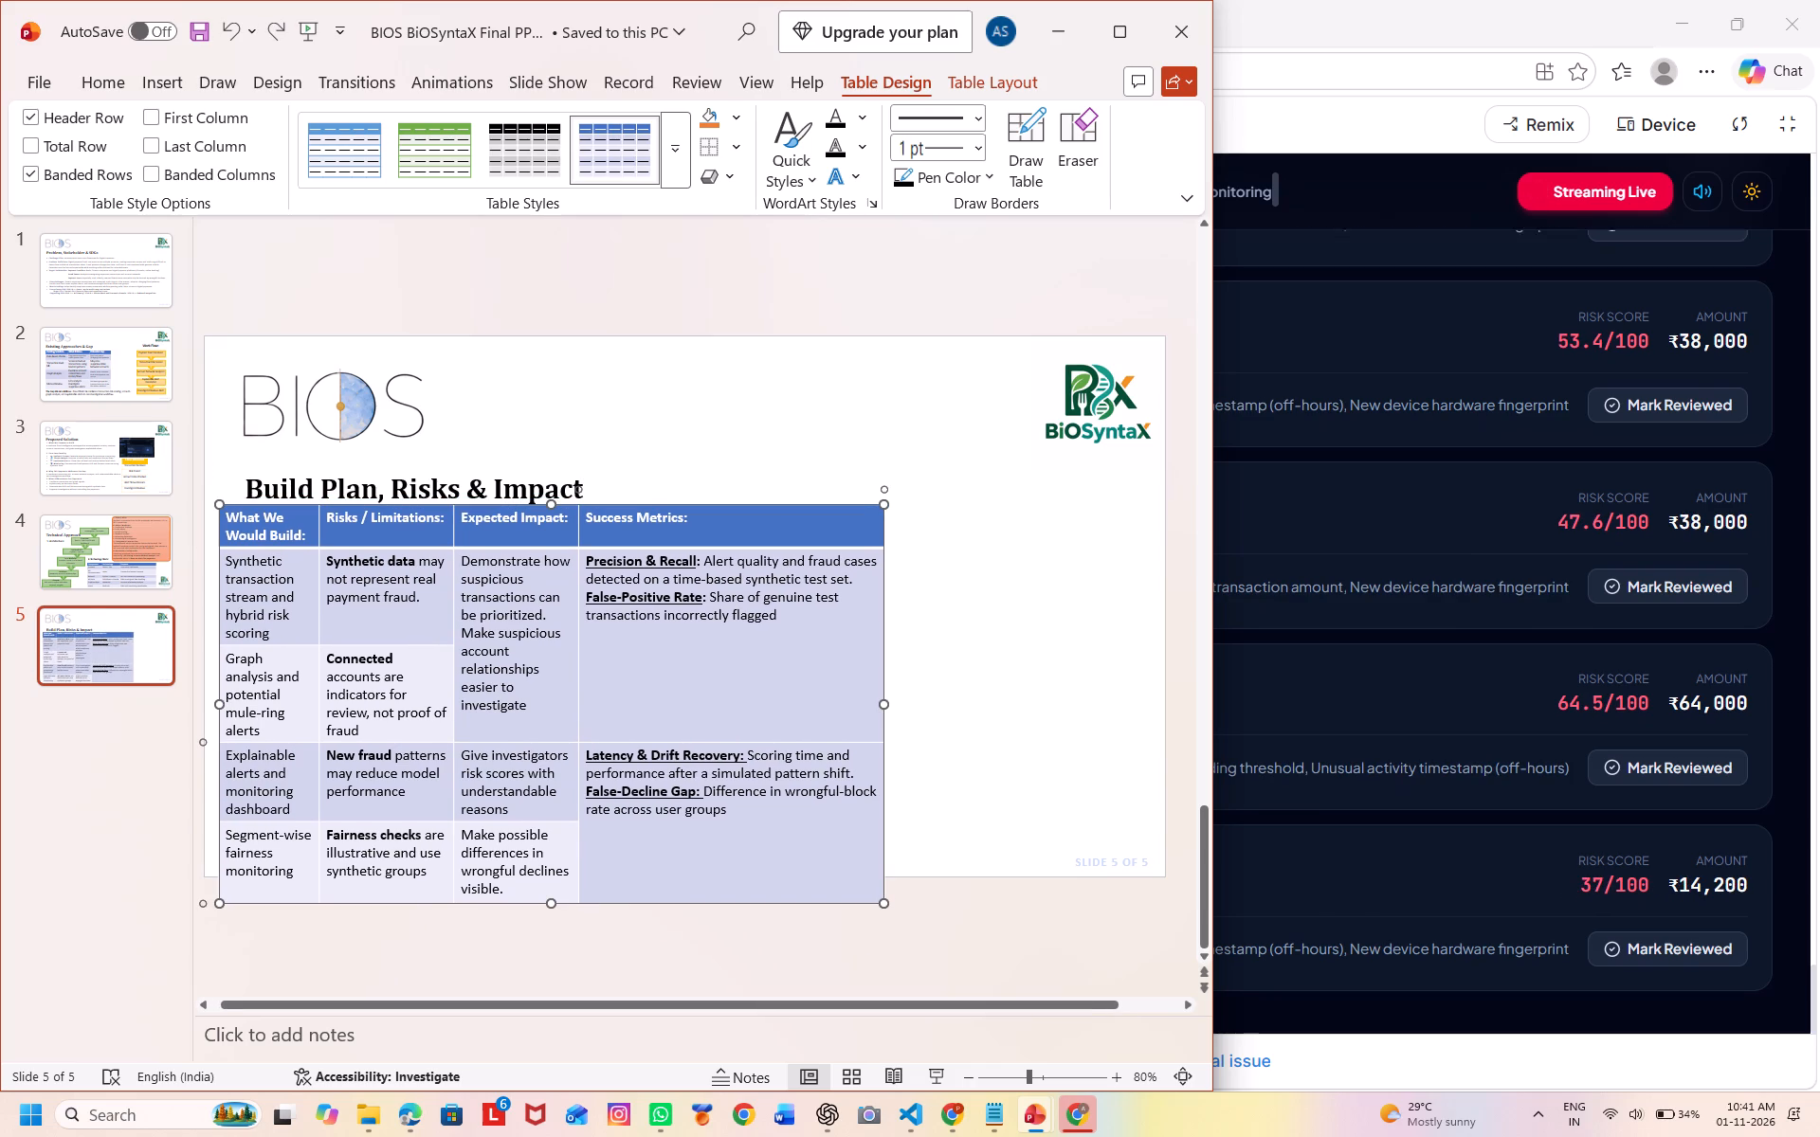
{"action": "left_click_drag", "start_coordinate": [878, 771], "coordinate": [749, 782]}
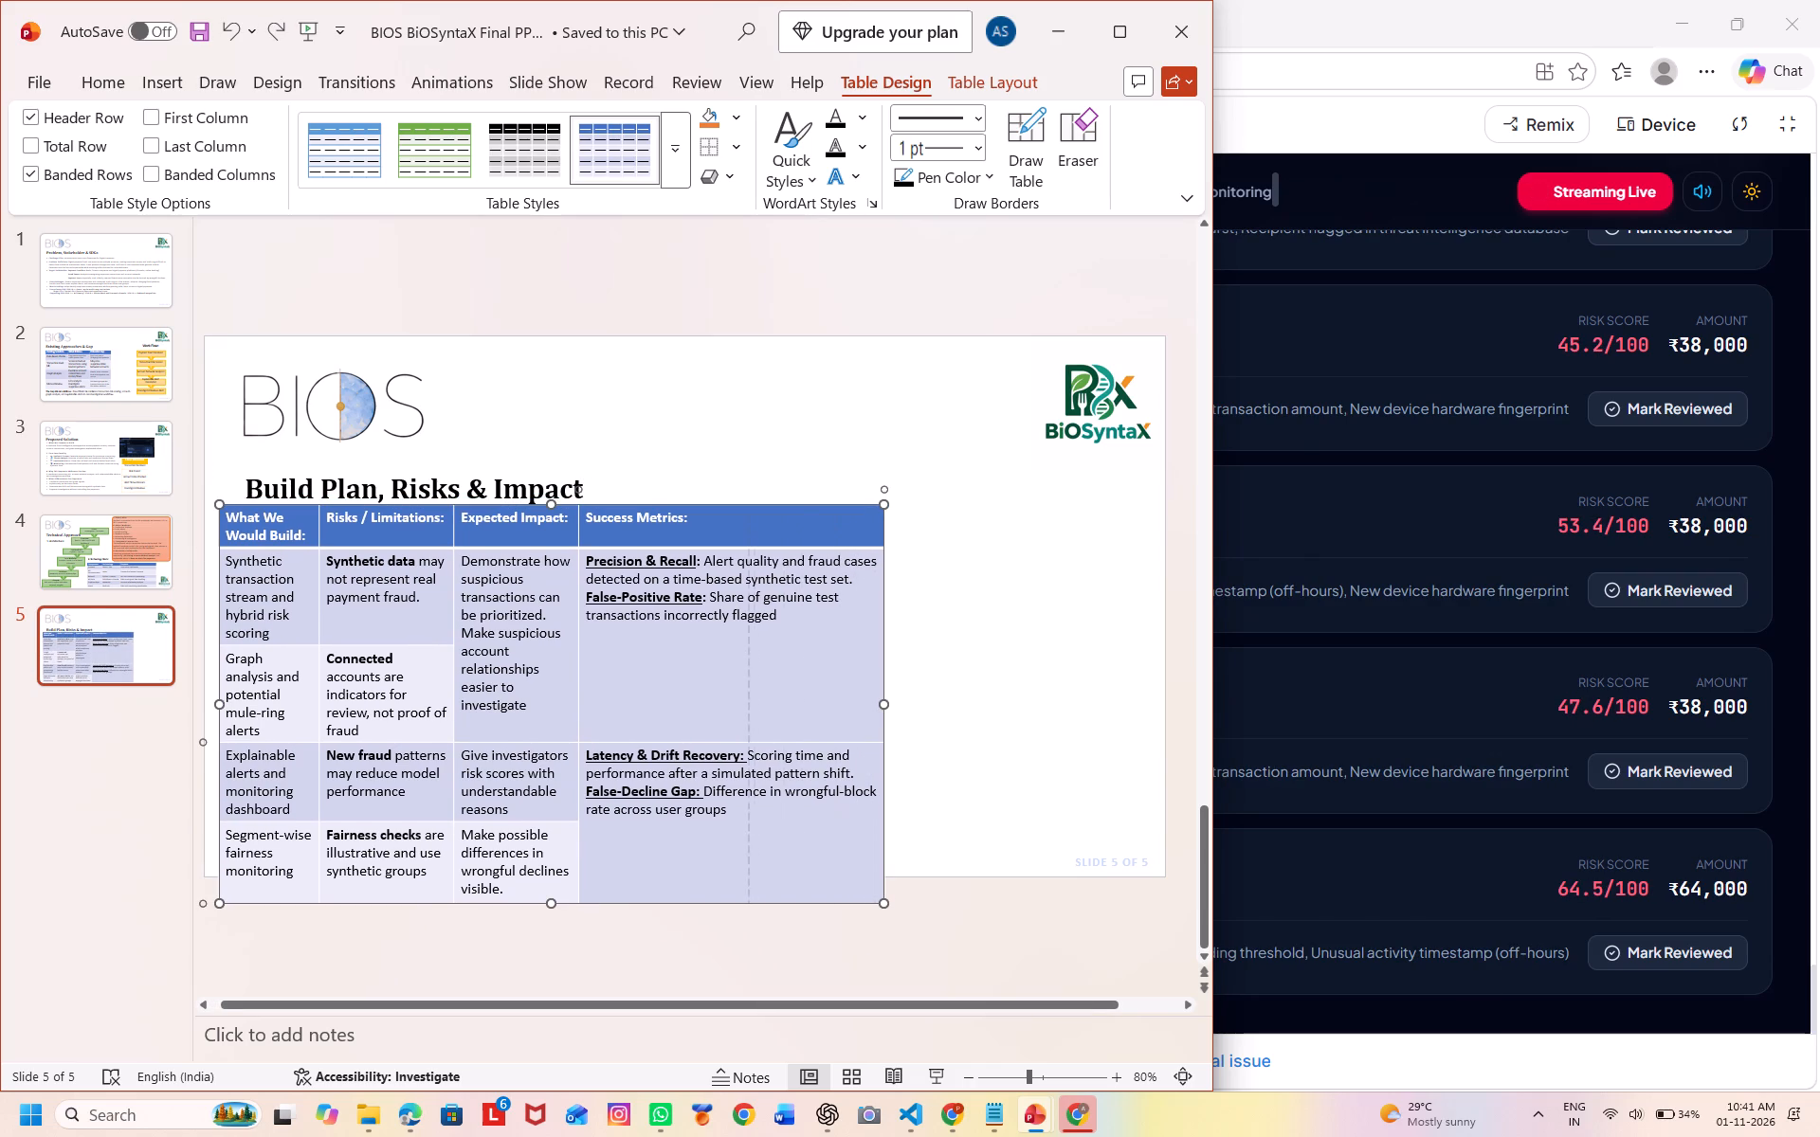
{"action": "left_click_drag", "start_coordinate": [749, 782], "coordinate": [763, 781]}
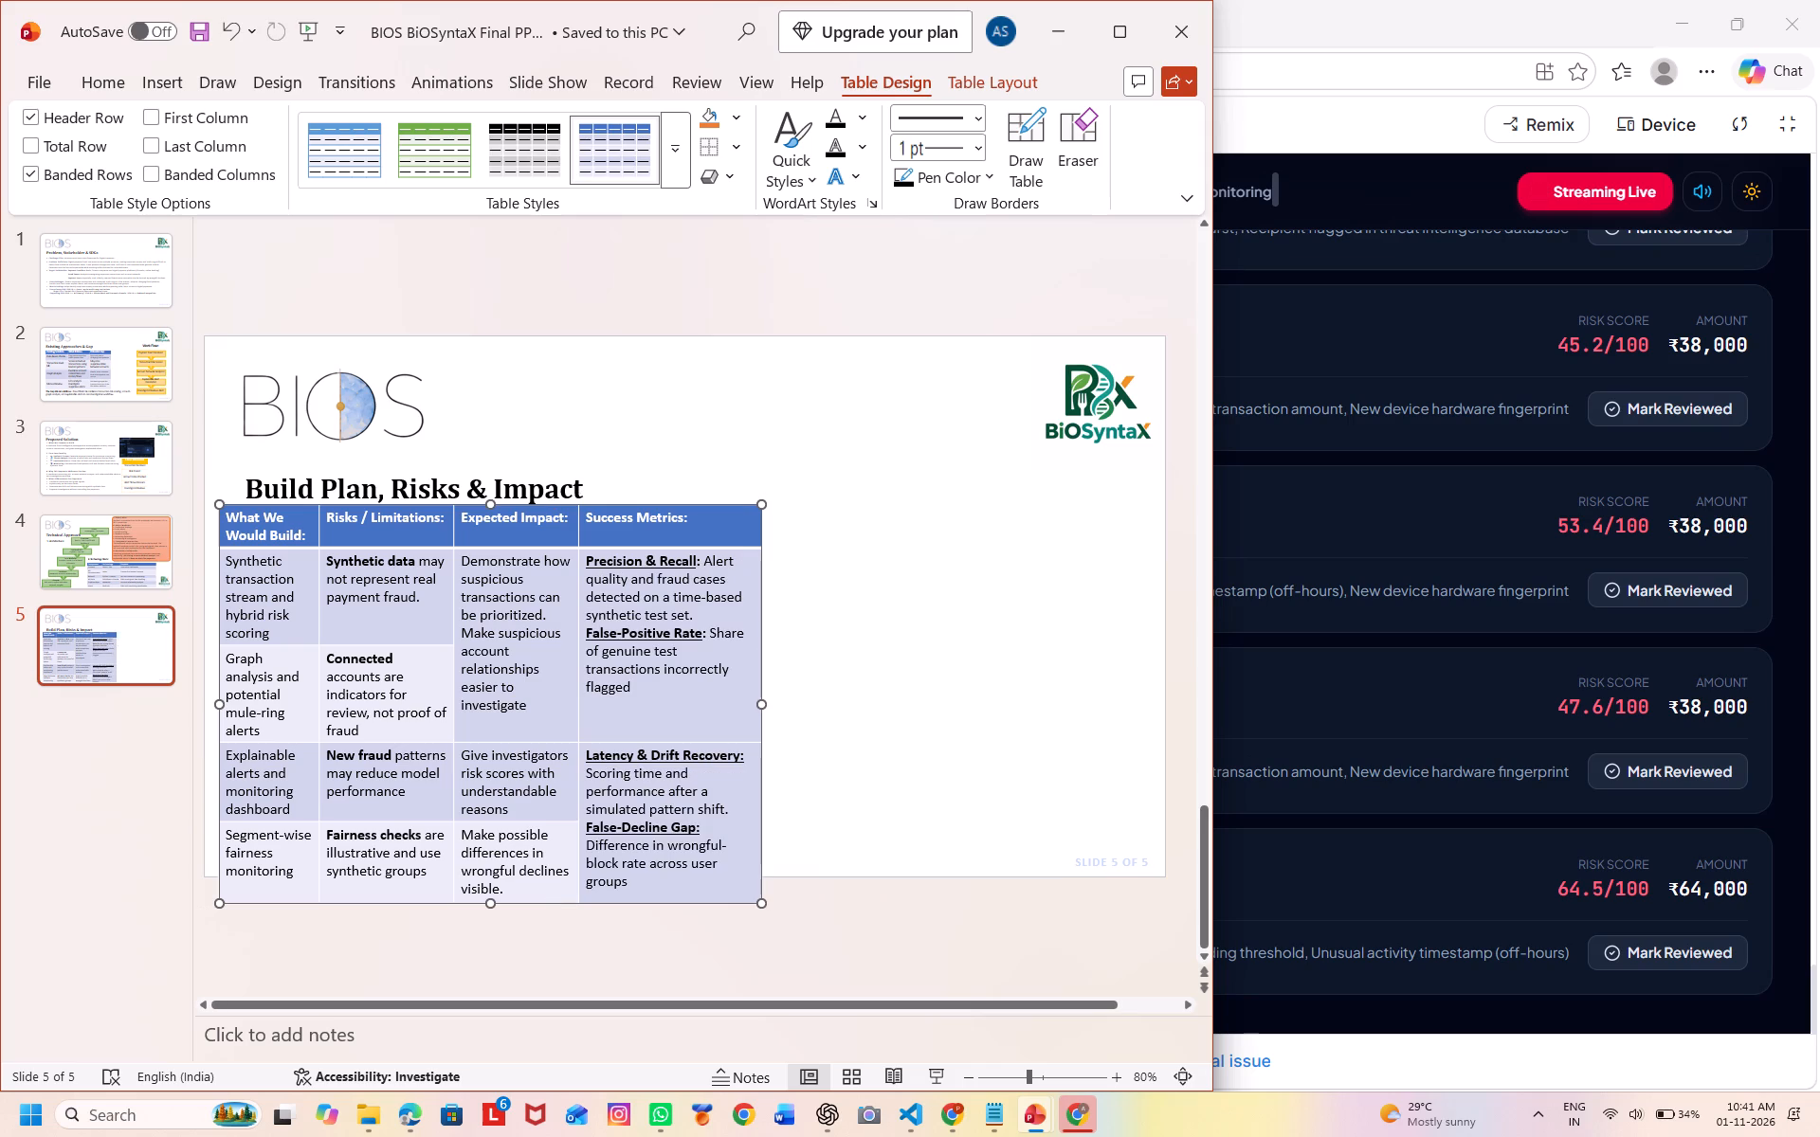
Widen the whole table proportionally to about 70 percent of the slide's width.
{"action": "left_click_drag", "start_coordinate": [762, 703], "coordinate": [773, 701]}
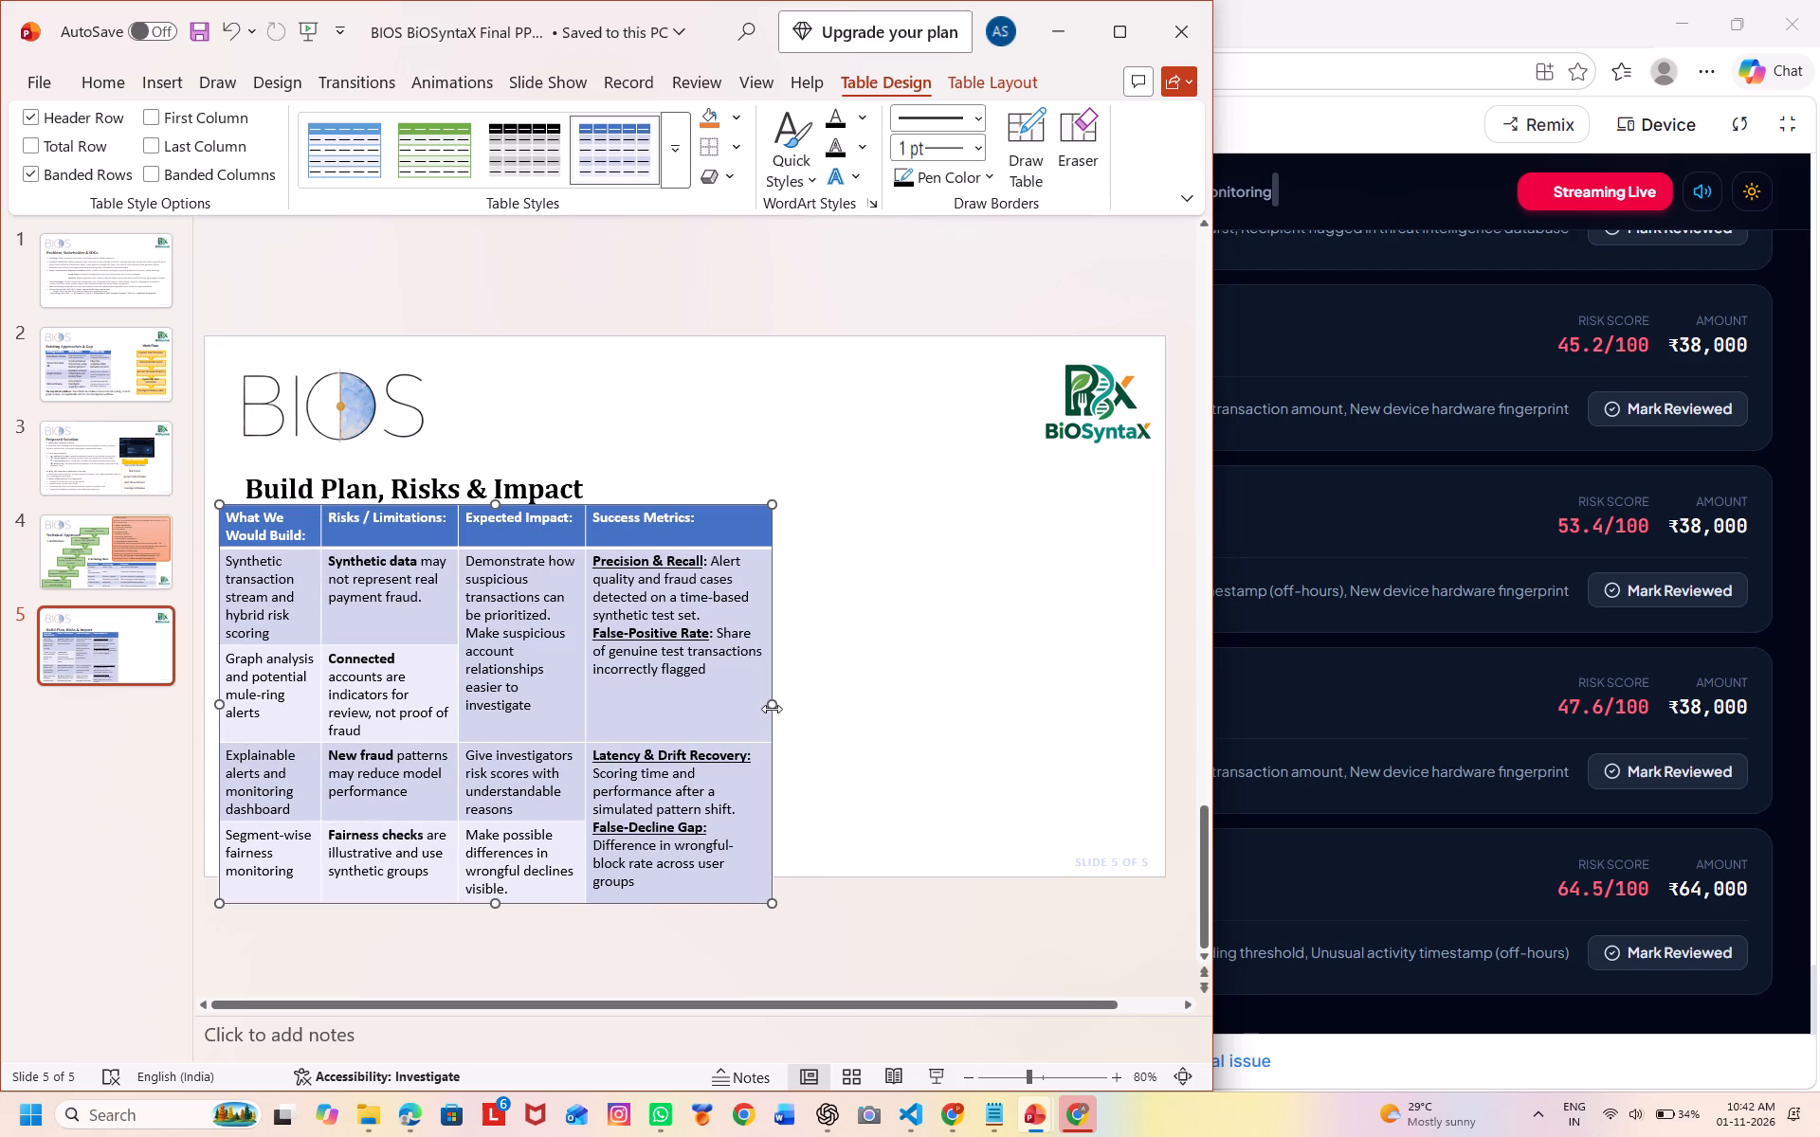
{"action": "left_click_drag", "start_coordinate": [770, 706], "coordinate": [783, 705]}
{"action": "left_click_drag", "start_coordinate": [785, 695], "coordinate": [794, 695]}
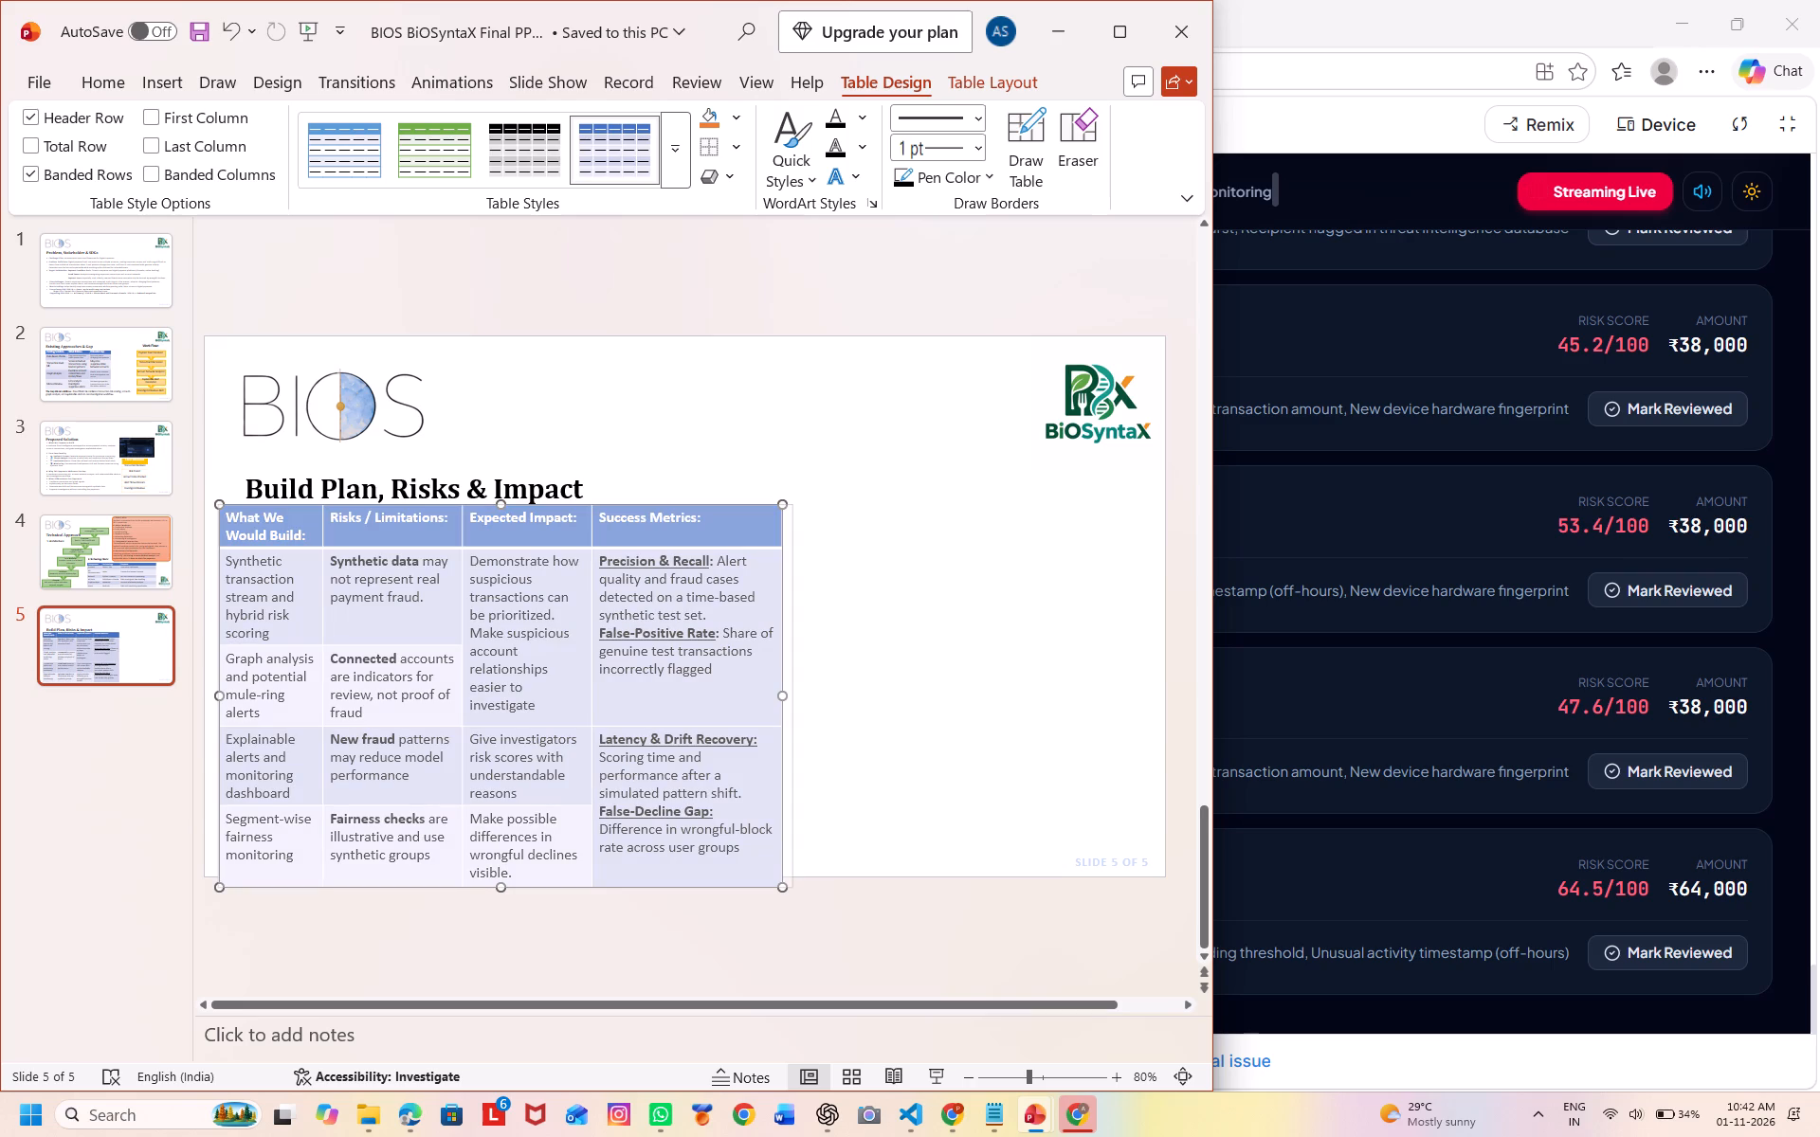
{"action": "left_click_drag", "start_coordinate": [794, 695], "coordinate": [795, 694]}
{"action": "left_click_drag", "start_coordinate": [795, 694], "coordinate": [811, 692]}
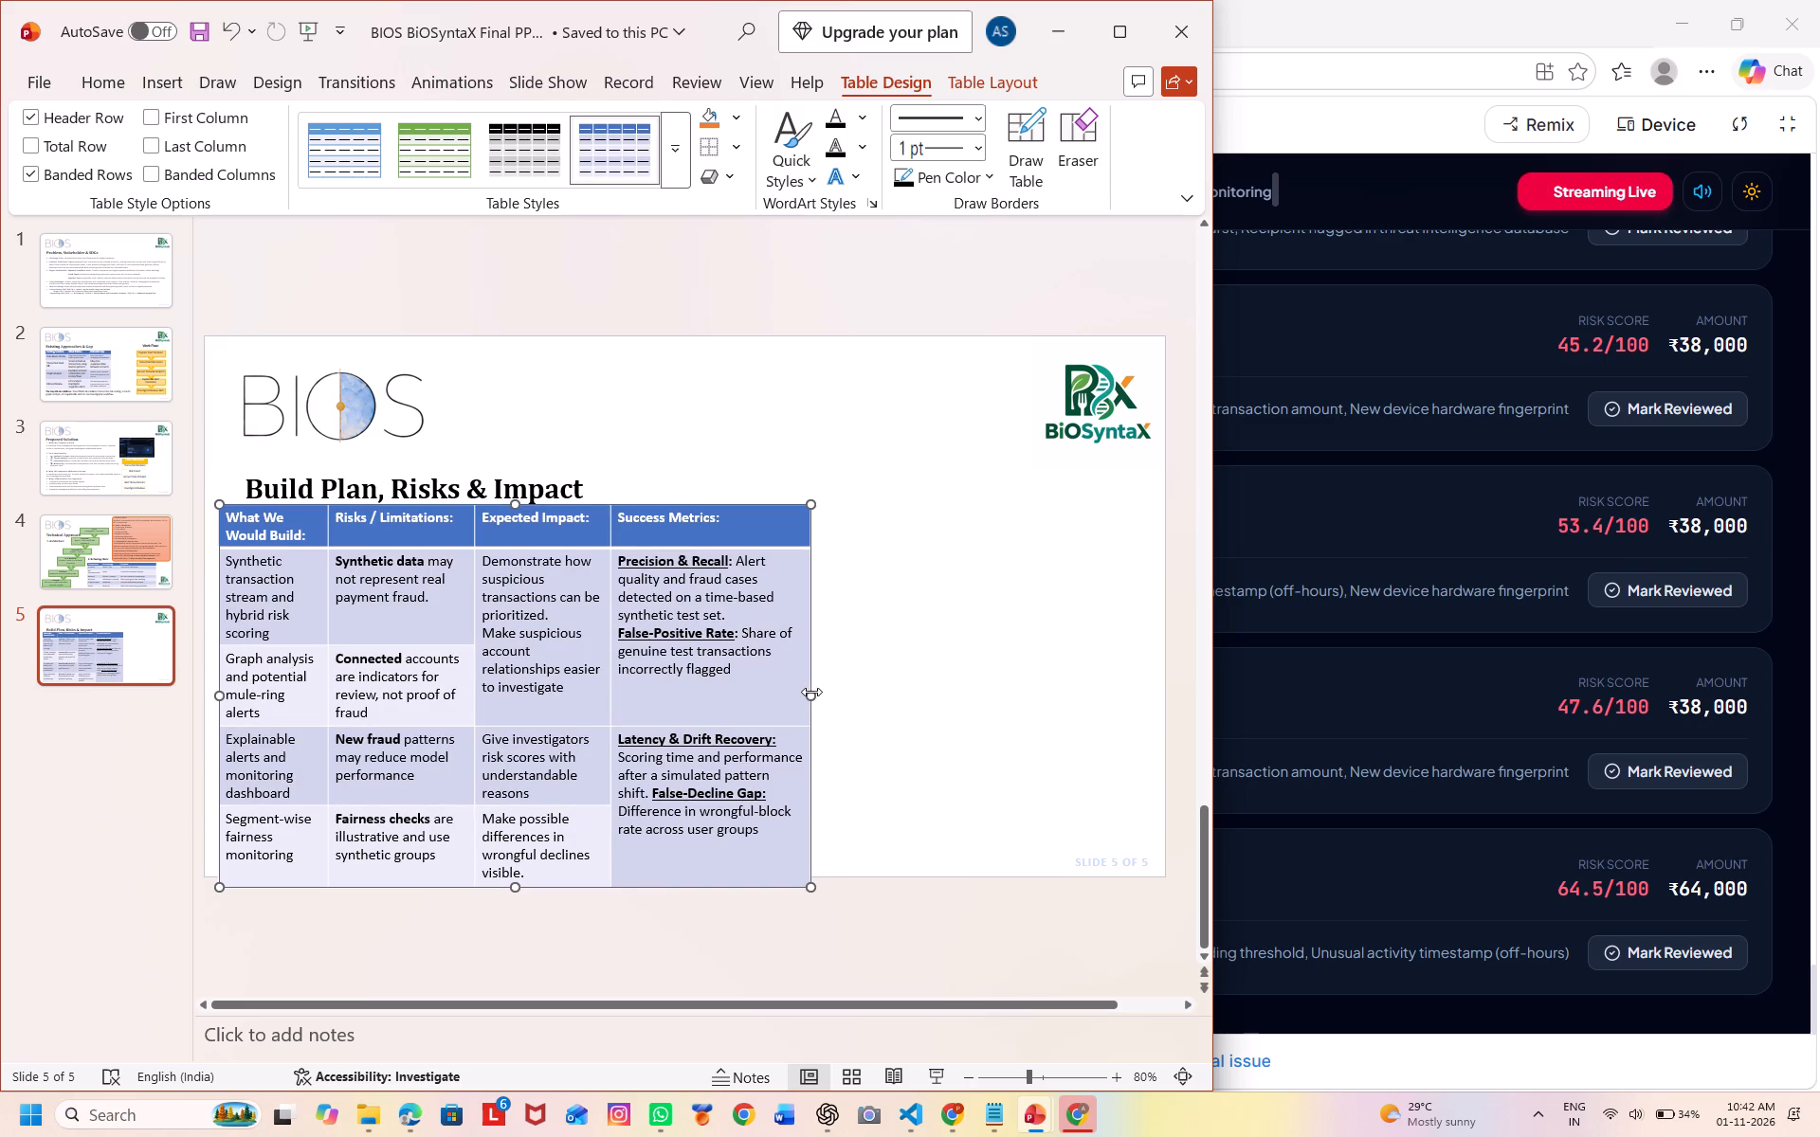
{"action": "left_click_drag", "start_coordinate": [811, 692], "coordinate": [866, 690]}
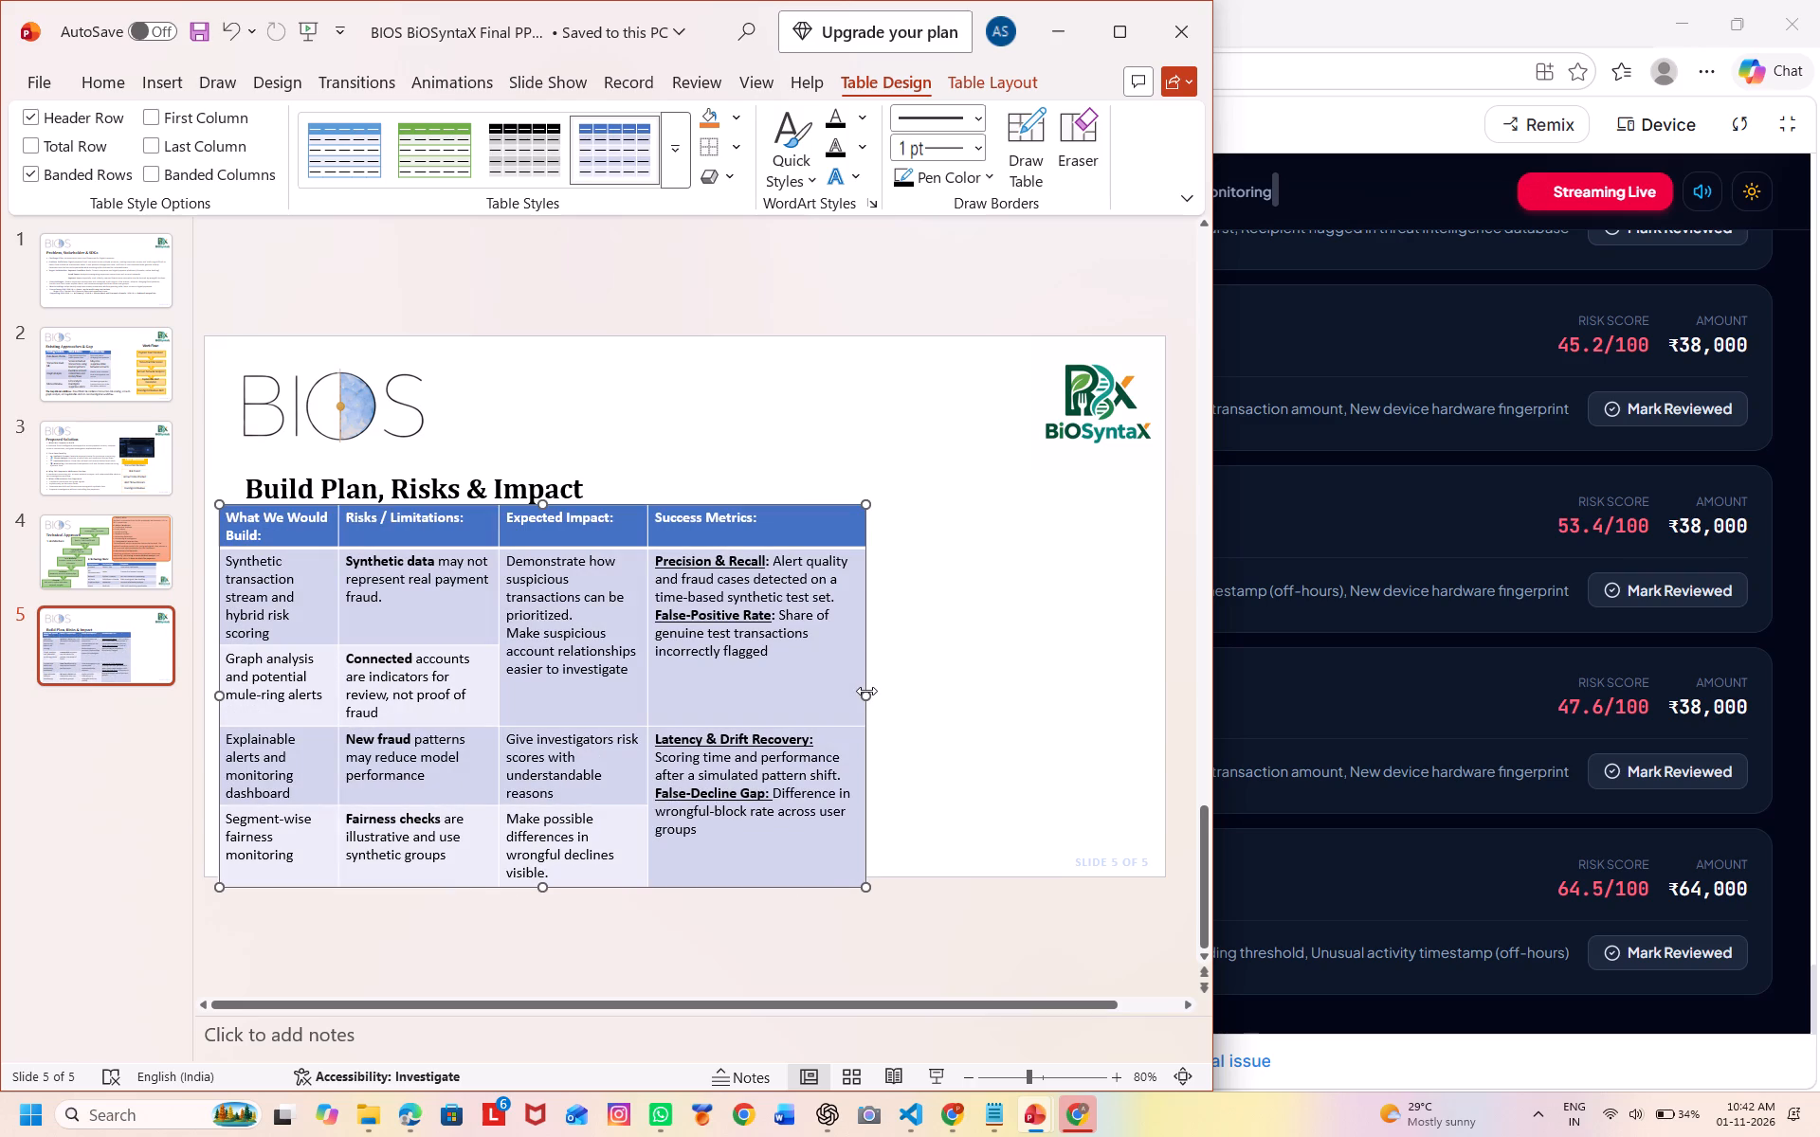
{"action": "left_click_drag", "start_coordinate": [864, 699], "coordinate": [893, 694]}
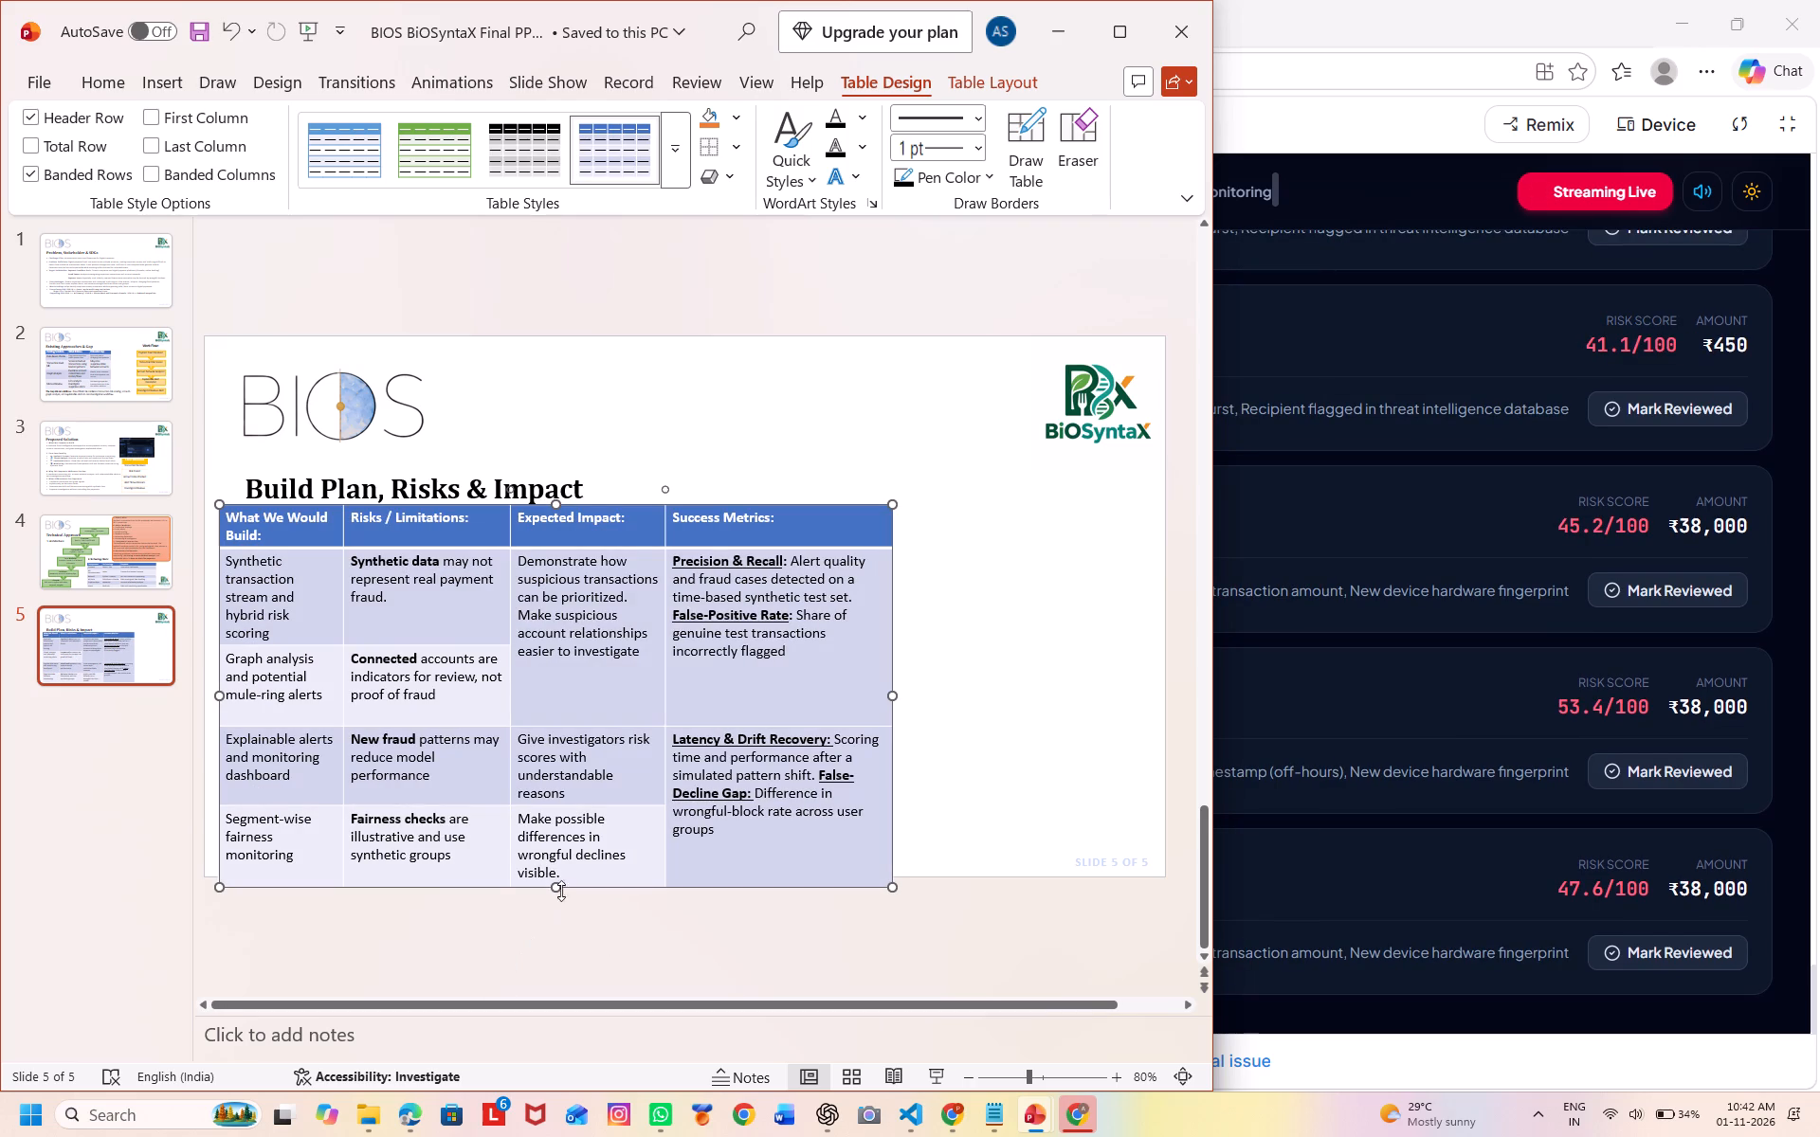
Shorten the table as far as its text allows and narrow it to about two-thirds of the slide's width.
{"action": "left_click_drag", "start_coordinate": [556, 886], "coordinate": [556, 857]}
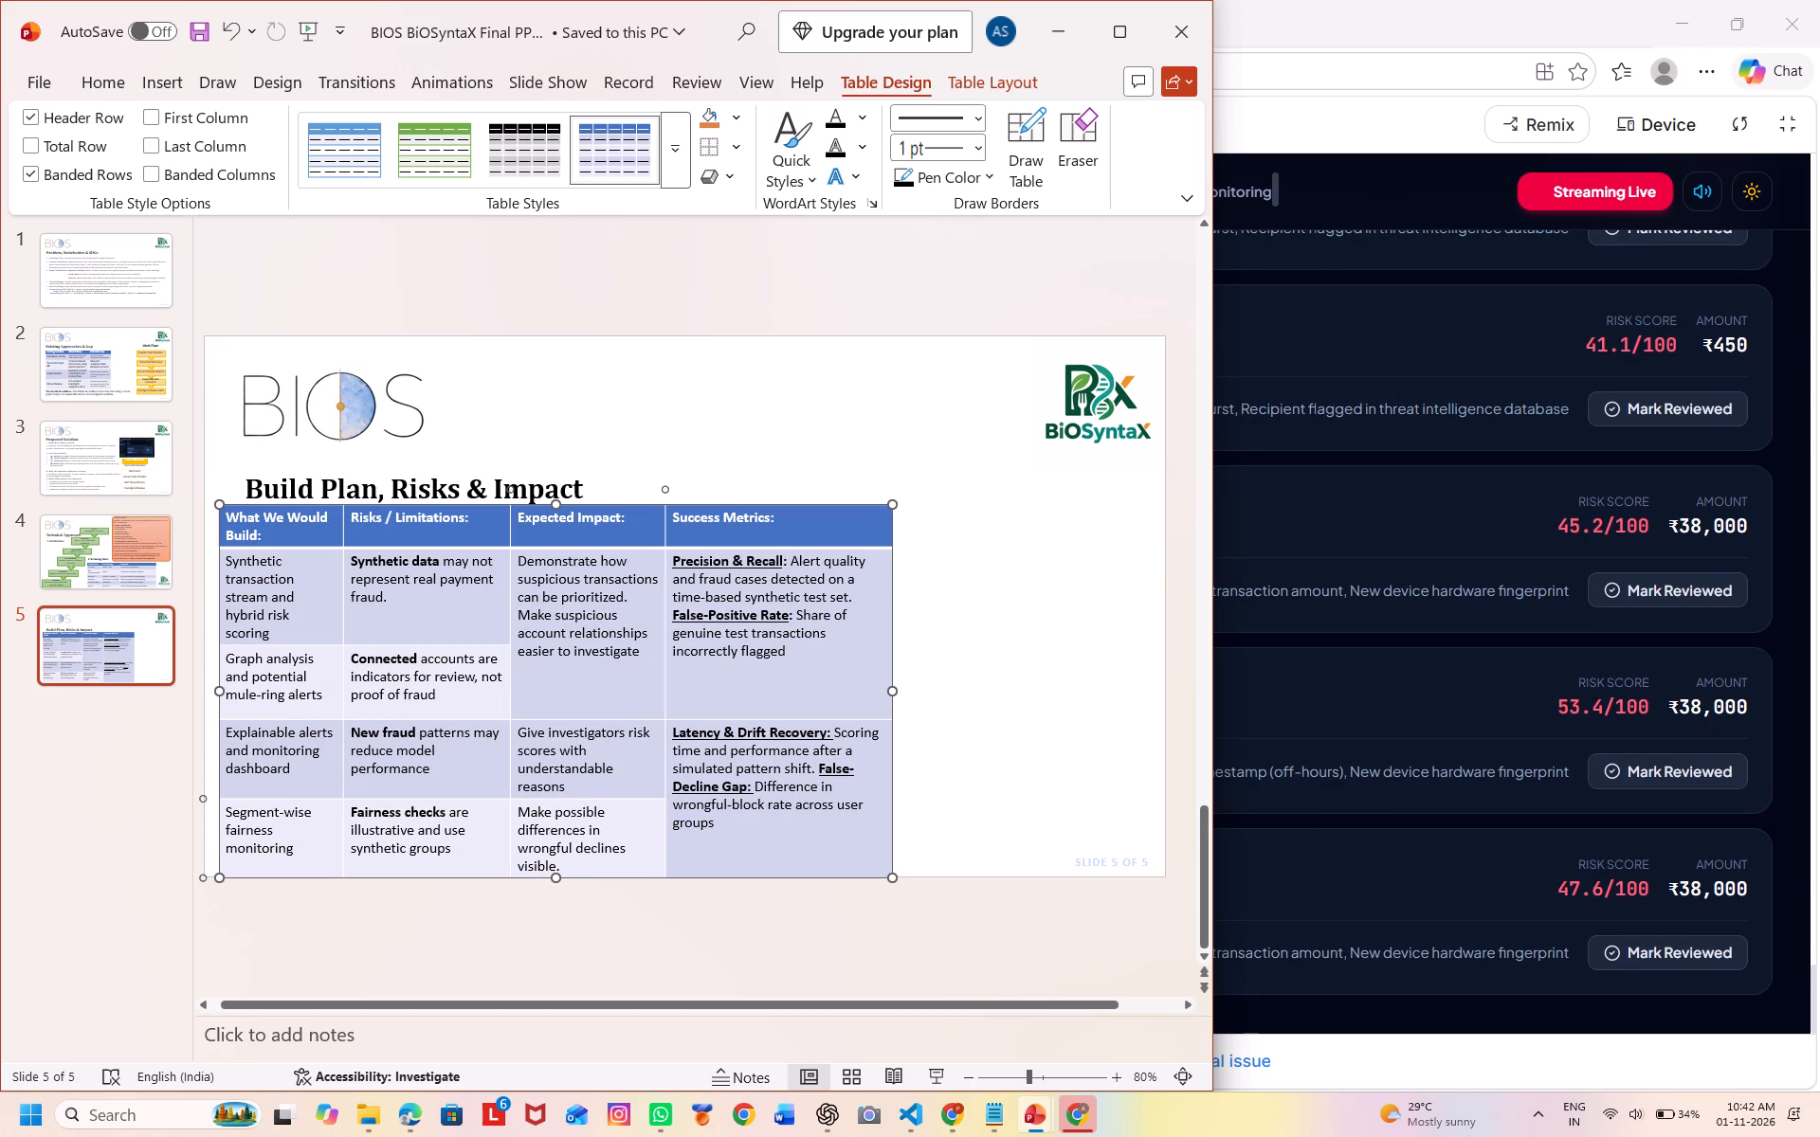
{"action": "left_click_drag", "start_coordinate": [556, 874], "coordinate": [540, 779]}
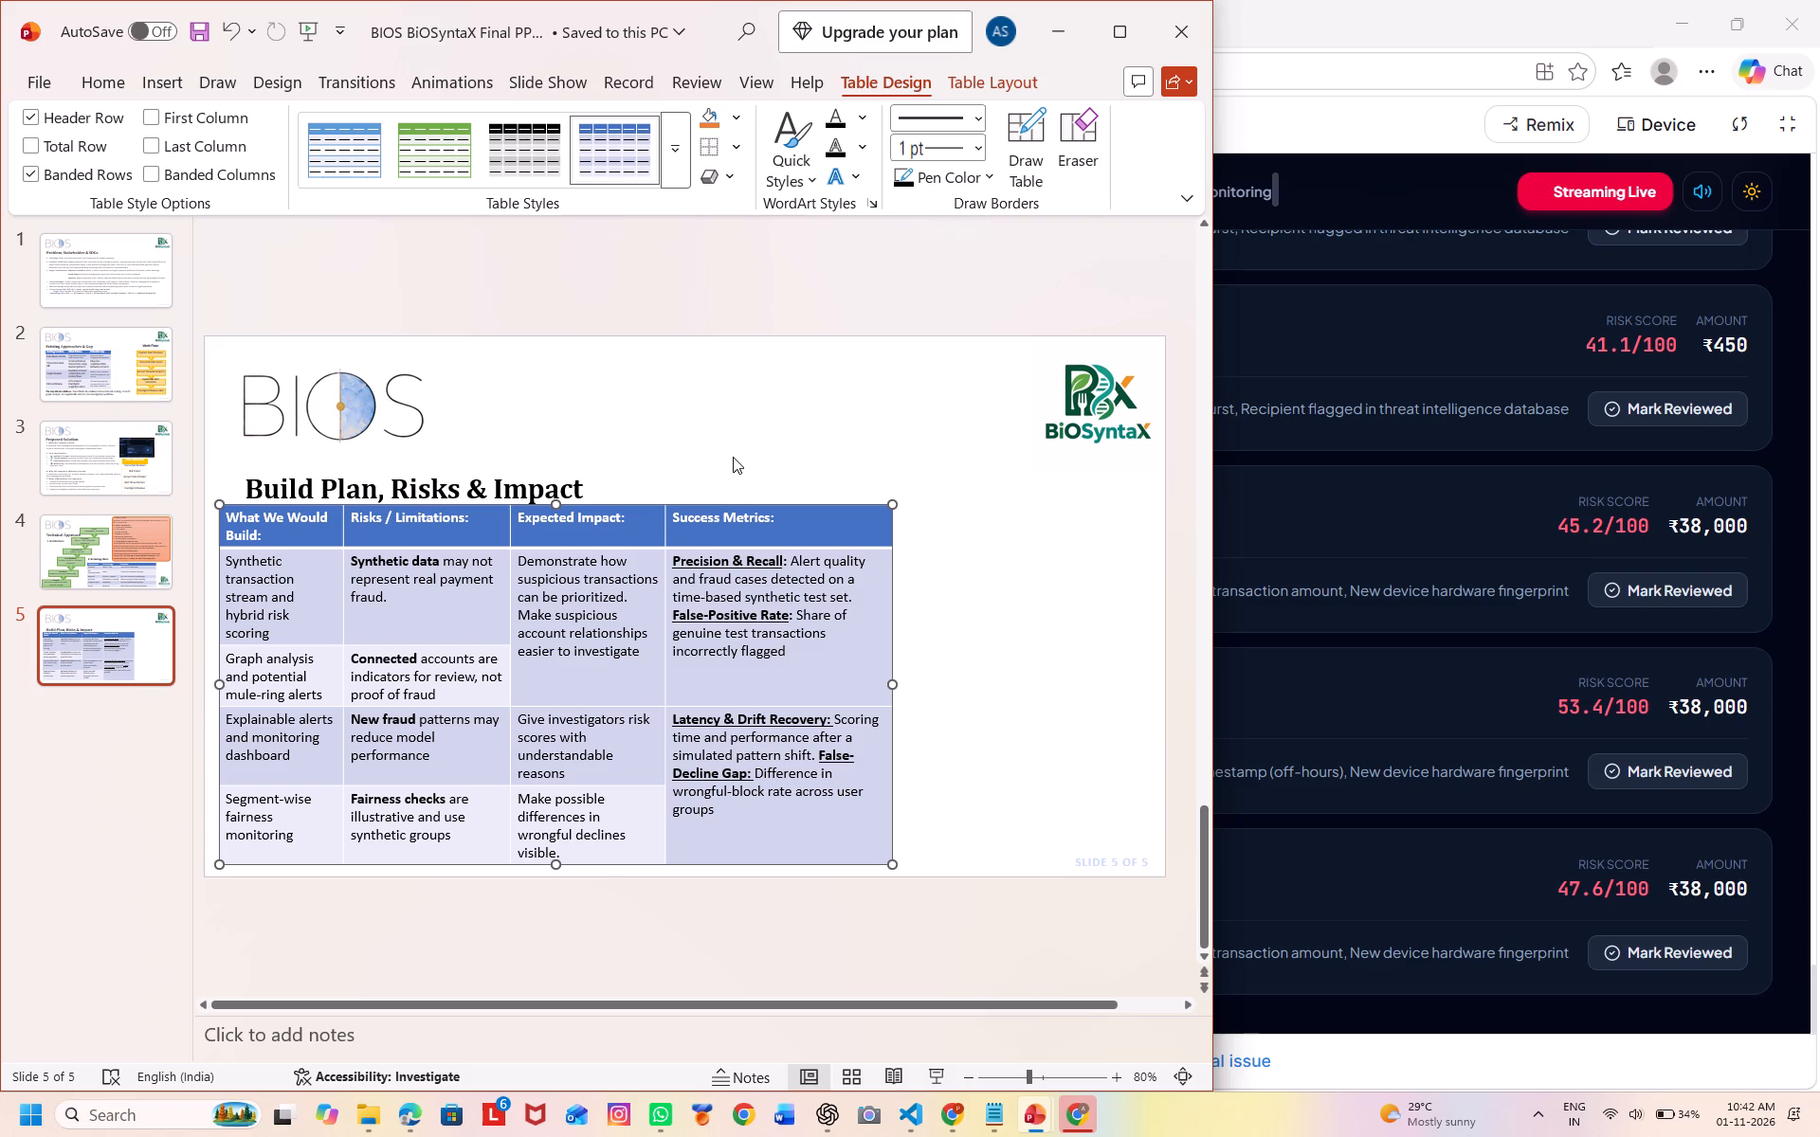
{"action": "left_click_drag", "start_coordinate": [890, 684], "coordinate": [876, 680]}
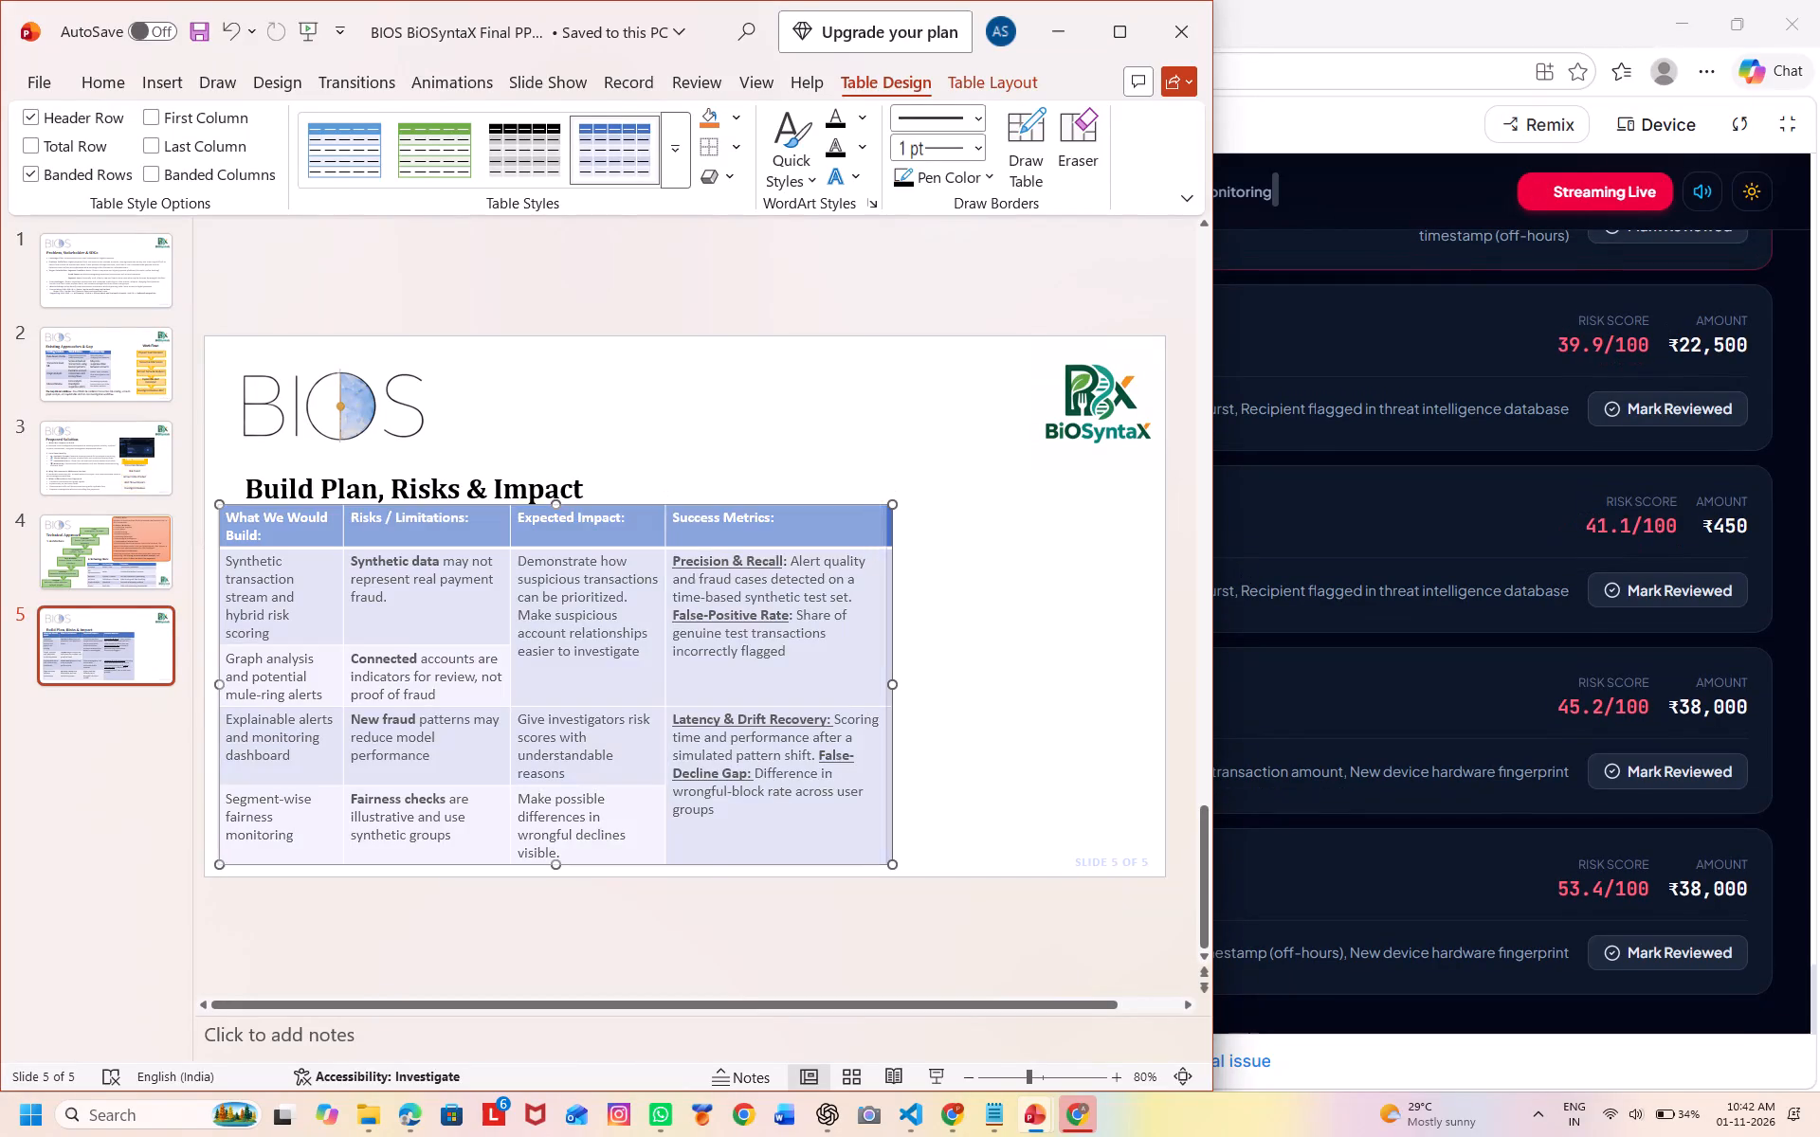
{"action": "left_click_drag", "start_coordinate": [876, 680], "coordinate": [864, 676]}
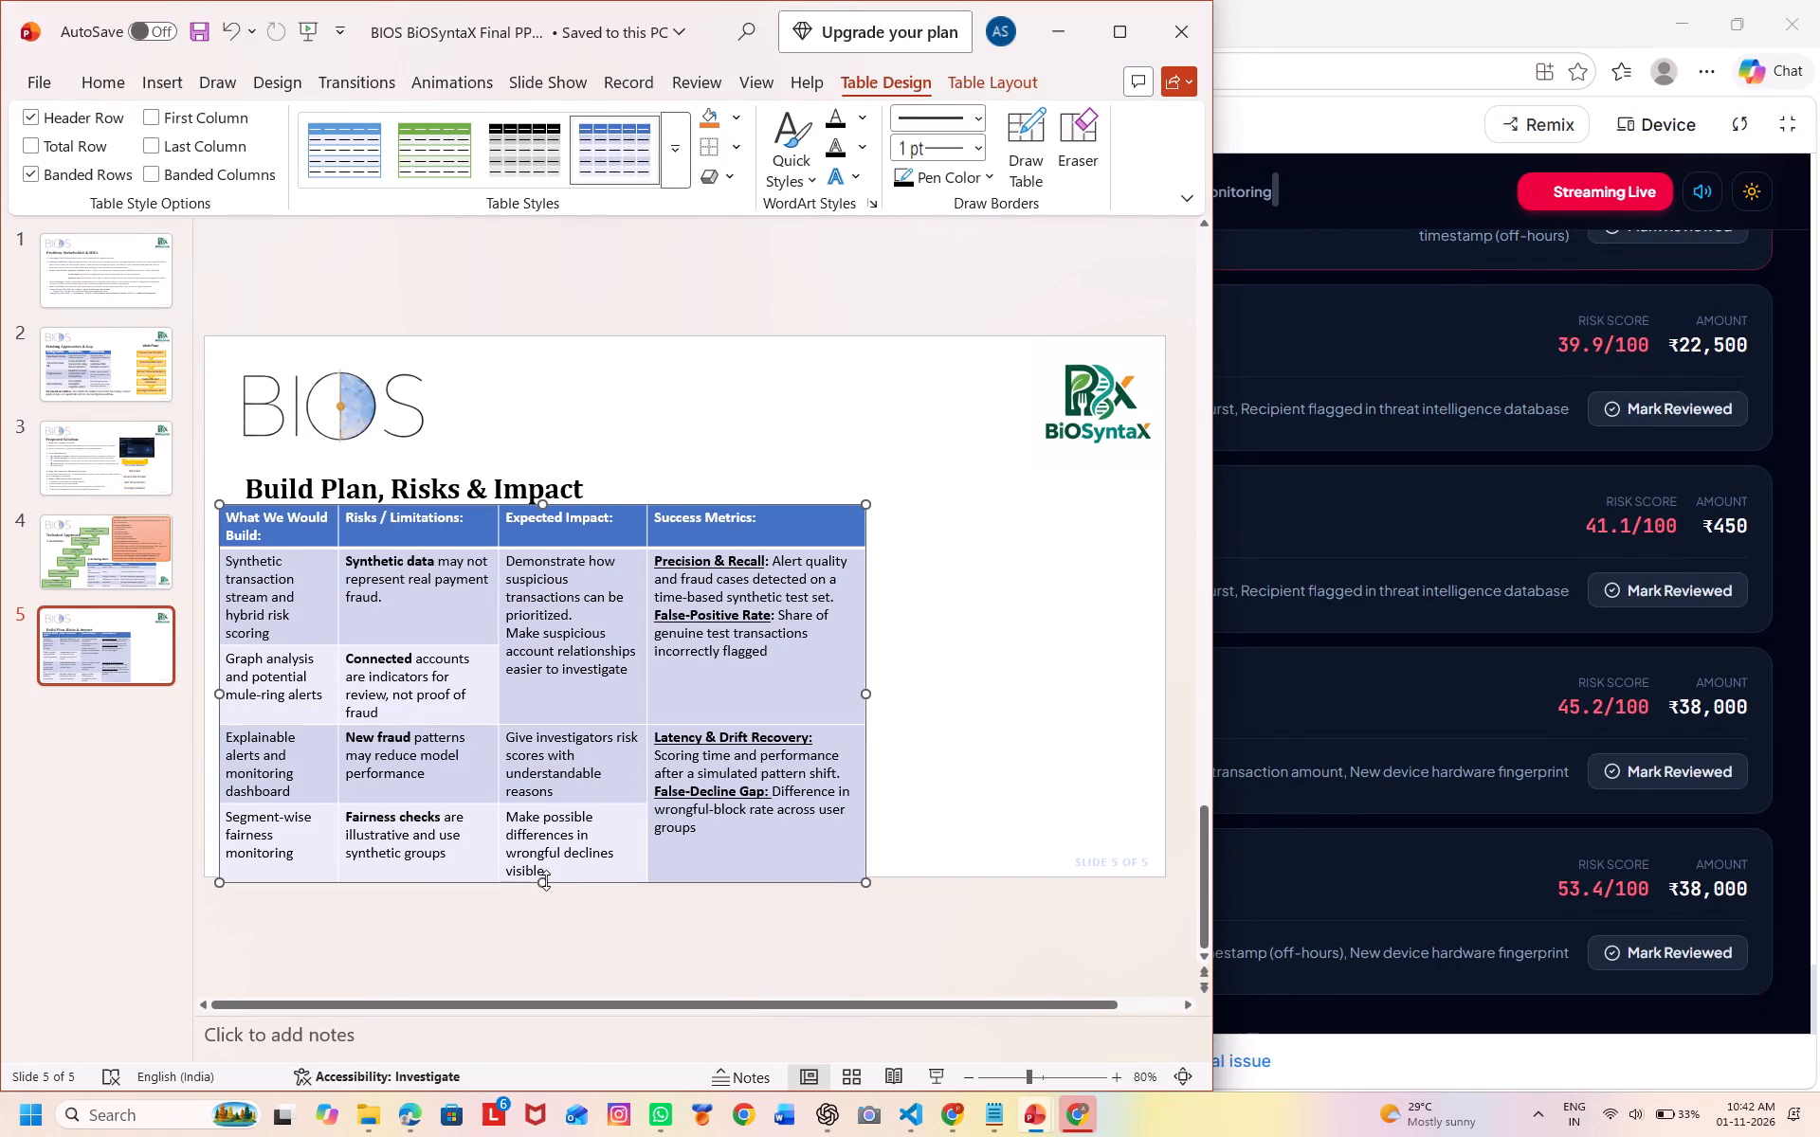
{"action": "left_click_drag", "start_coordinate": [544, 880], "coordinate": [542, 824]}
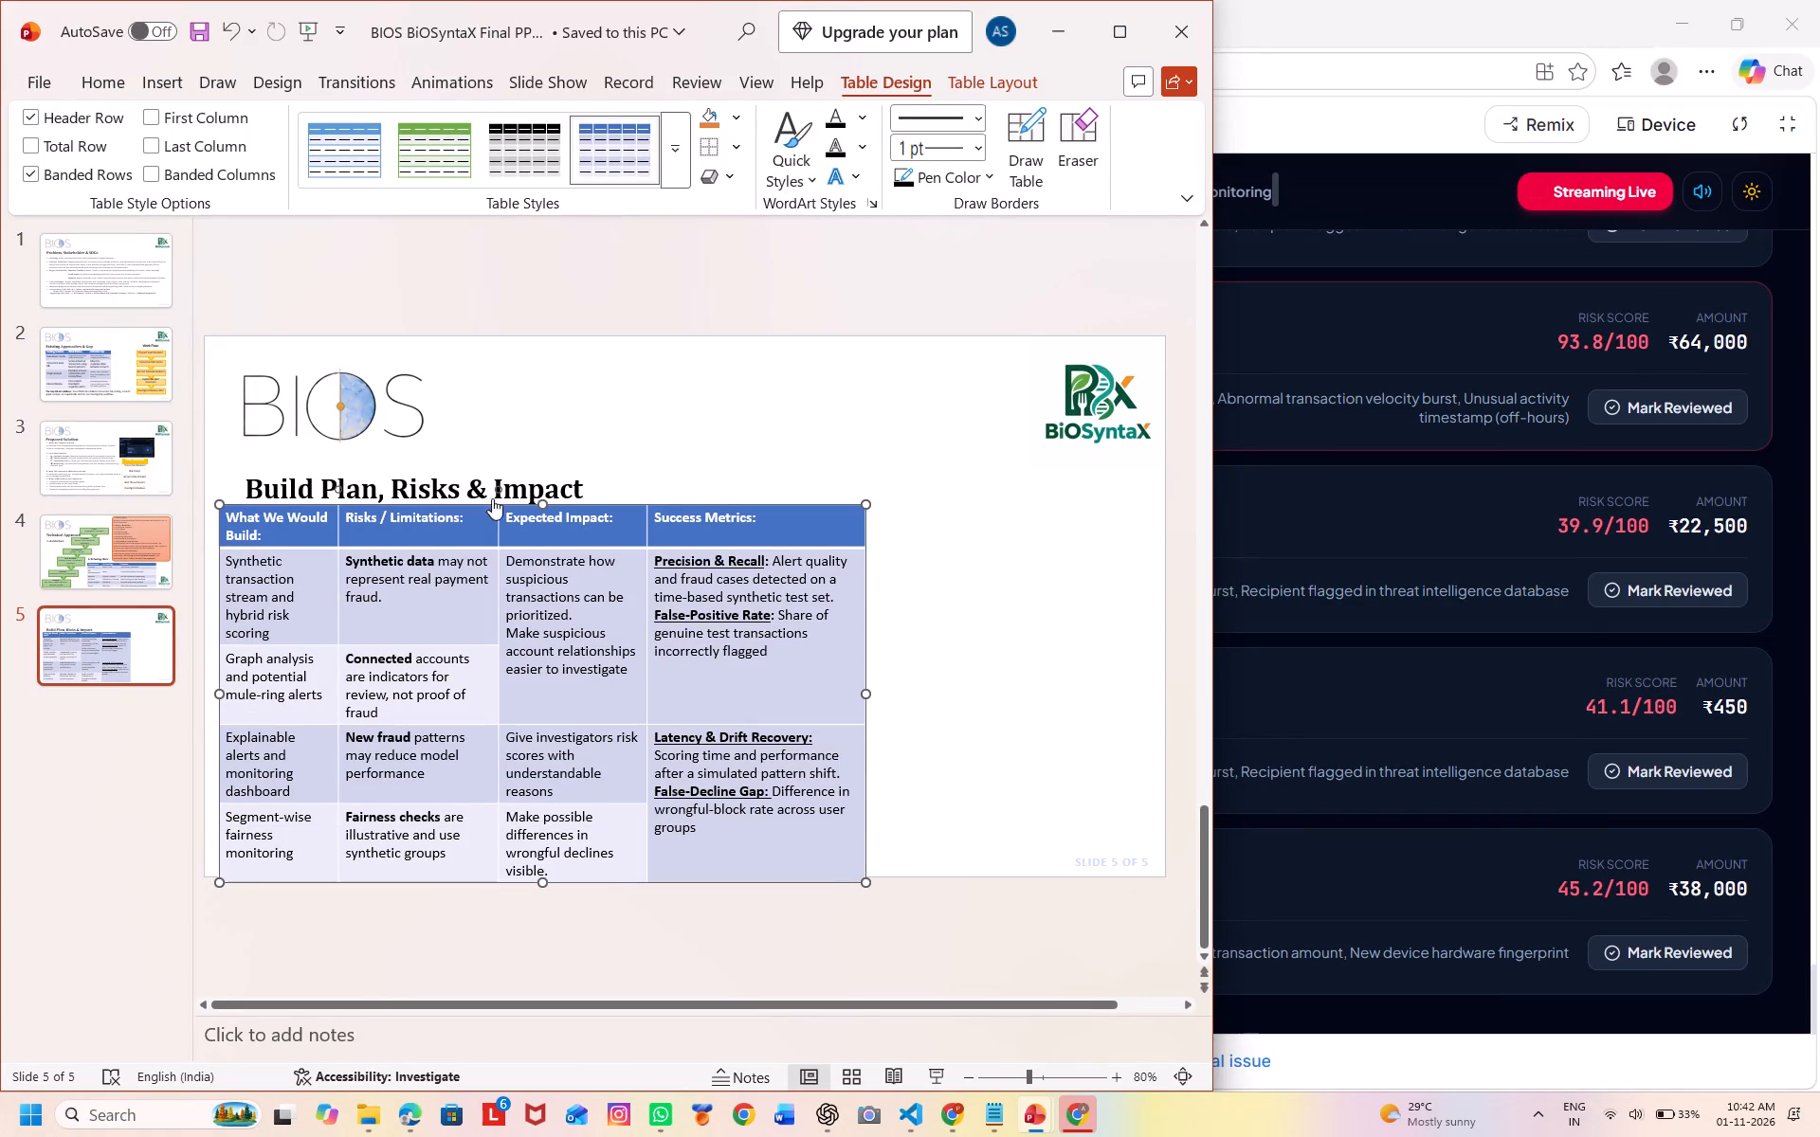
Move the Build Plan, Risks & Impact title up so it sits just below the BIOS logo.
{"action": "left_click", "coordinate": [470, 480]}
{"action": "left_click_drag", "start_coordinate": [495, 469], "coordinate": [492, 462]}
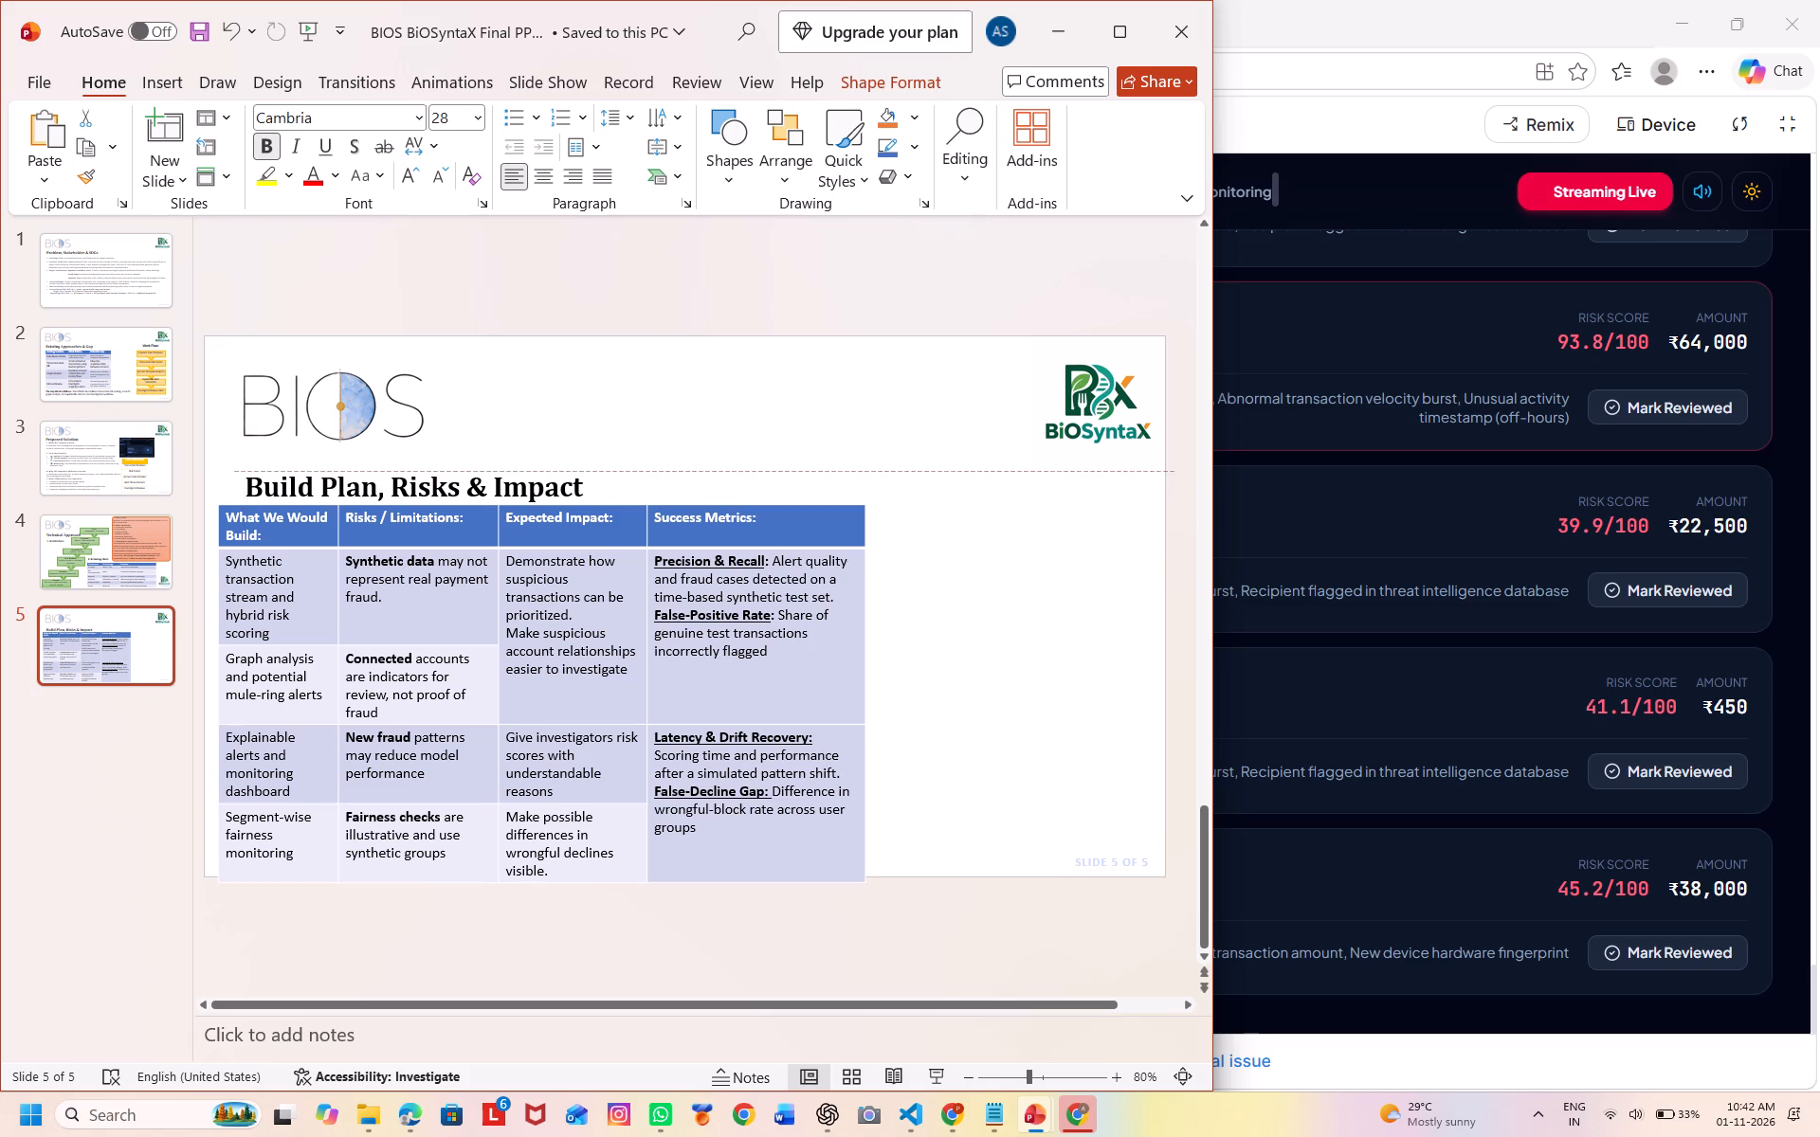
{"action": "left_click_drag", "start_coordinate": [492, 462], "coordinate": [492, 448]}
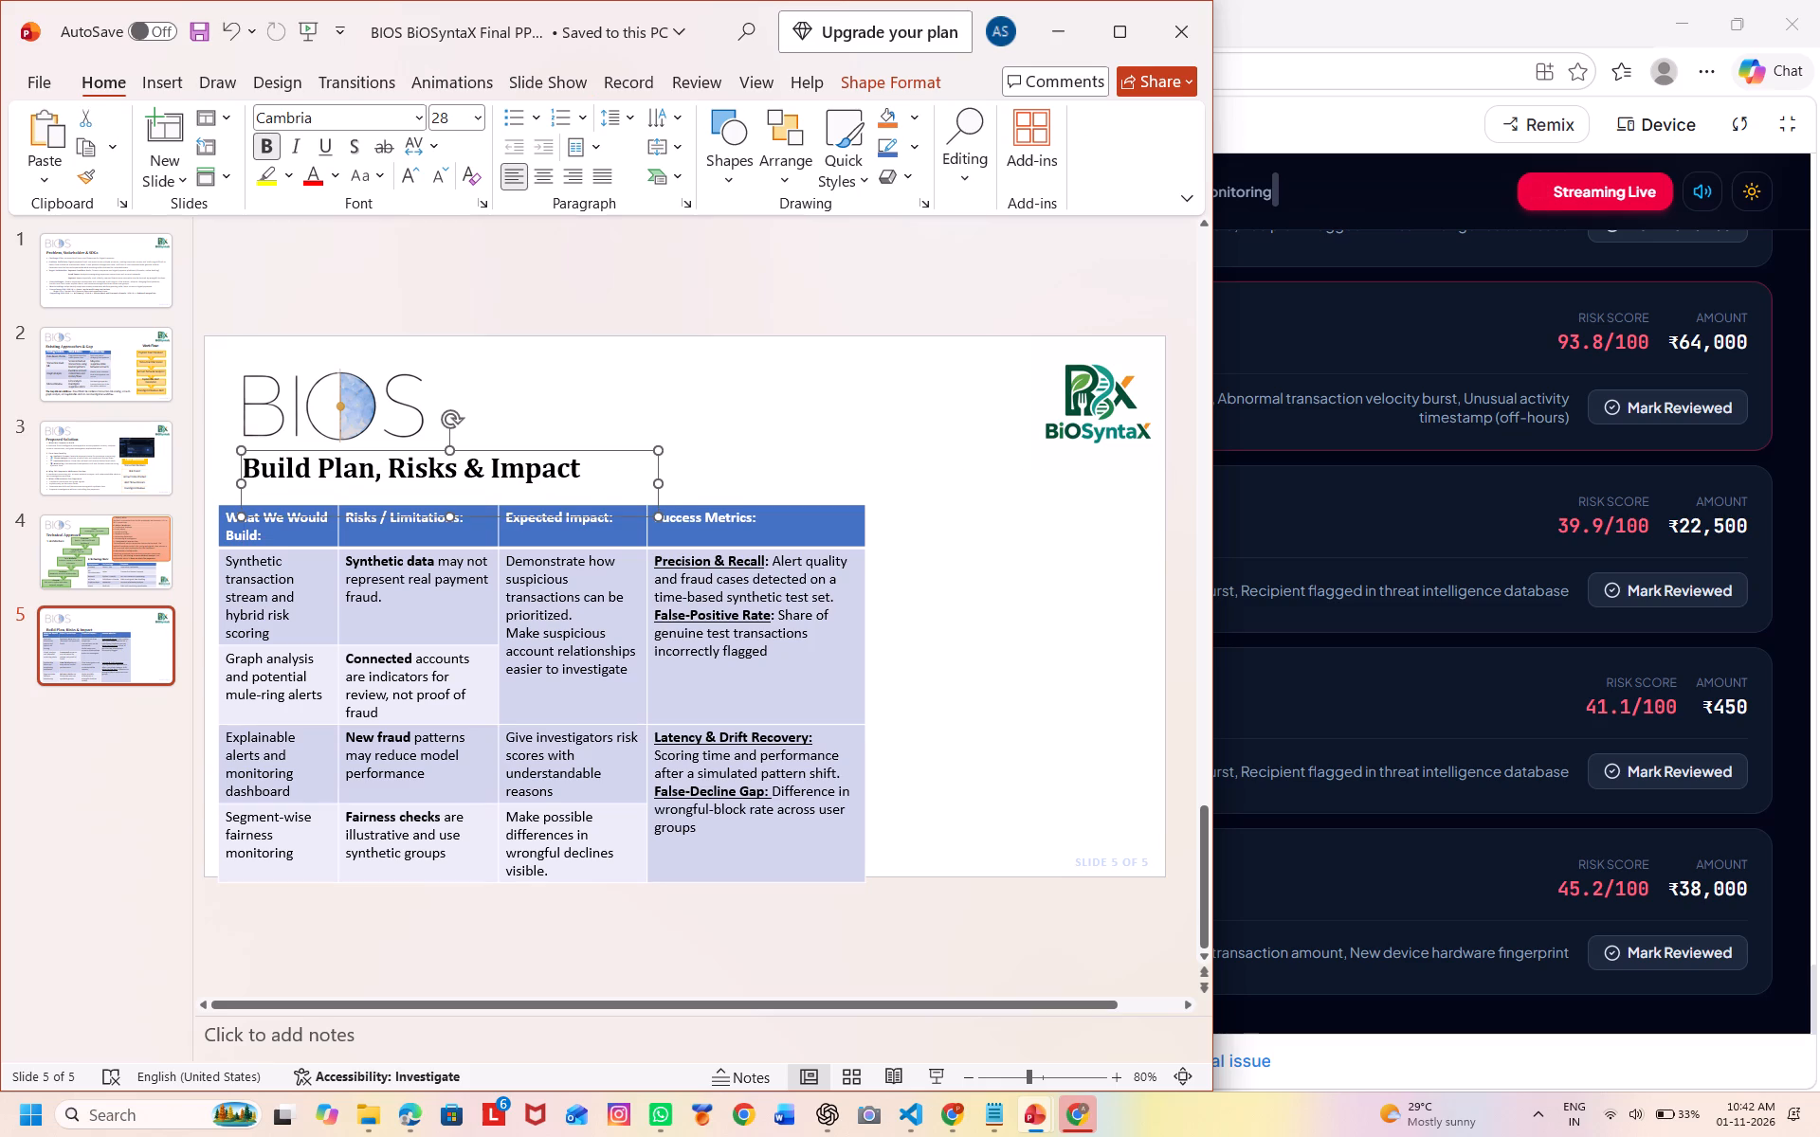
Move the table up directly under the title and slightly left so its bottom edge lies within the slide.
{"action": "left_click", "coordinate": [573, 593]}
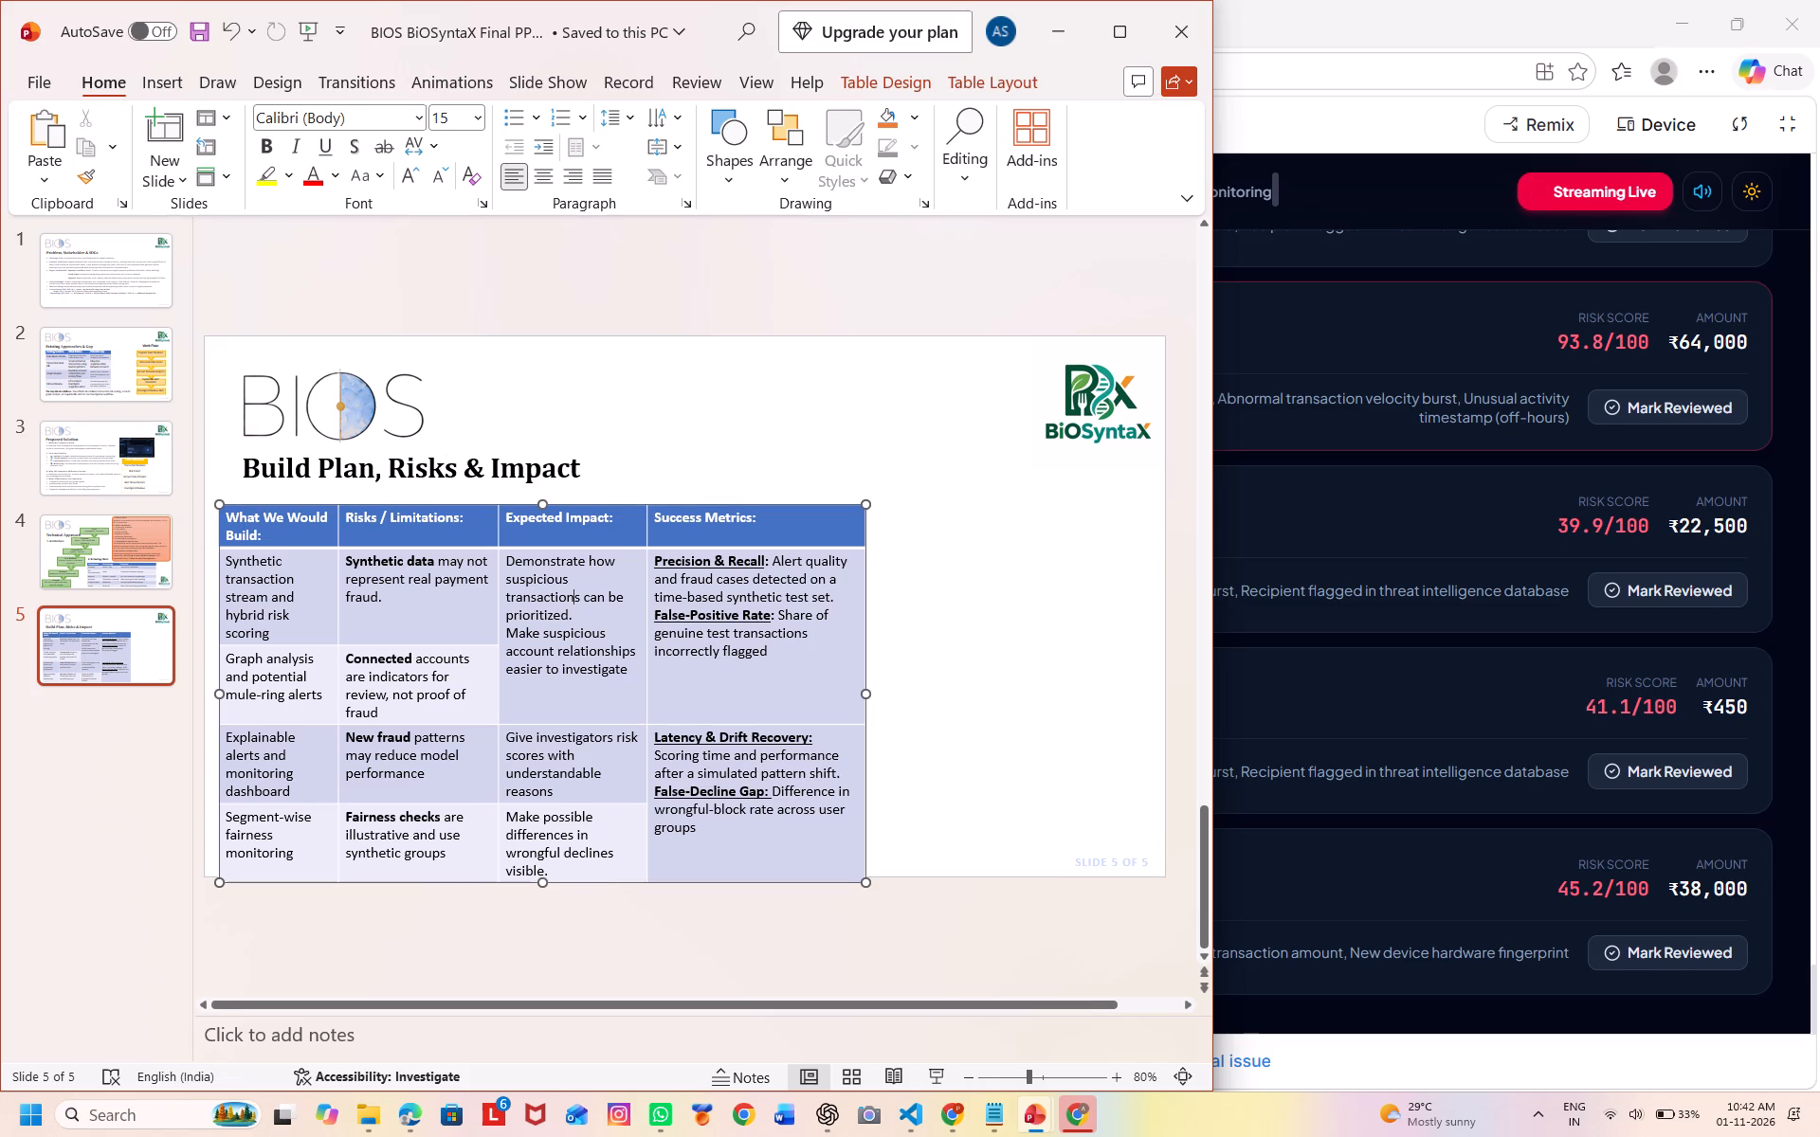
{"action": "left_click_drag", "start_coordinate": [787, 506], "coordinate": [780, 484]}
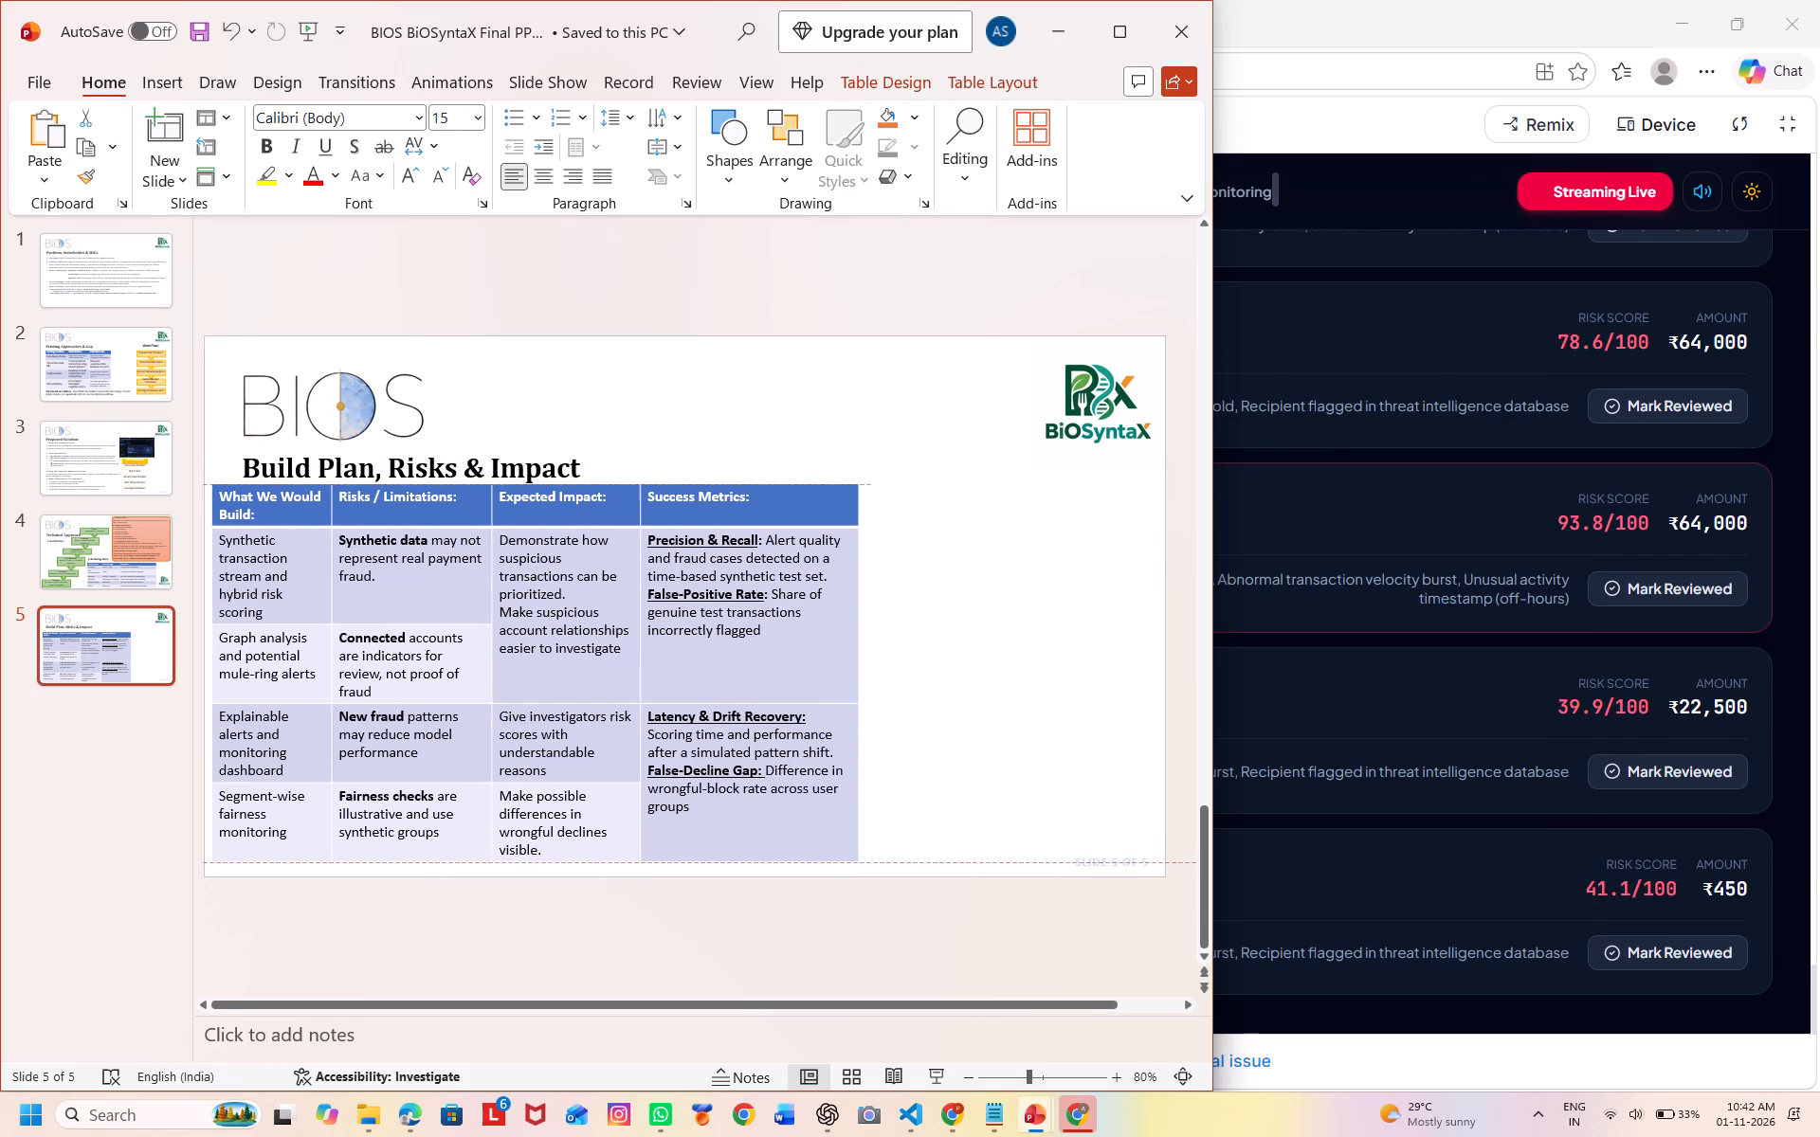
{"action": "left_click_drag", "start_coordinate": [780, 484], "coordinate": [781, 485]}
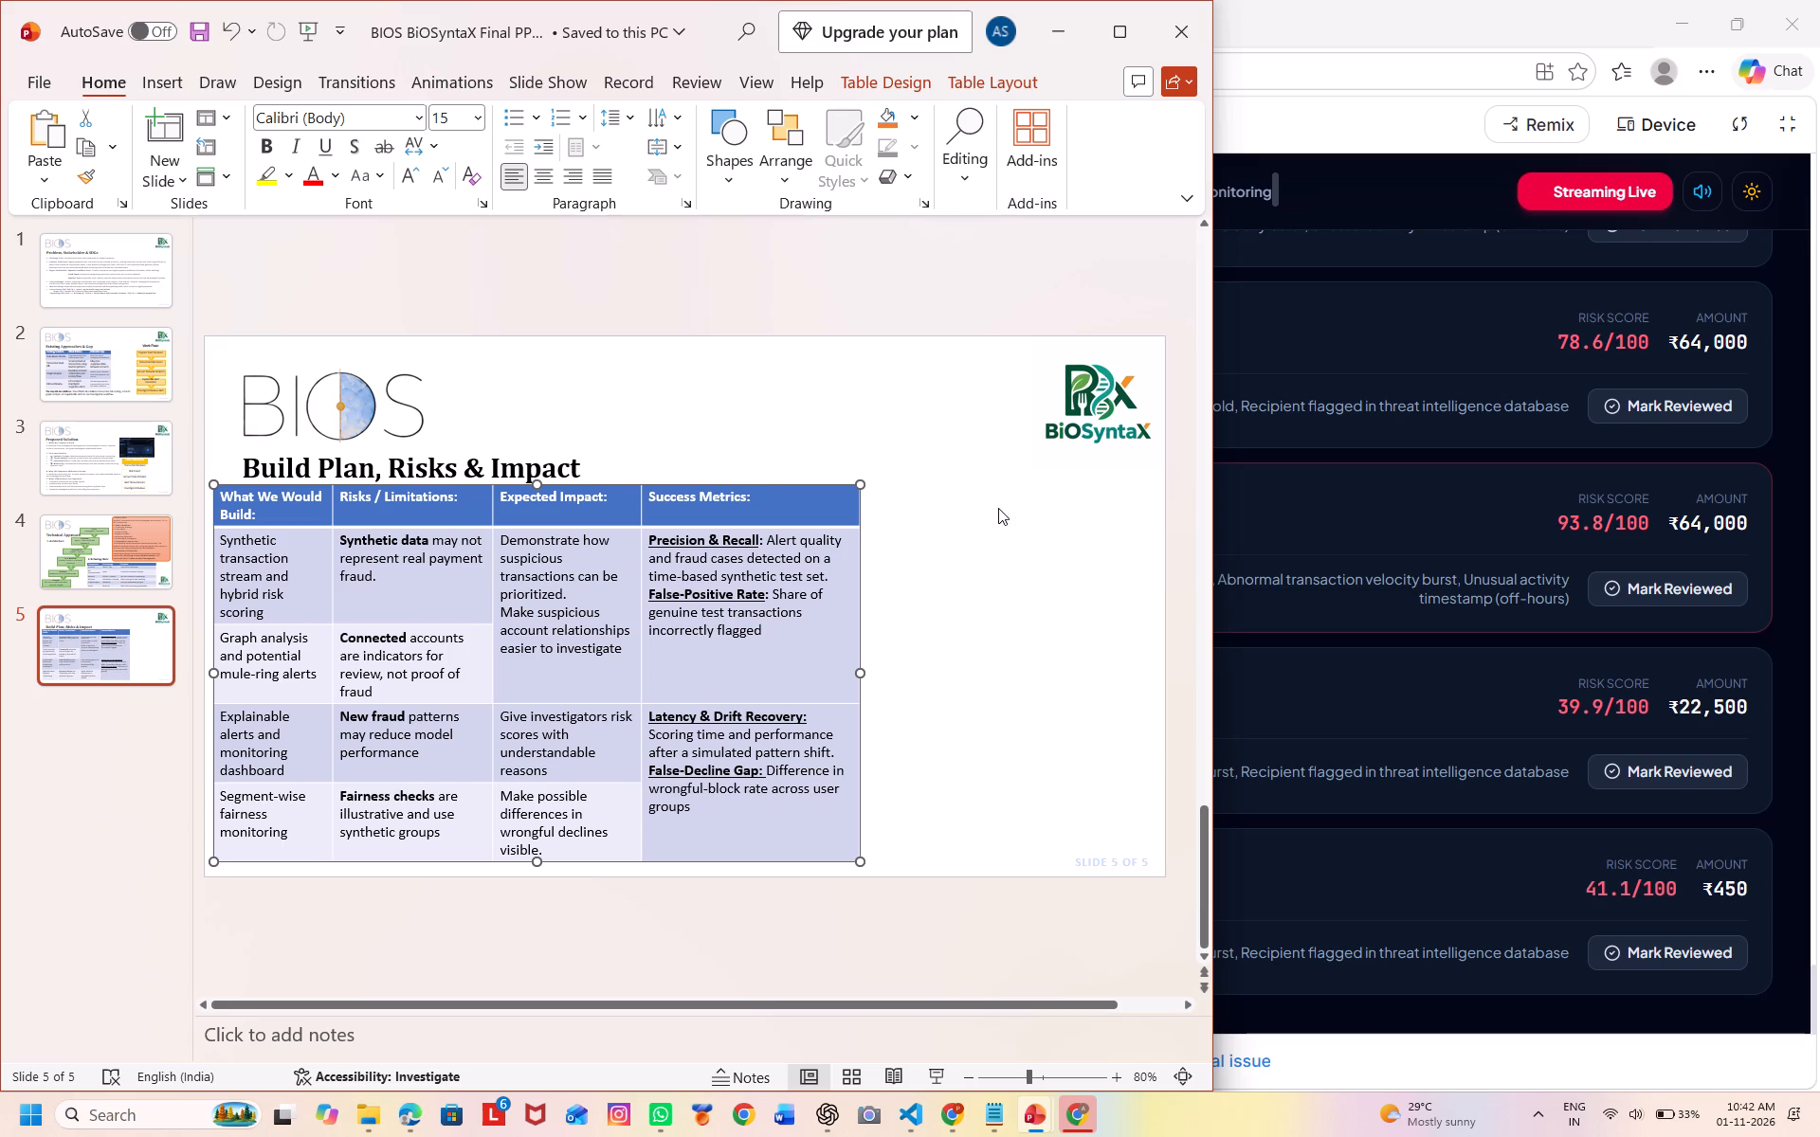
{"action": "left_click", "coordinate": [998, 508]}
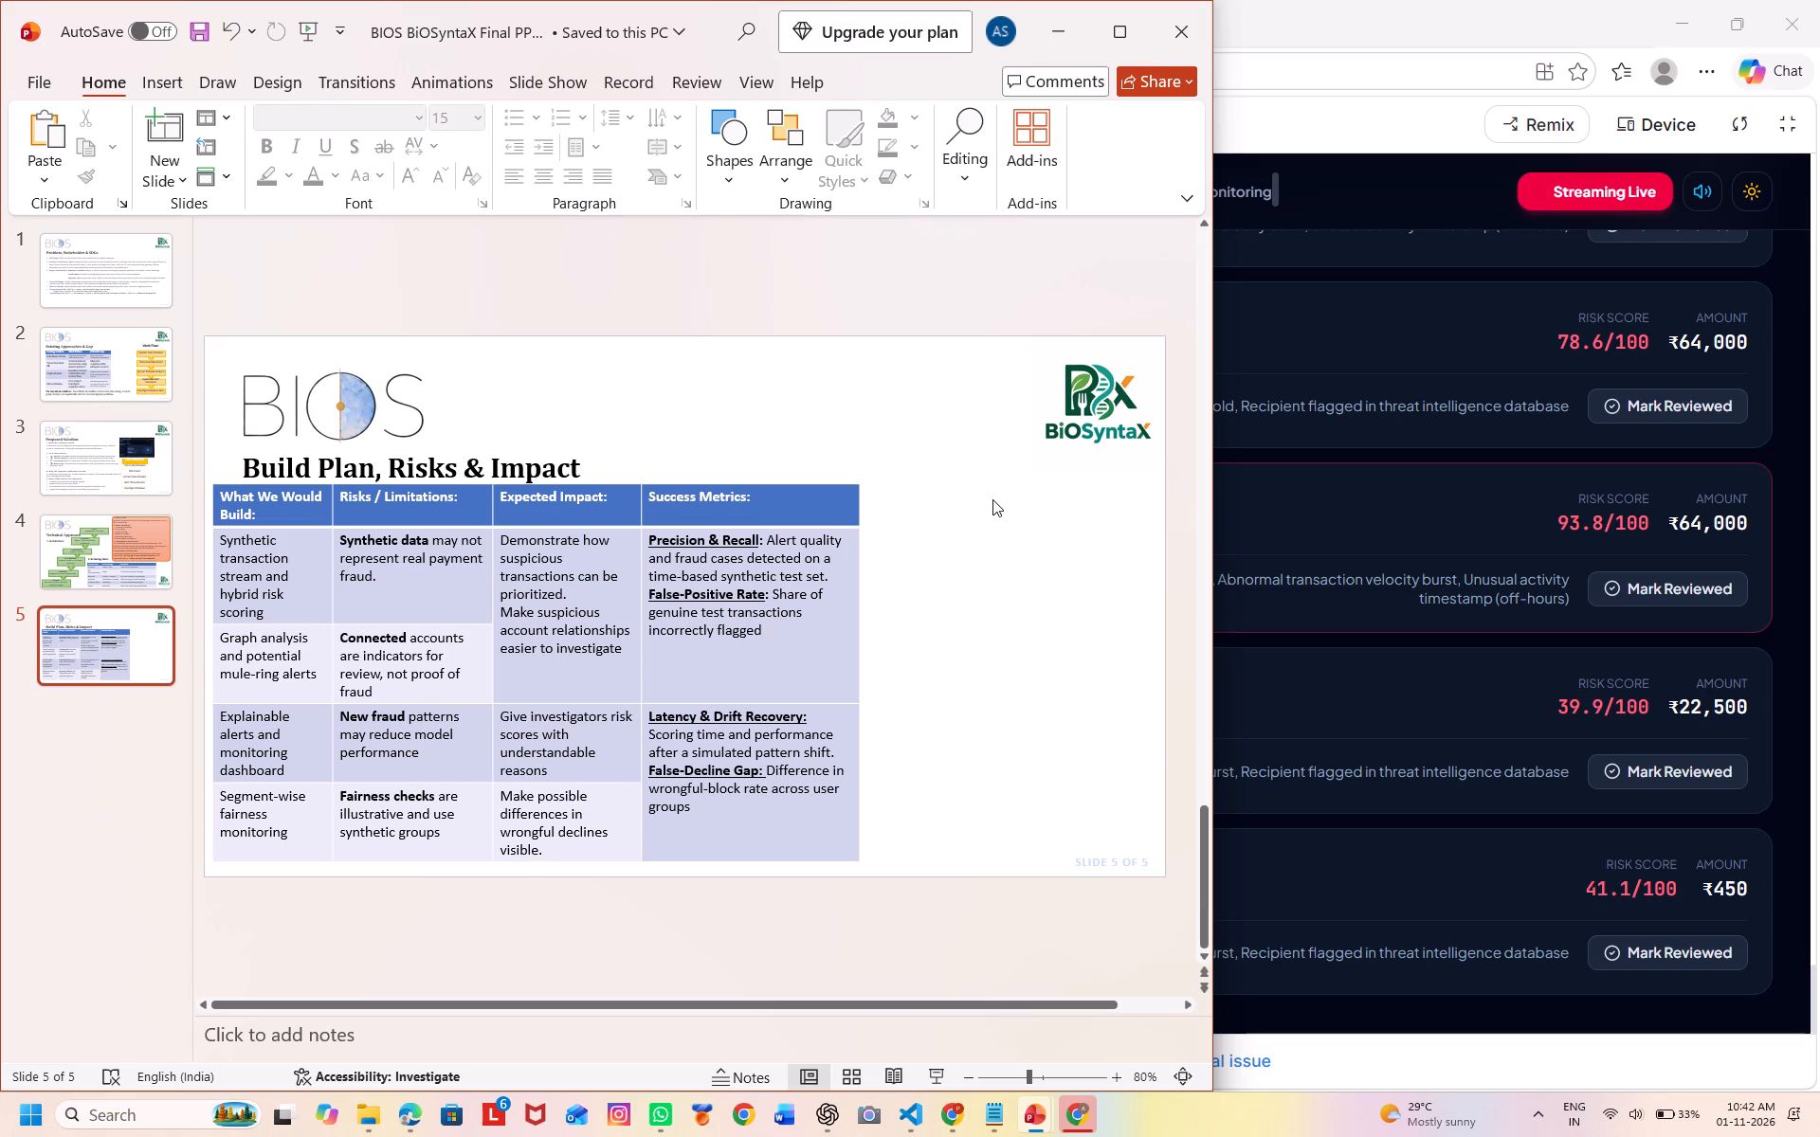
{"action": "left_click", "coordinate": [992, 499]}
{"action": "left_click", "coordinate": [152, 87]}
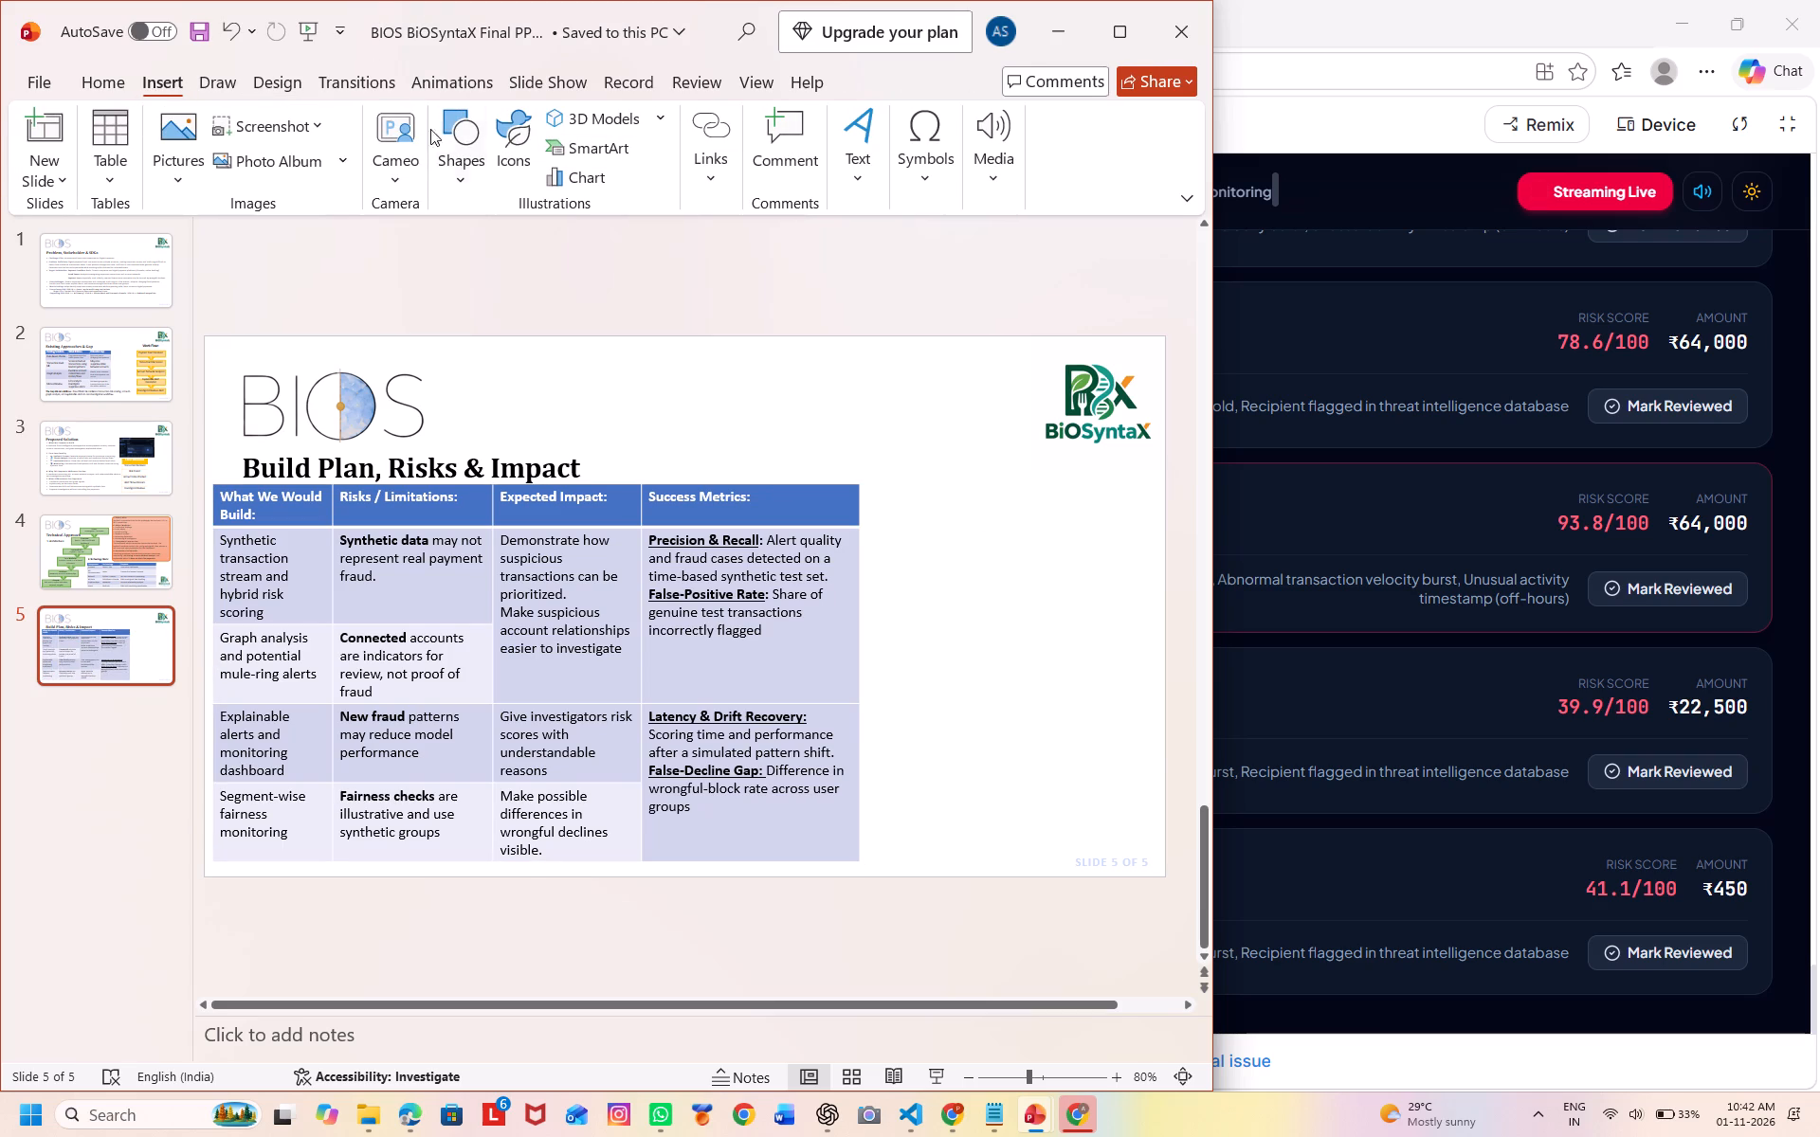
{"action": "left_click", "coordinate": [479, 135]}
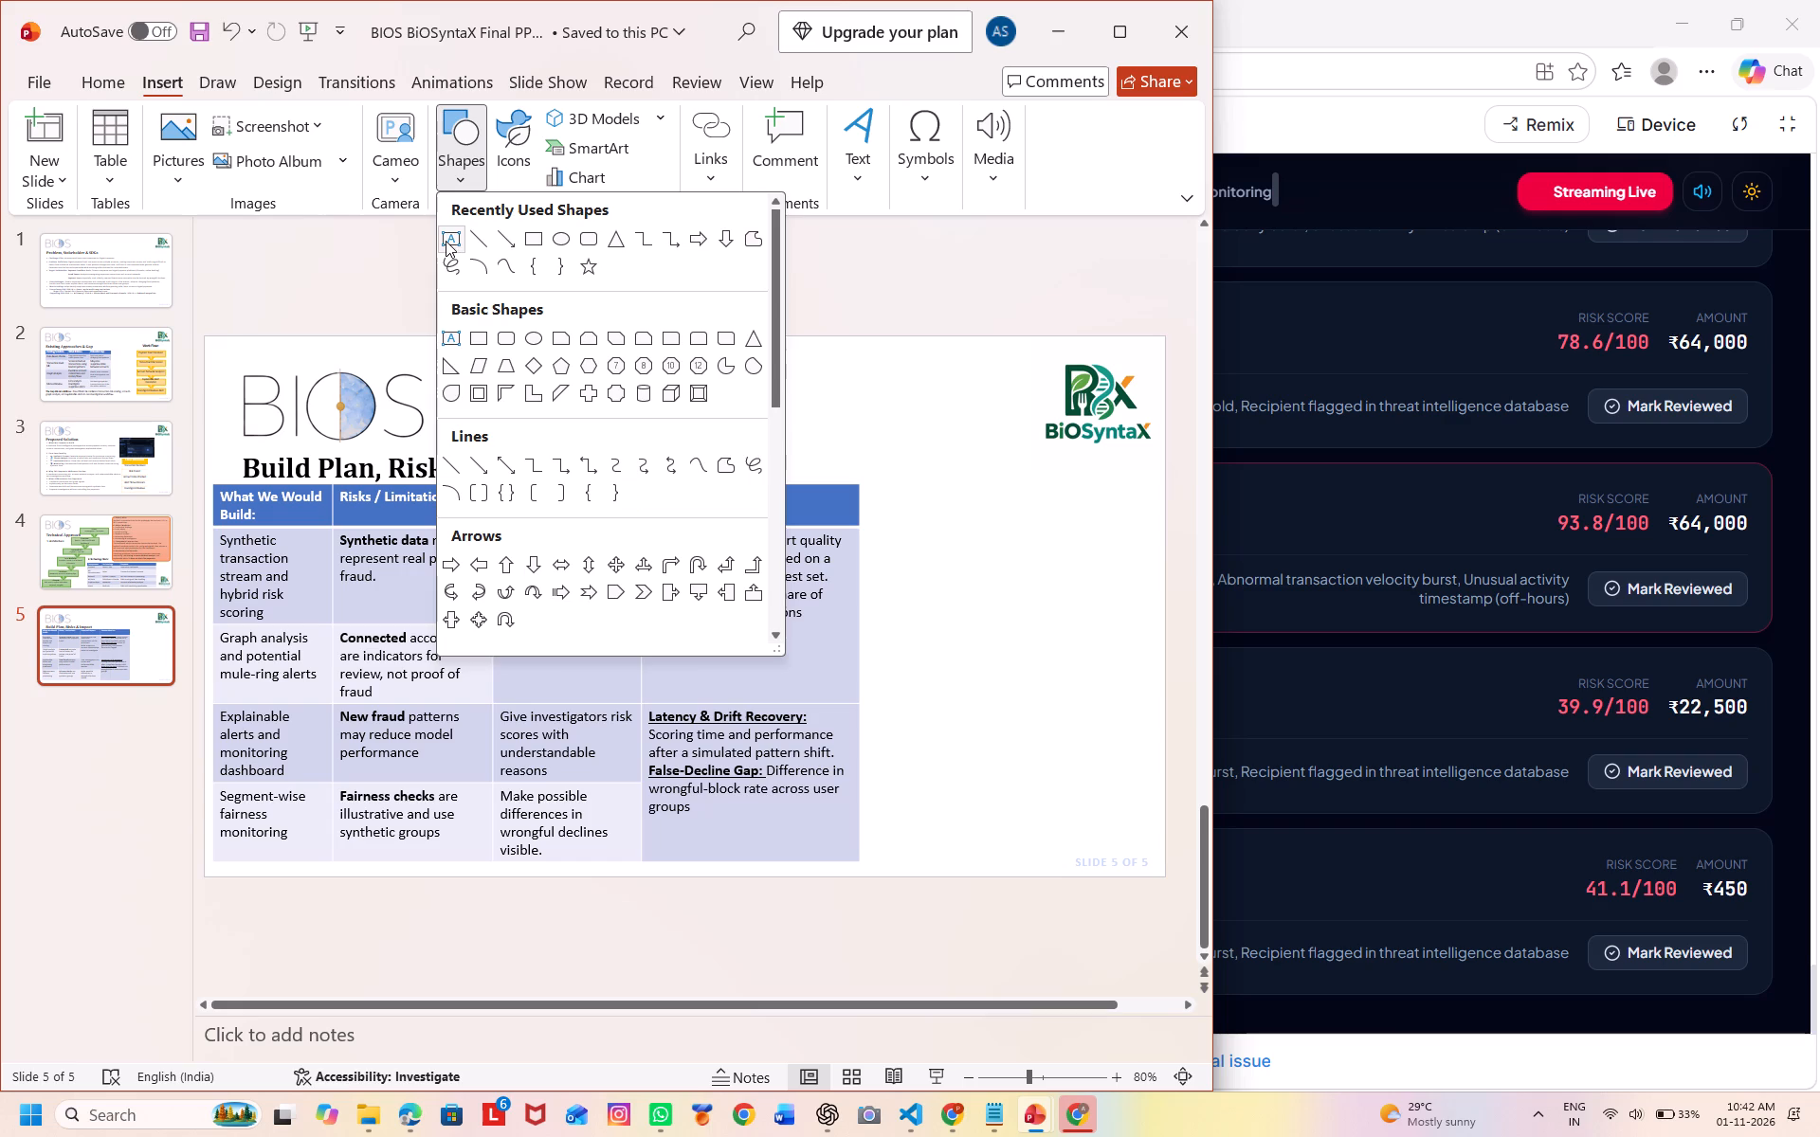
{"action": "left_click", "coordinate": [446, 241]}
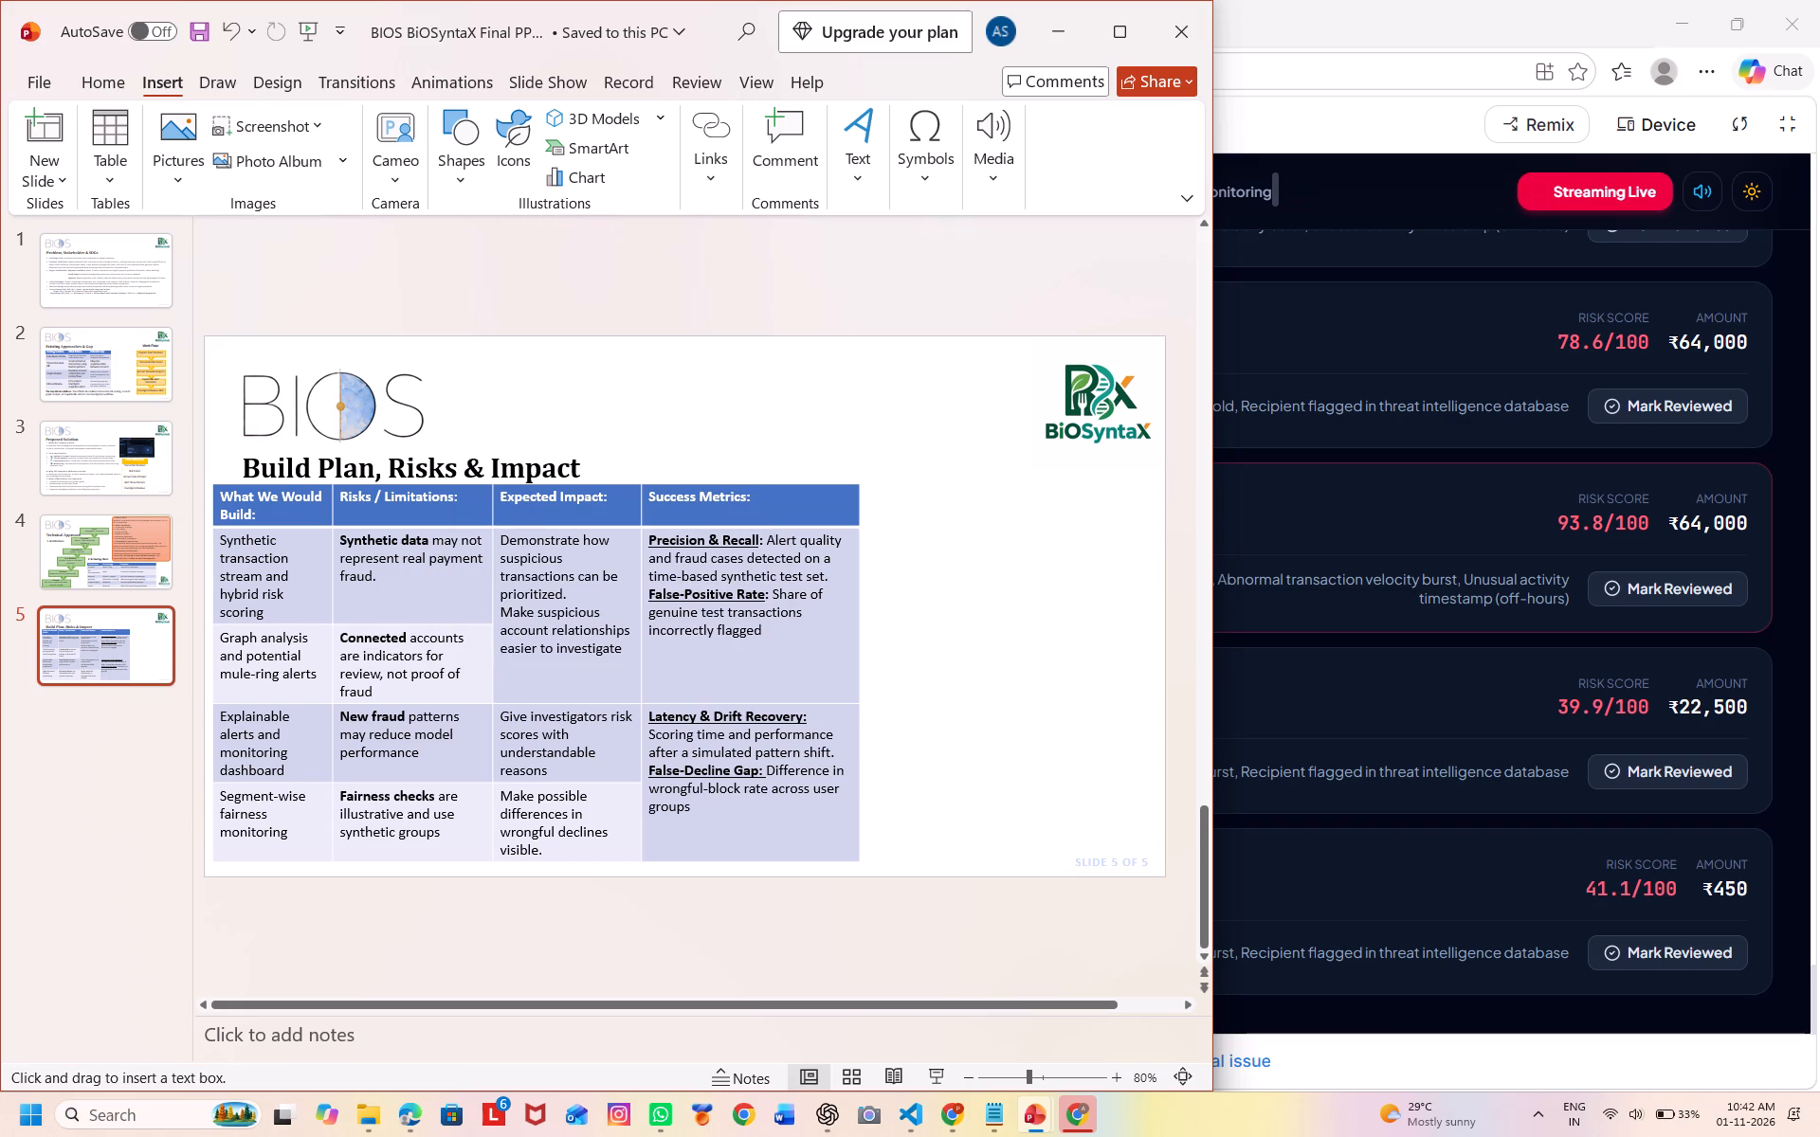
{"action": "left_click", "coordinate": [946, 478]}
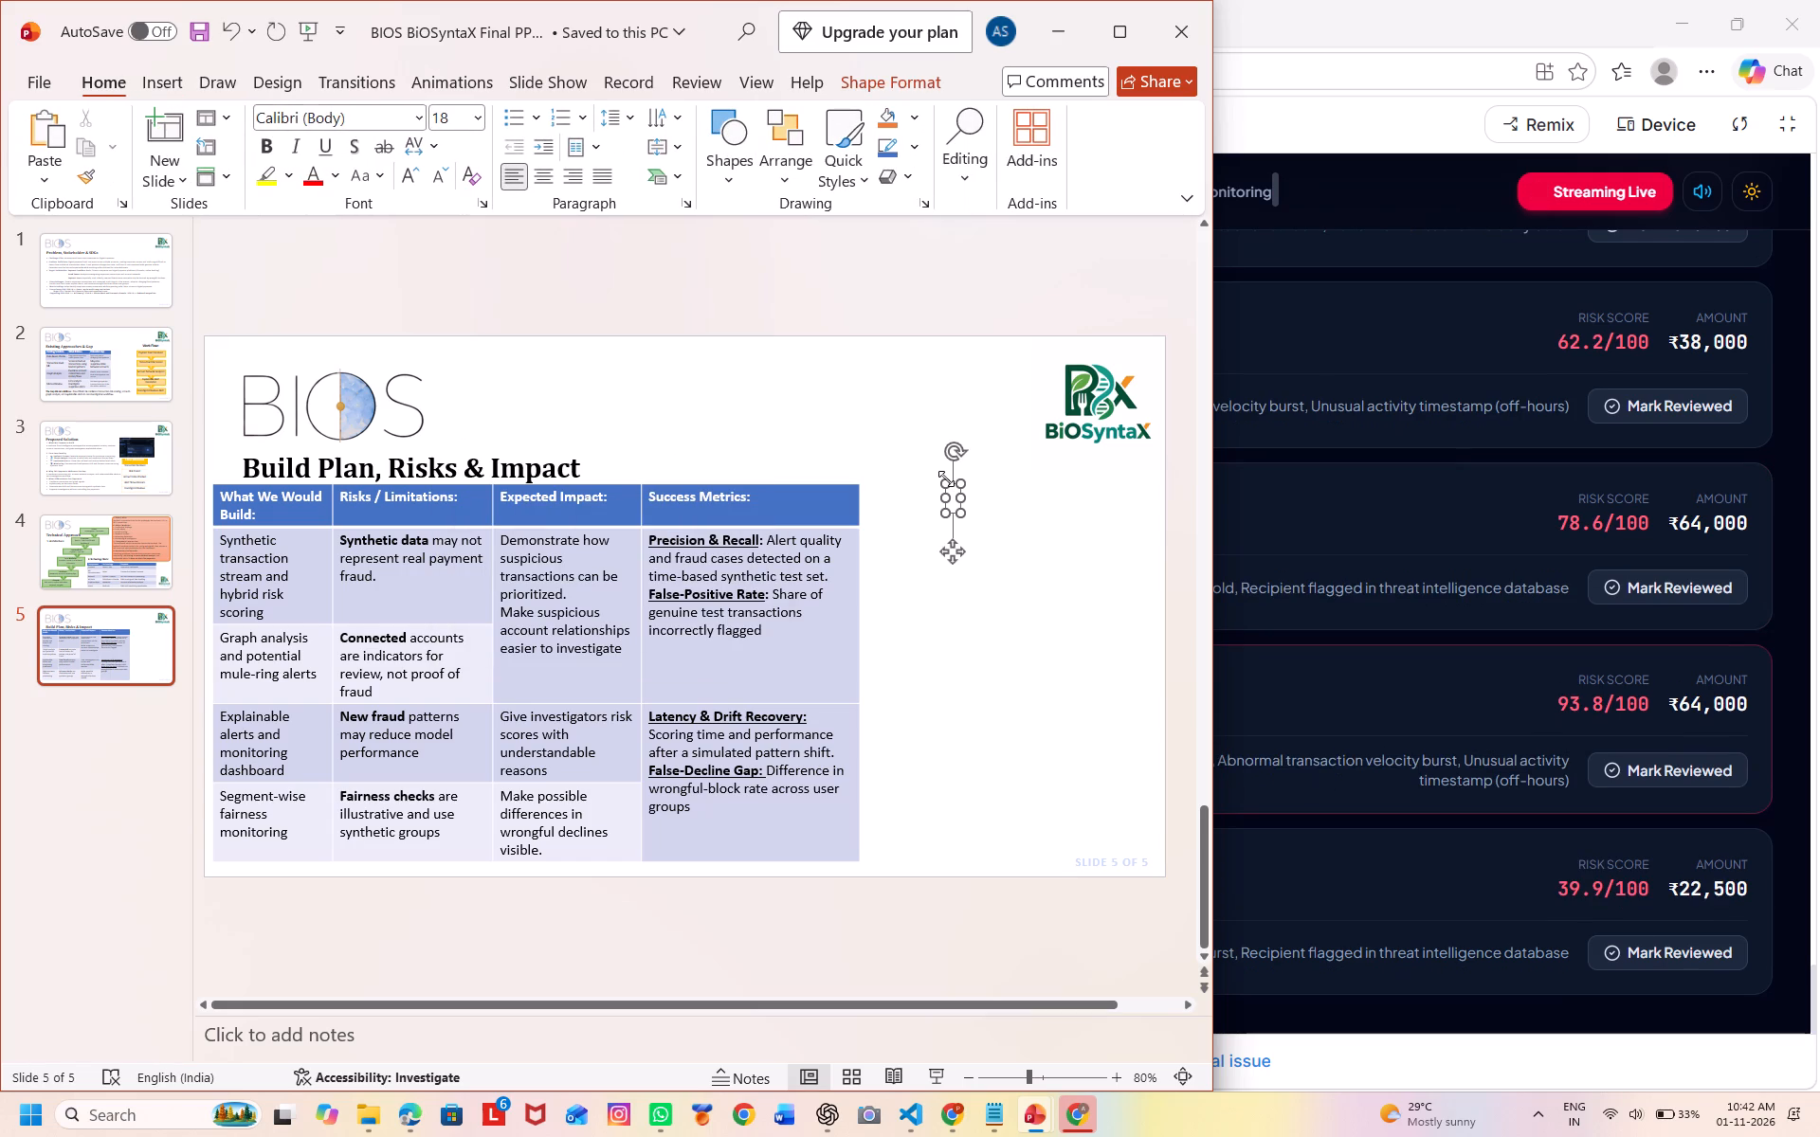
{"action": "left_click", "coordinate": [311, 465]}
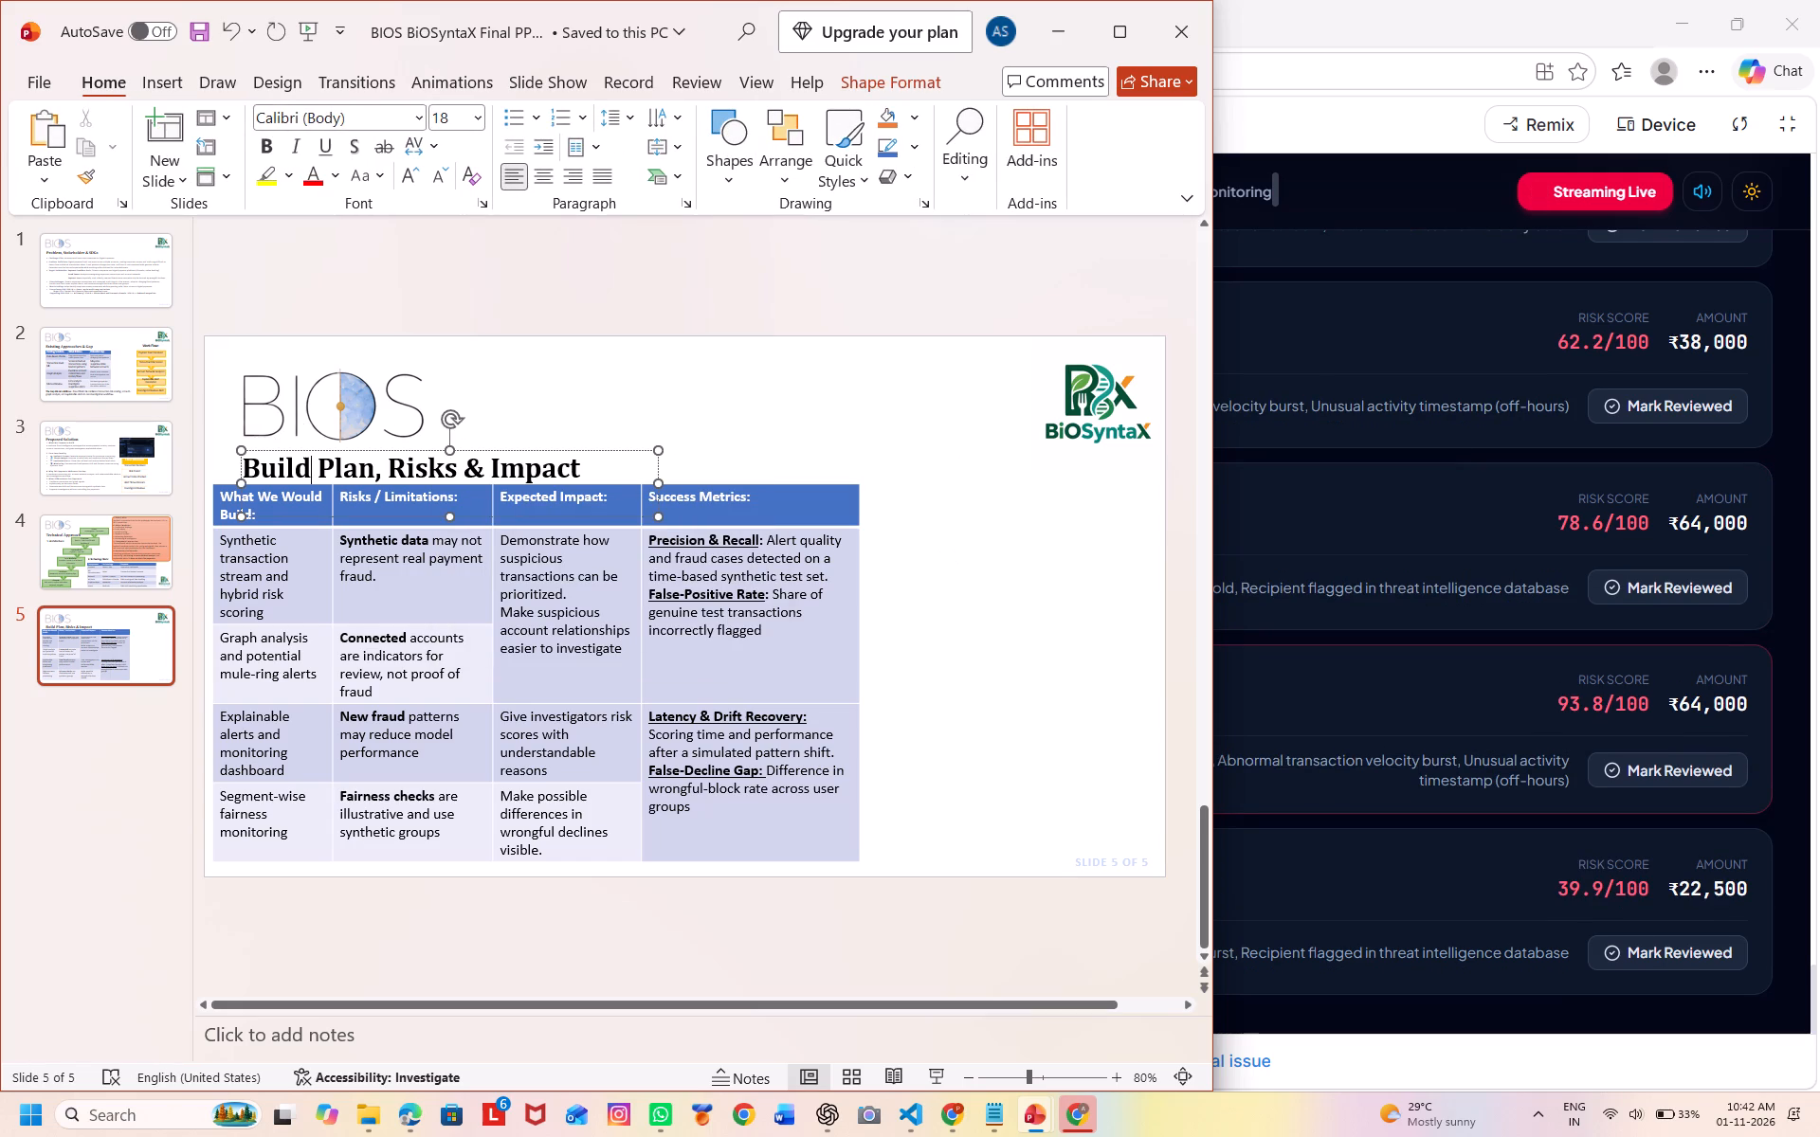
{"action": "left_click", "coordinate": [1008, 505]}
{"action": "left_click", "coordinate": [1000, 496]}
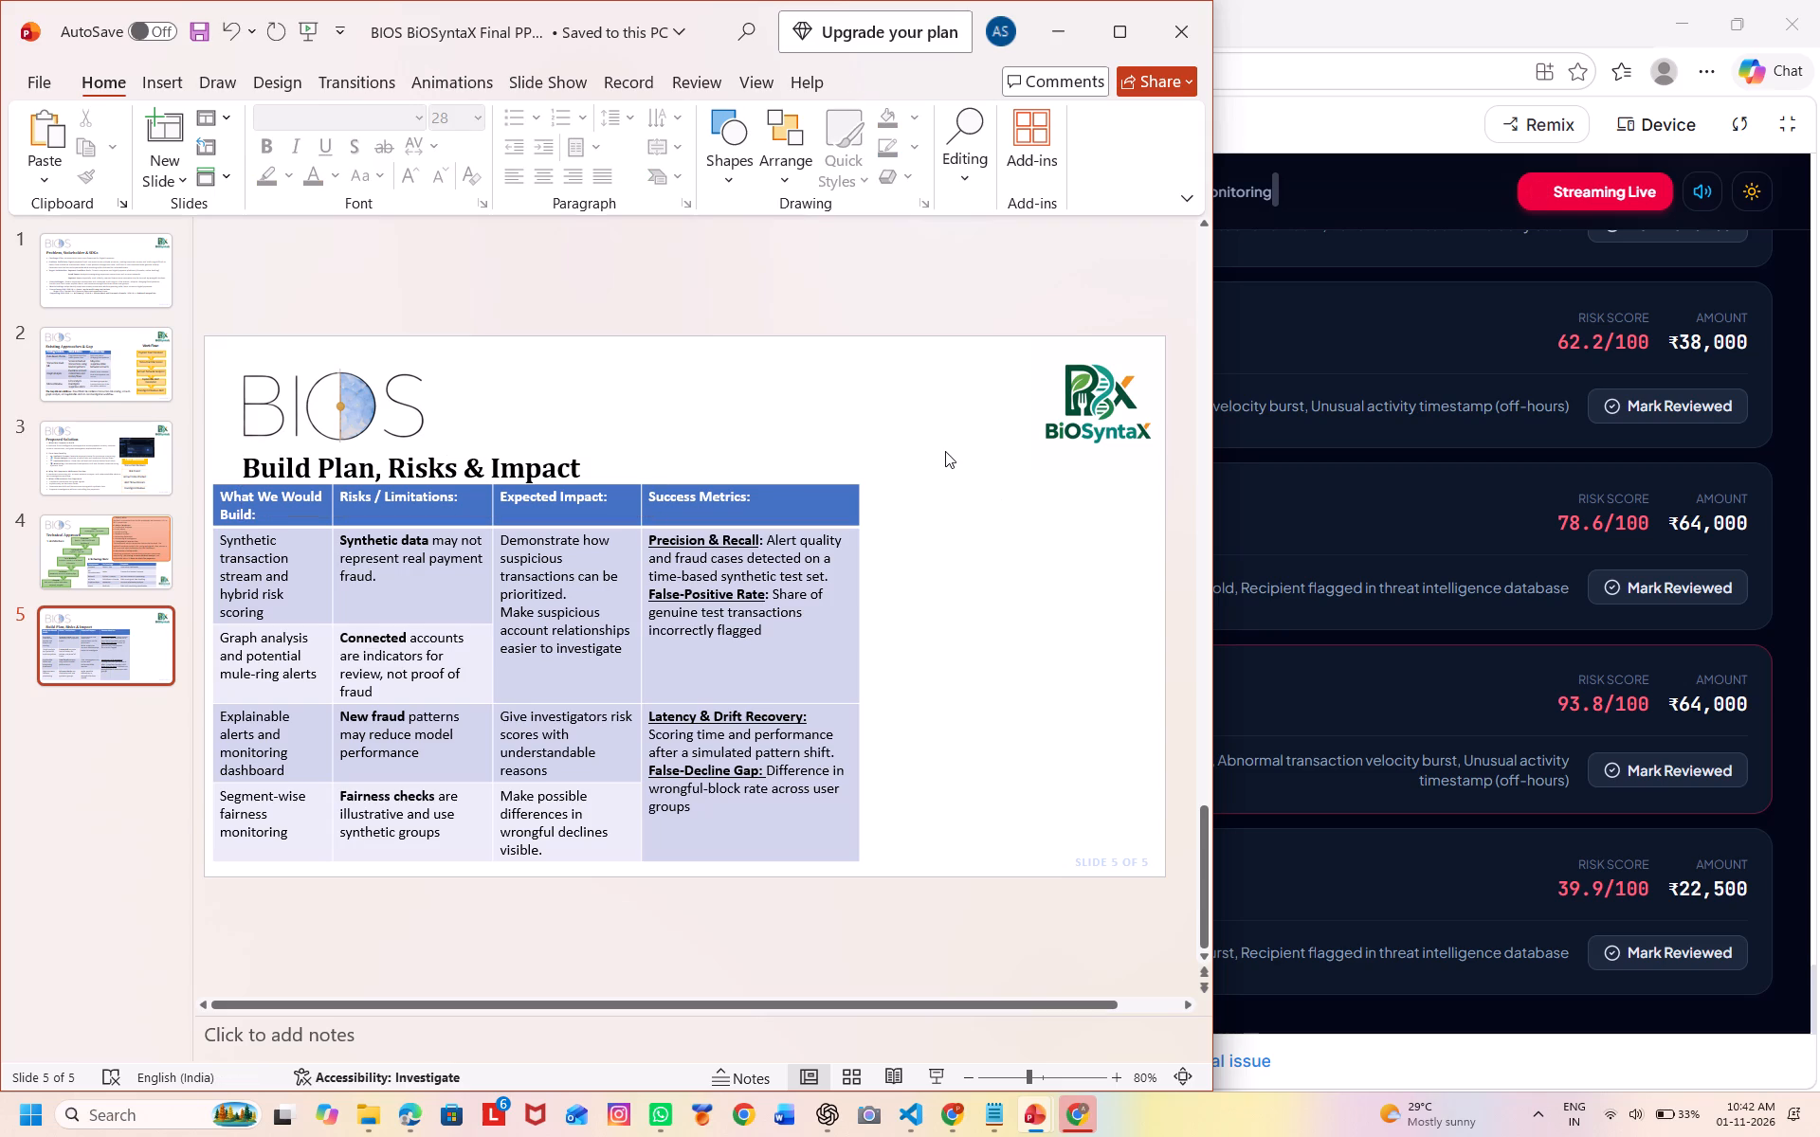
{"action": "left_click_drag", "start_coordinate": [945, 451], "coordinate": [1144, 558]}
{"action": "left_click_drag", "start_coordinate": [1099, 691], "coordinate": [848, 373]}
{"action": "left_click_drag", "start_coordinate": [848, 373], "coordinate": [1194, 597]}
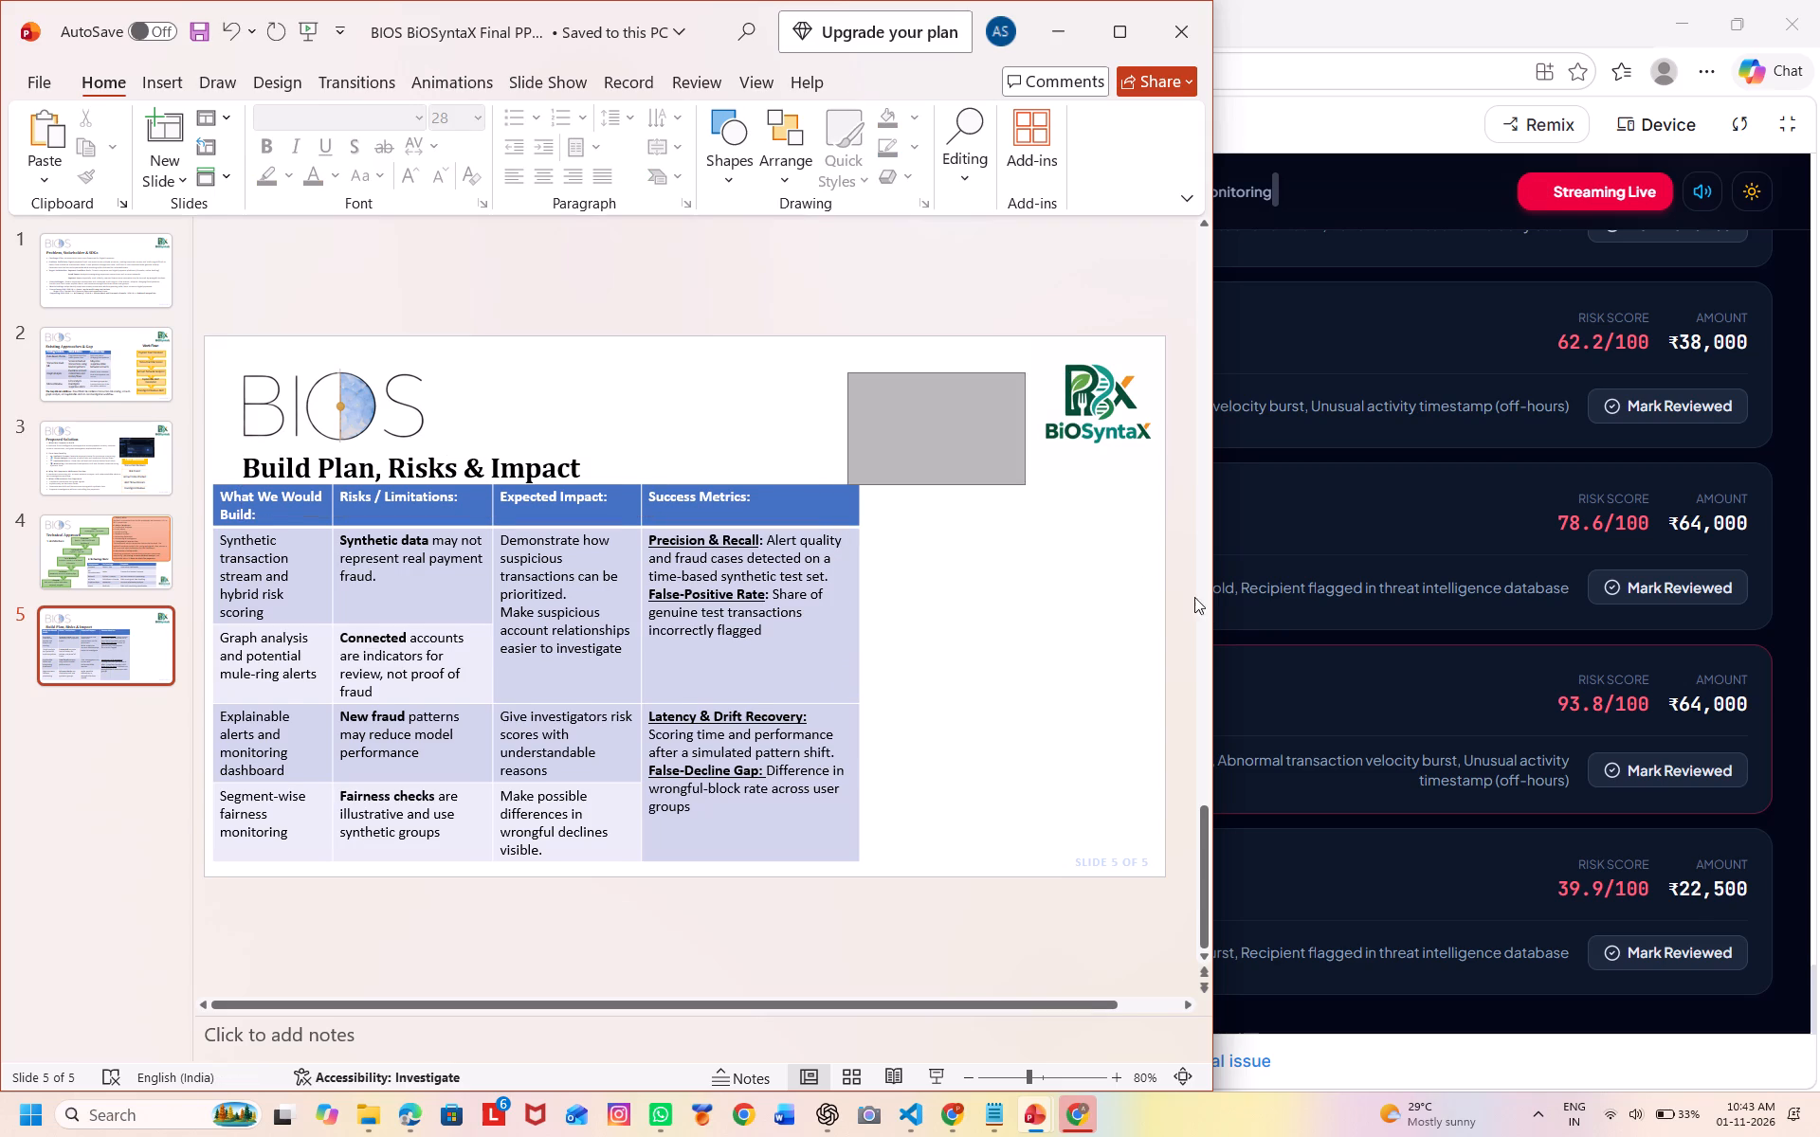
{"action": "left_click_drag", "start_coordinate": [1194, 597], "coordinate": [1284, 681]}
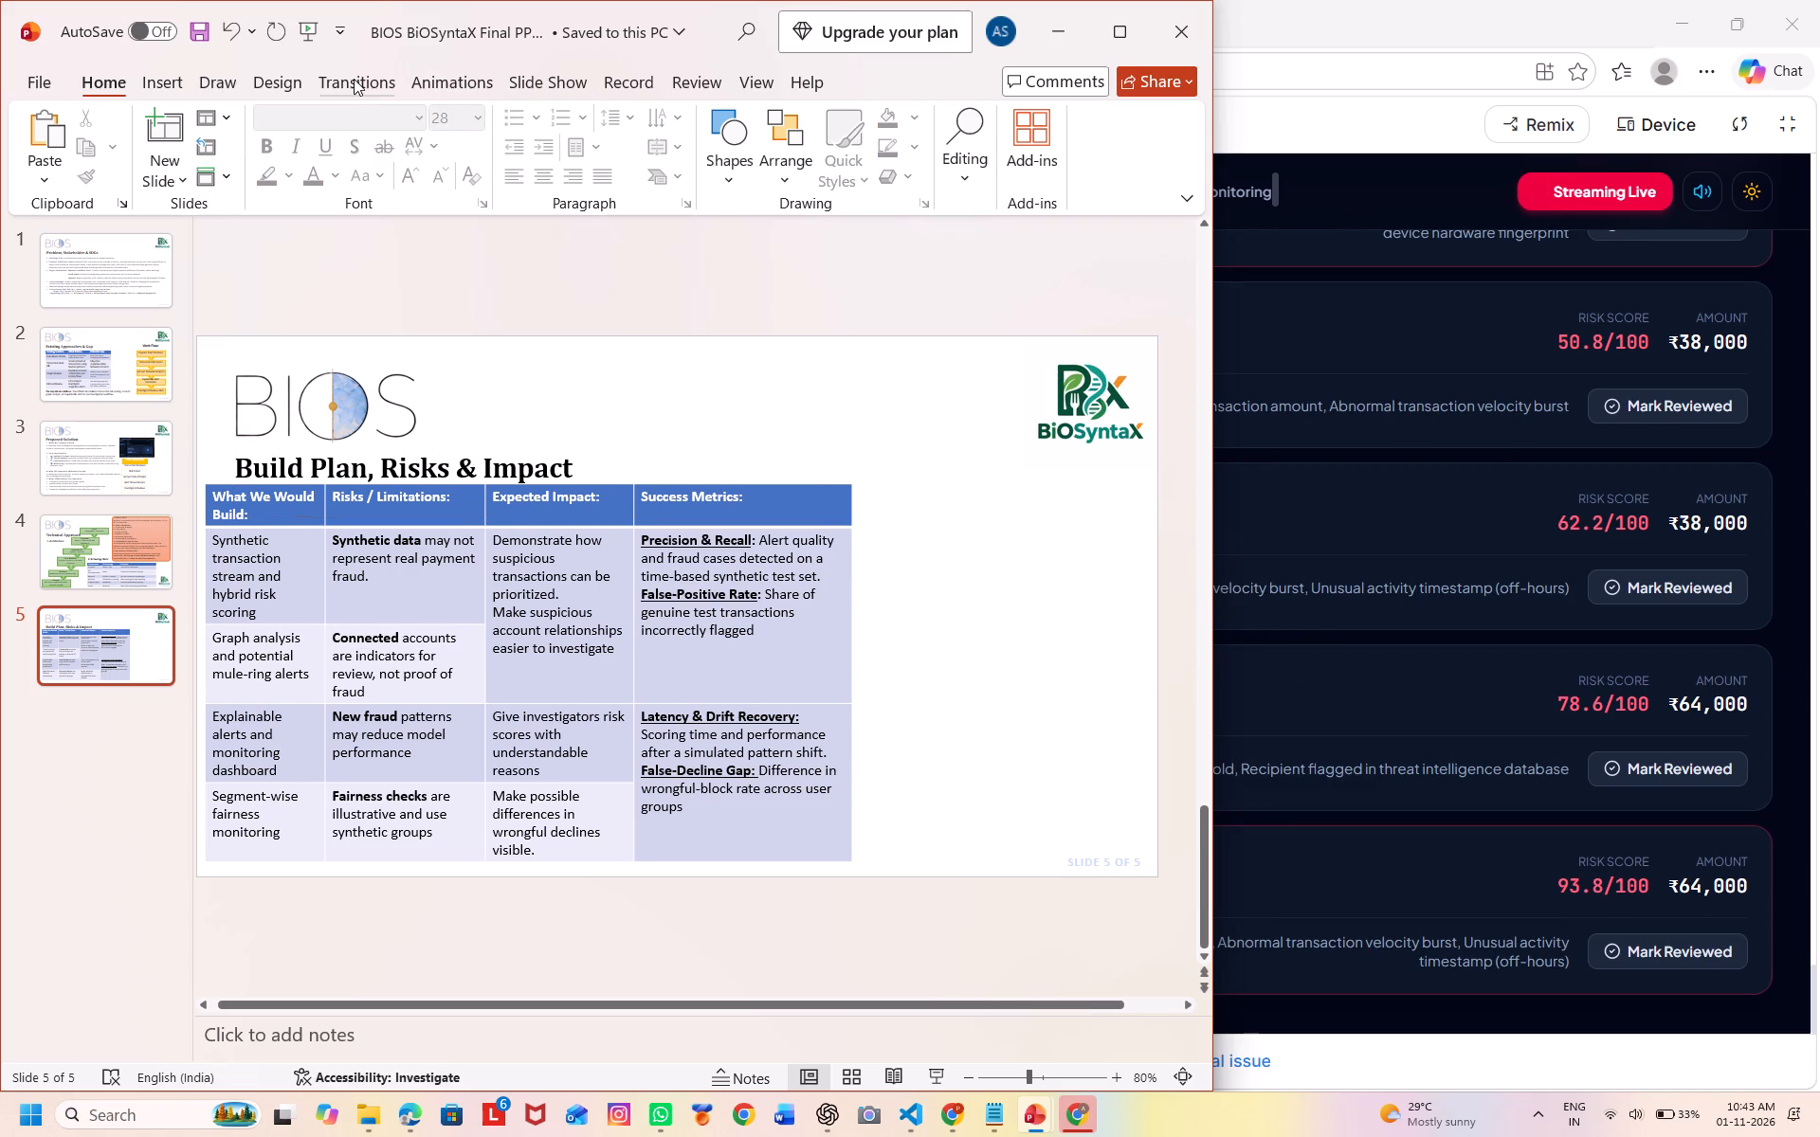
Add a text box reading "Prototype:" in the free space beside the table.
{"action": "left_click", "coordinate": [148, 90]}
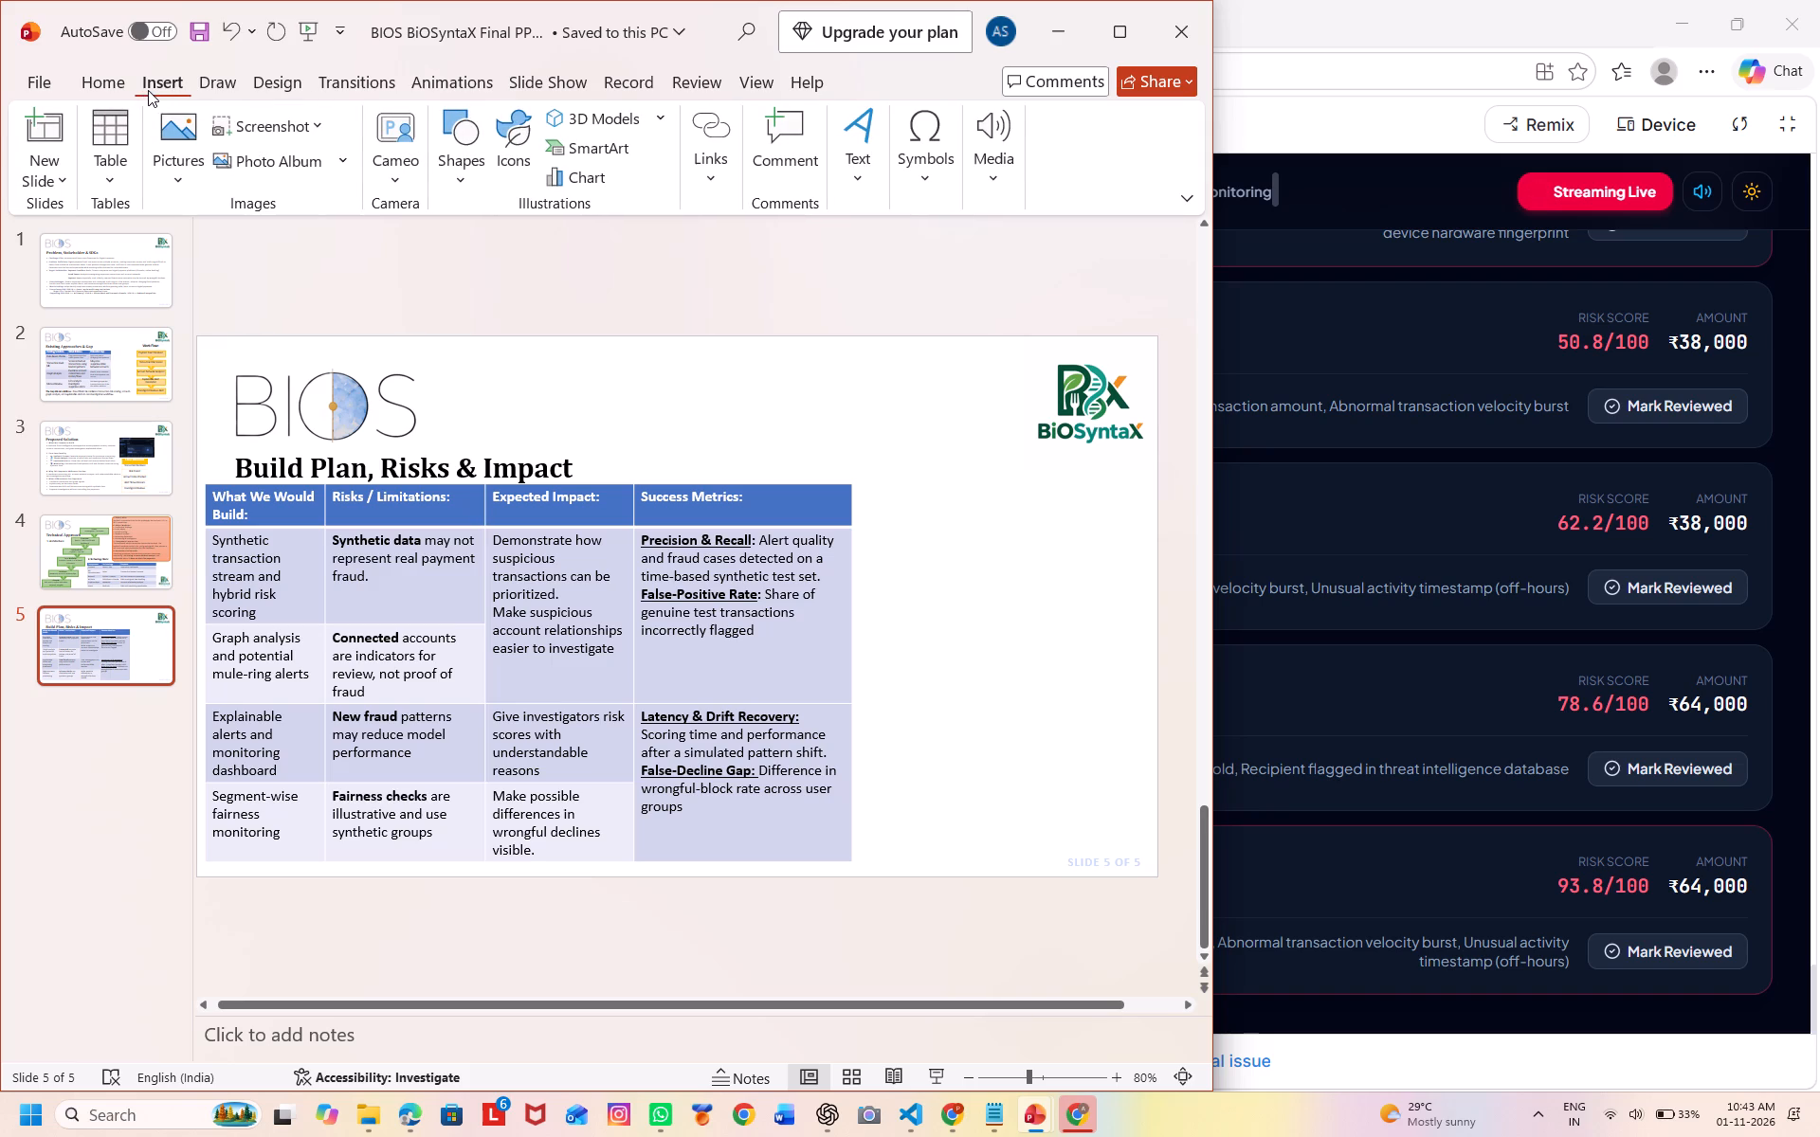
{"action": "left_click", "coordinate": [463, 132]}
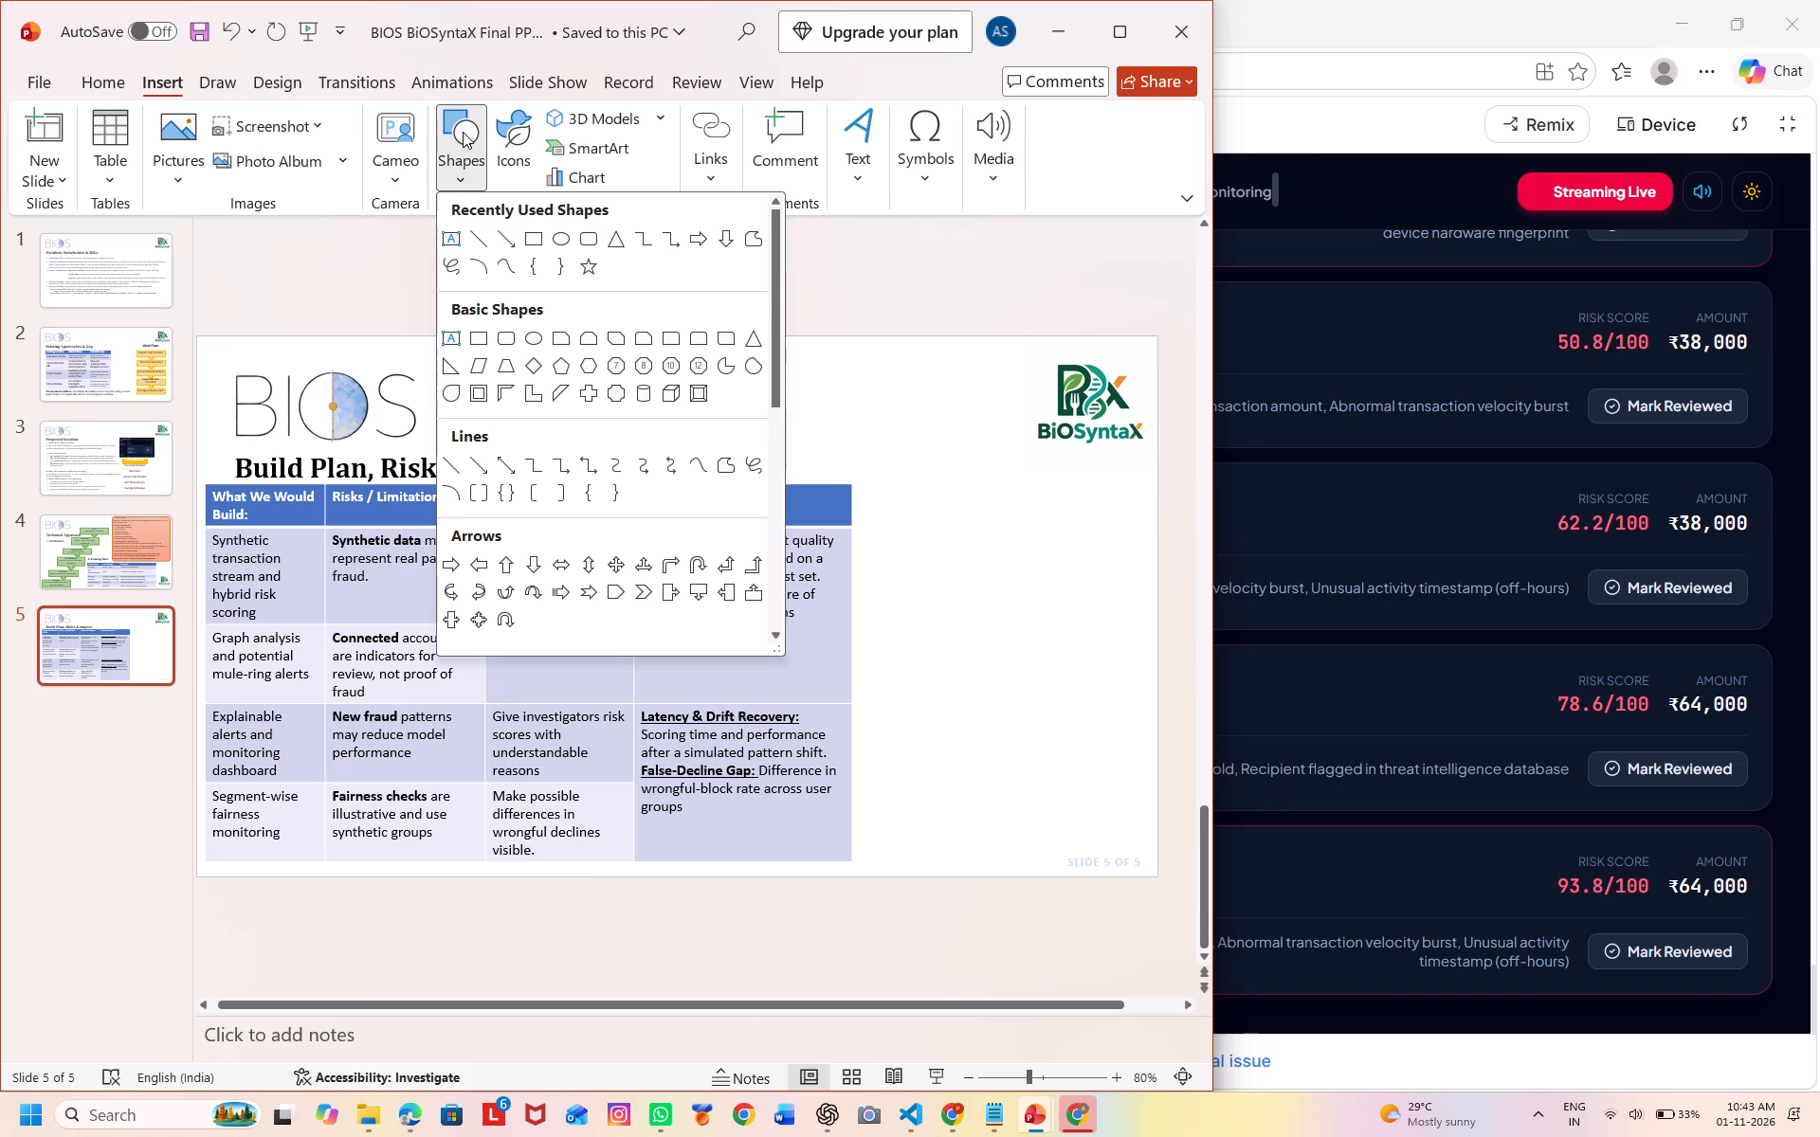
{"action": "left_click", "coordinate": [455, 233]}
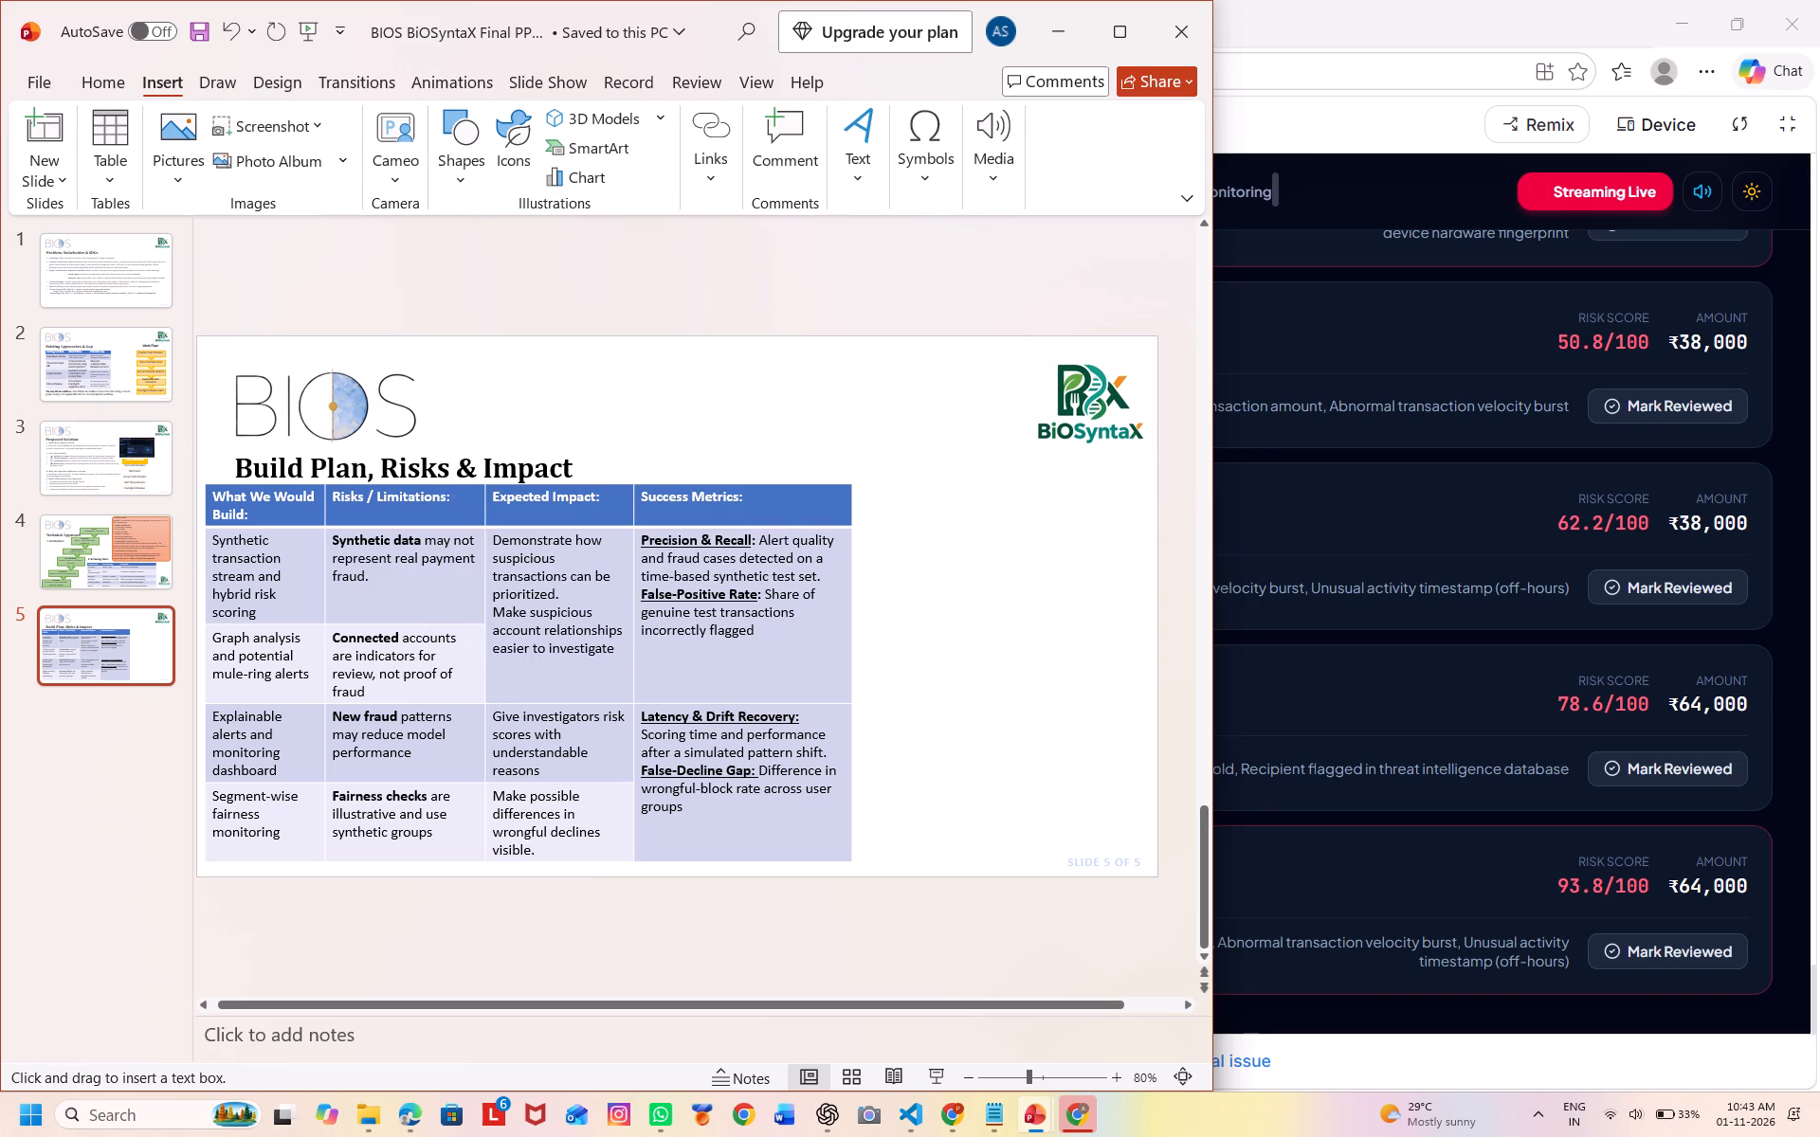
{"action": "left_click", "coordinate": [974, 506]}
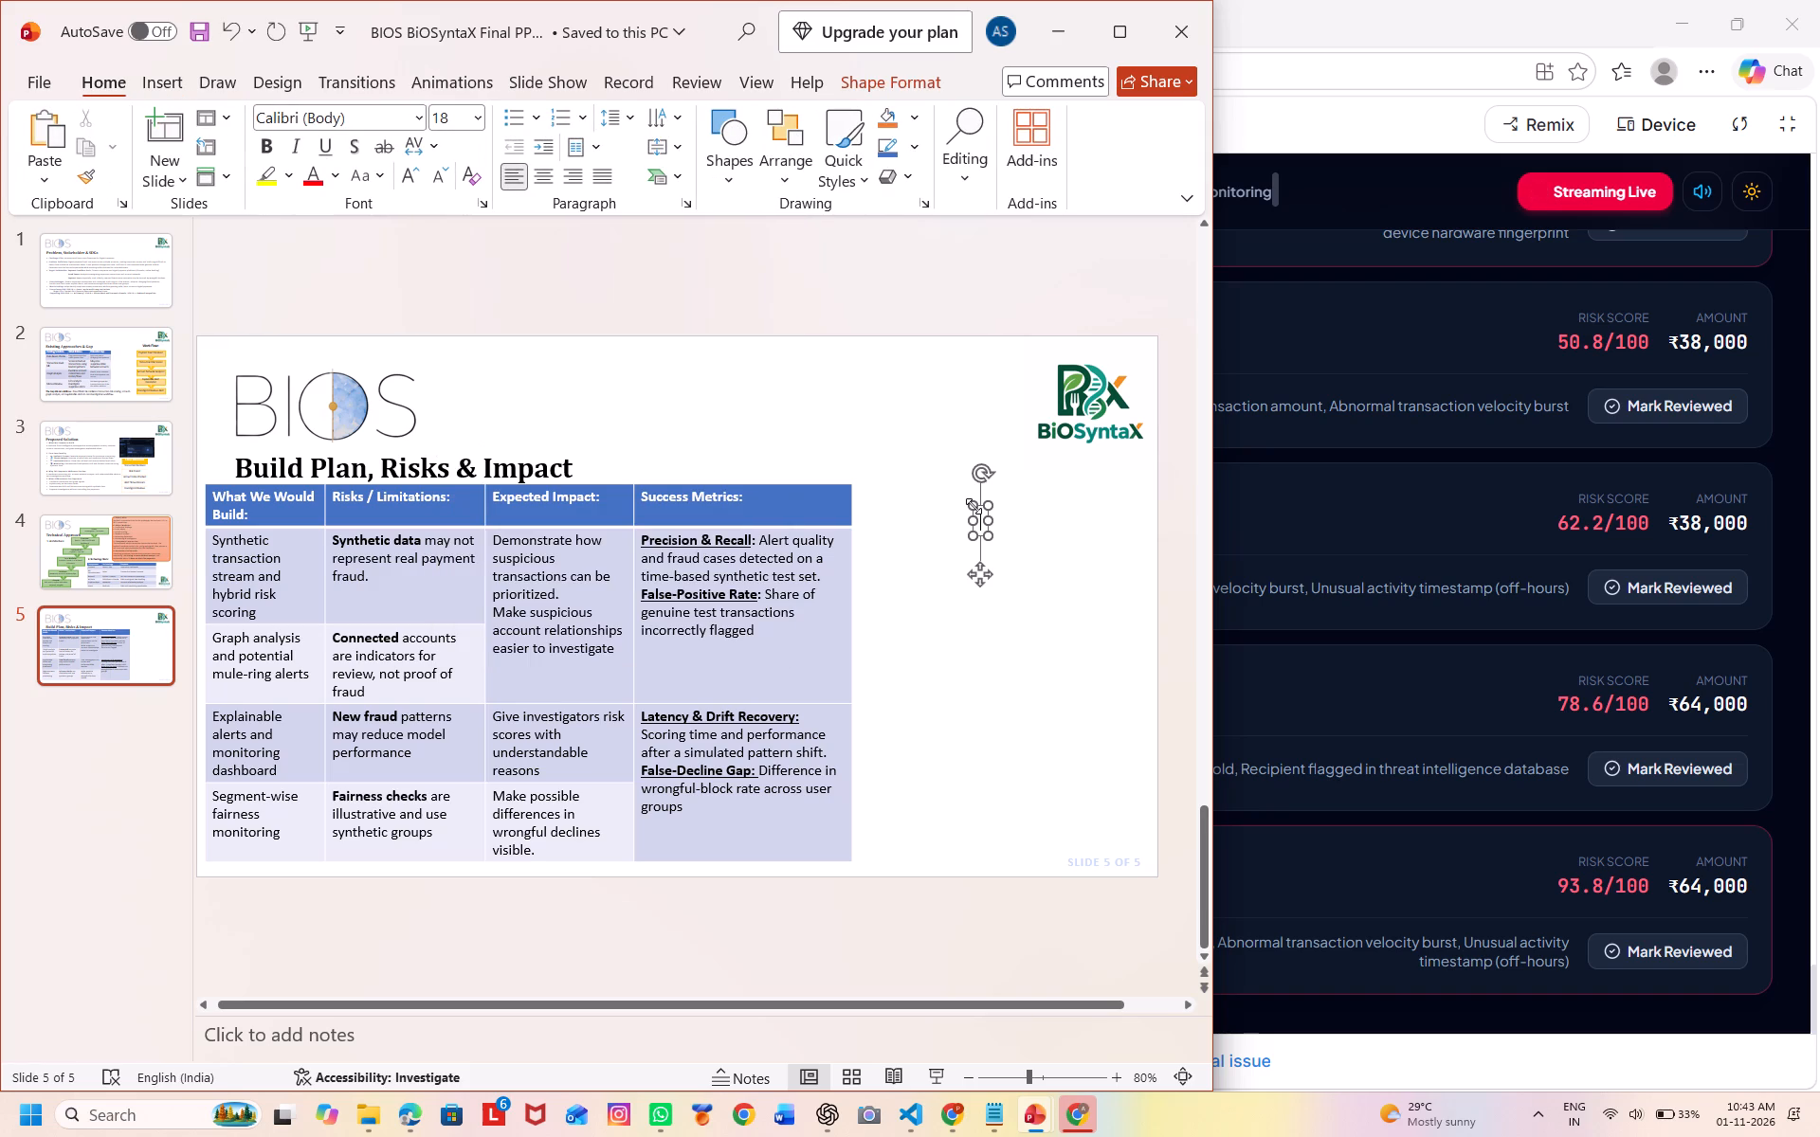
{"action": "type", "text": "Prototype"}
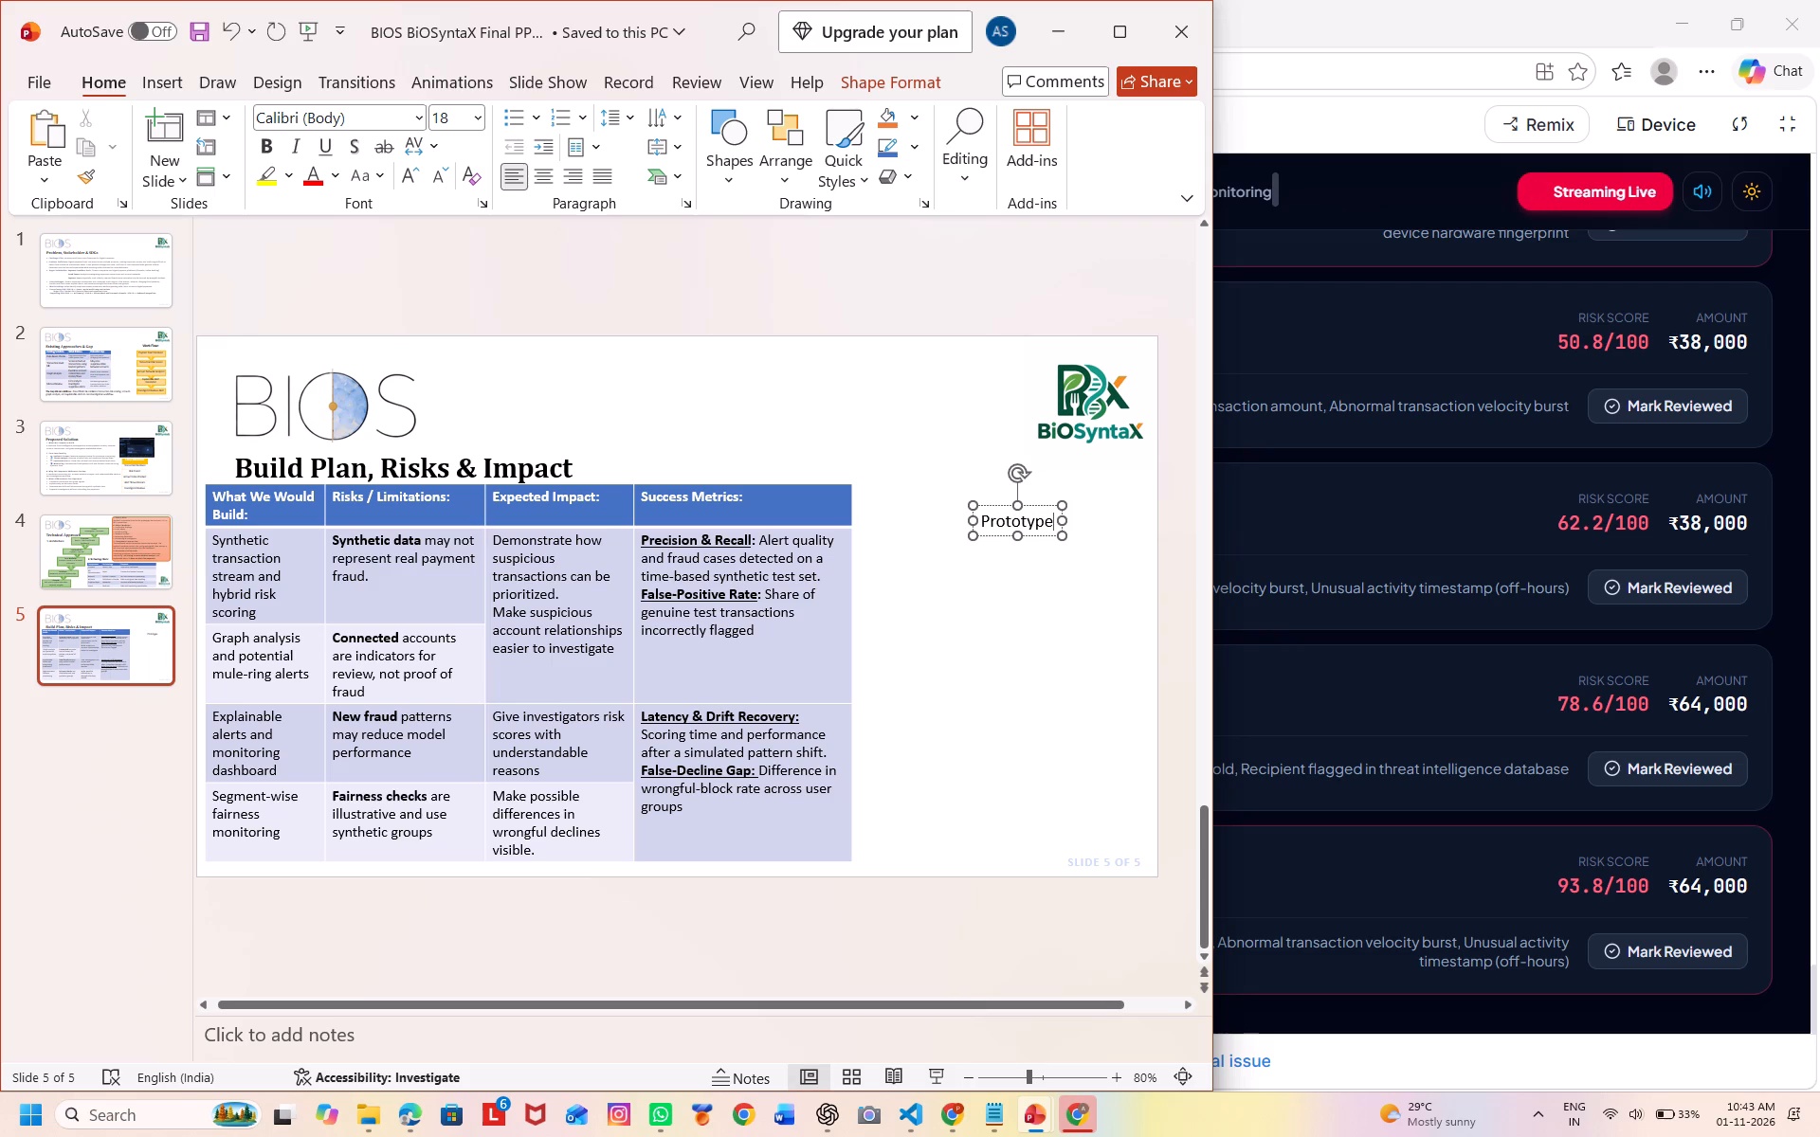
{"action": "key", "text": "shift+colon"}
Make the "Prototype:" text bold and set its size to 28 points, matching the slide title.
{"action": "key", "text": "ctrl+a"}
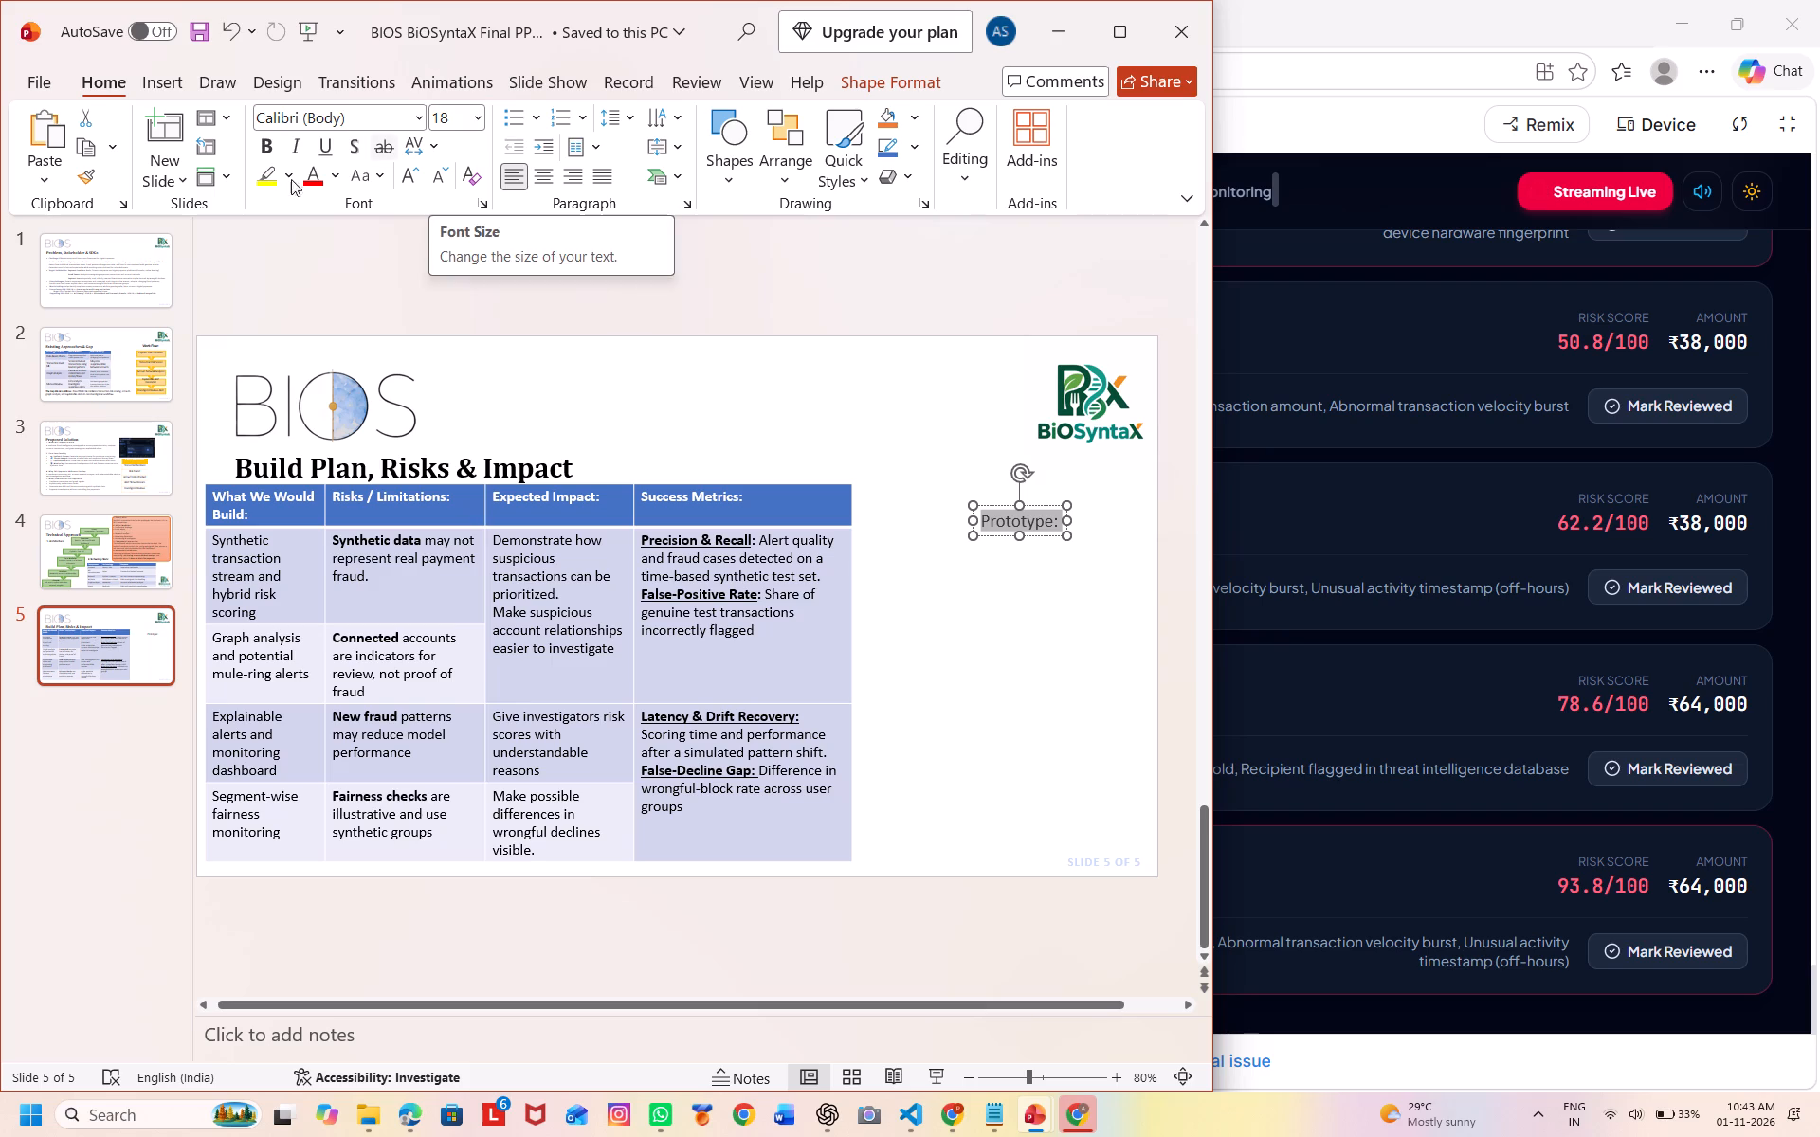
{"action": "left_click", "coordinate": [267, 137]}
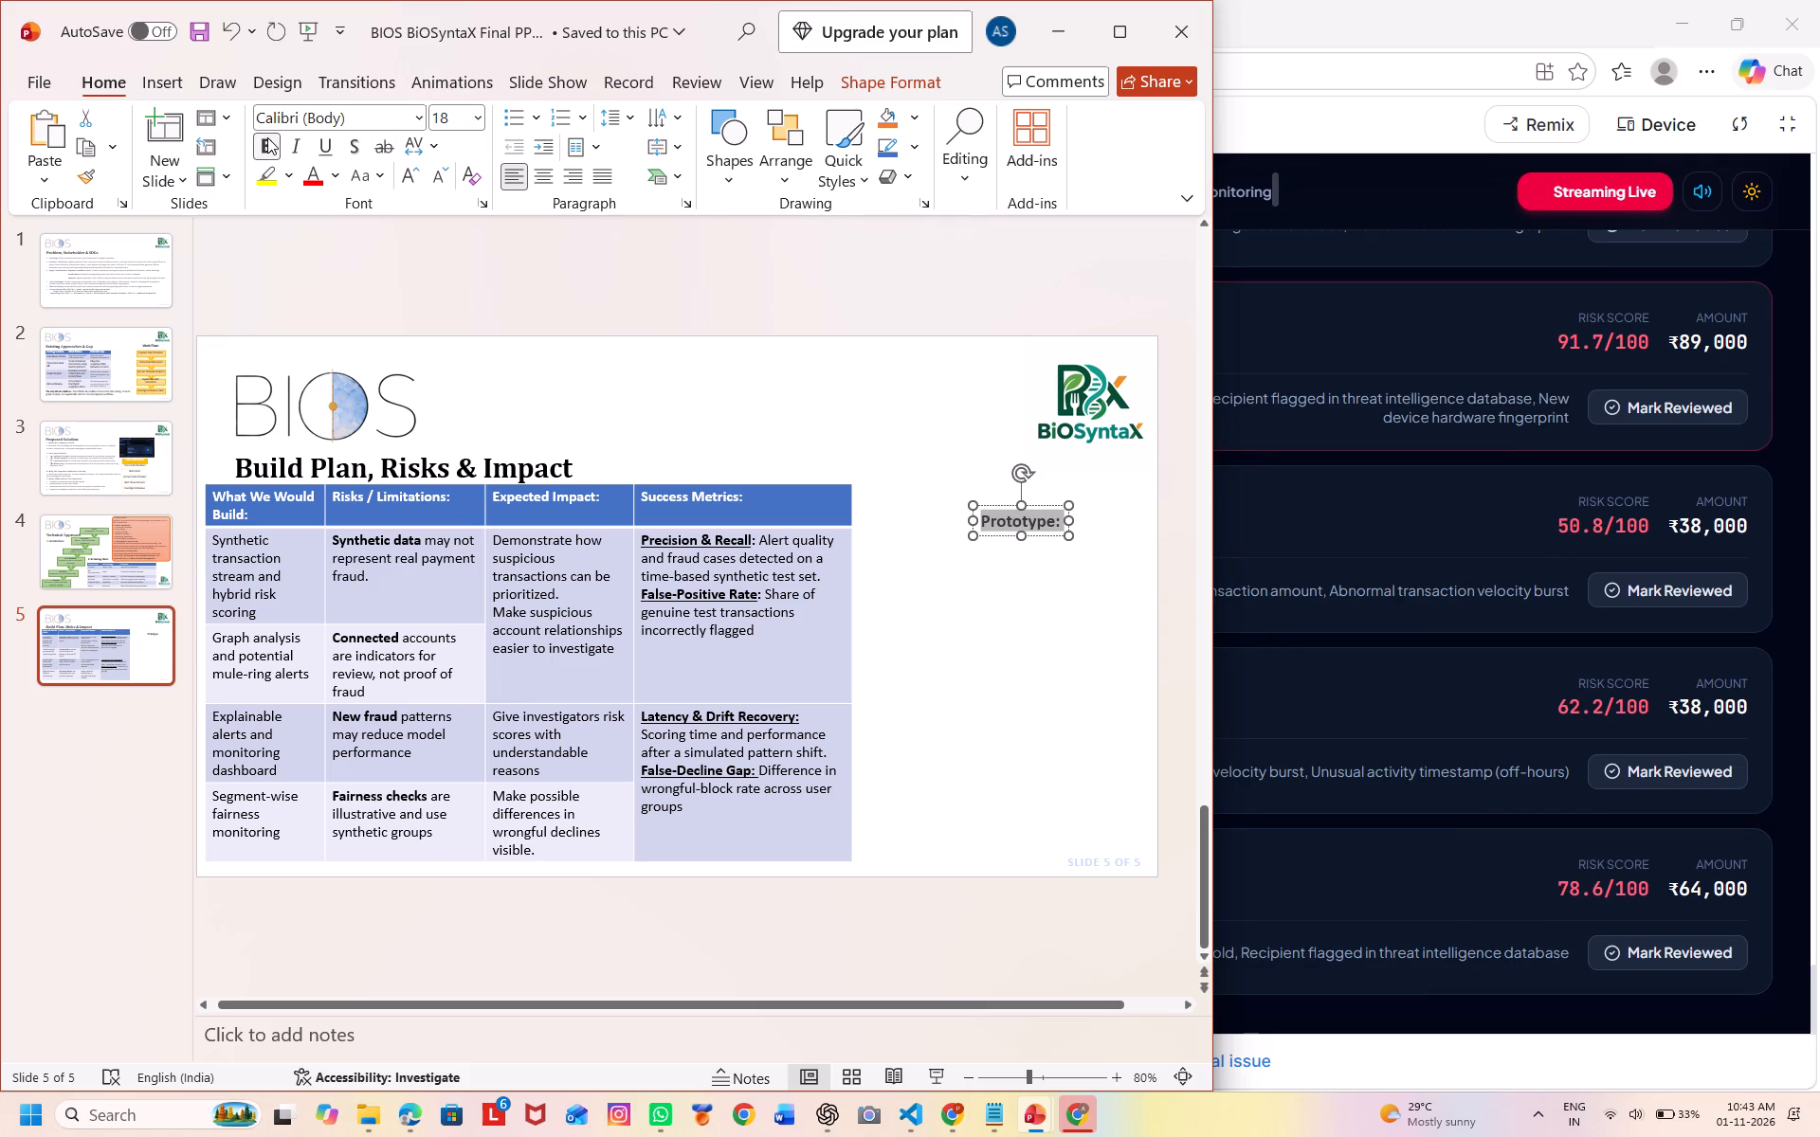
{"action": "left_click", "coordinate": [340, 465]}
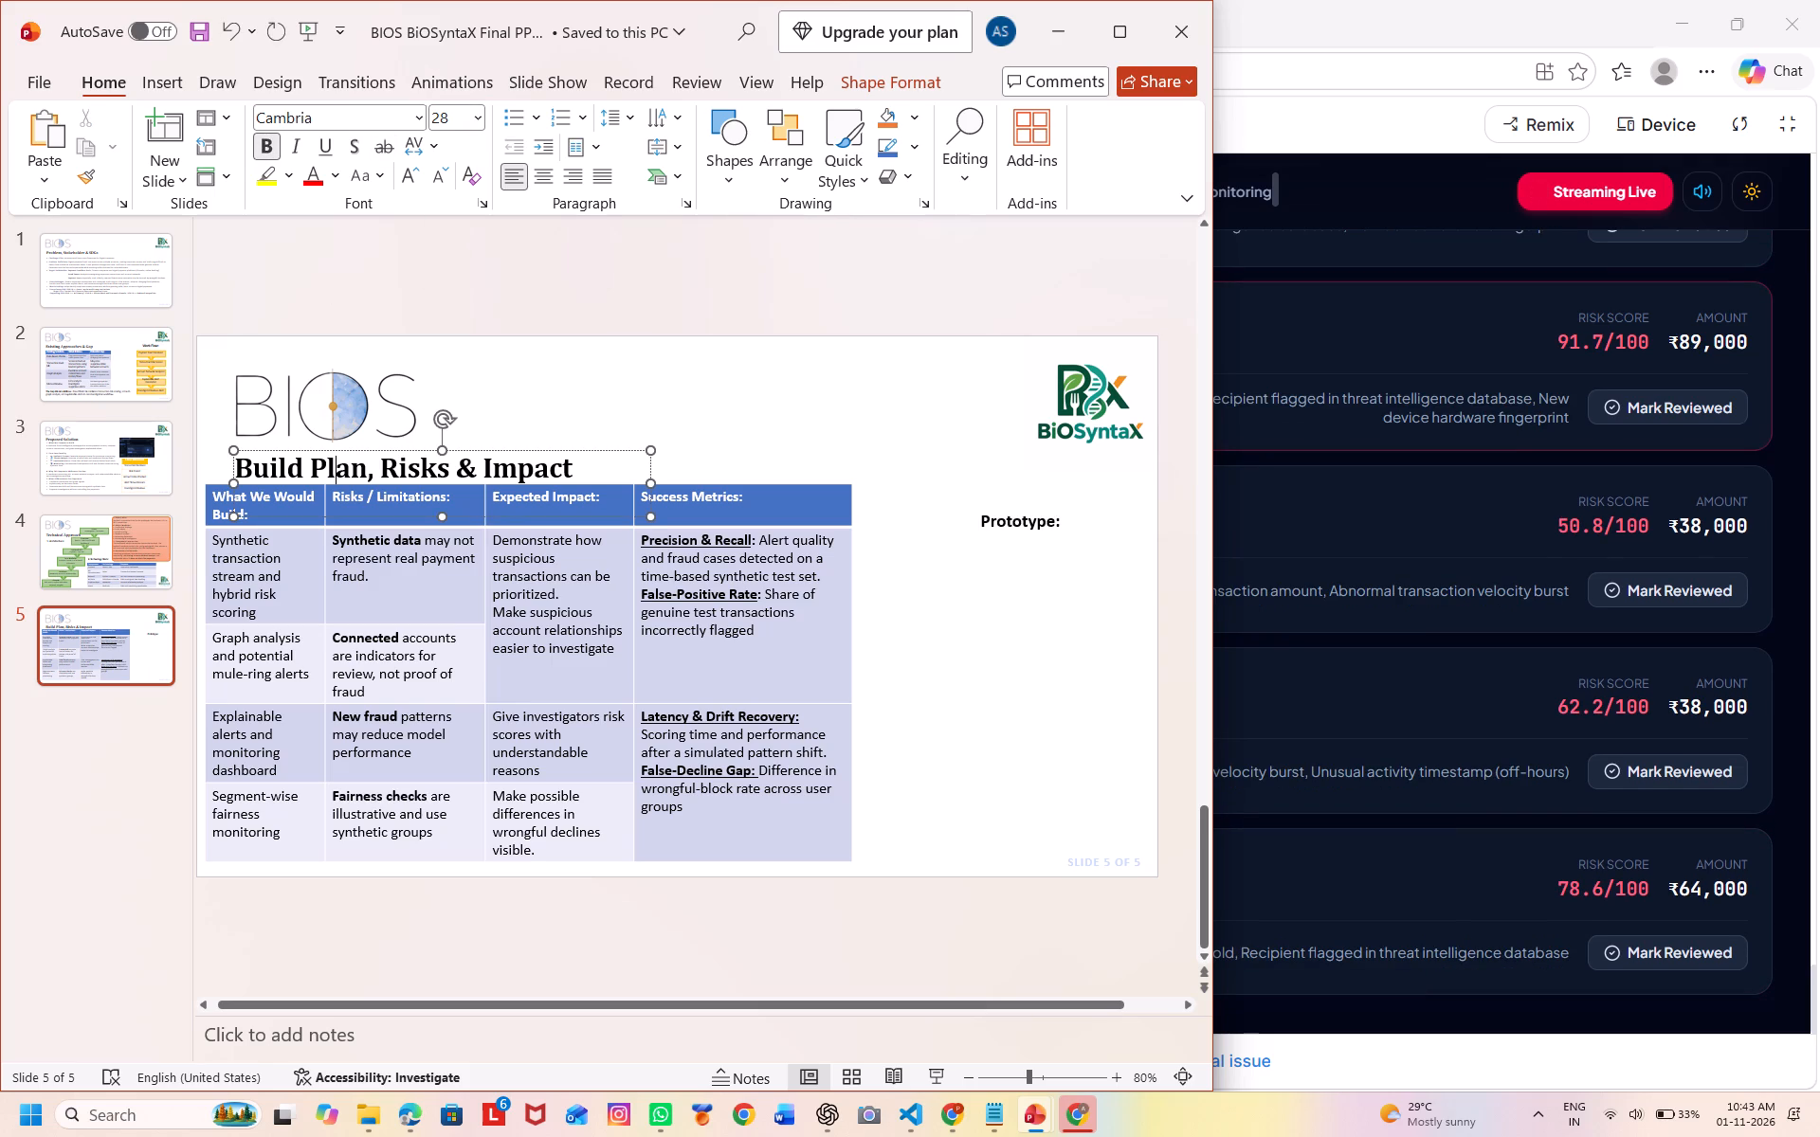
{"action": "left_click", "coordinate": [1028, 527]}
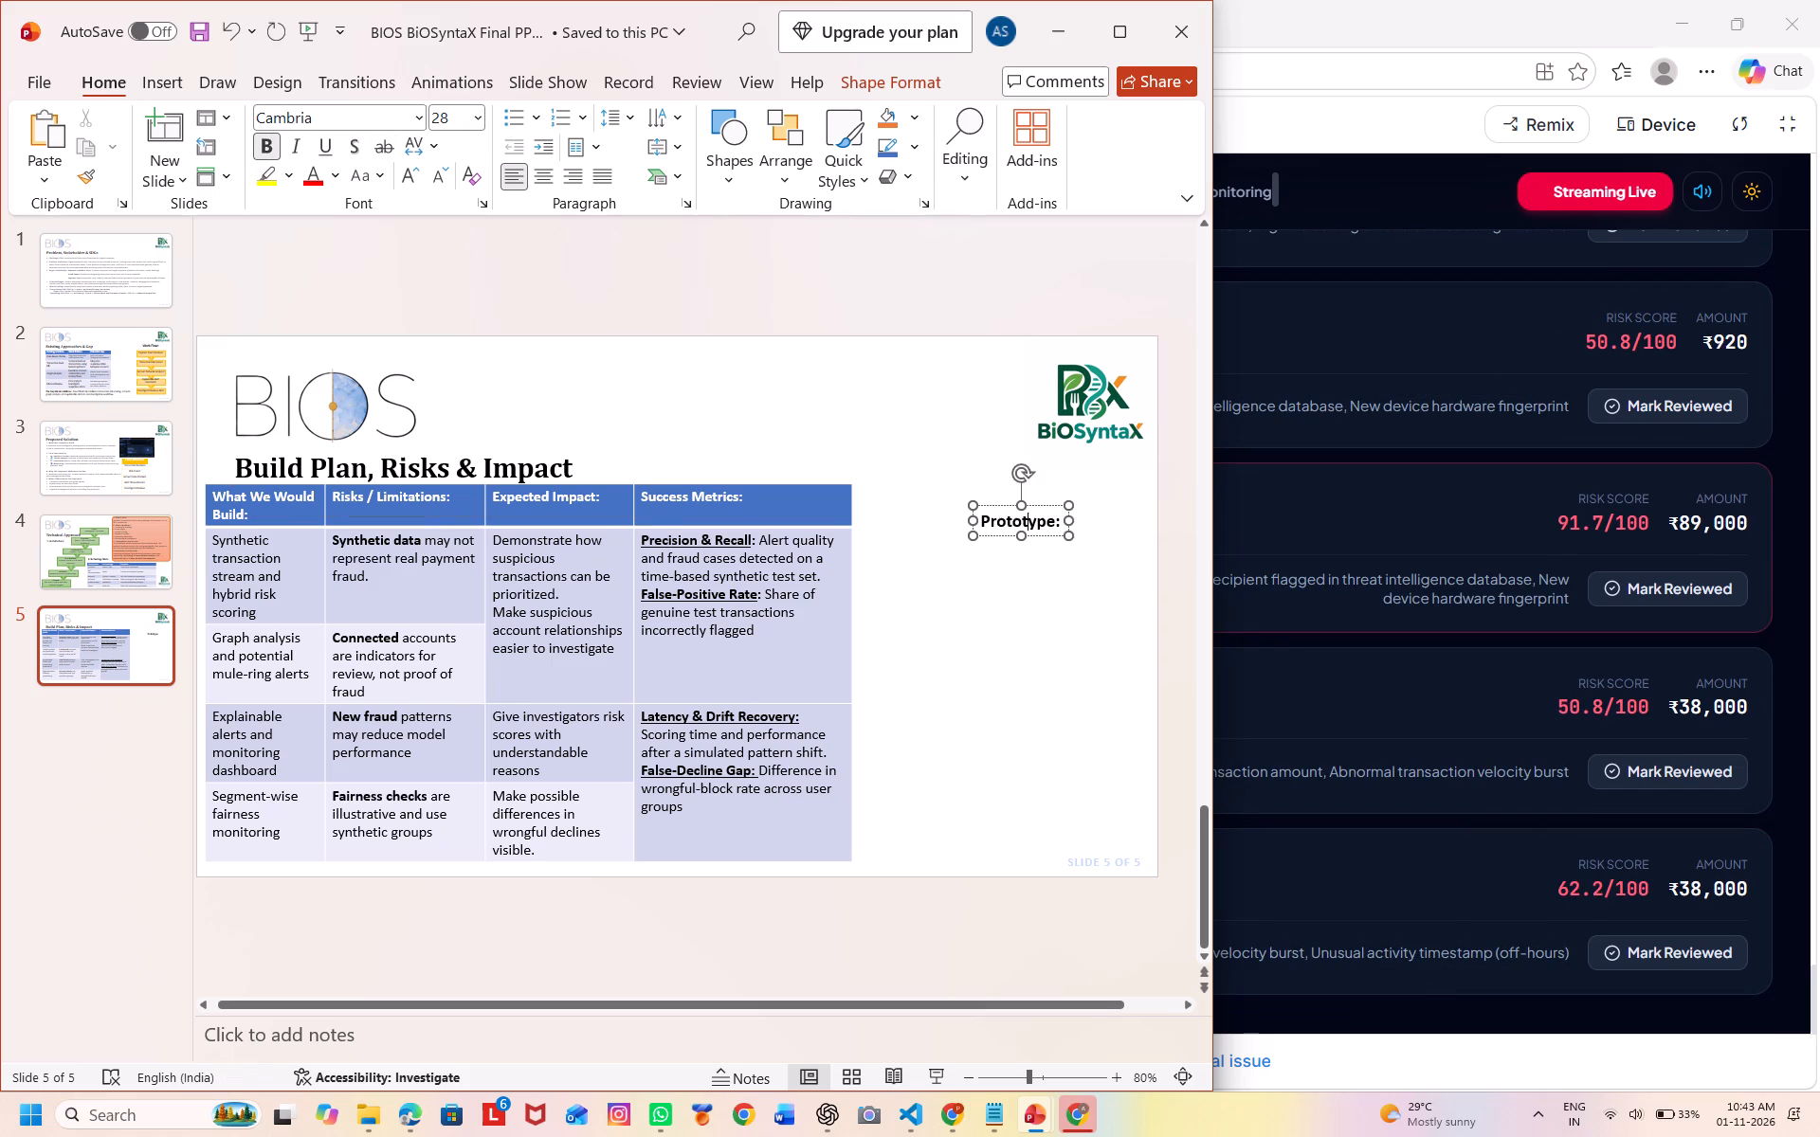
{"action": "key", "text": "ctrl+a"}
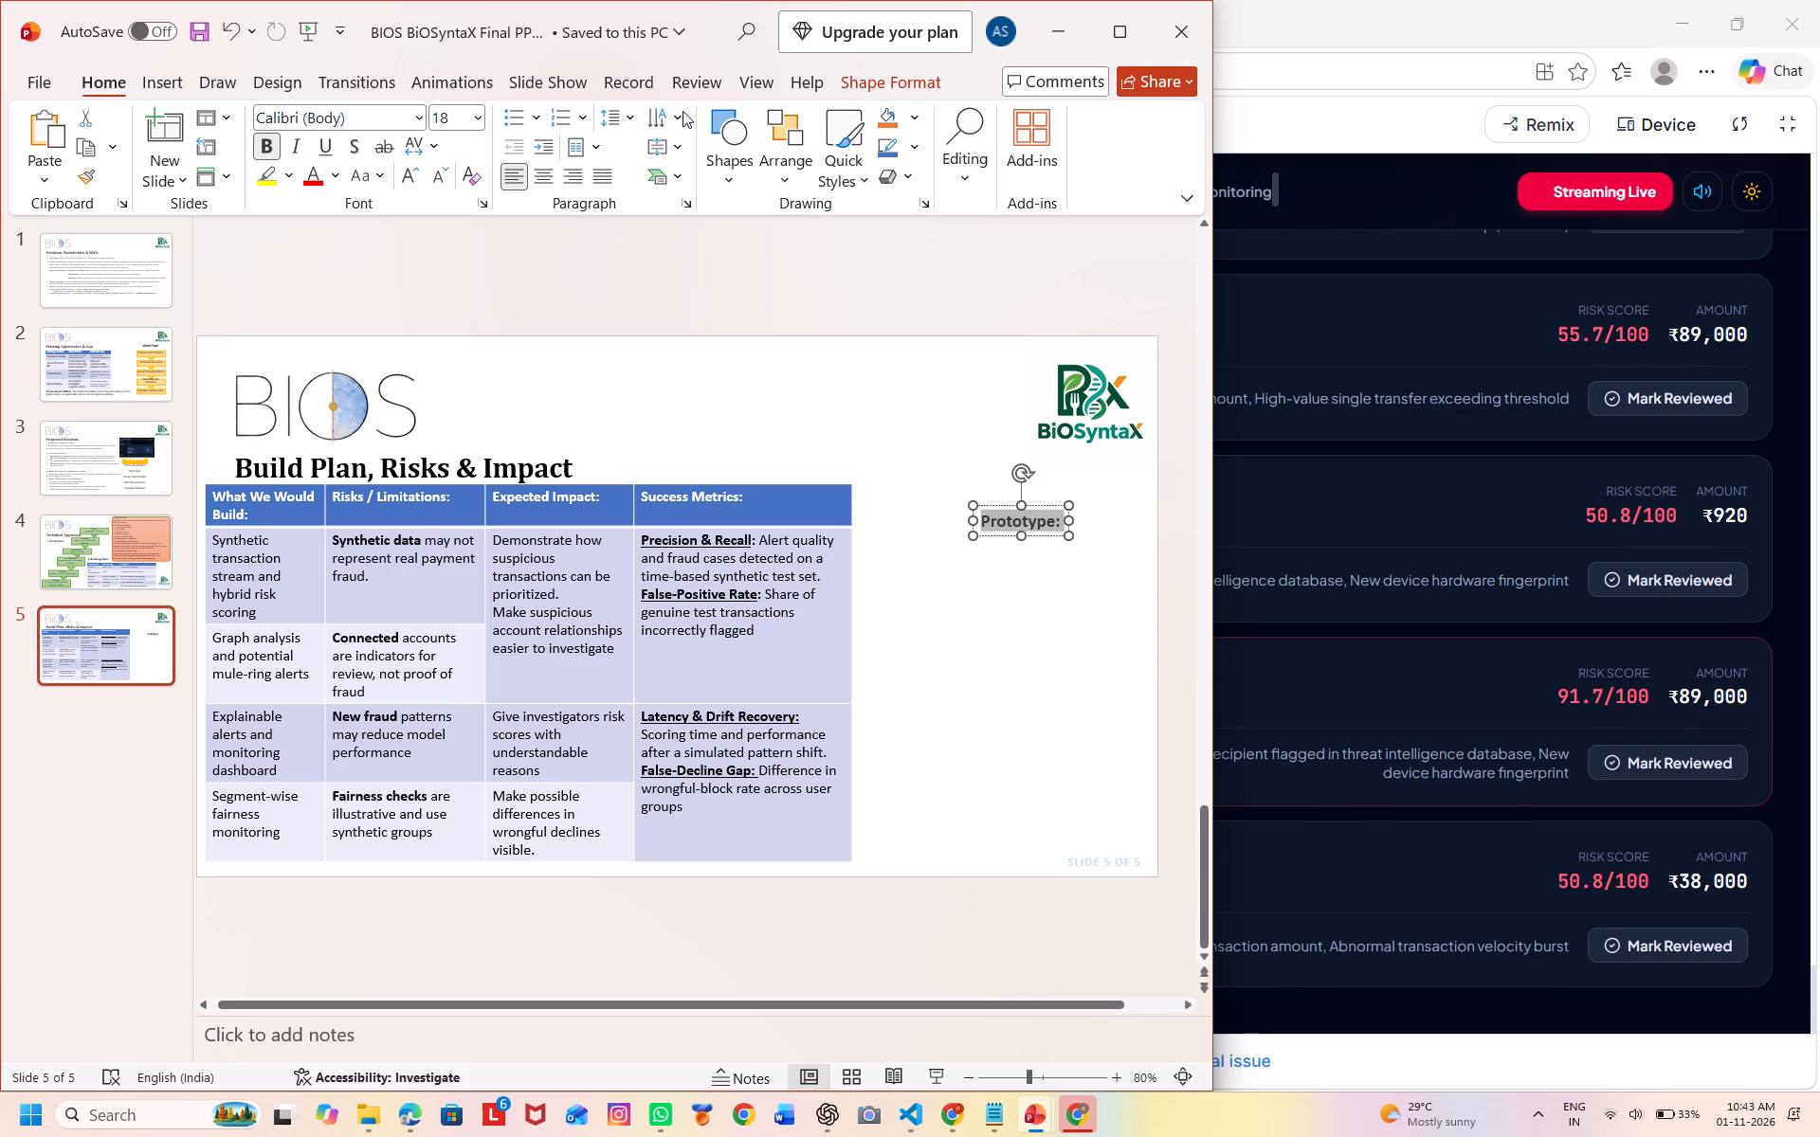
{"action": "left_click", "coordinate": [447, 116]}
{"action": "type", "text": "28"}
{"action": "key", "text": "Return"}
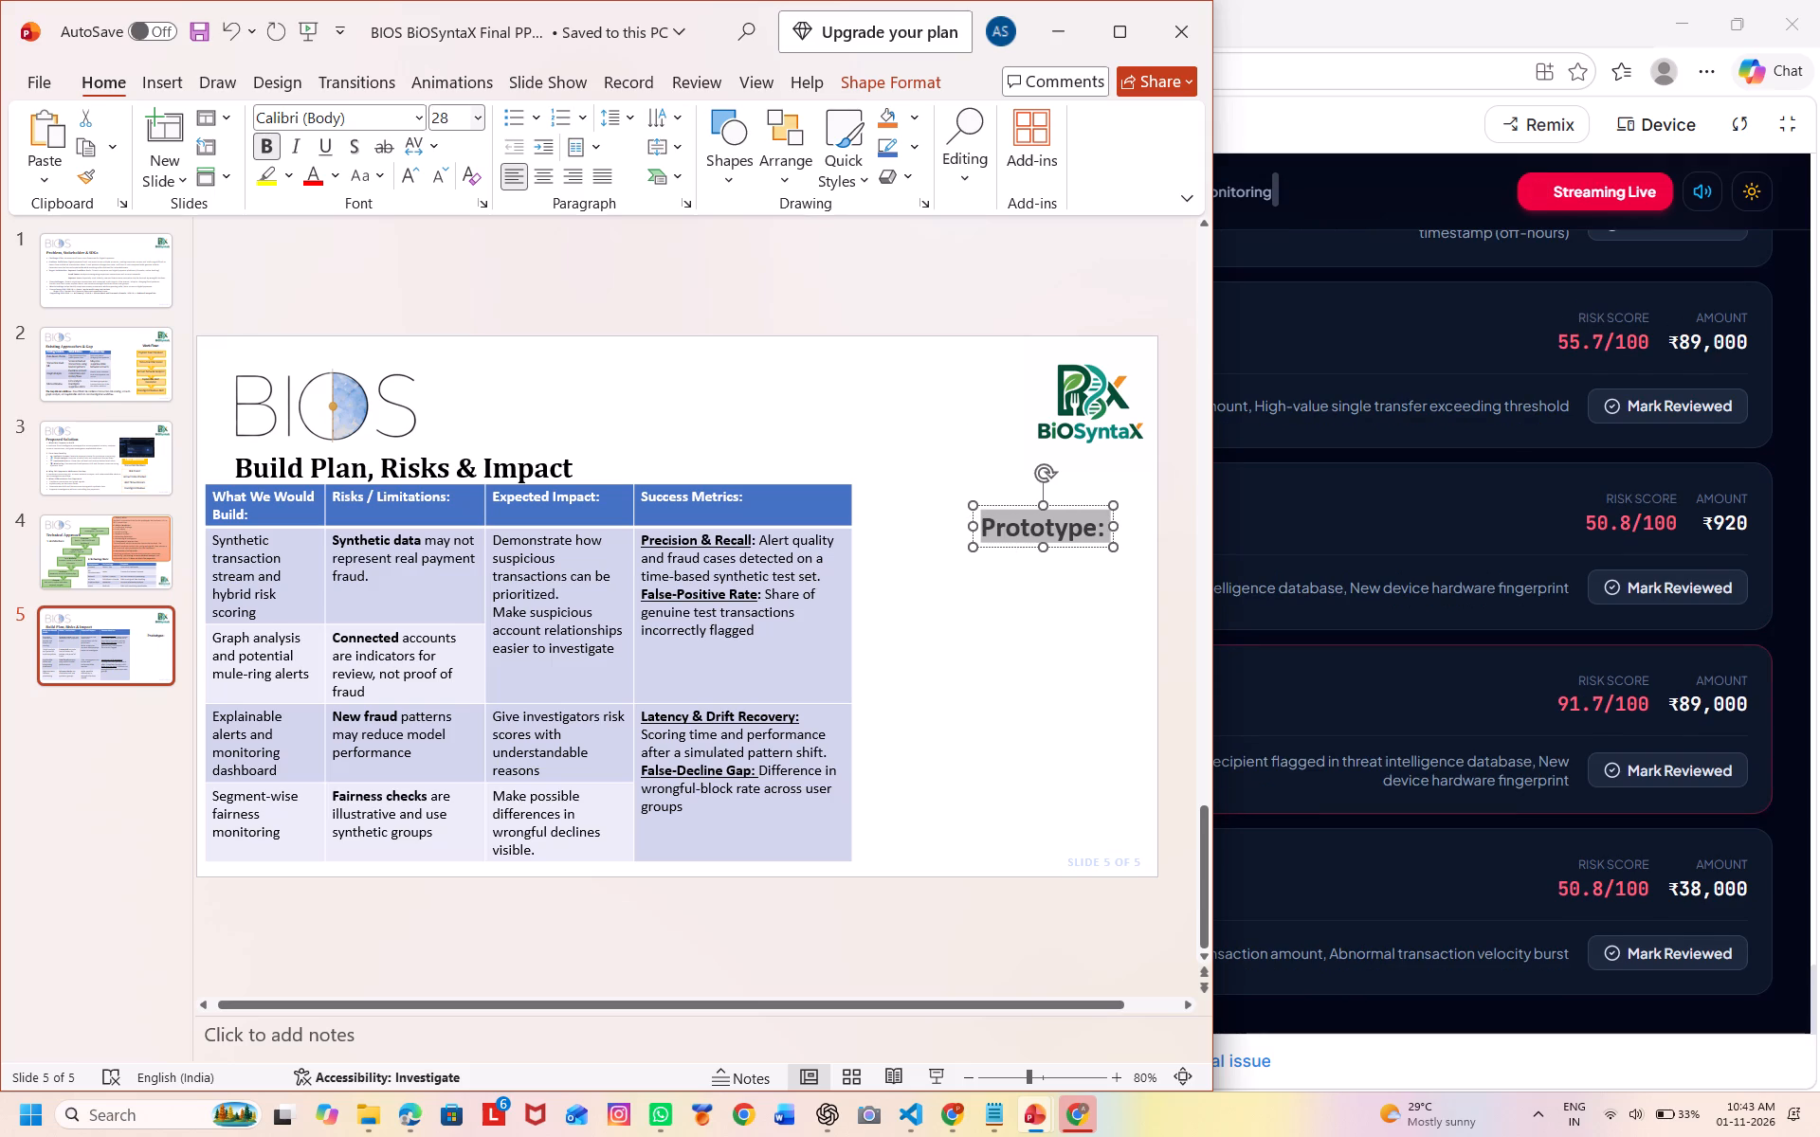
Change the font of the "Prototype:" text to Cambria, like the slide title.
{"action": "left_click", "coordinate": [349, 463]}
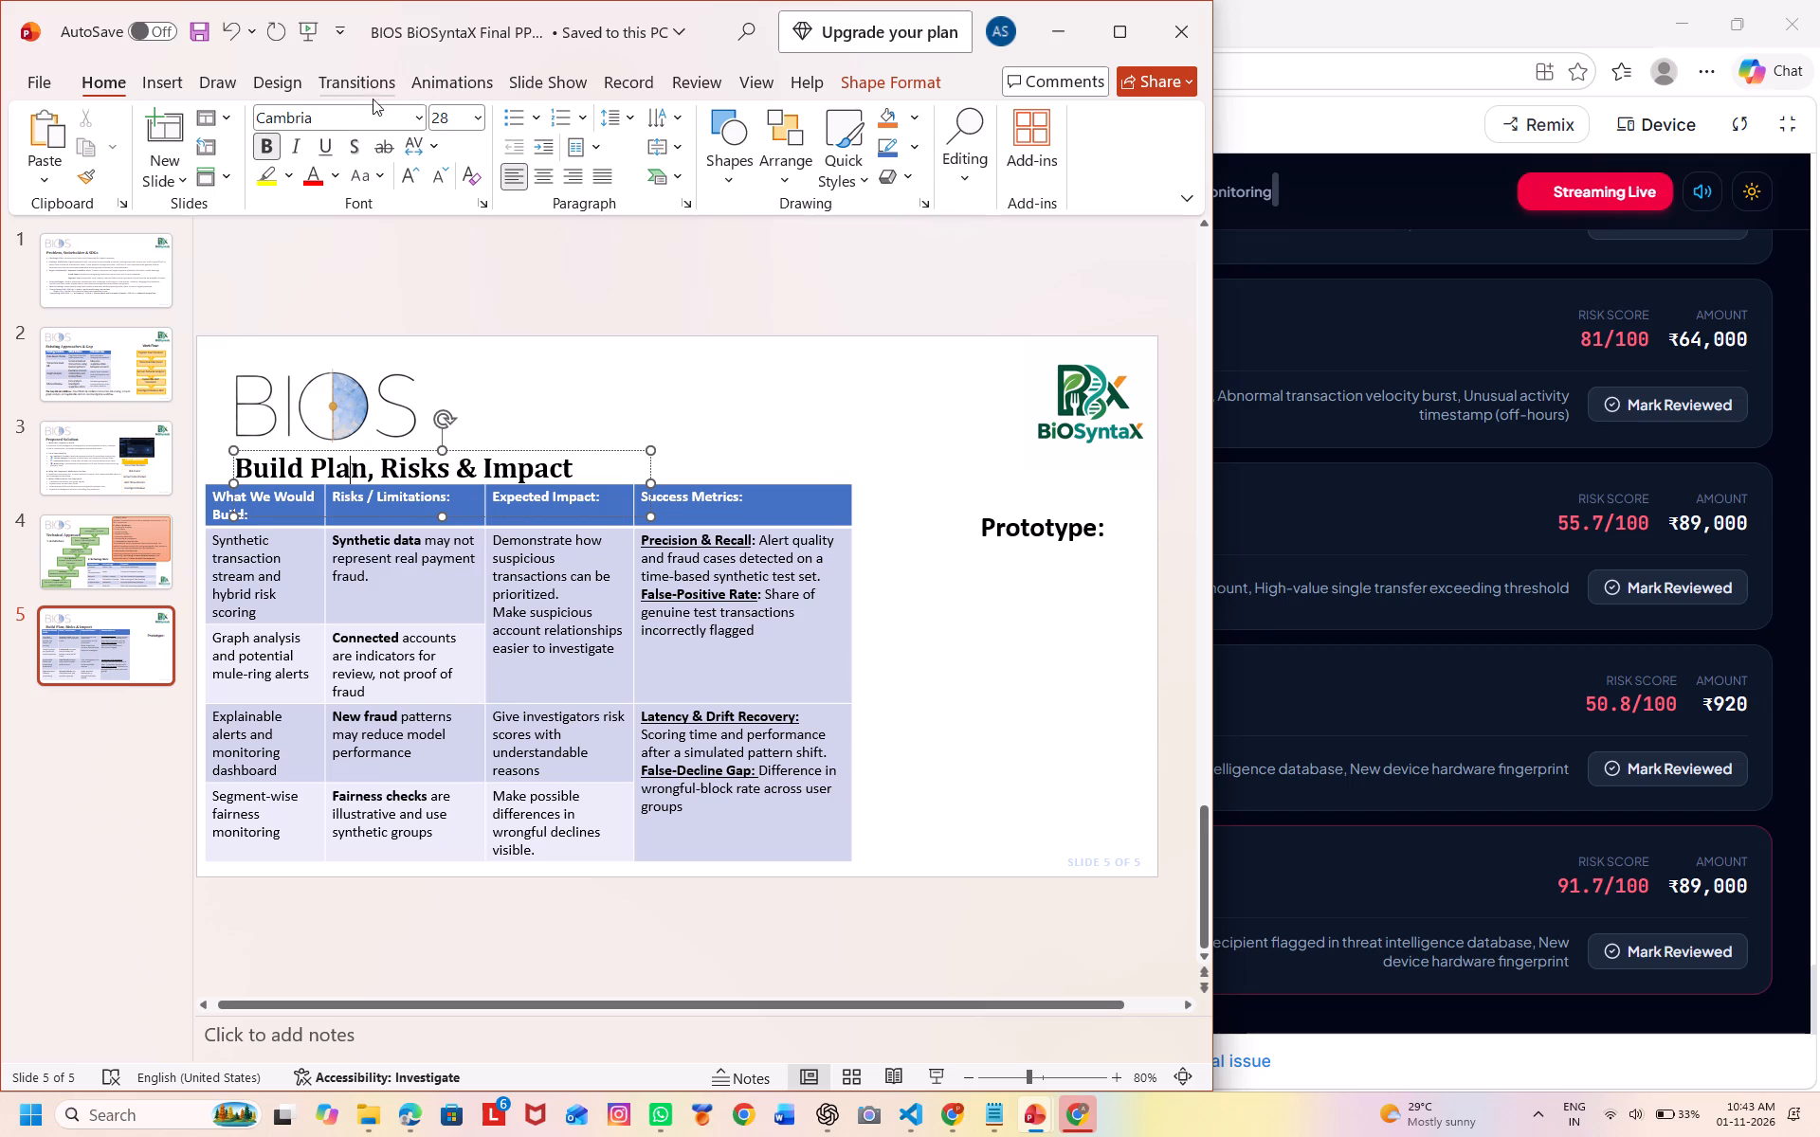
{"action": "left_click", "coordinate": [1022, 535]}
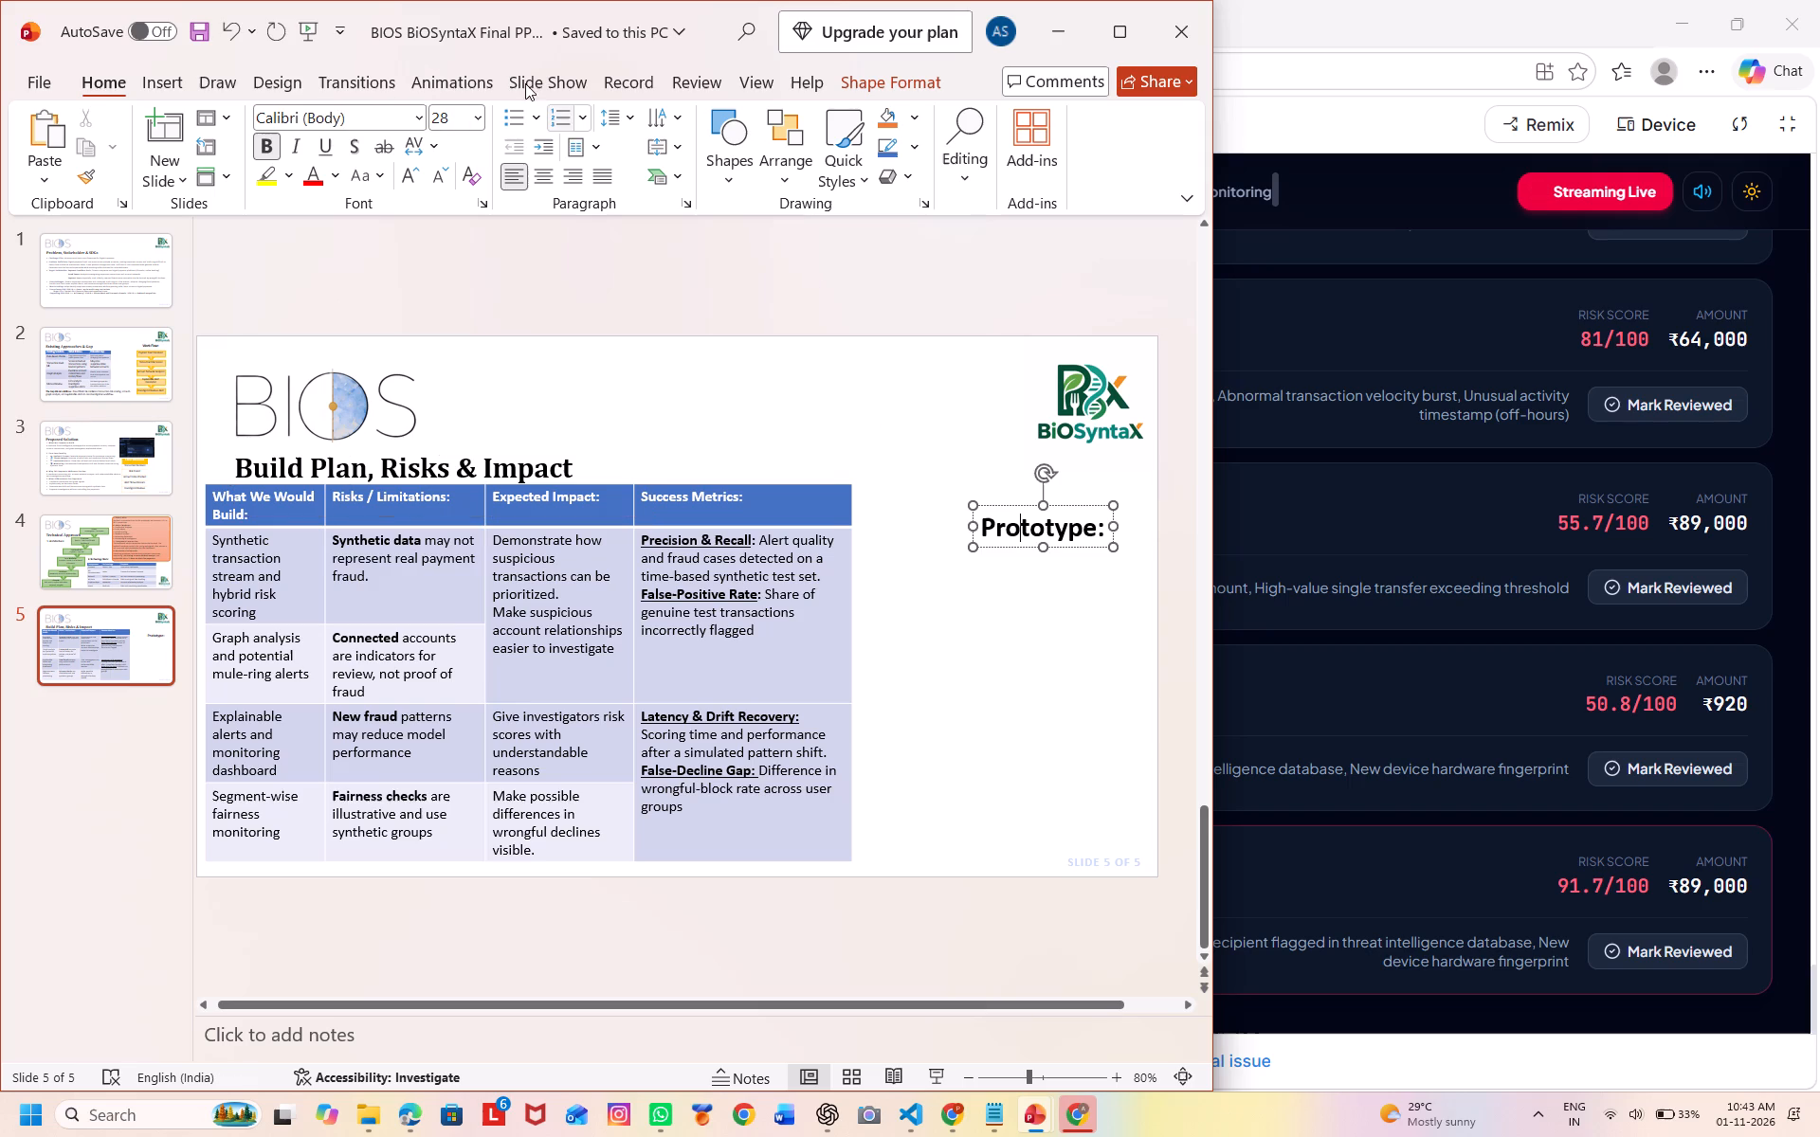
{"action": "left_click", "coordinate": [367, 109]}
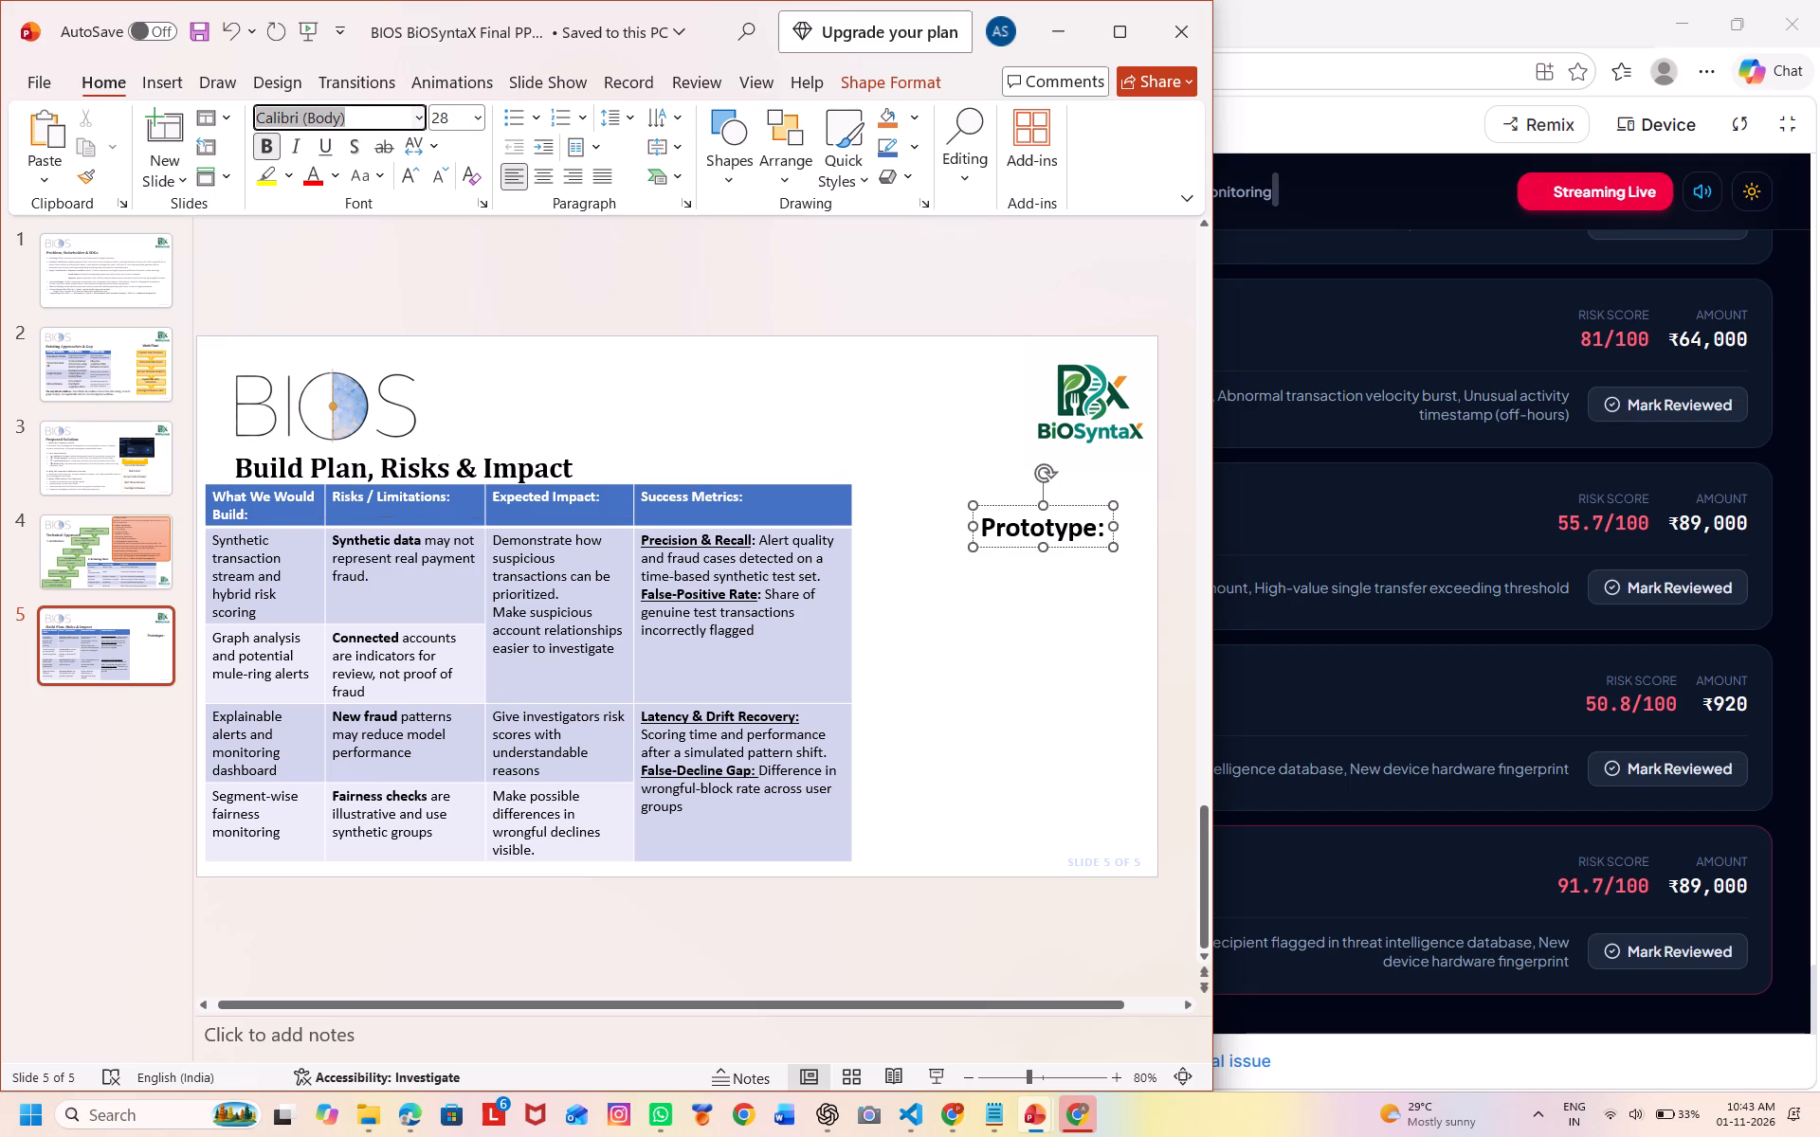
{"action": "key", "text": "c"}
{"action": "key", "text": "a"}
{"action": "key", "text": "m"}
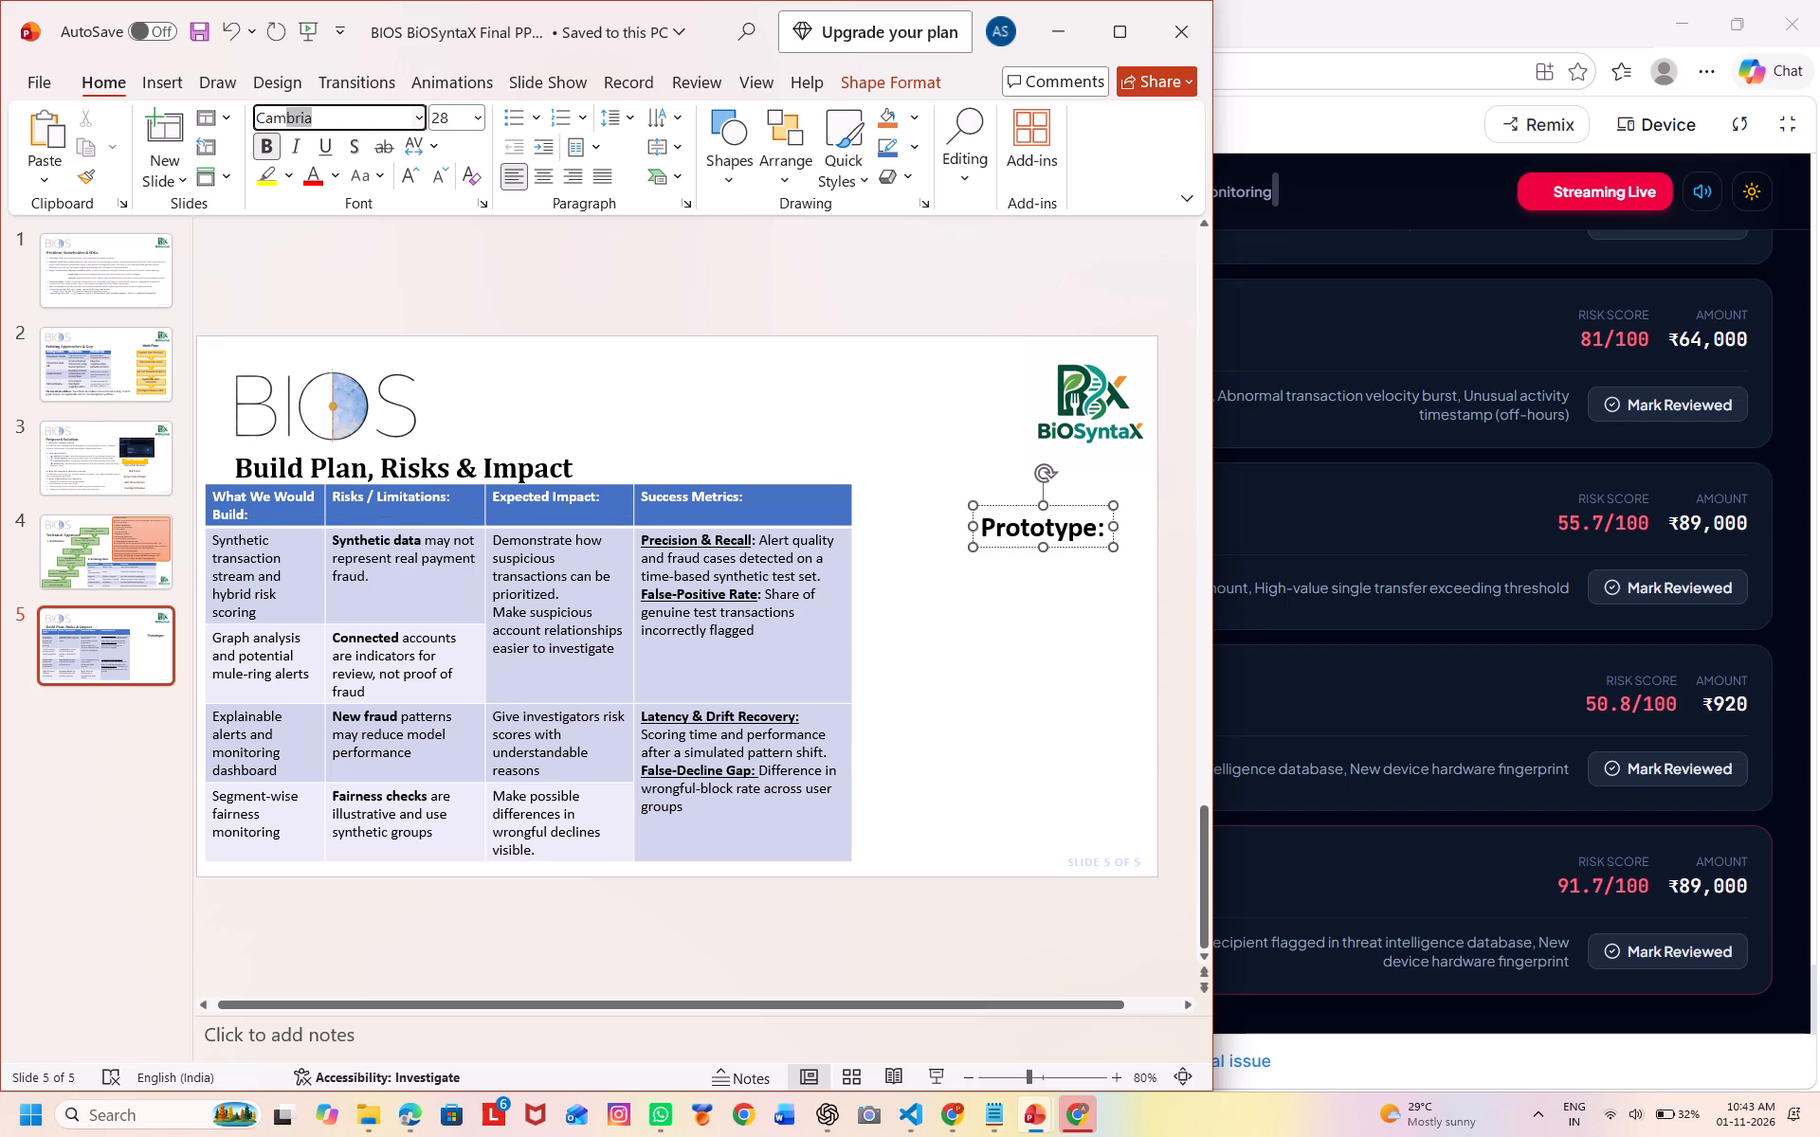
{"action": "key", "text": "Tab"}
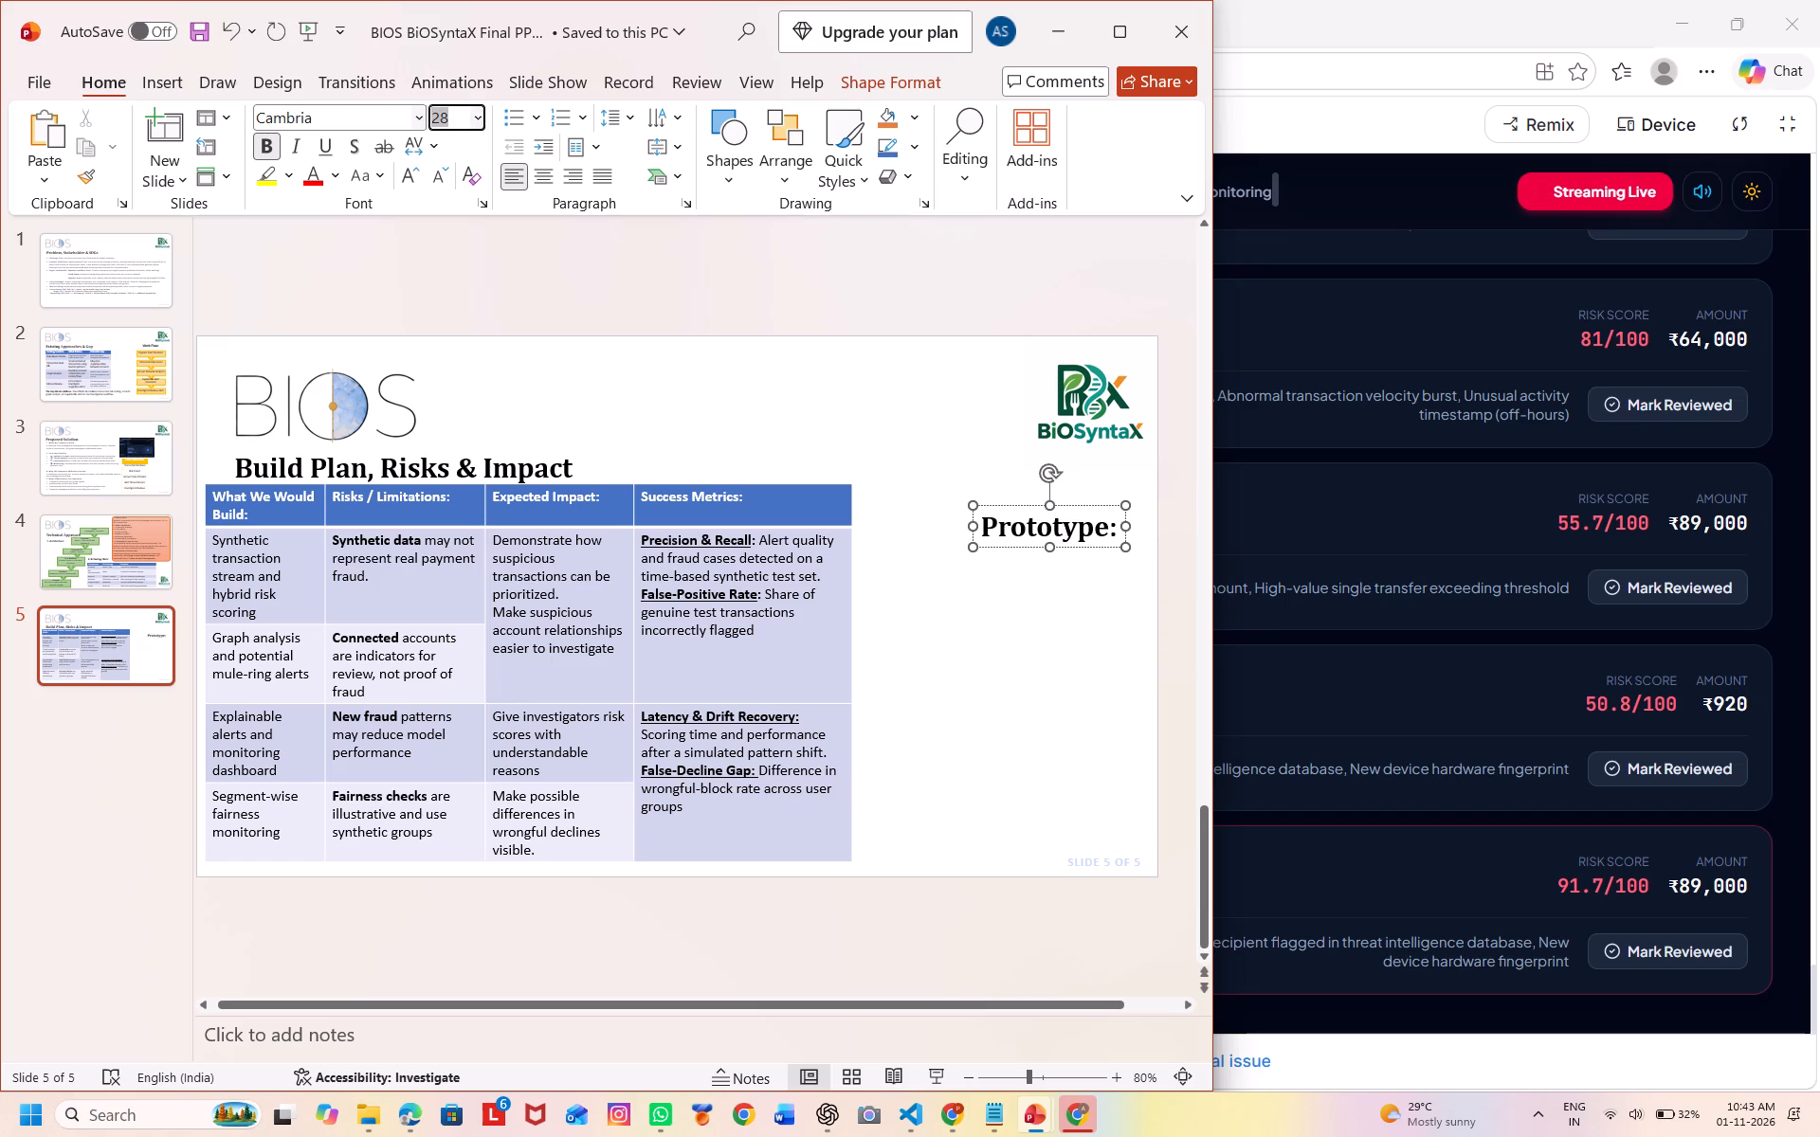
Move the "Prototype:" heading up level with the slide title, just beyond the table's edge and below the BiOSyntaX logo.
{"action": "left_click", "coordinate": [1016, 510]}
{"action": "left_click_drag", "start_coordinate": [1016, 504], "coordinate": [1016, 500]}
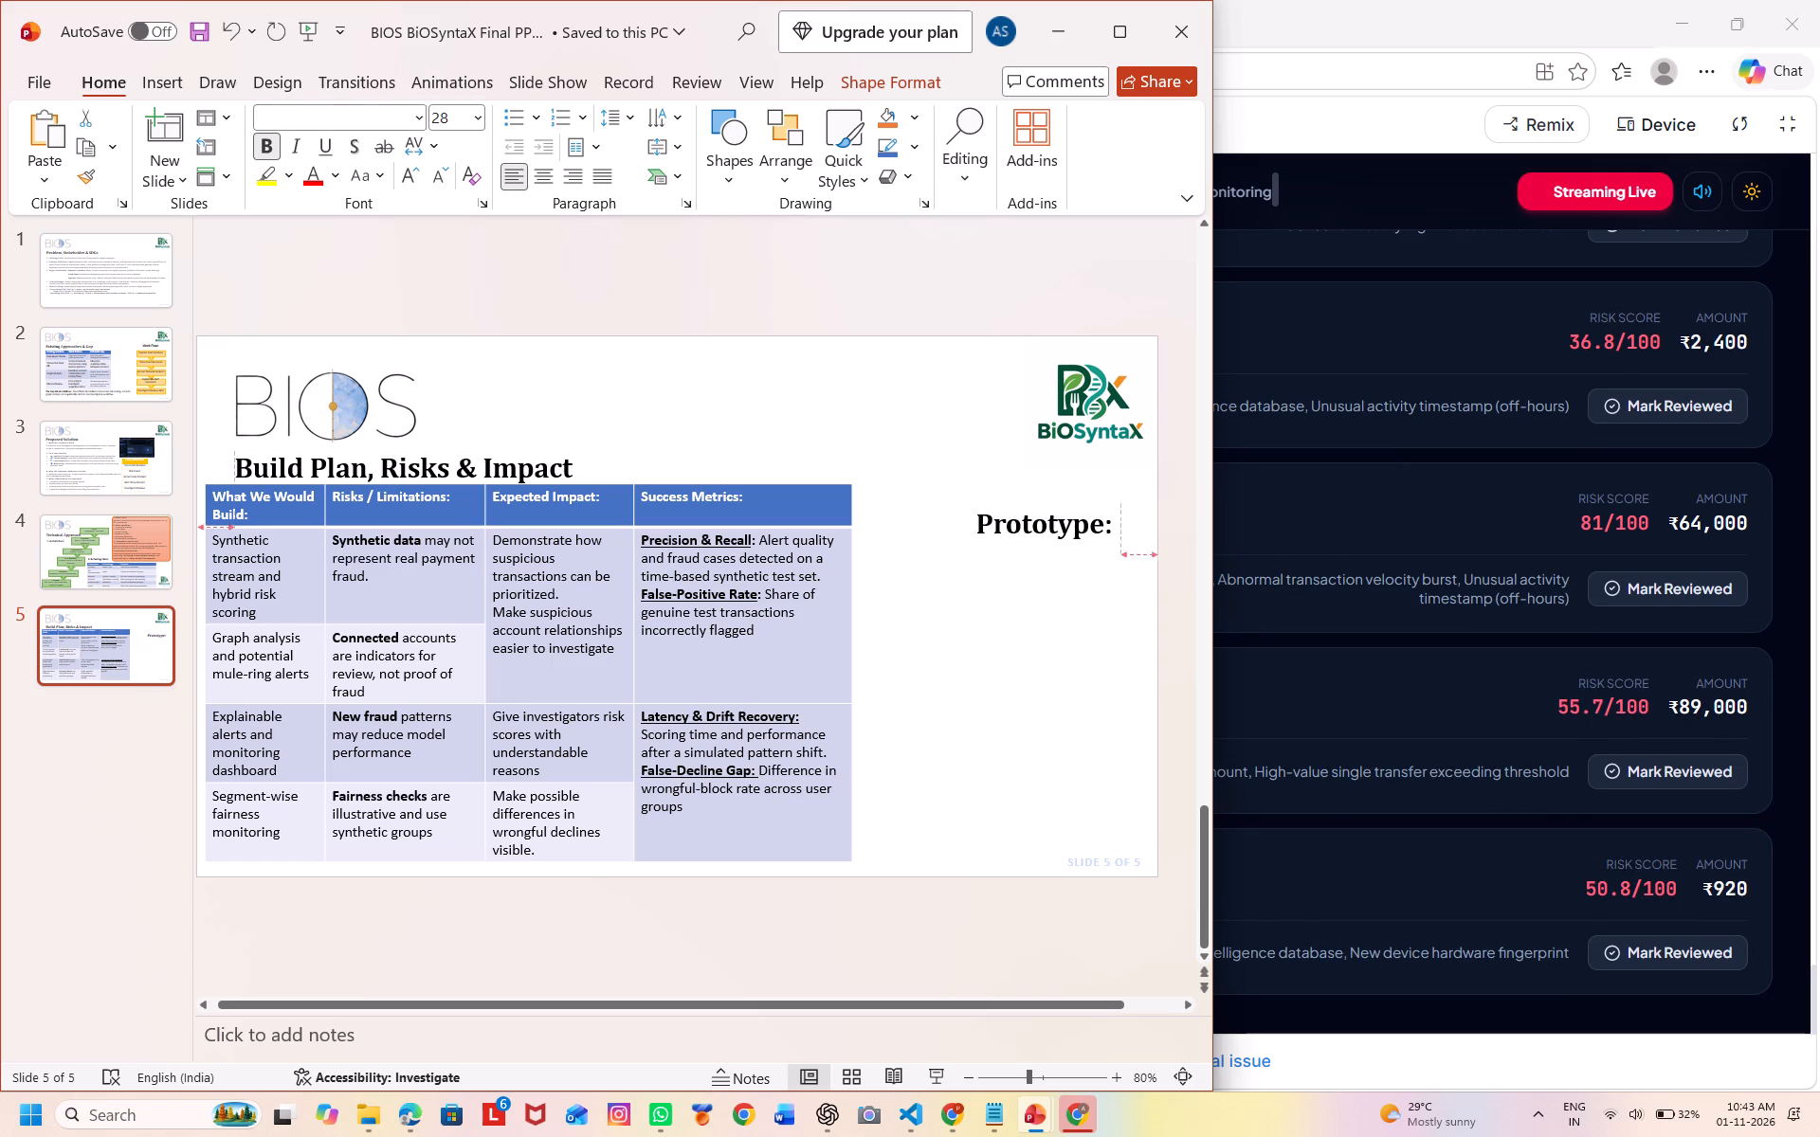
{"action": "left_click_drag", "start_coordinate": [1016, 500], "coordinate": [937, 445]}
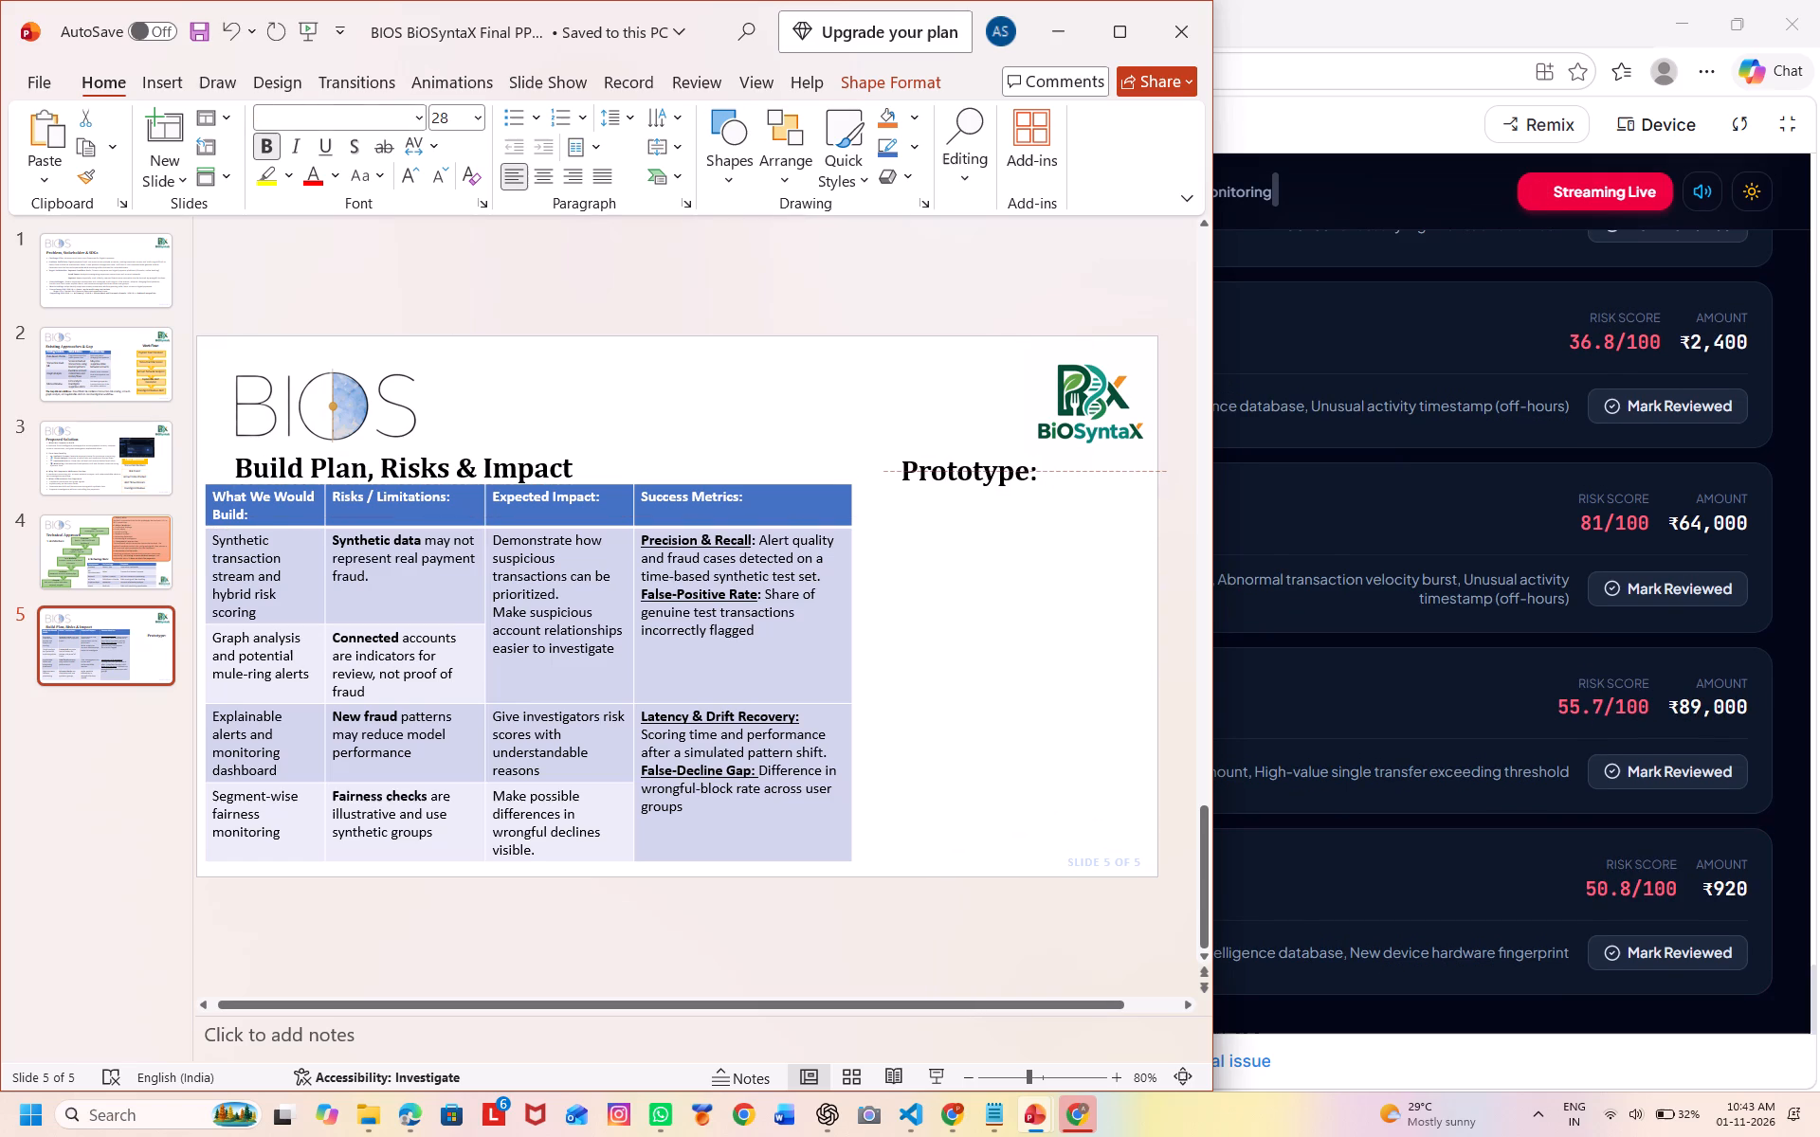
{"action": "left_click_drag", "start_coordinate": [937, 445], "coordinate": [919, 444]}
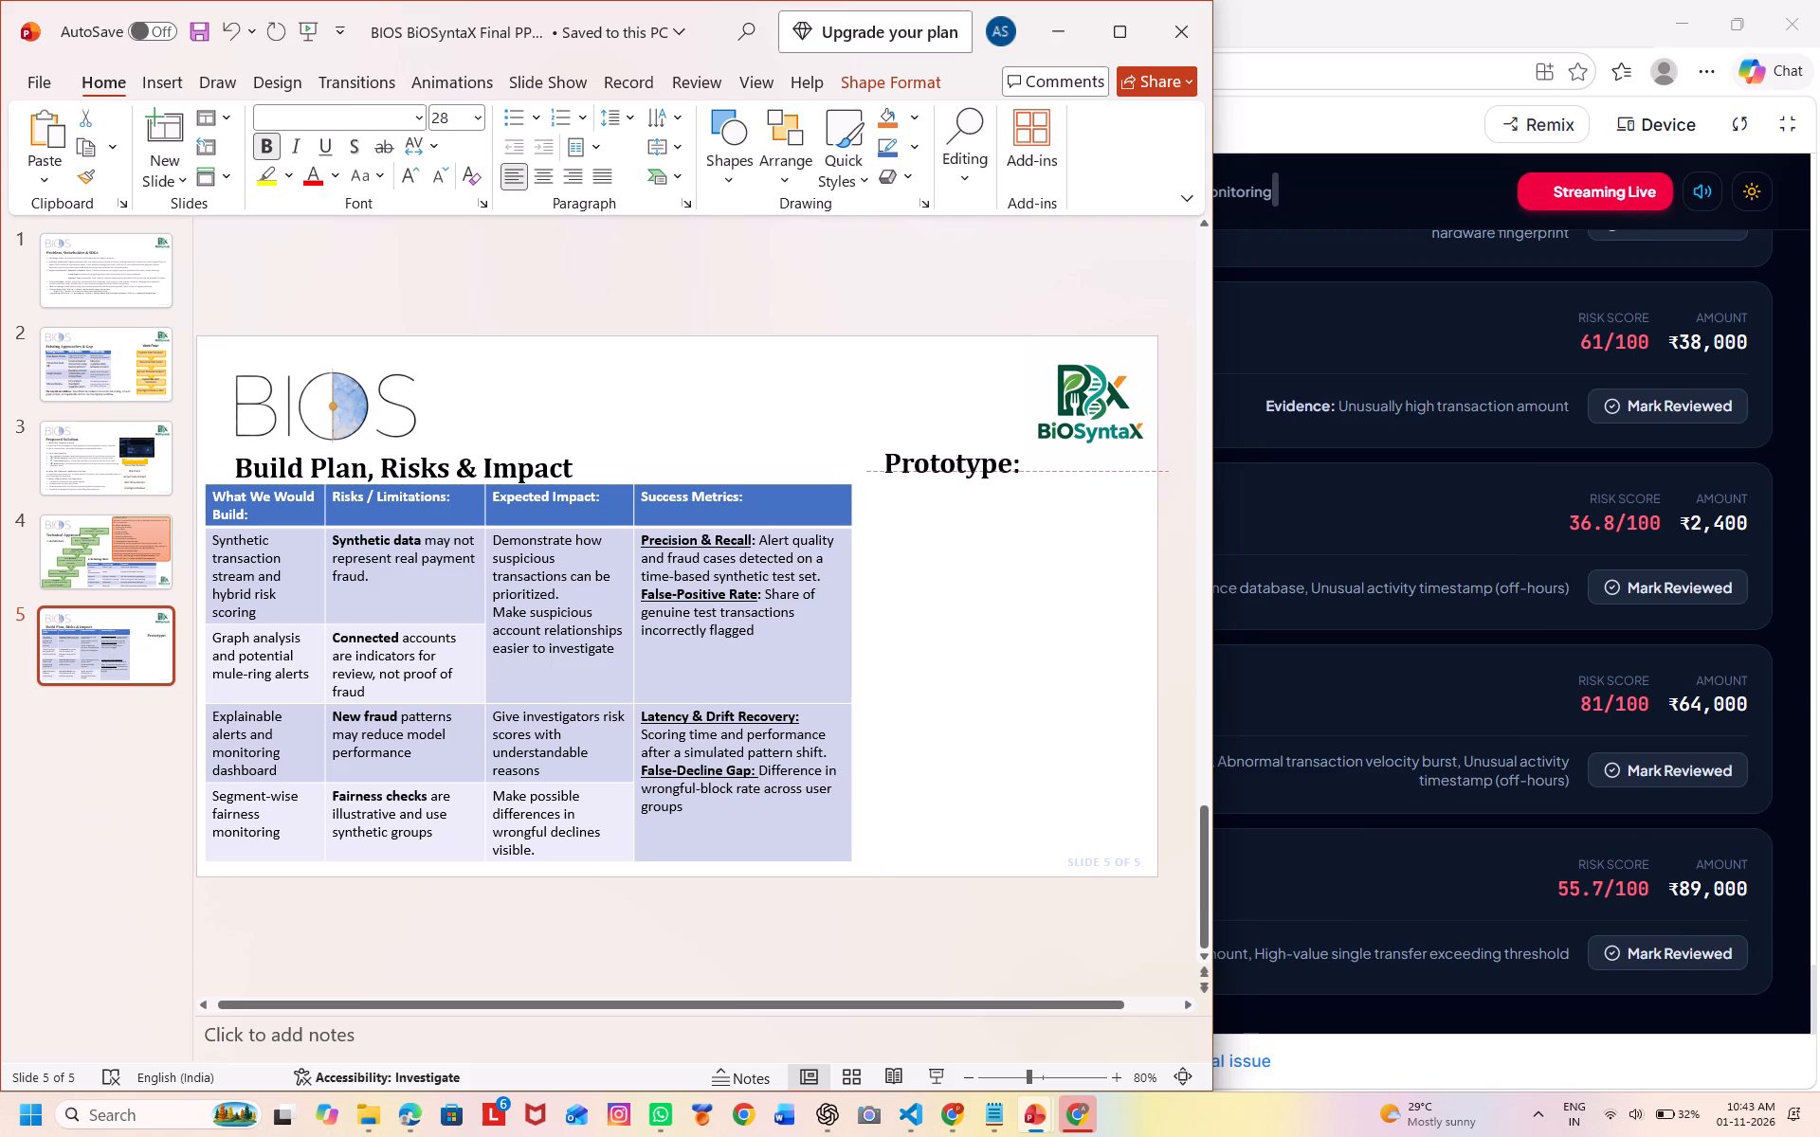
{"action": "left_click_drag", "start_coordinate": [919, 444], "coordinate": [921, 442]}
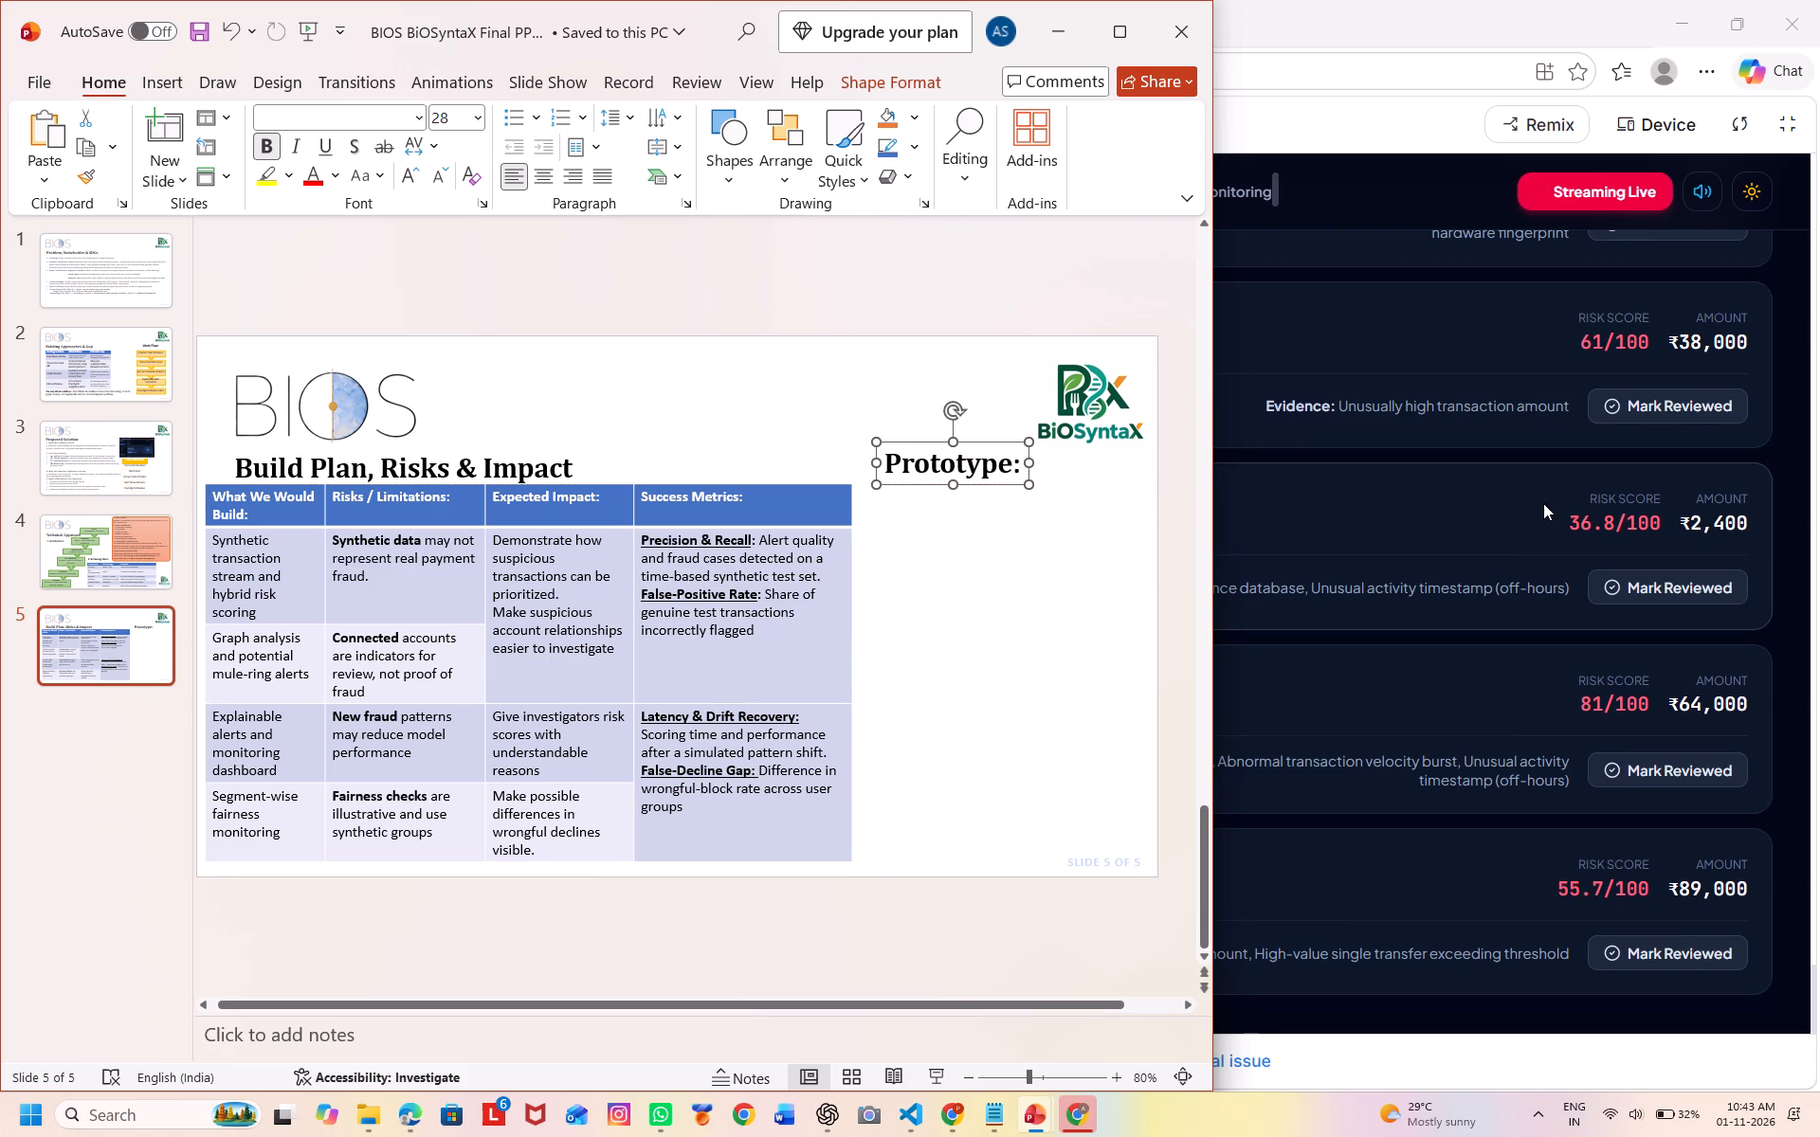
Switch to the AegisPay Fraud Guard prototype in the browser and show the Command Center overview from its beginning.
{"action": "left_click", "coordinate": [1543, 503]}
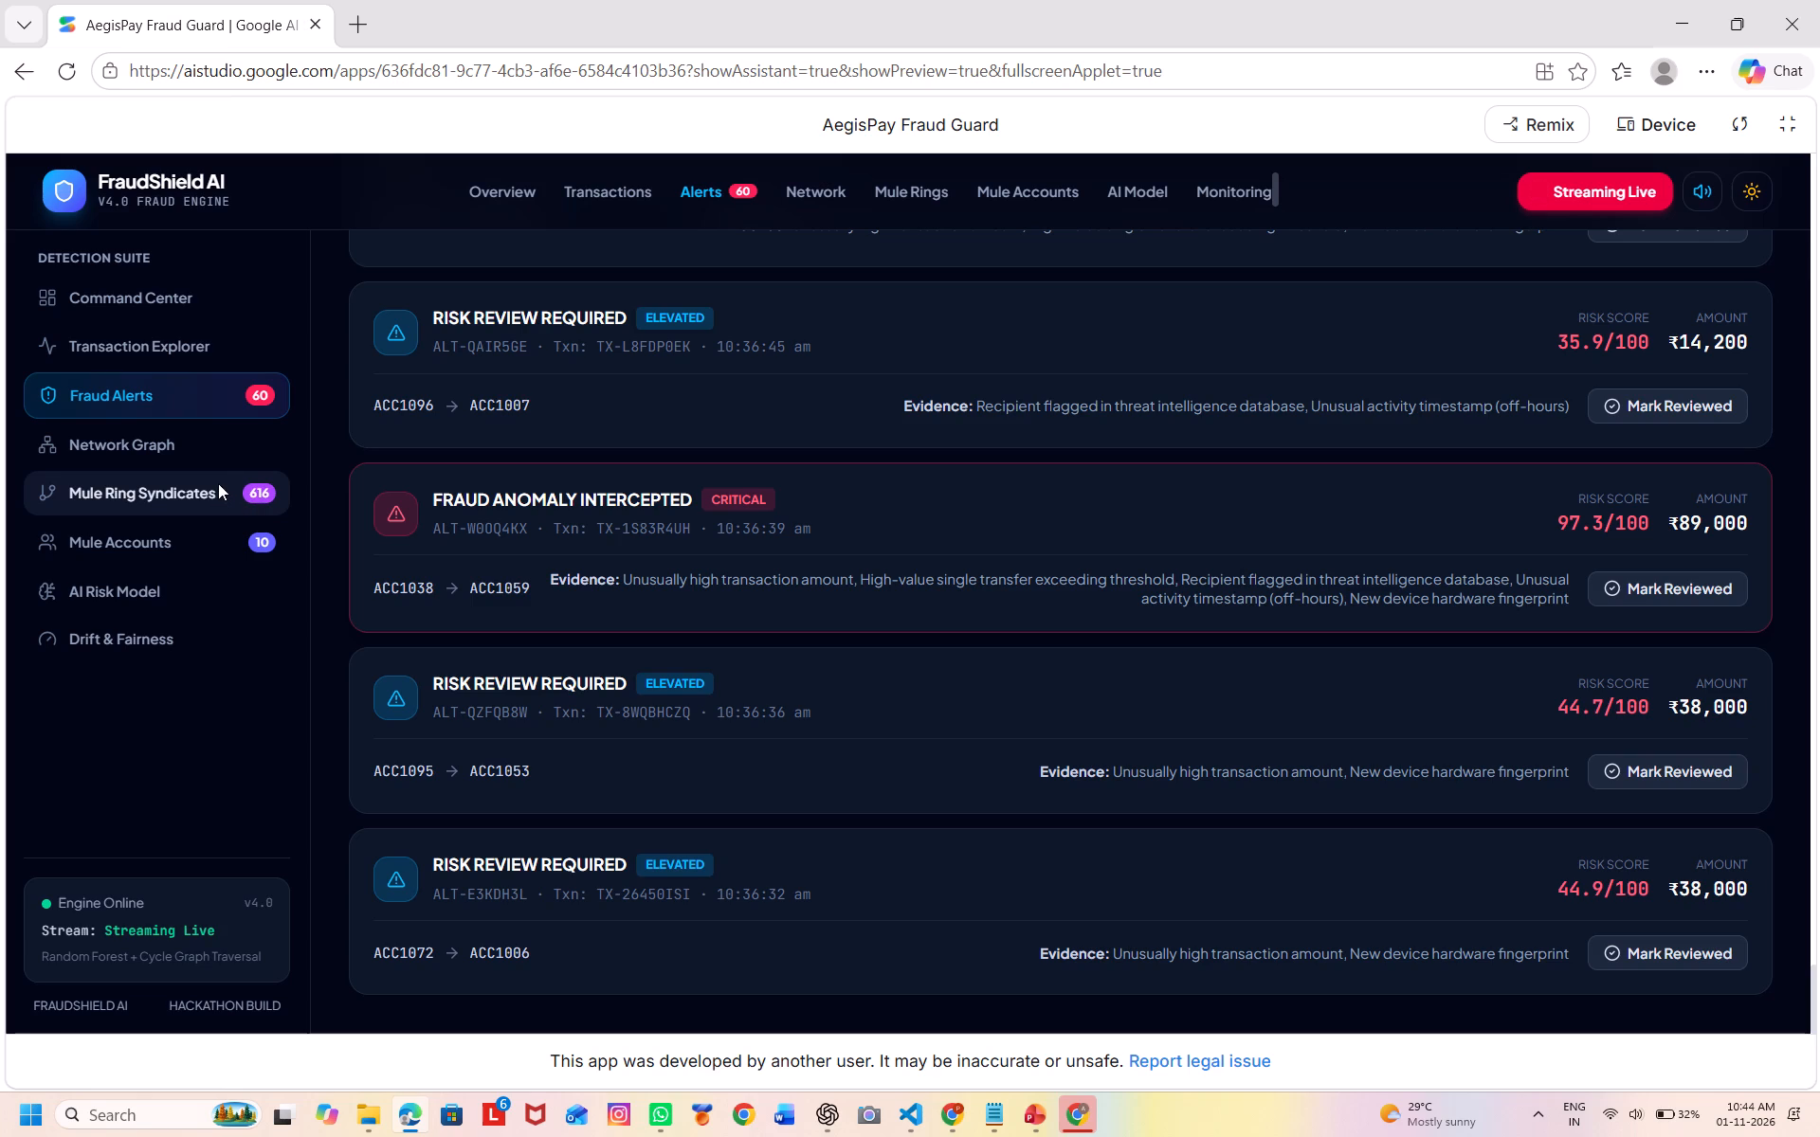
{"action": "scroll", "coordinate": [219, 484], "scroll_direction": "down", "scroll_amount": 2}
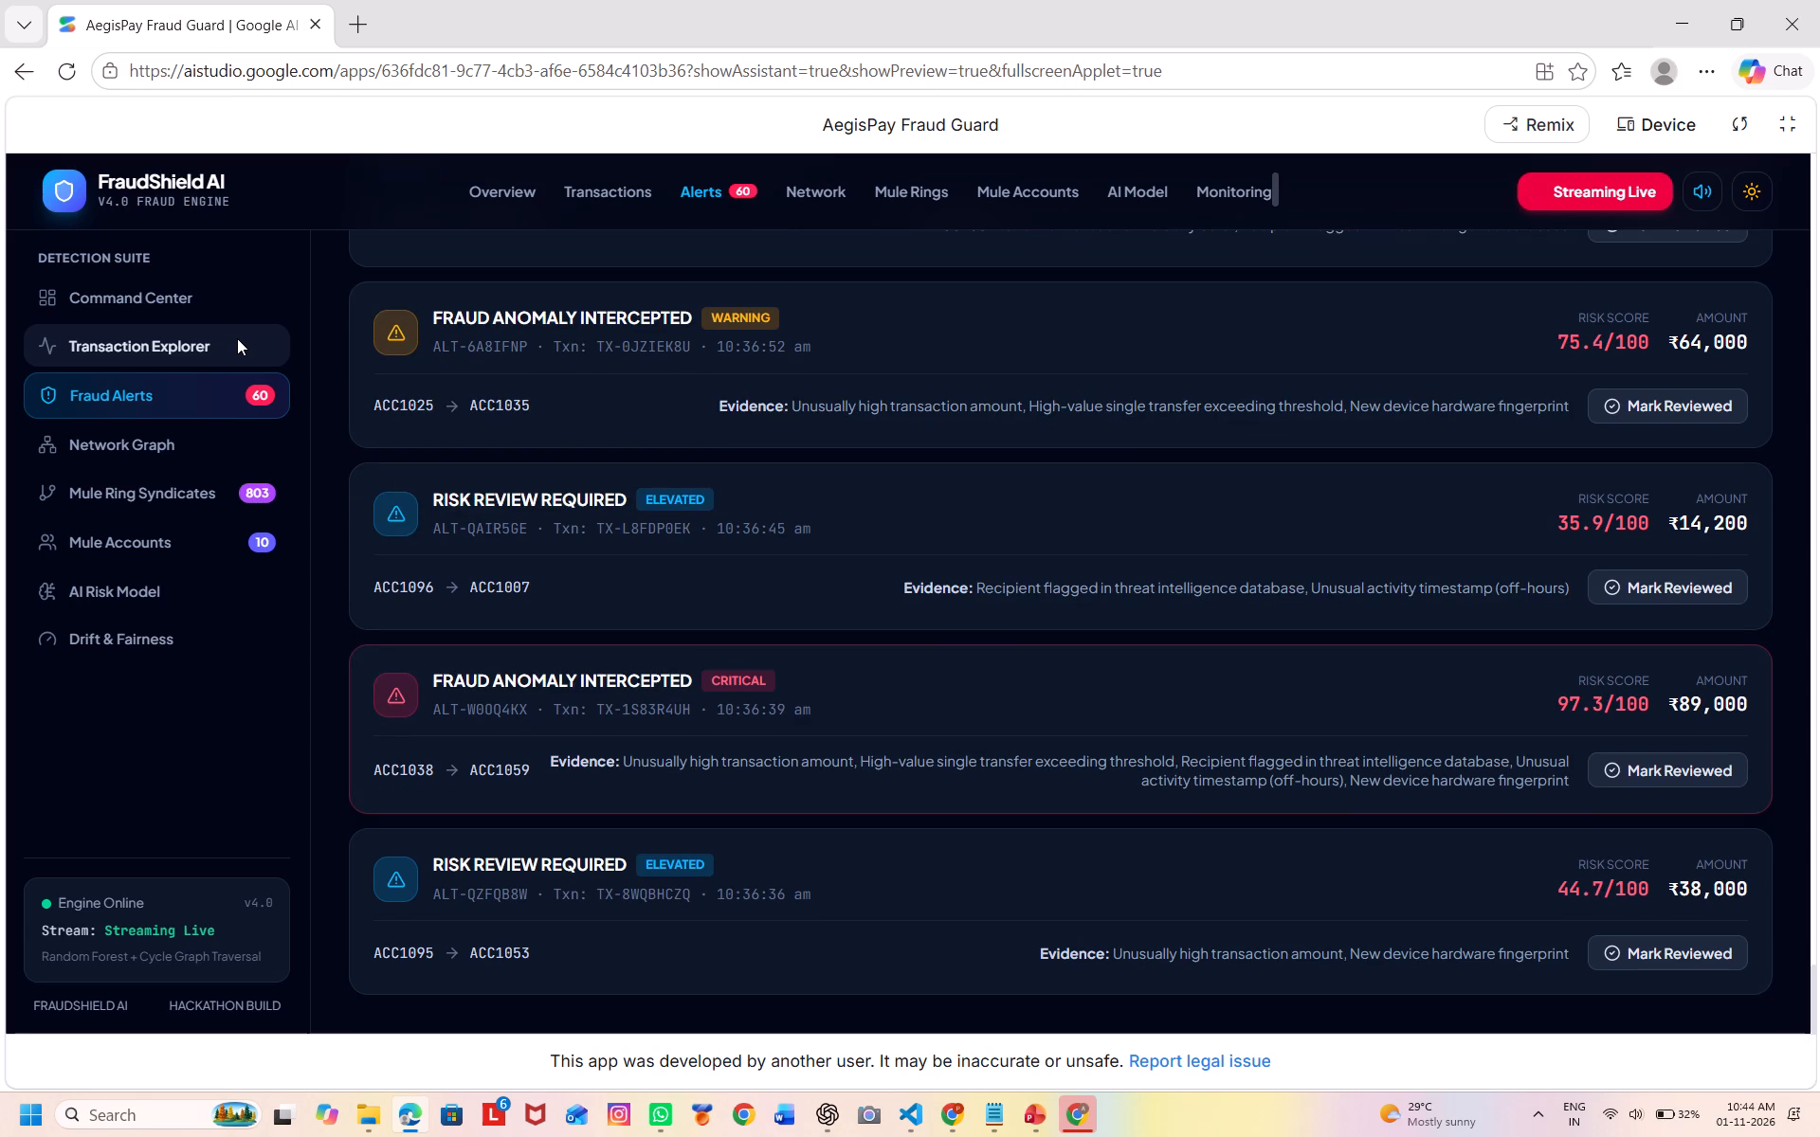
{"action": "left_click", "coordinate": [197, 308]}
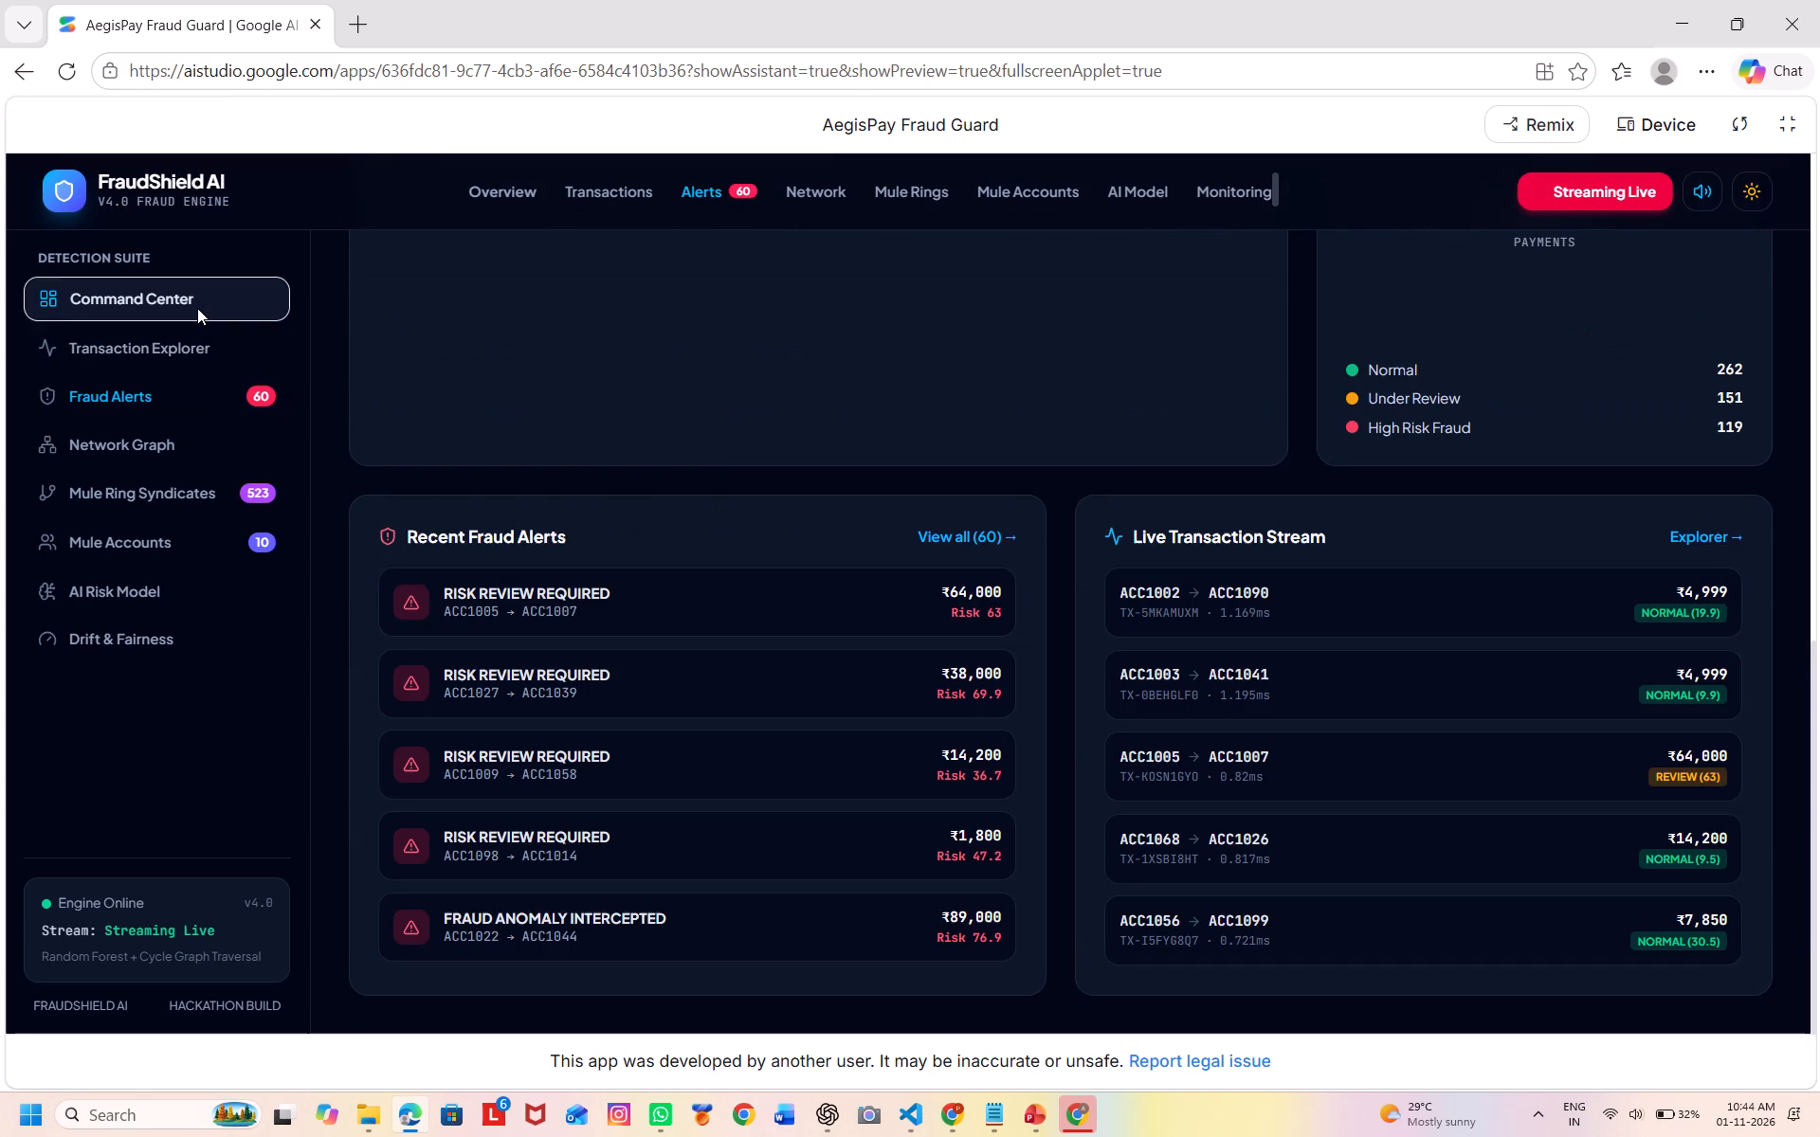
{"action": "scroll", "coordinate": [575, 442], "scroll_direction": "up", "scroll_amount": 6}
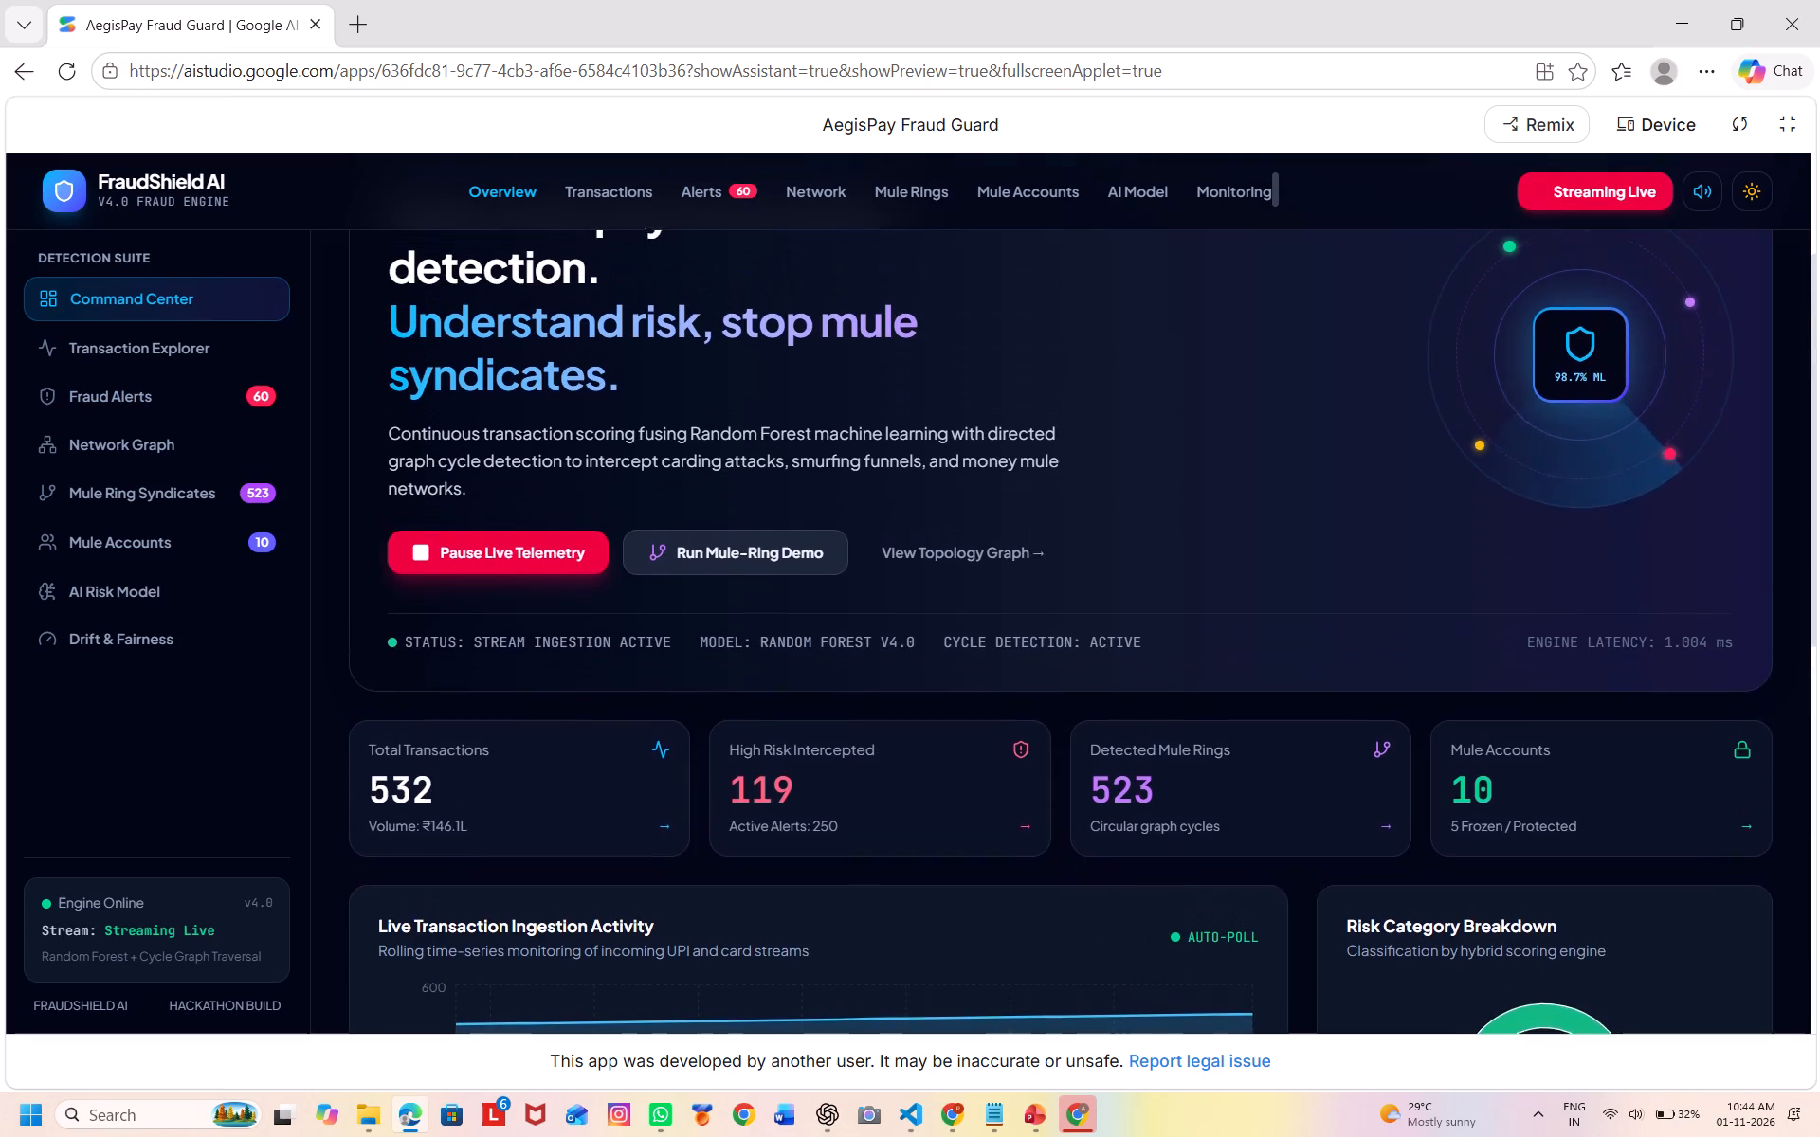
{"action": "scroll", "coordinate": [575, 442], "scroll_direction": "up", "scroll_amount": 5}
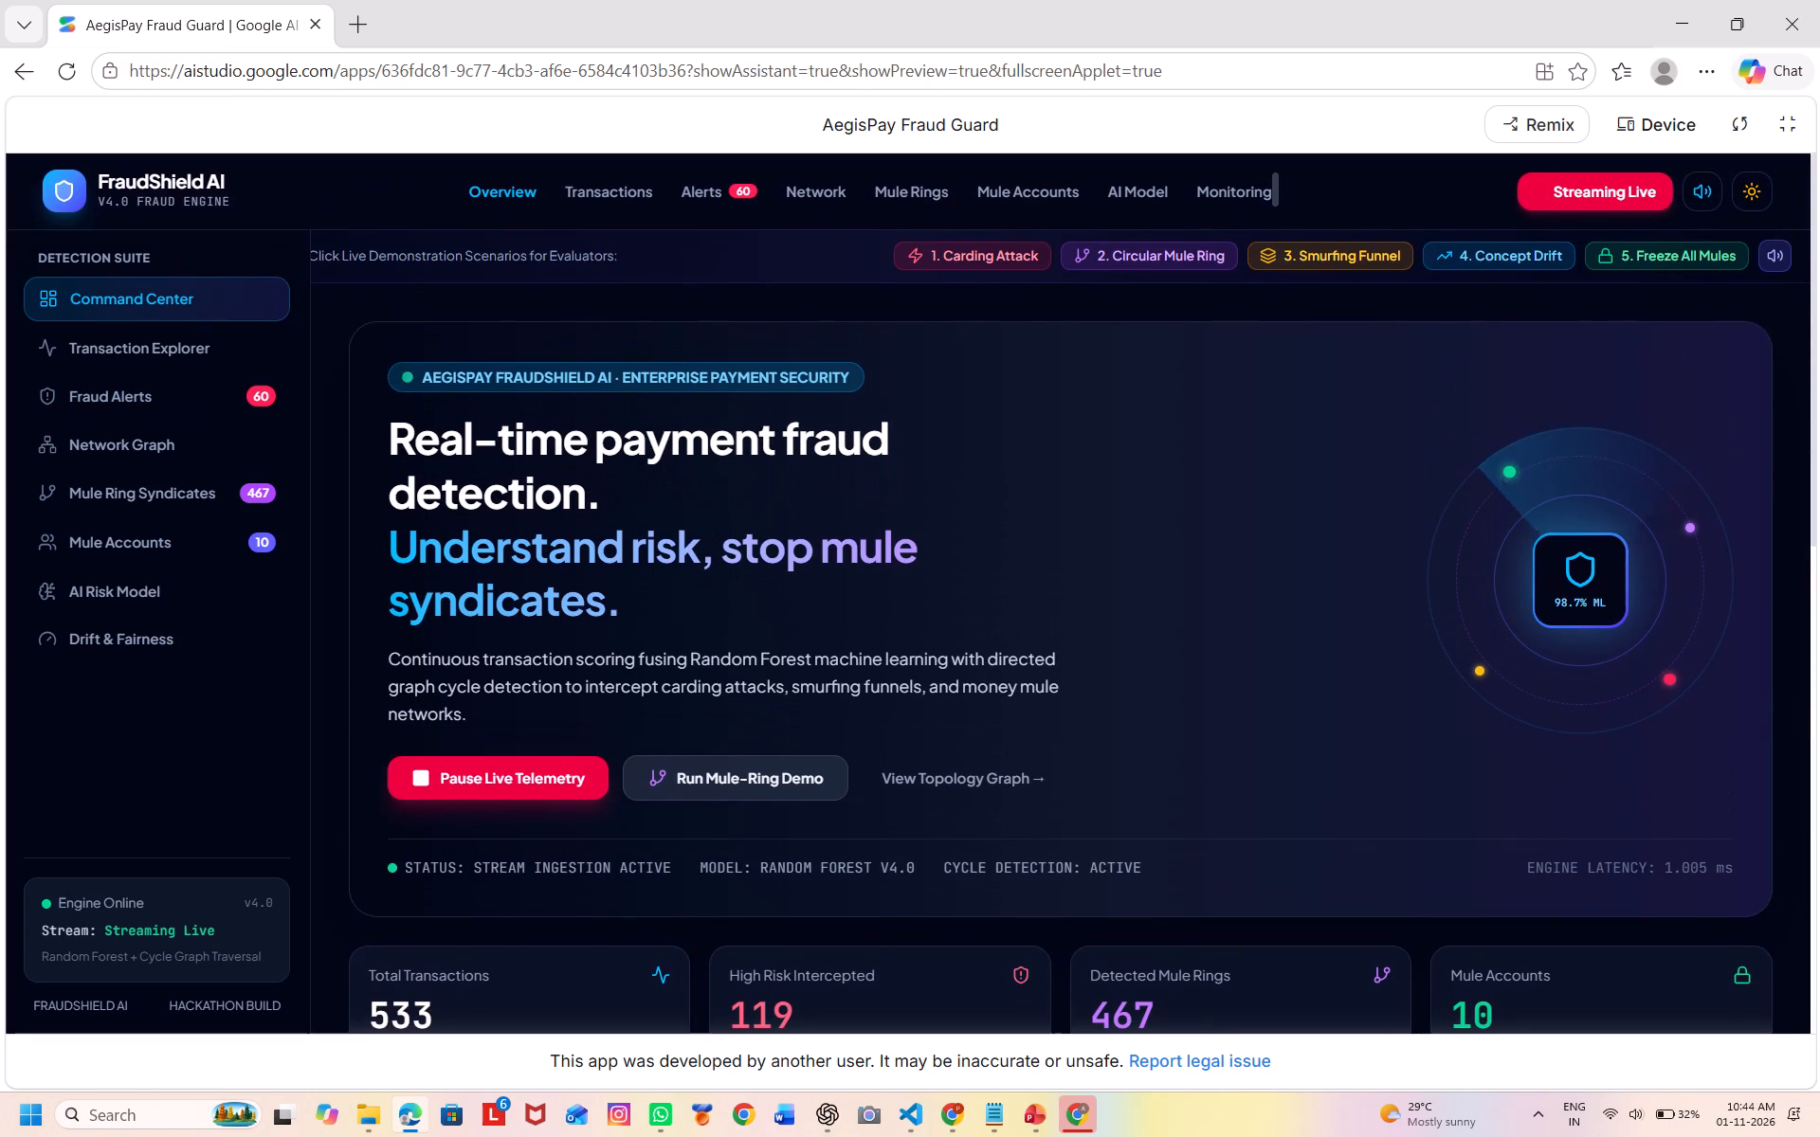
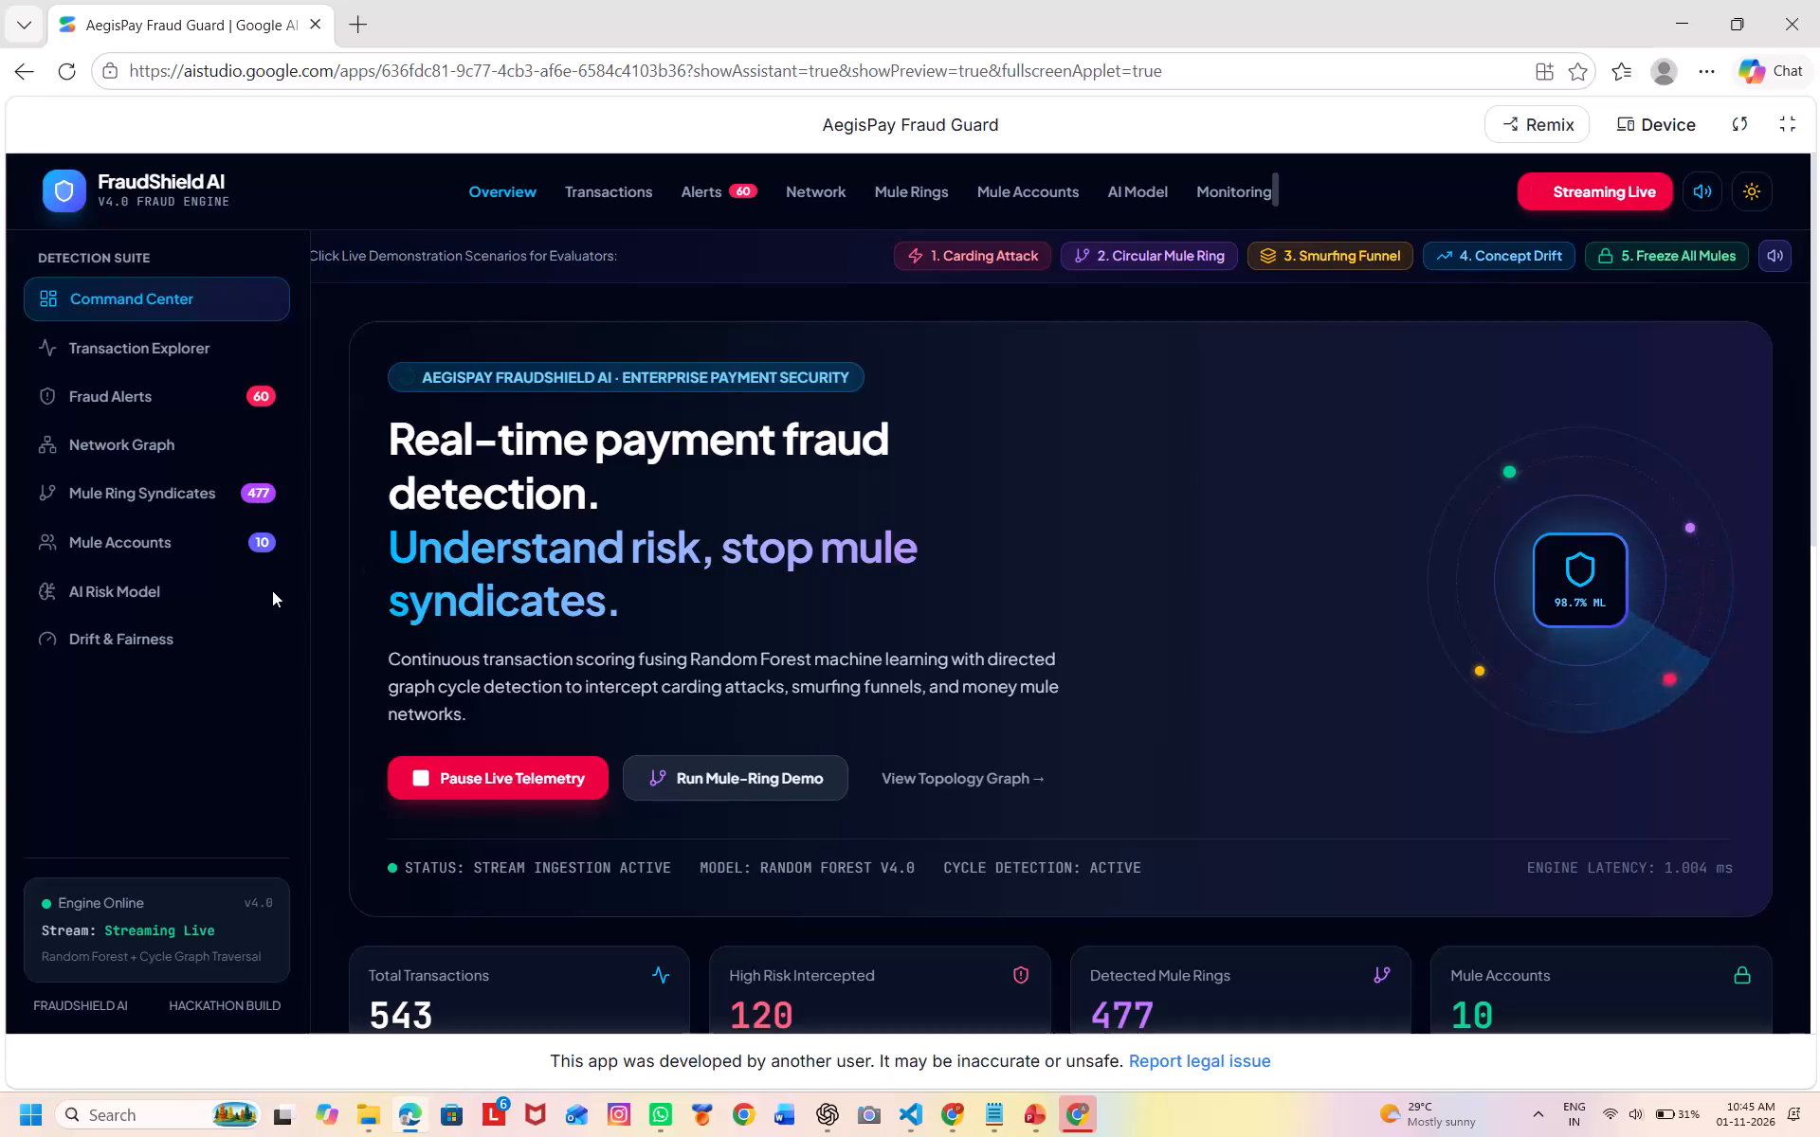
Look over the Command Center overview, from the fraud-detection banner to the summary cards and transaction activity section.
{"action": "scroll", "coordinate": [755, 425], "scroll_direction": "up", "scroll_amount": 1}
{"action": "scroll", "coordinate": [755, 425], "scroll_direction": "down", "scroll_amount": 2}
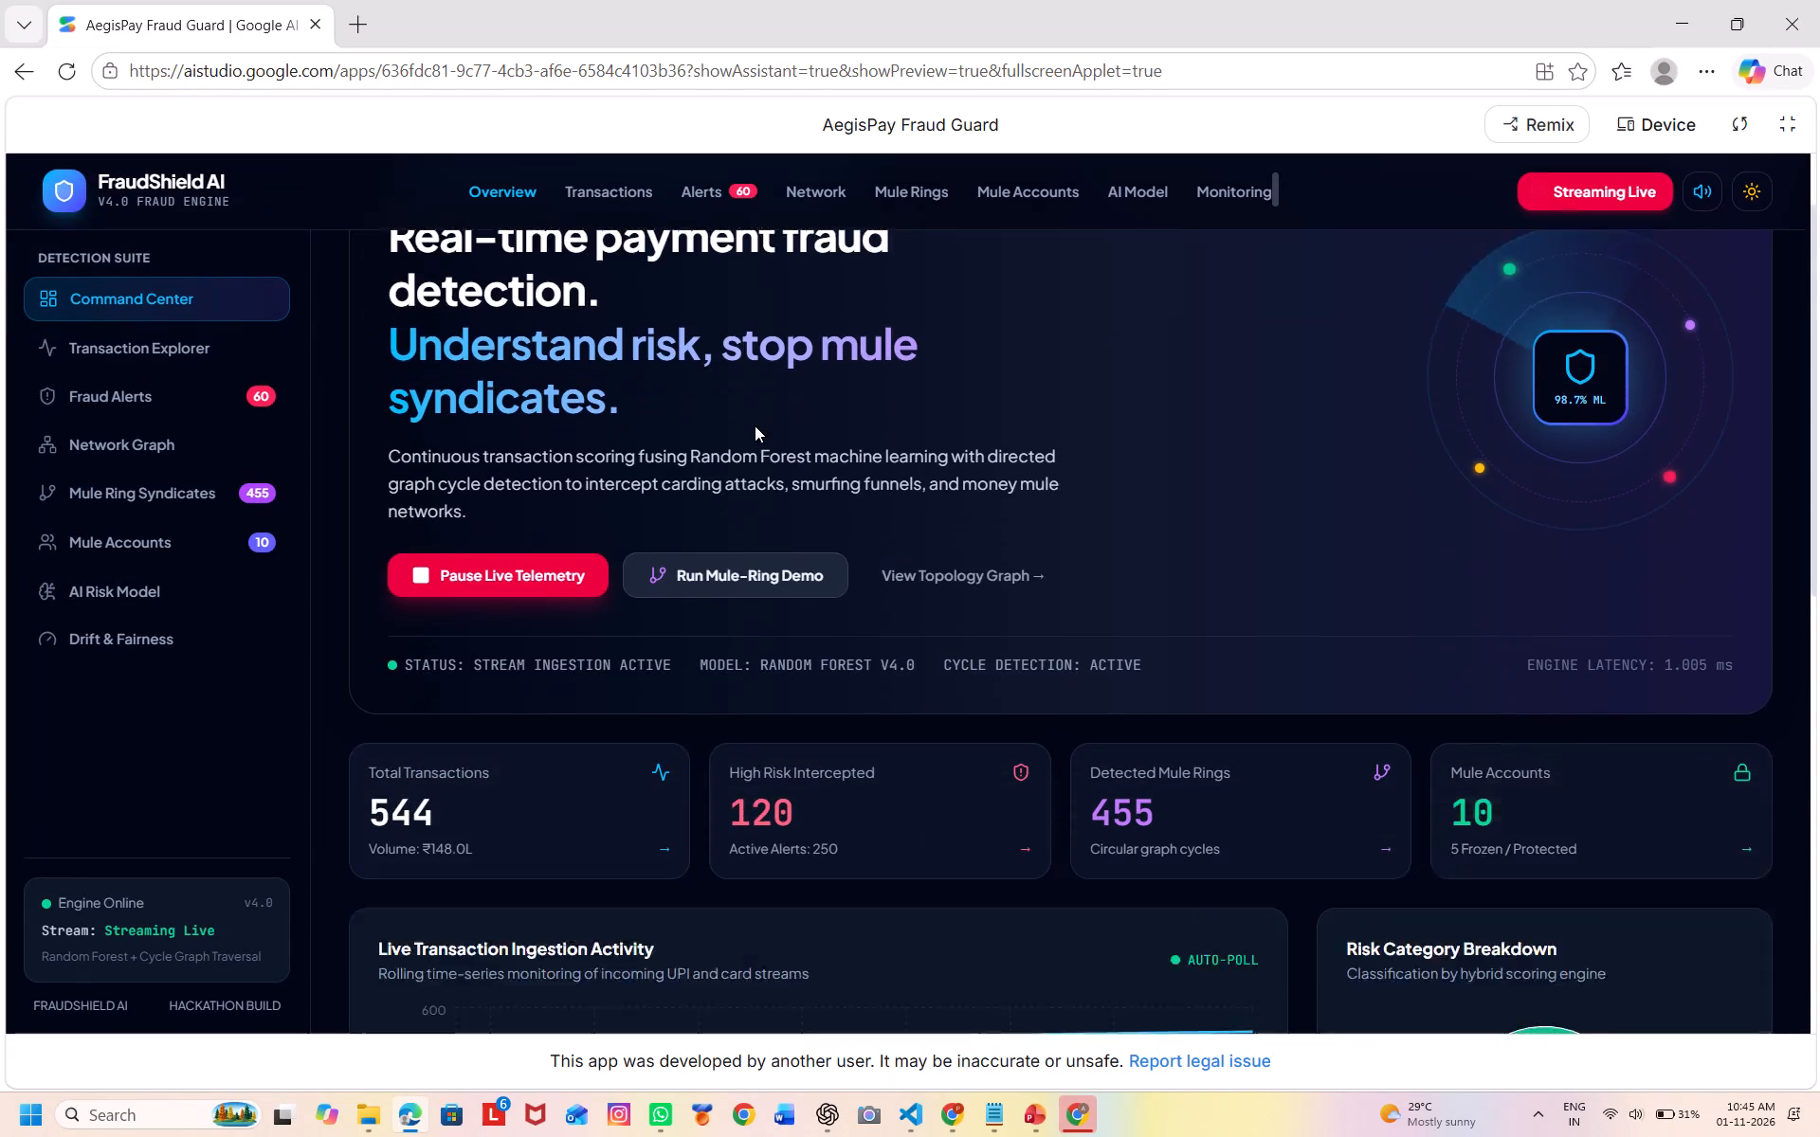
{"action": "scroll", "coordinate": [755, 425], "scroll_direction": "down", "scroll_amount": 3}
{"action": "scroll", "coordinate": [755, 425], "scroll_direction": "up", "scroll_amount": 10}
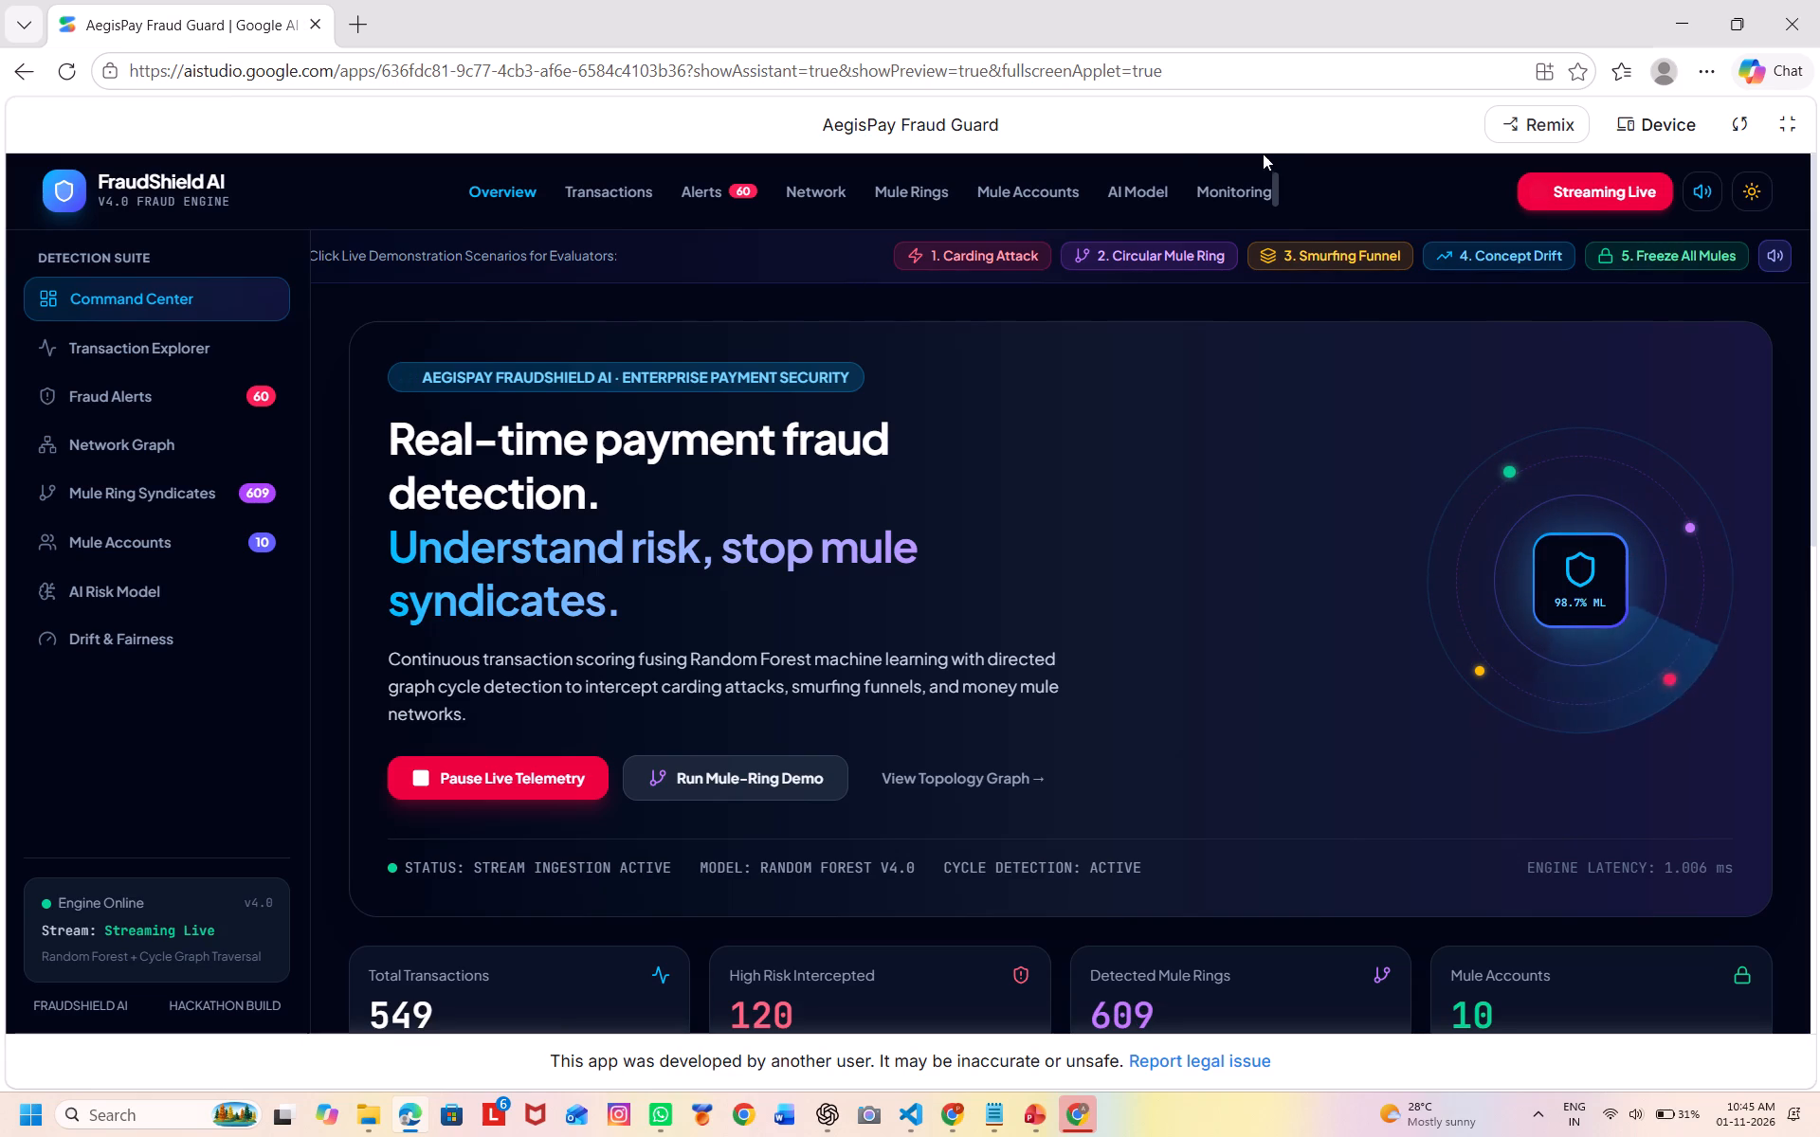
{"action": "scroll", "coordinate": [1198, 137], "scroll_direction": "down", "scroll_amount": 2}
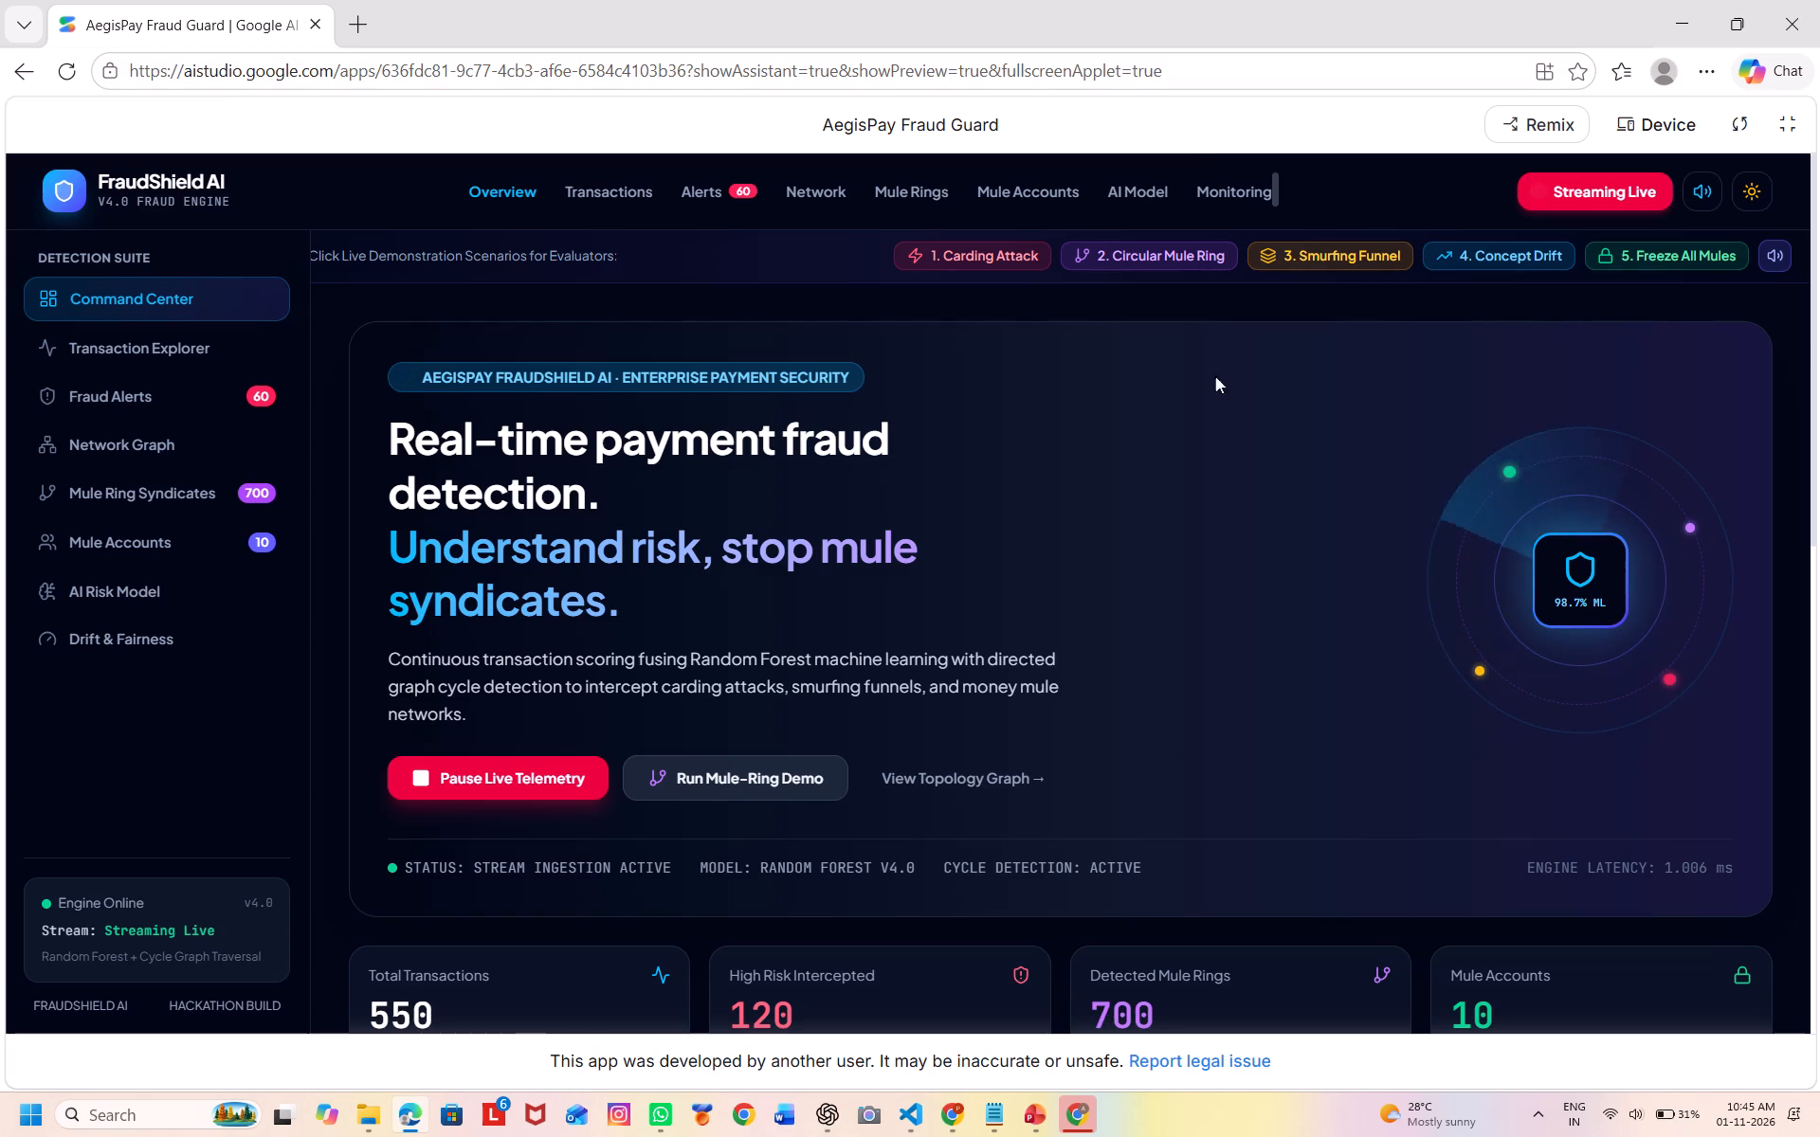
{"action": "scroll", "coordinate": [1219, 429], "scroll_direction": "up", "scroll_amount": 4}
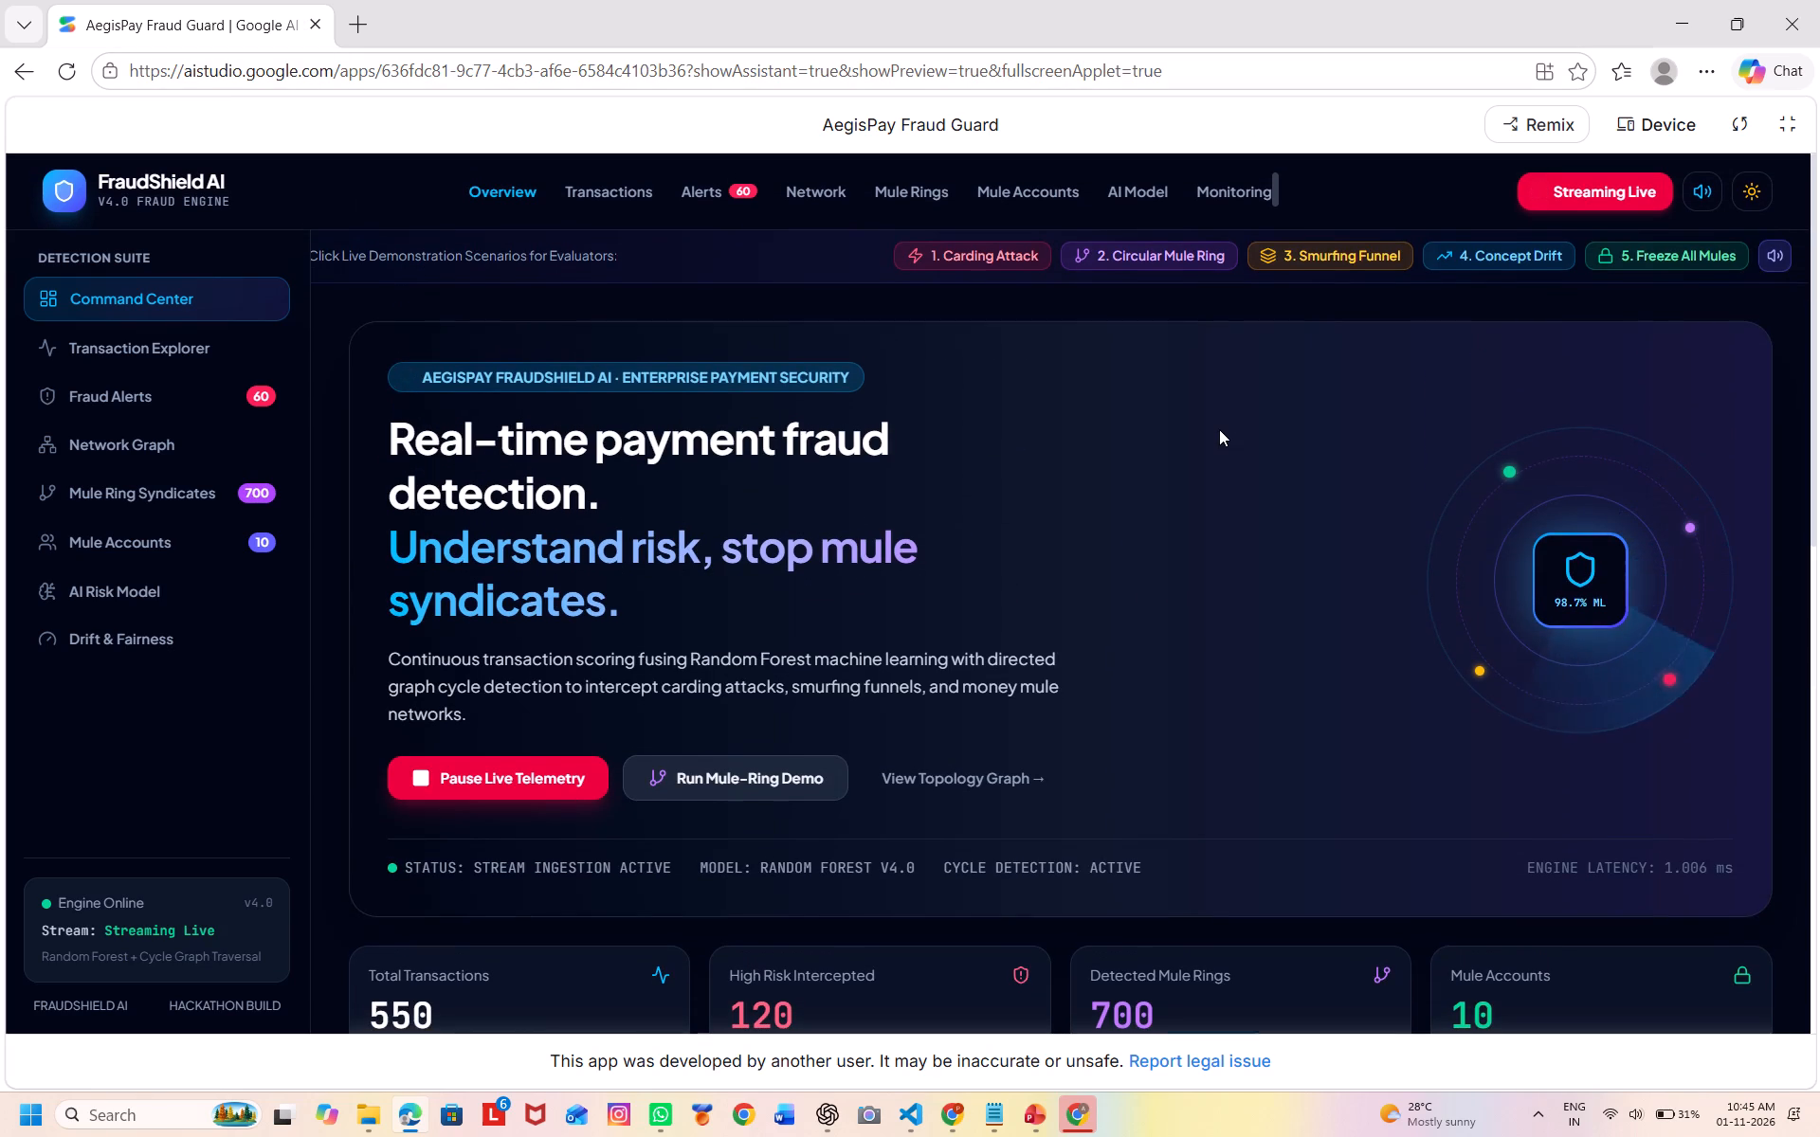
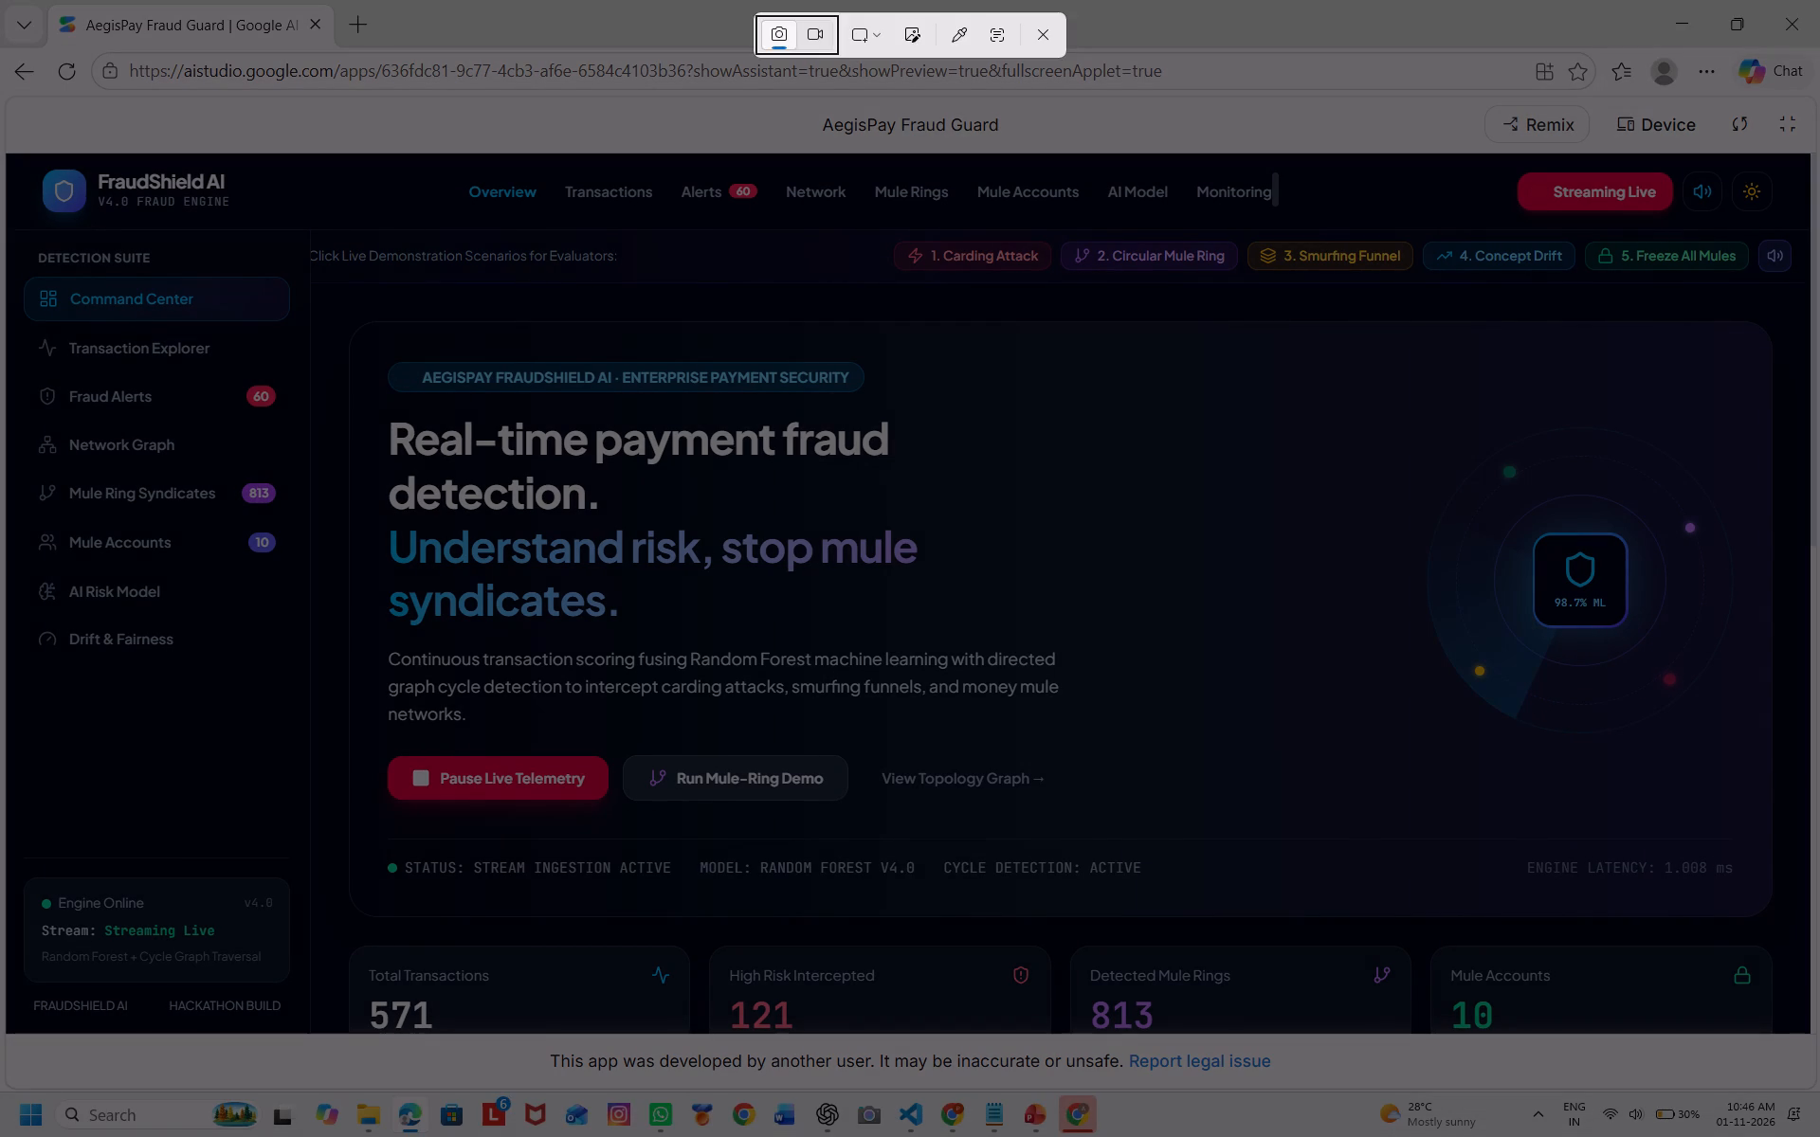
Capture a screenshot of the whole FraudShield AI Command Center overview, from its header down to the summary cards.
{"action": "left_click_drag", "start_coordinate": [7, 154], "coordinate": [509, 496]}
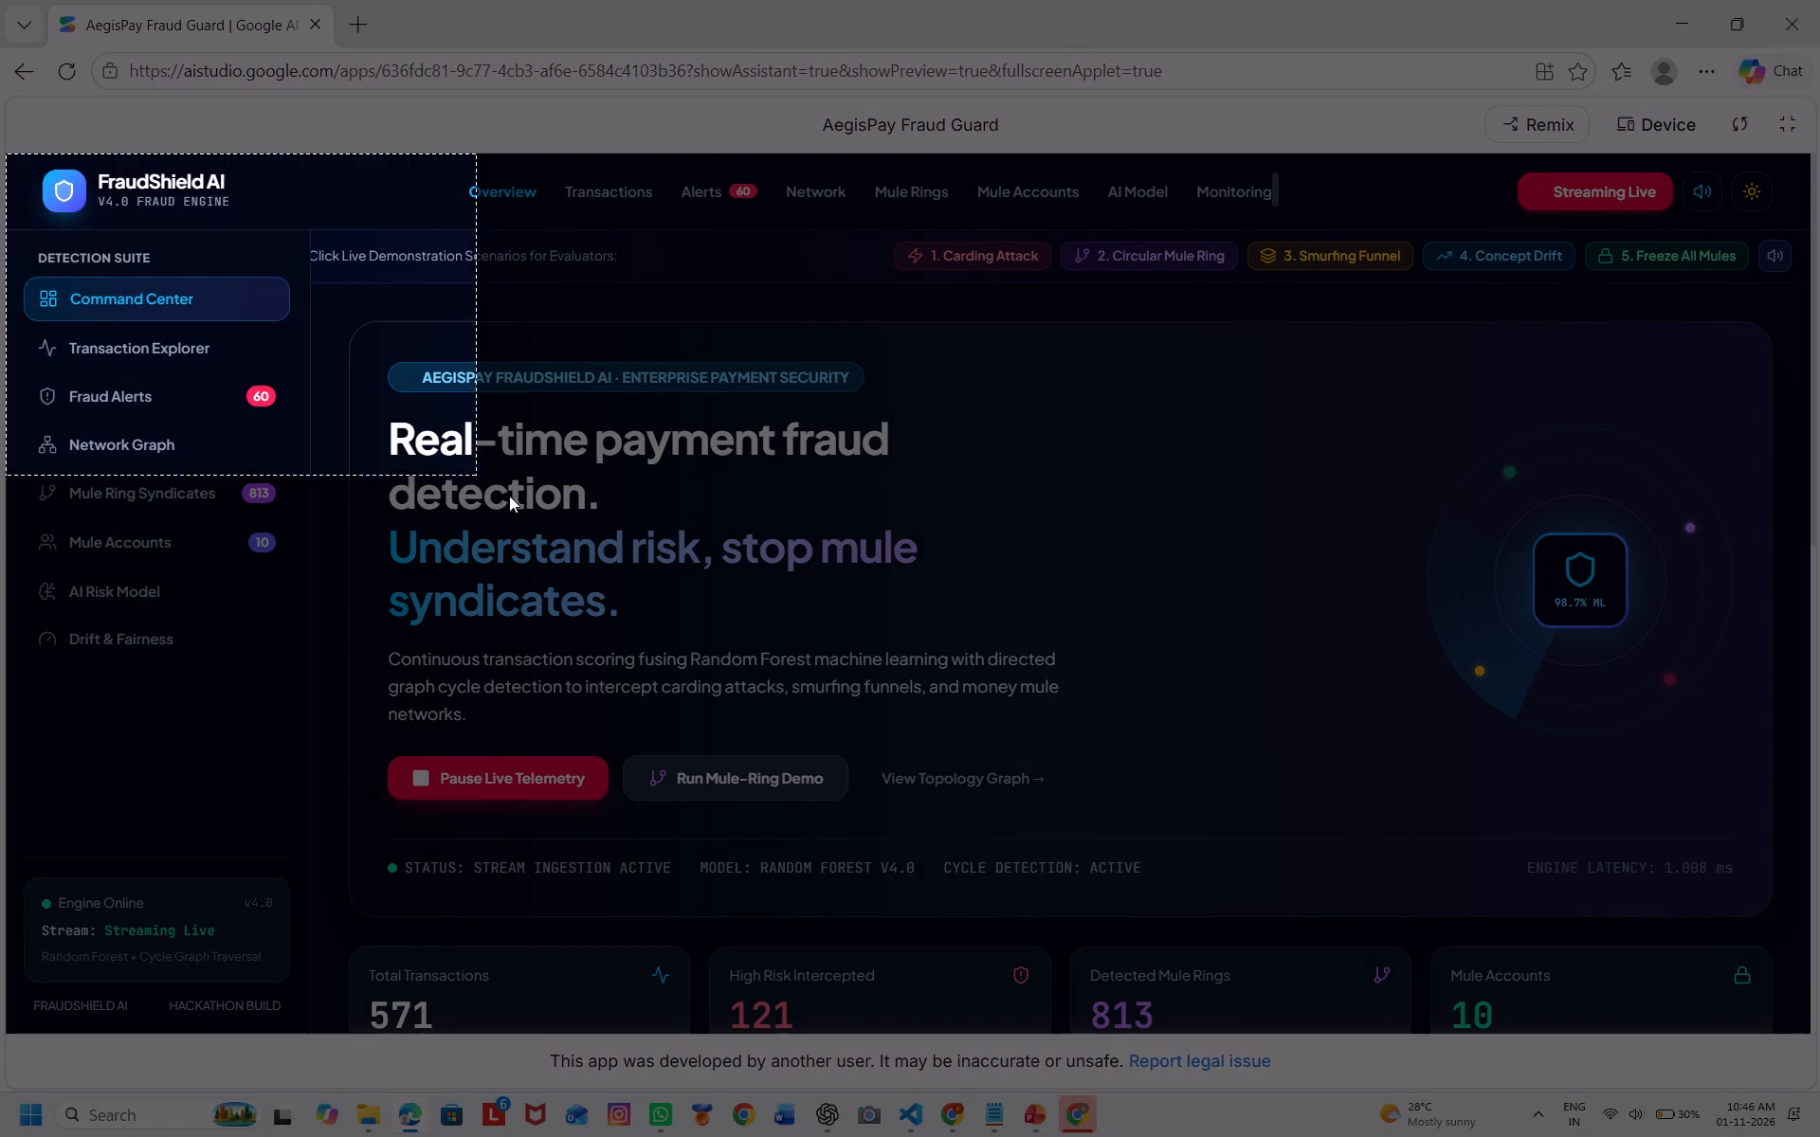
{"action": "left_click_drag", "start_coordinate": [509, 496], "coordinate": [1229, 1080]}
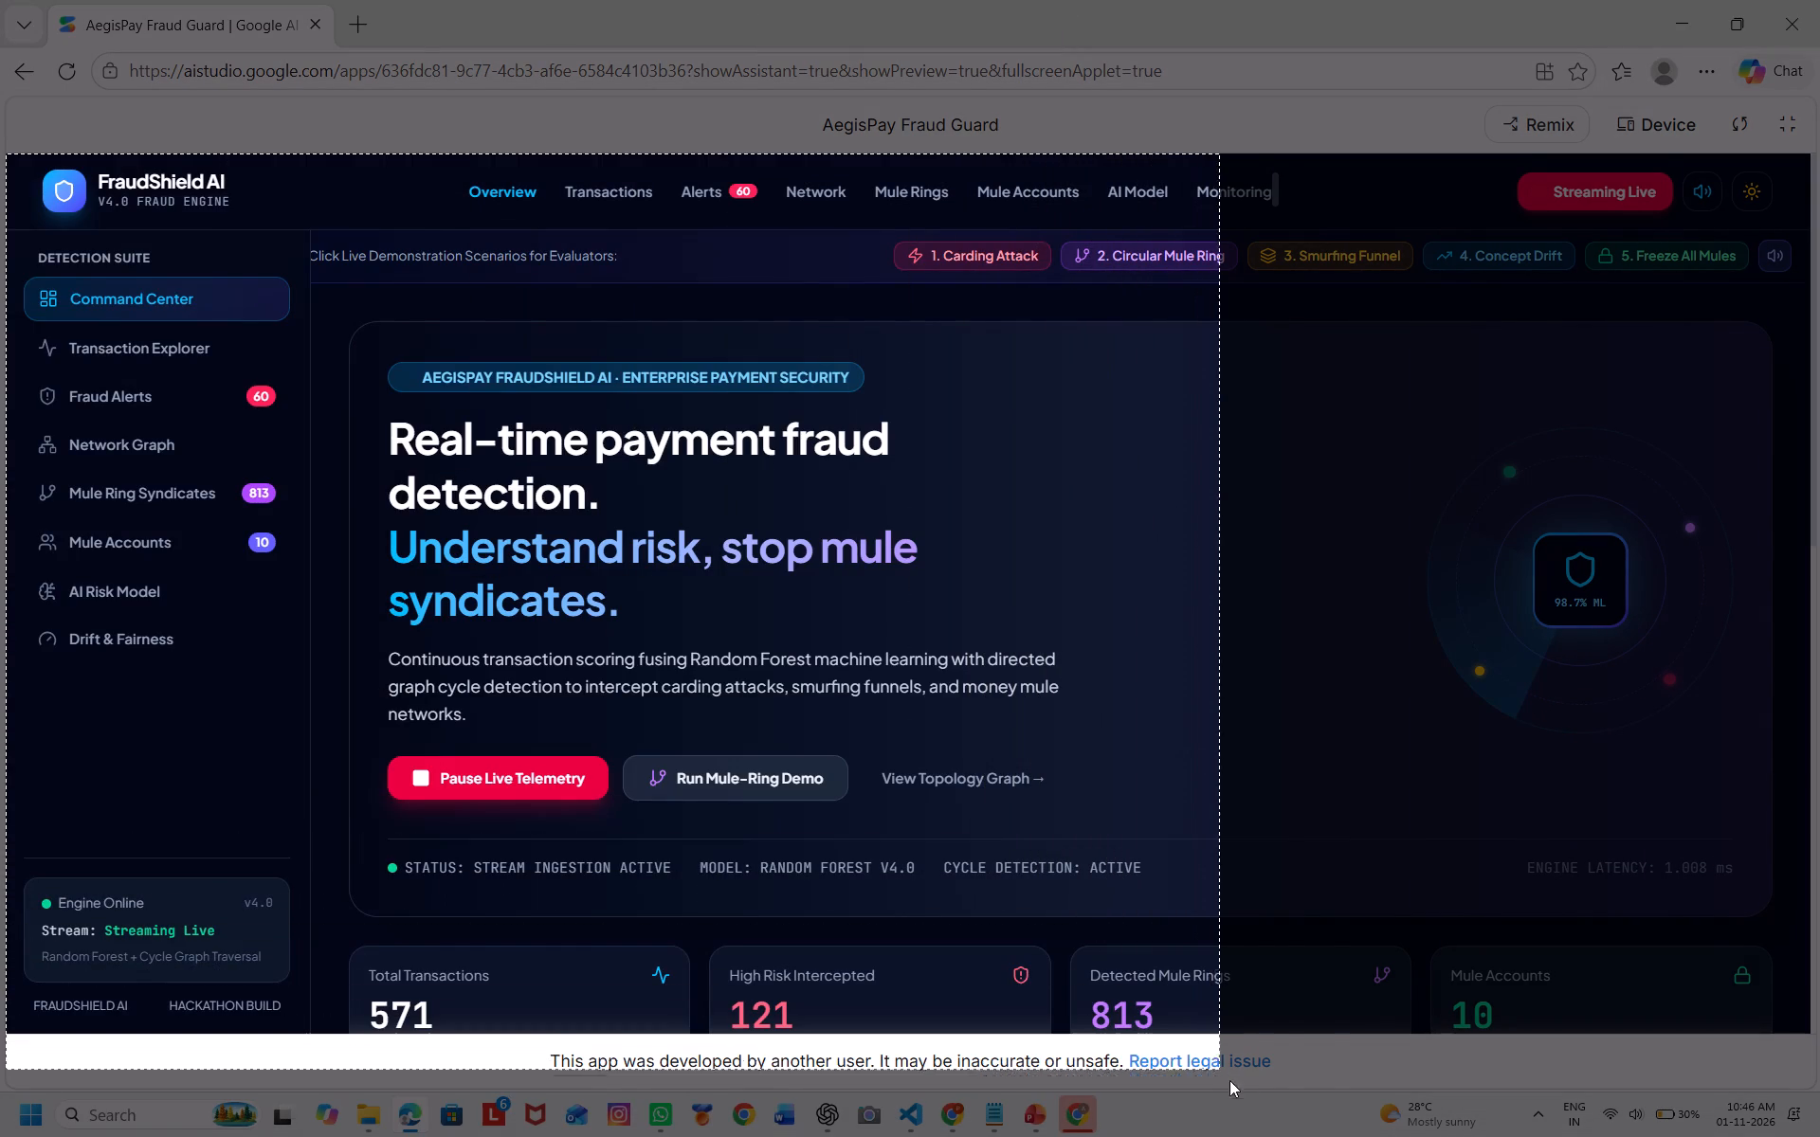
{"action": "left_click_drag", "start_coordinate": [1229, 1080], "coordinate": [1576, 1136]}
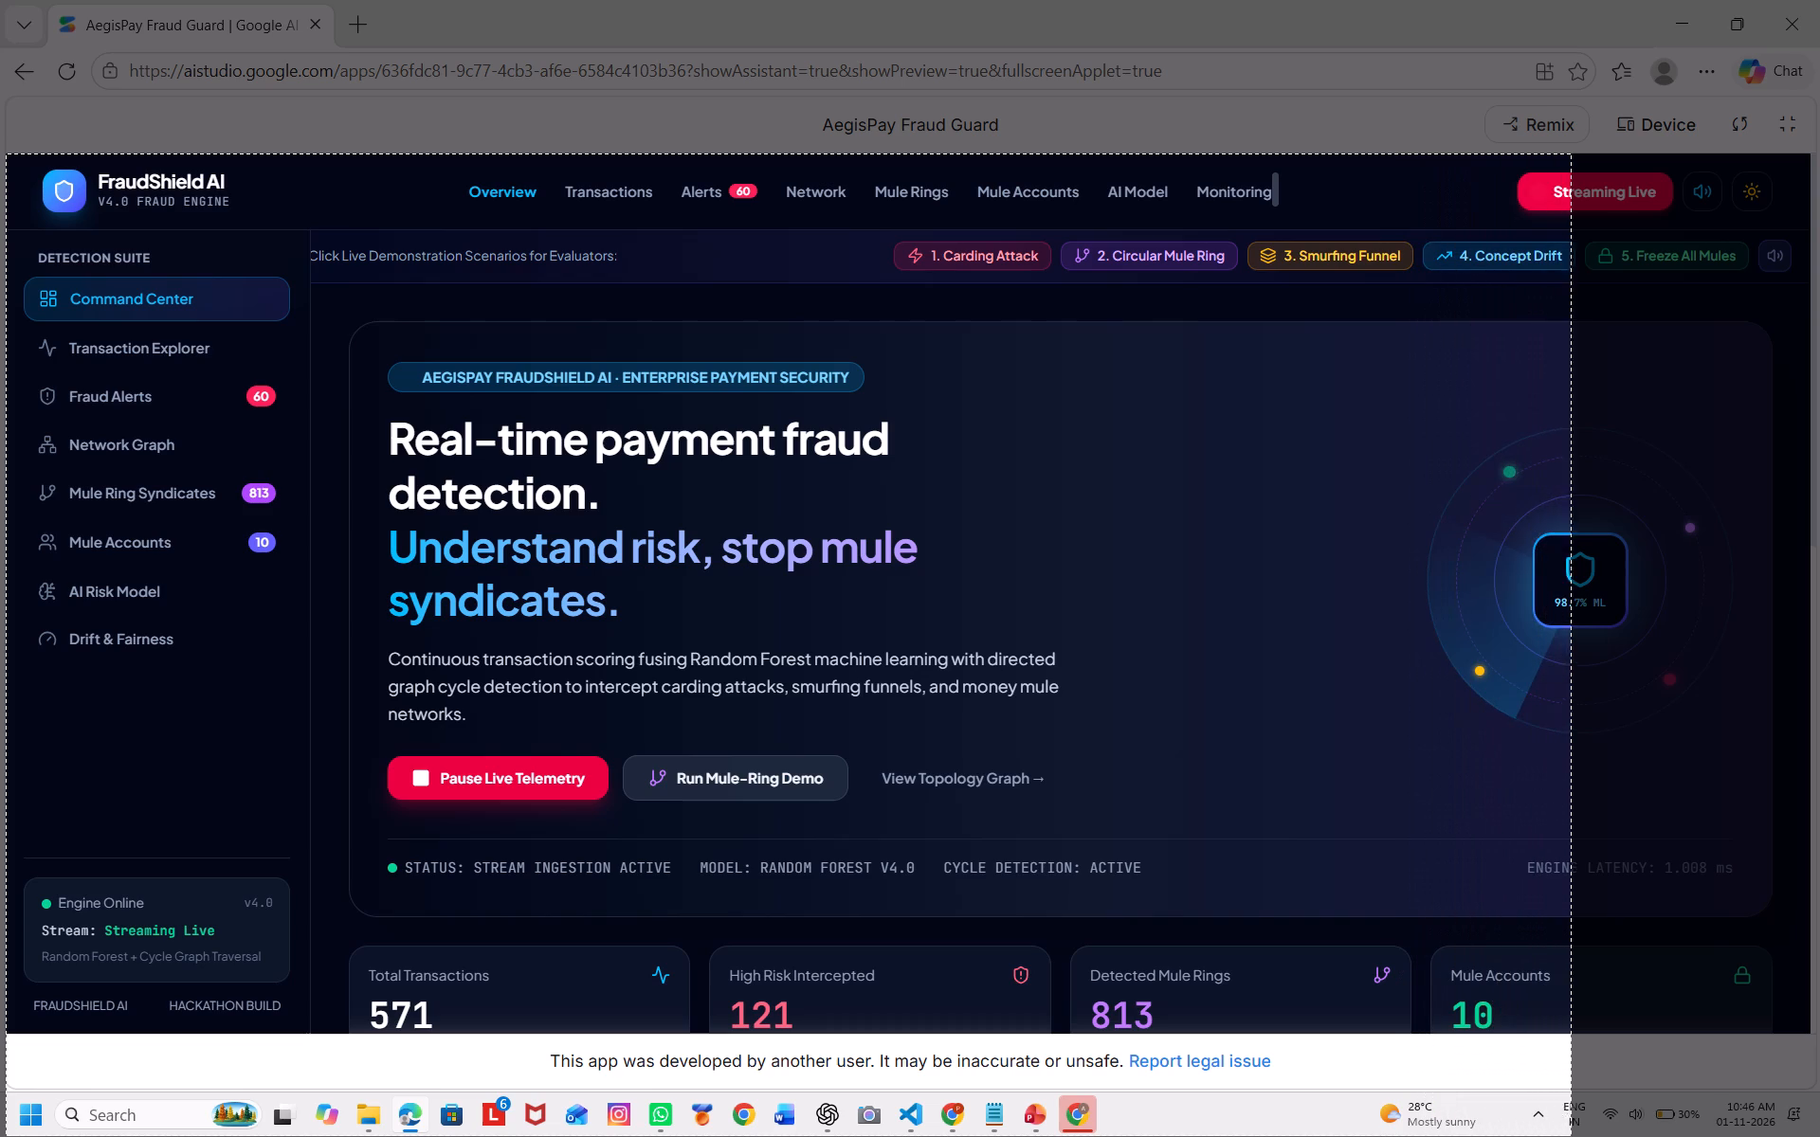
{"action": "left_click_drag", "start_coordinate": [1576, 1136], "coordinate": [1819, 1005]}
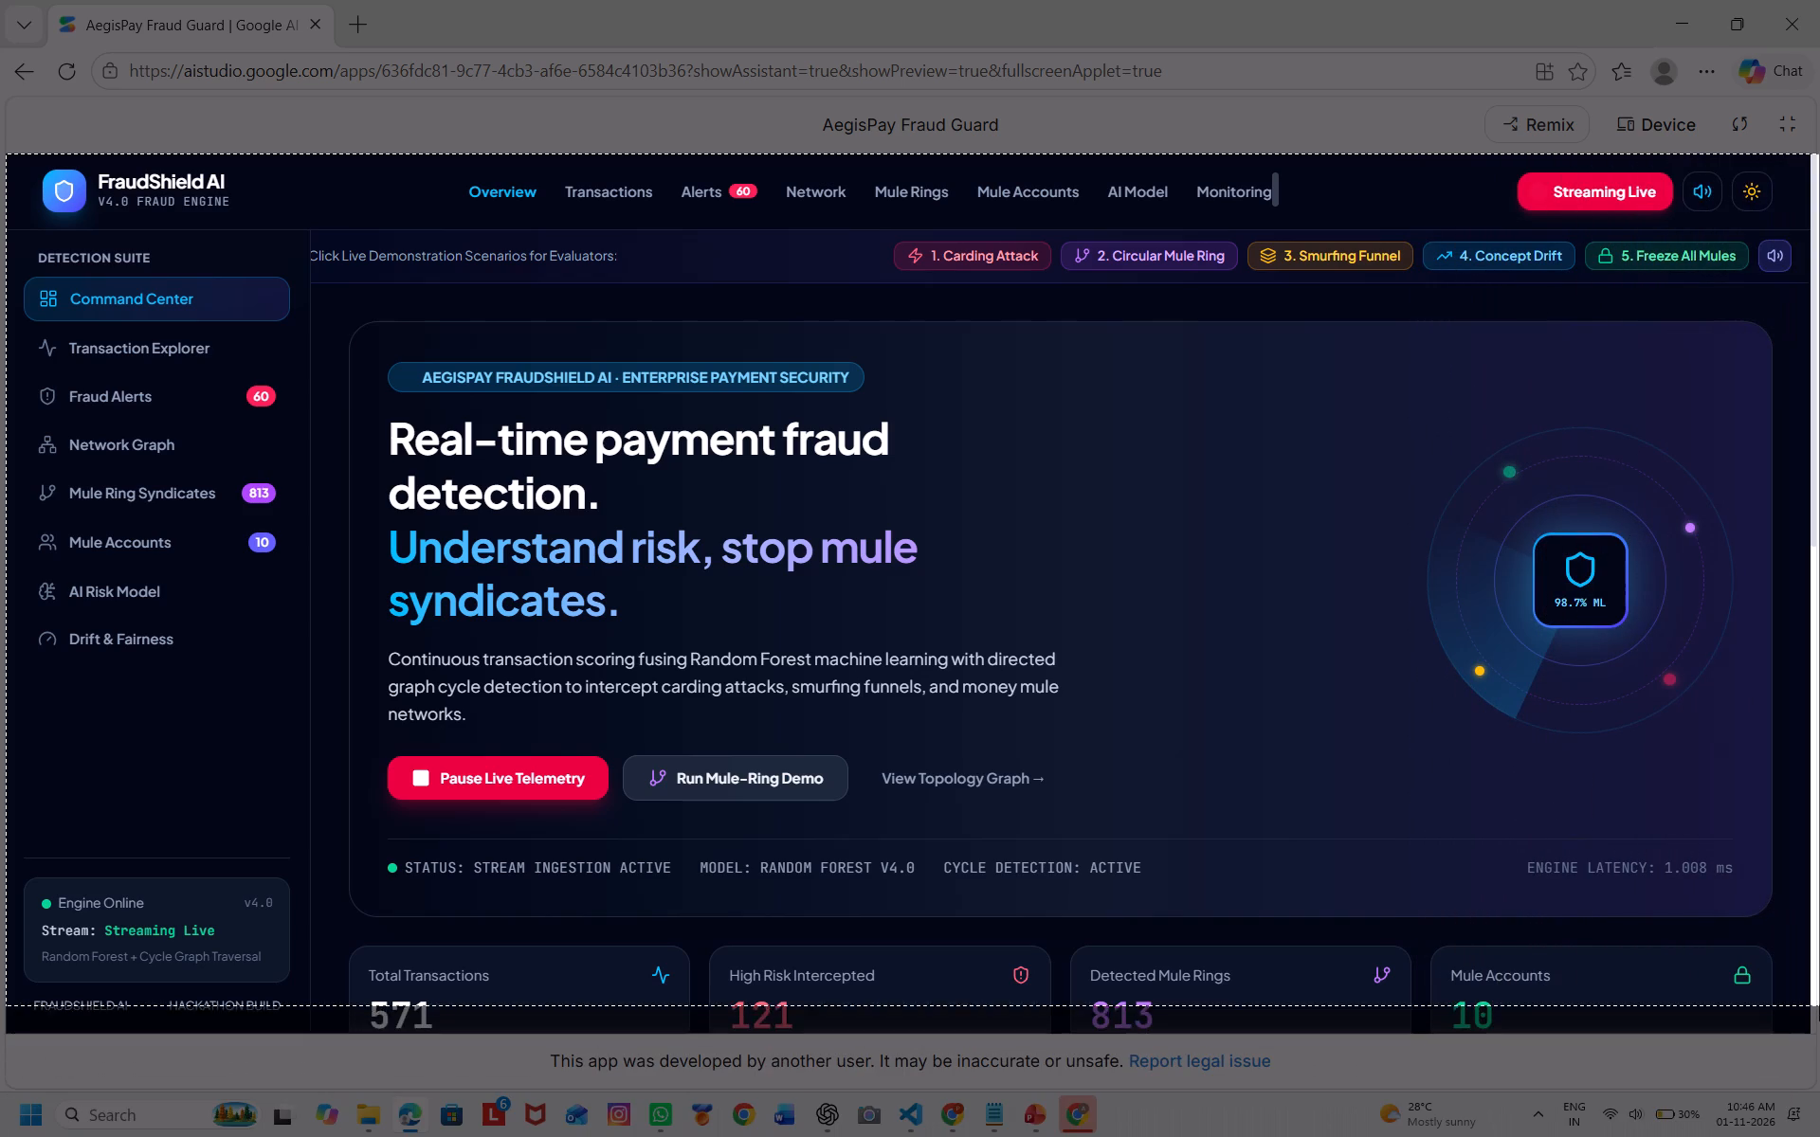
{"action": "left_click_drag", "start_coordinate": [1819, 1005], "coordinate": [1805, 1031]}
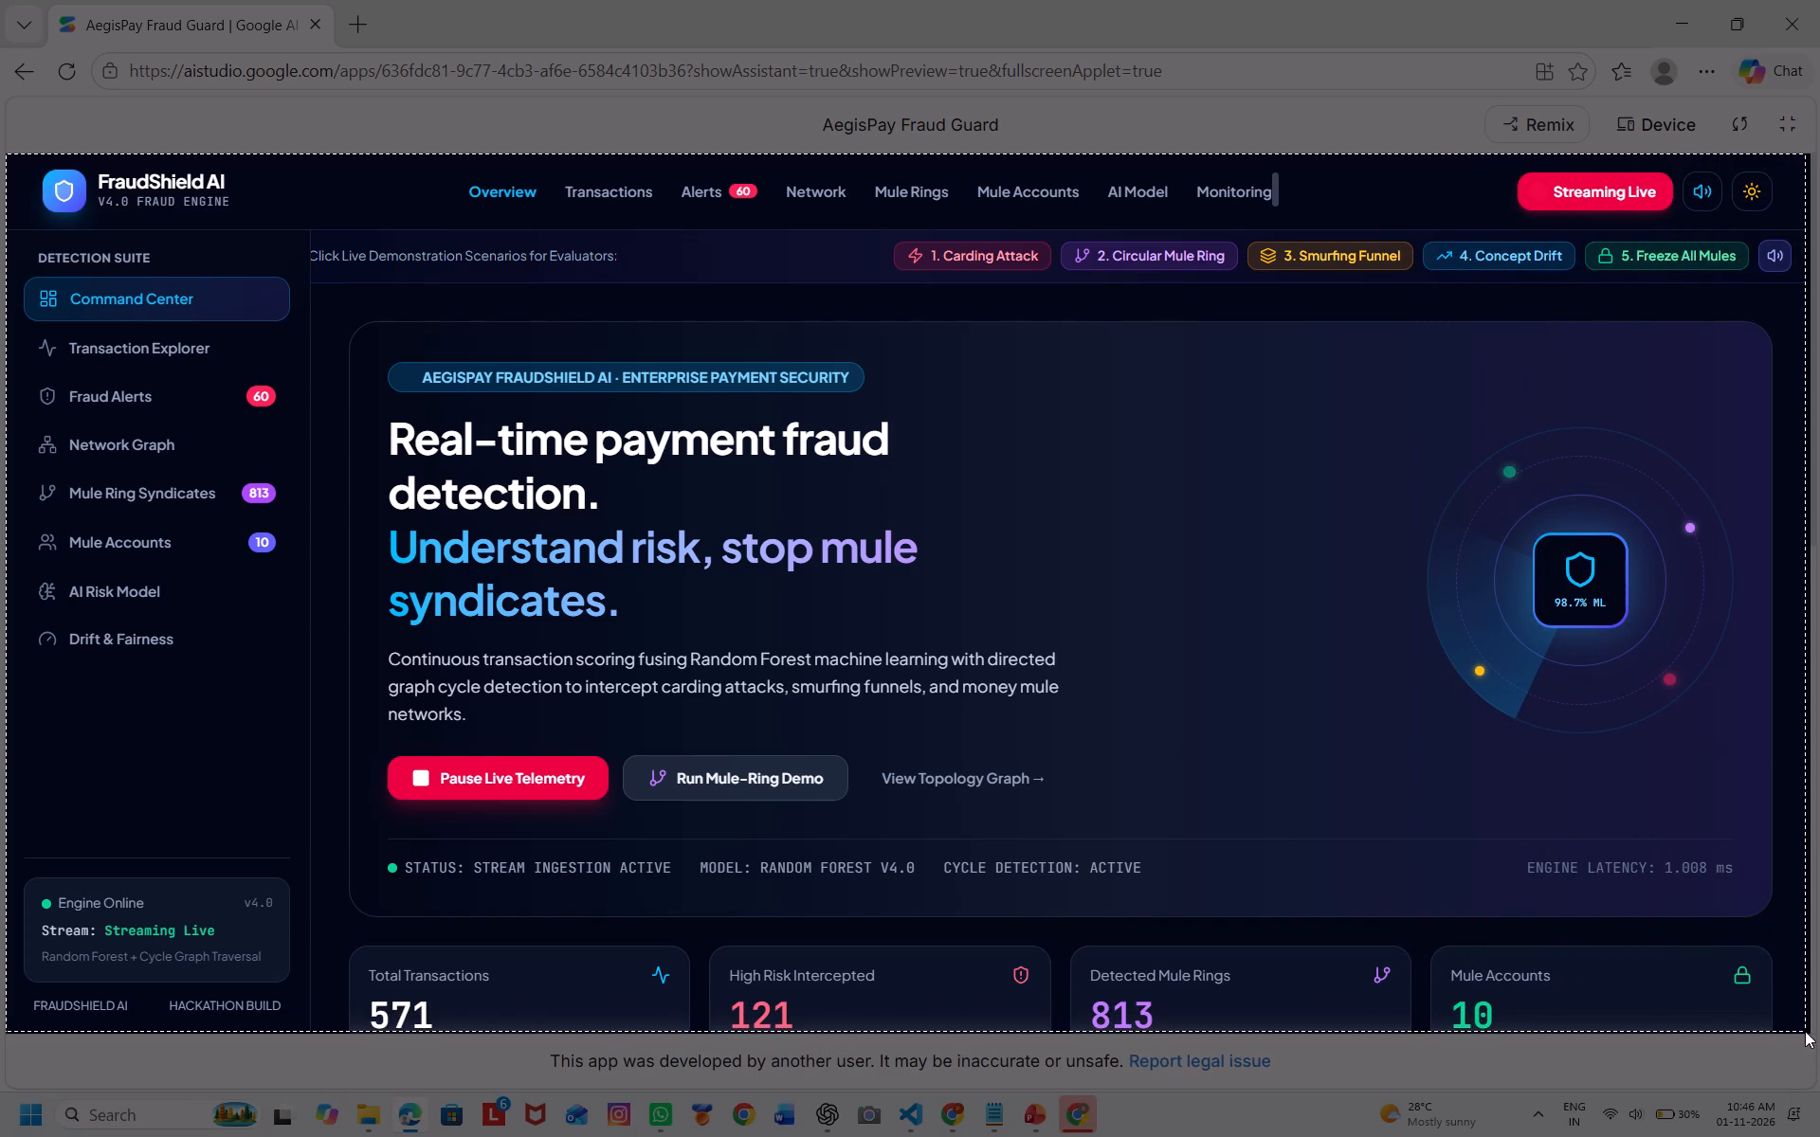
{"action": "left_click_drag", "start_coordinate": [1805, 1031], "coordinate": [1803, 1032]}
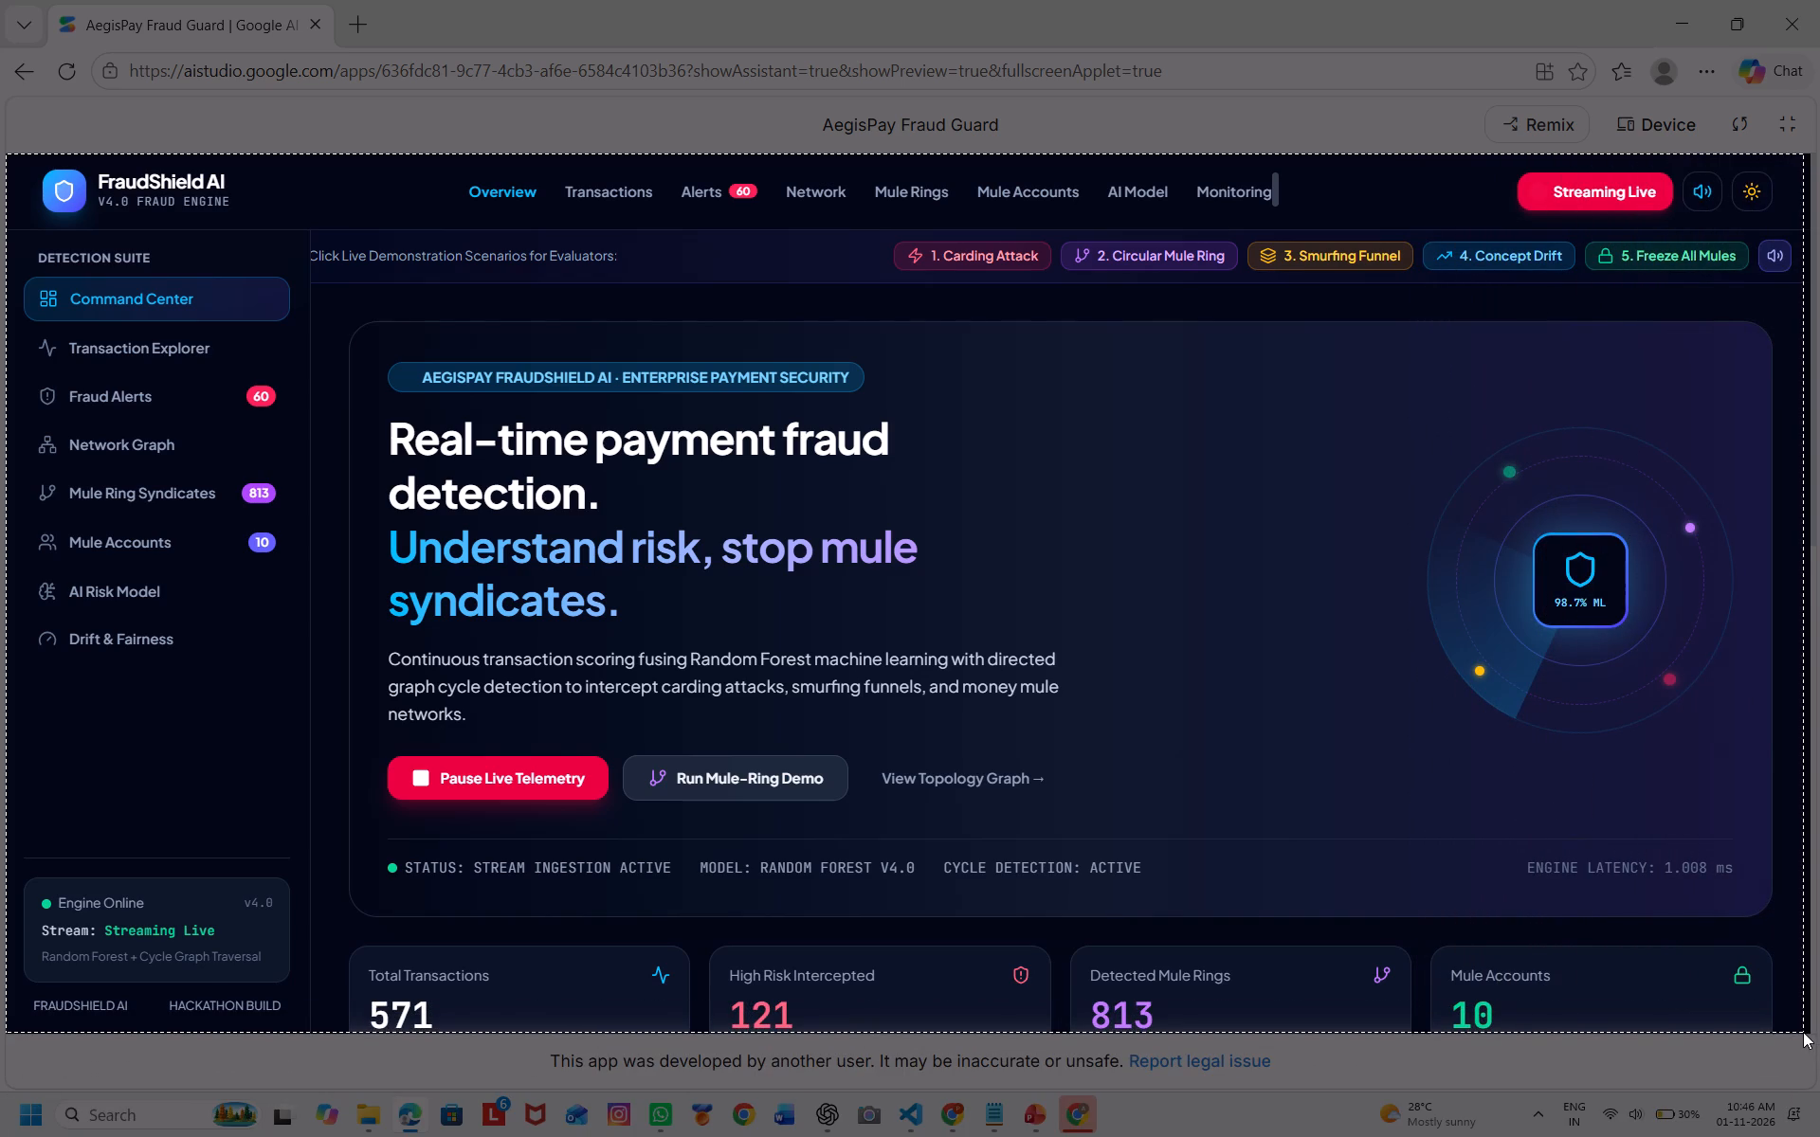
{"action": "left_click_drag", "start_coordinate": [1803, 1032], "coordinate": [1807, 1033]}
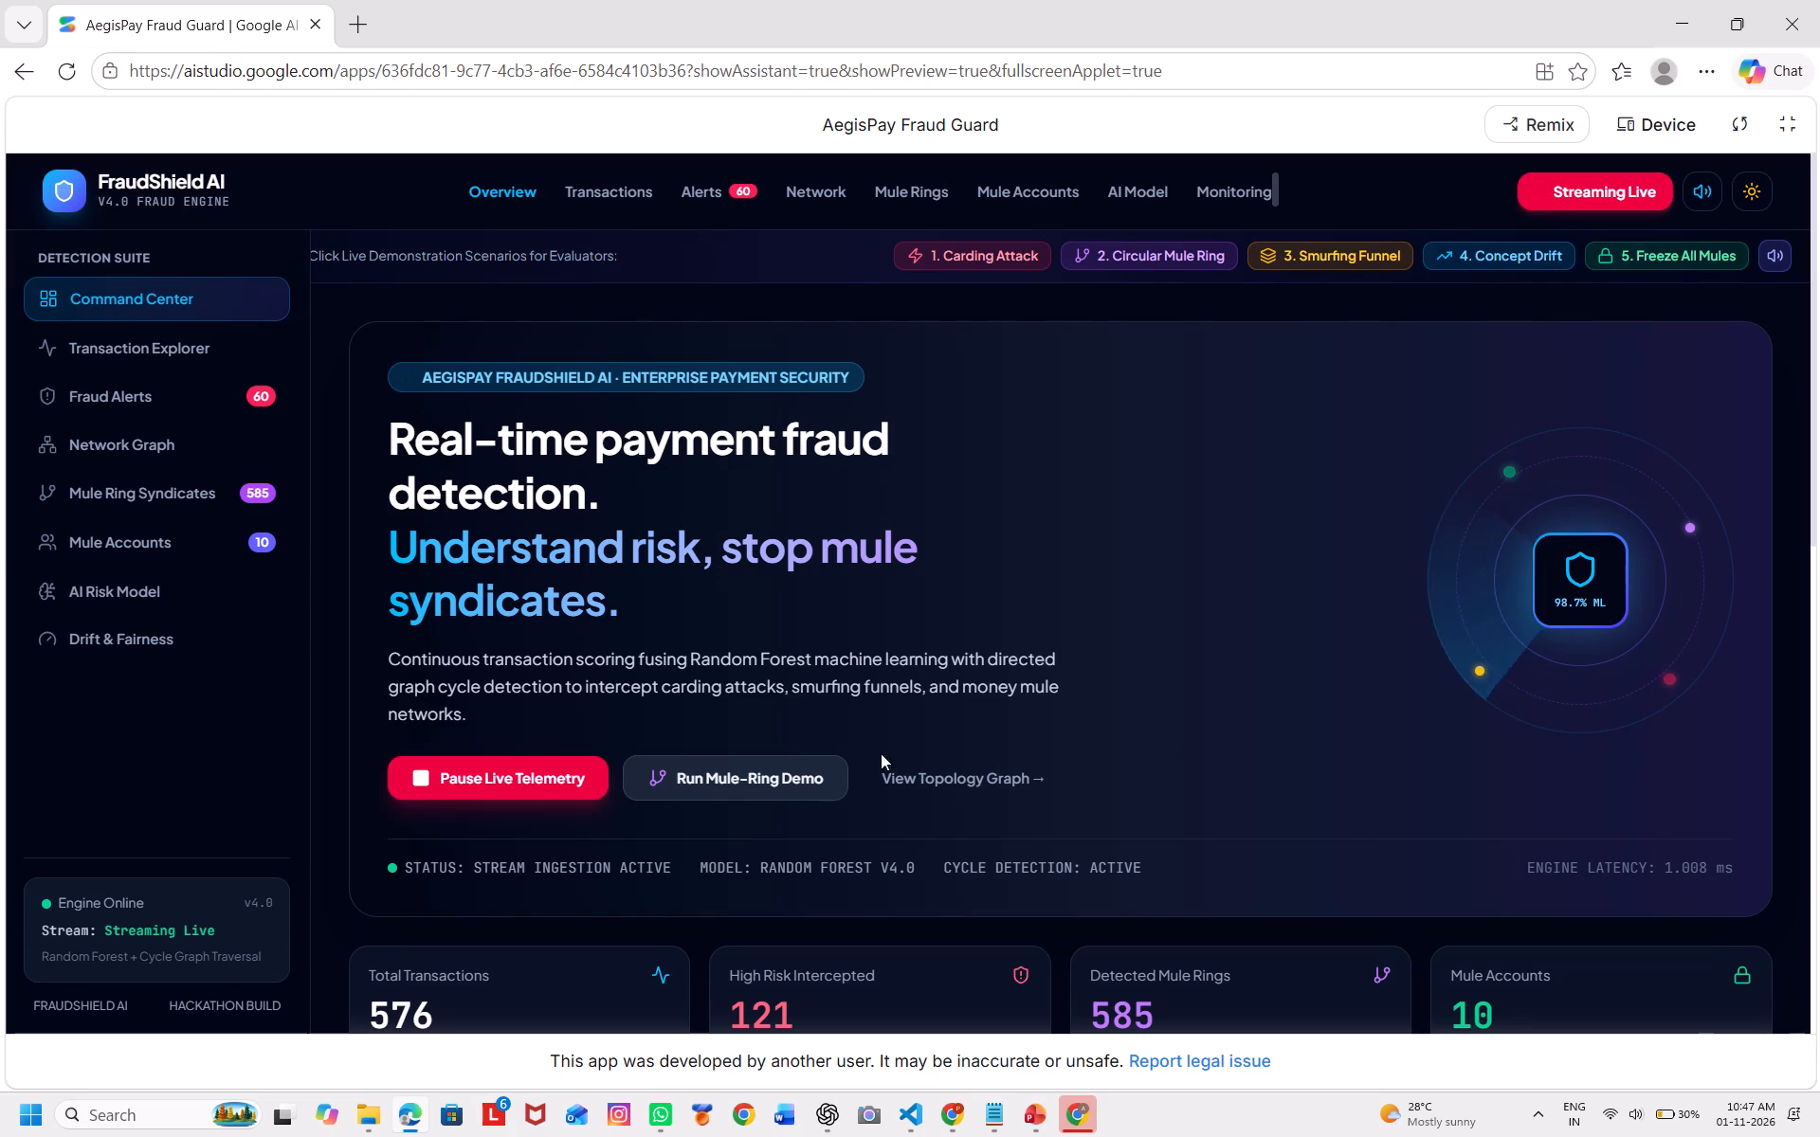
Open the Mule Accounts page and capture a screenshot of the Identified Mule Account Registry with its summary and first account cards.
{"action": "left_click", "coordinate": [220, 547]}
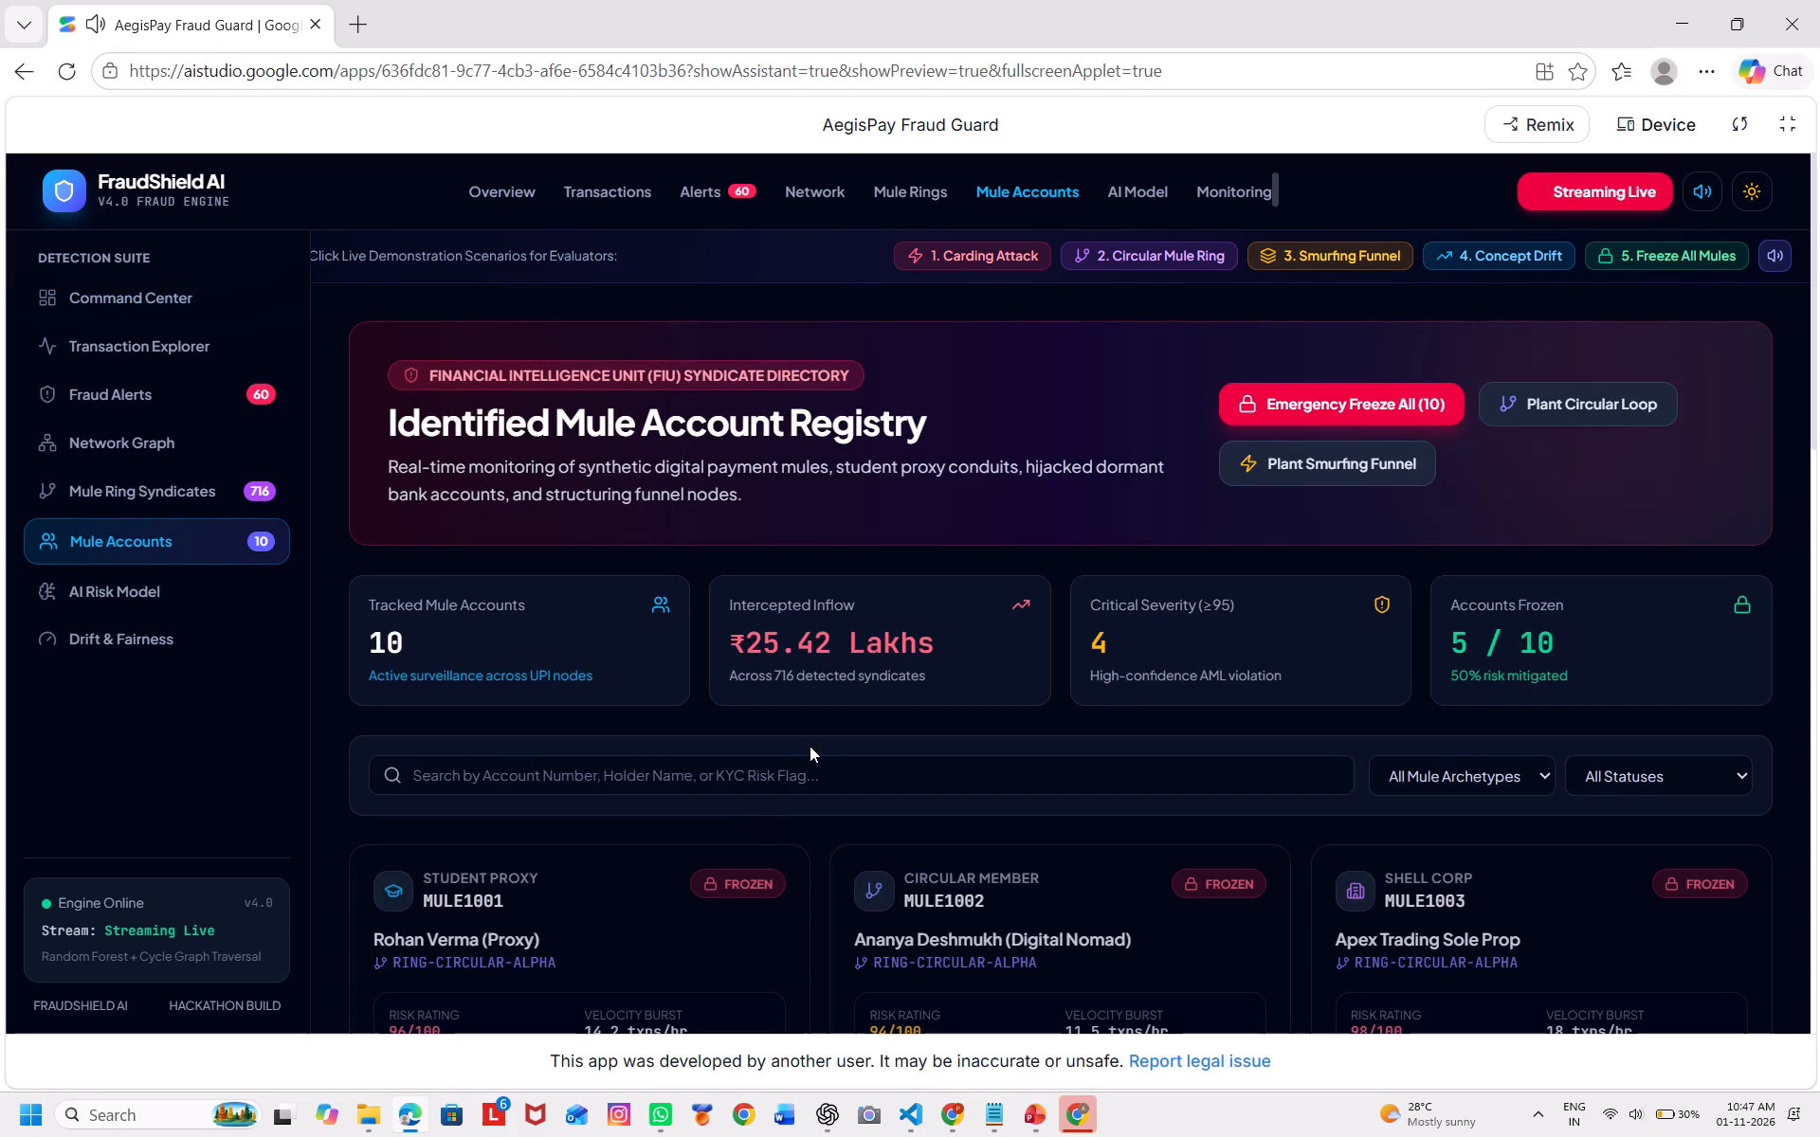
{"action": "scroll", "coordinate": [821, 740], "scroll_direction": "down", "scroll_amount": 1}
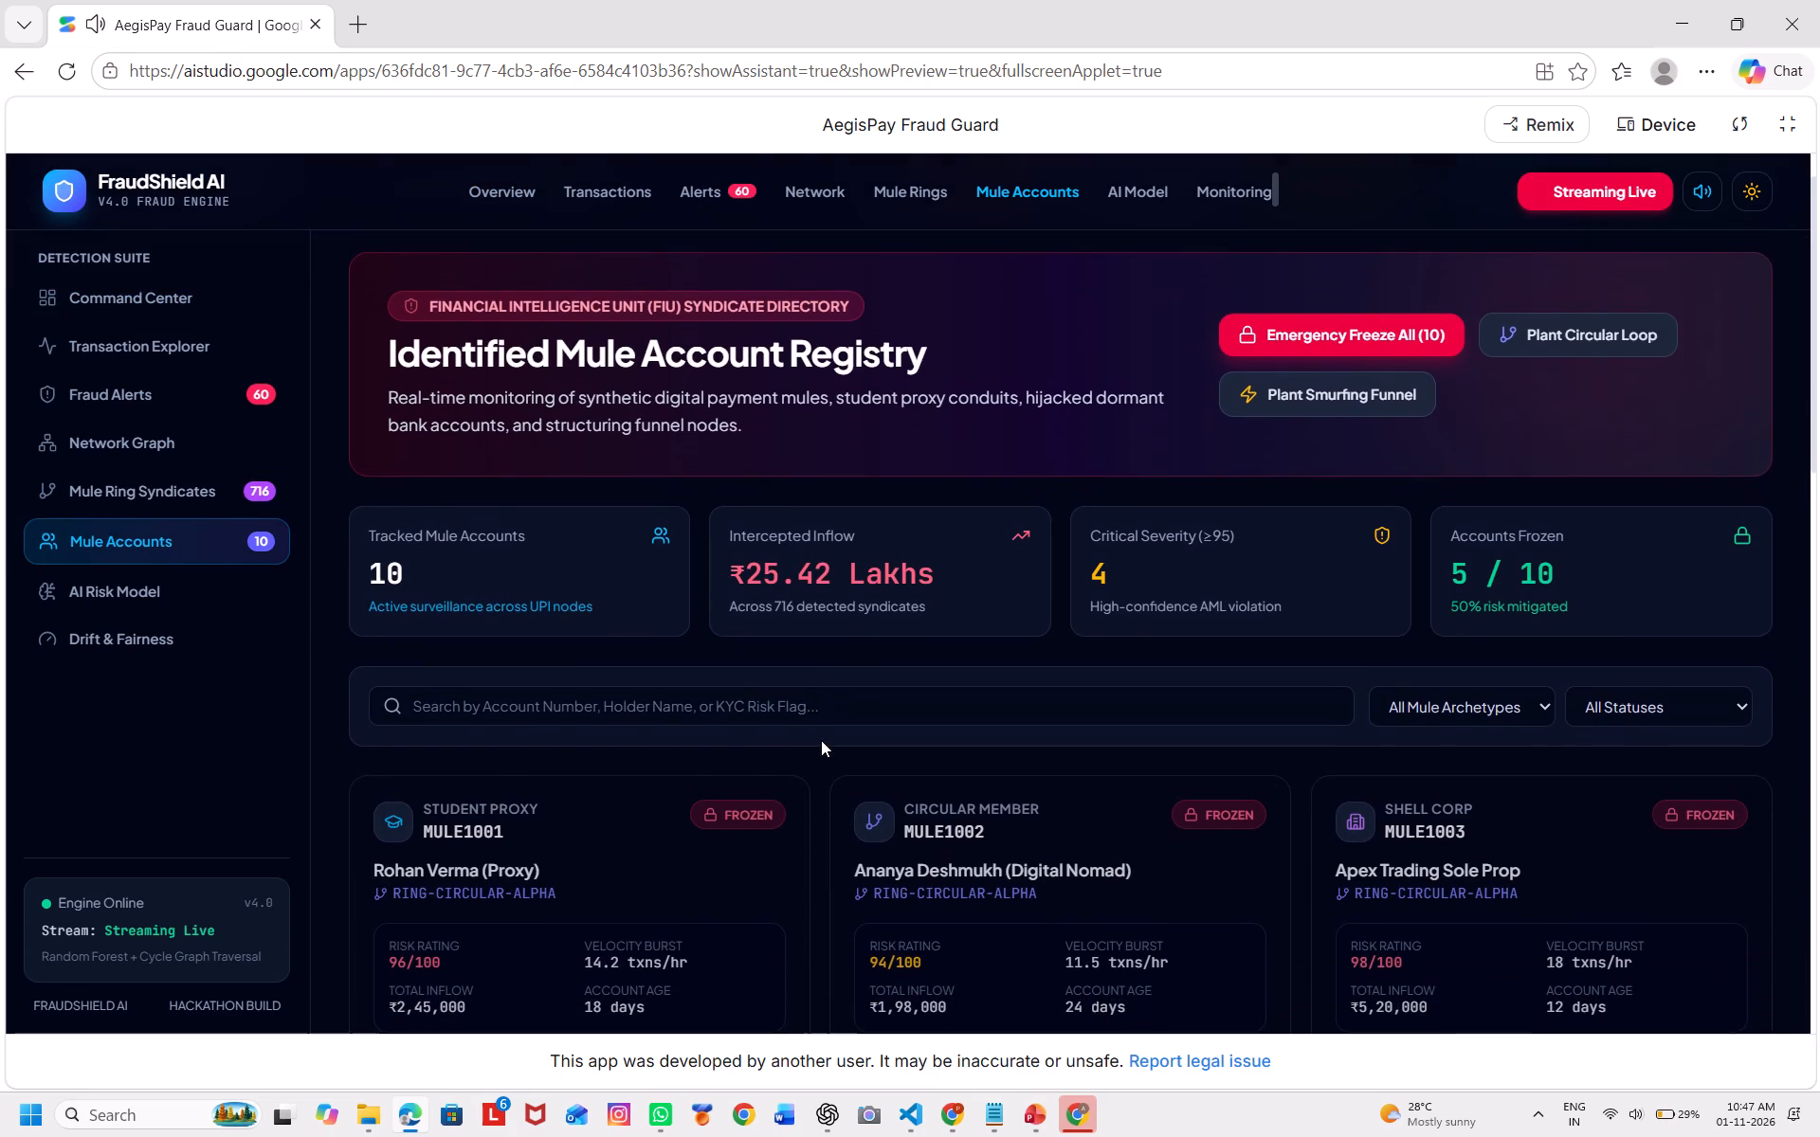
{"action": "scroll", "coordinate": [821, 740], "scroll_direction": "down", "scroll_amount": 2}
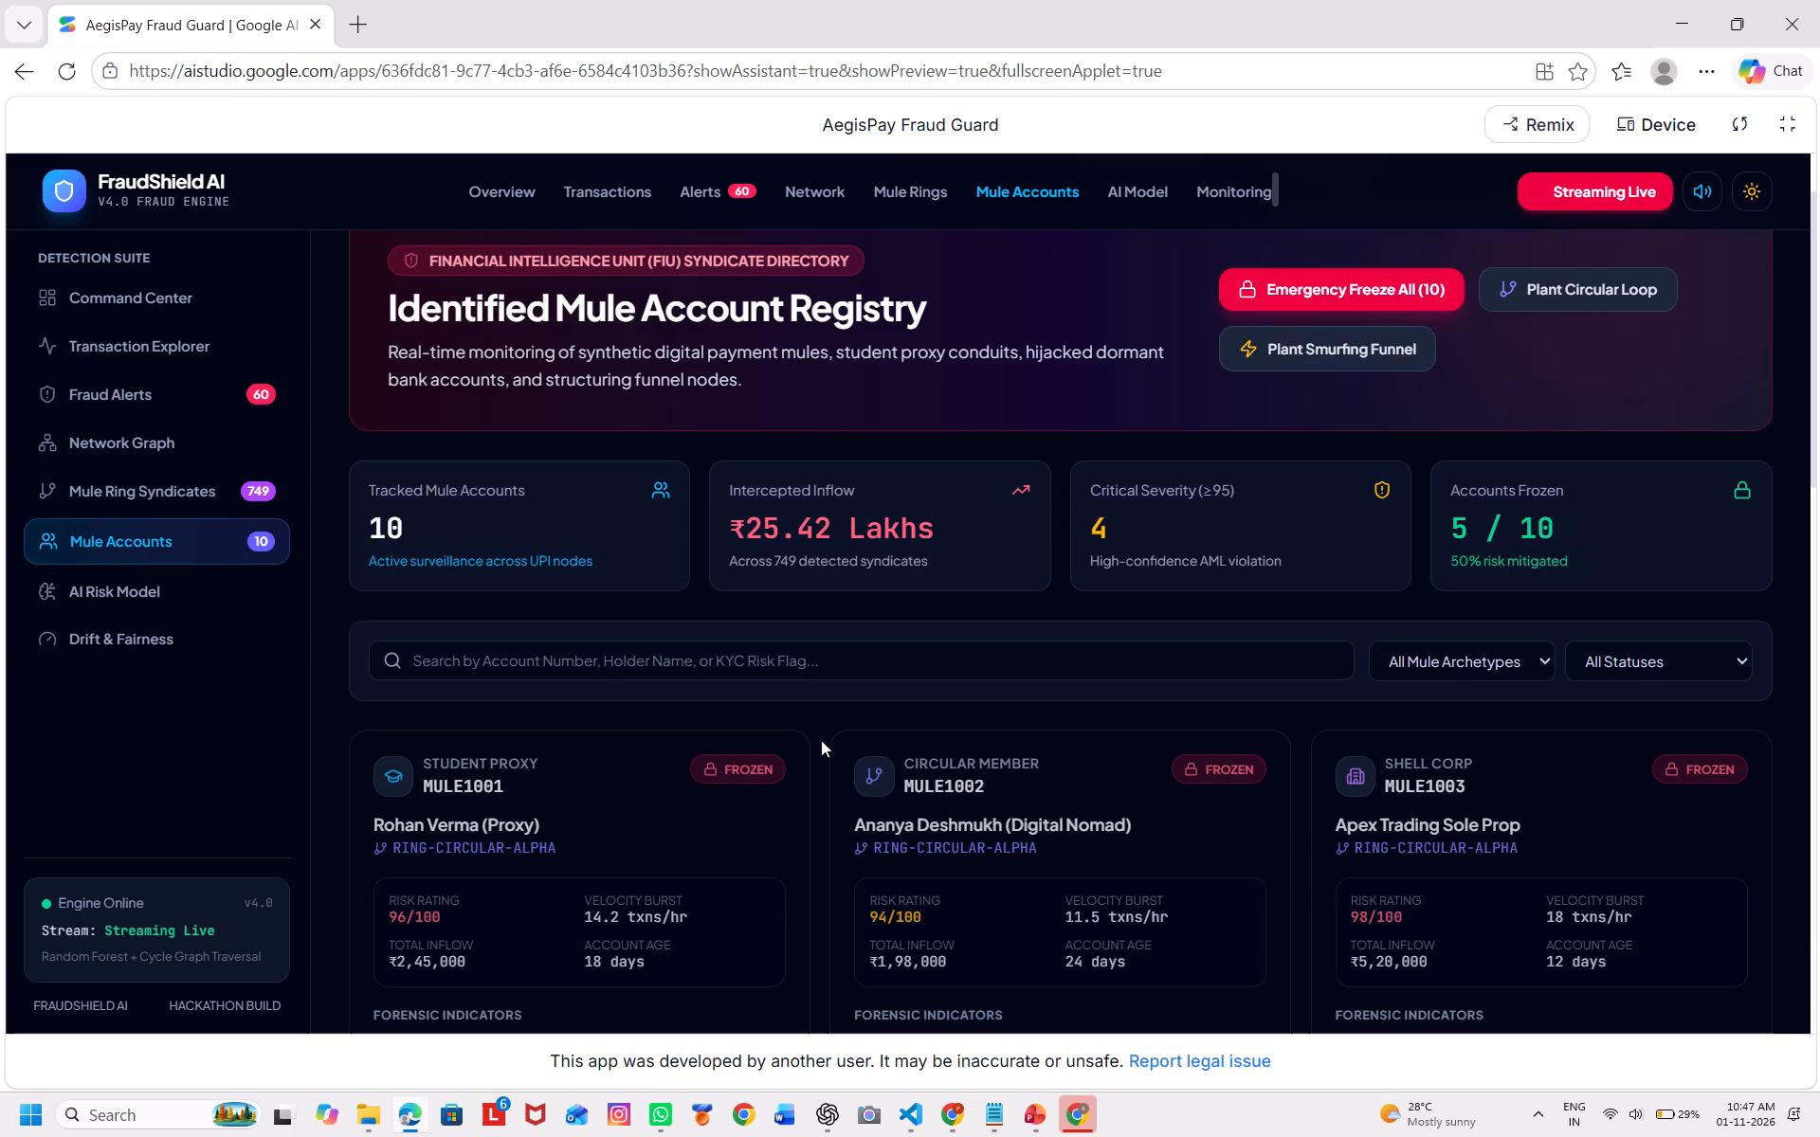
{"action": "key", "text": "shift+super+s"}
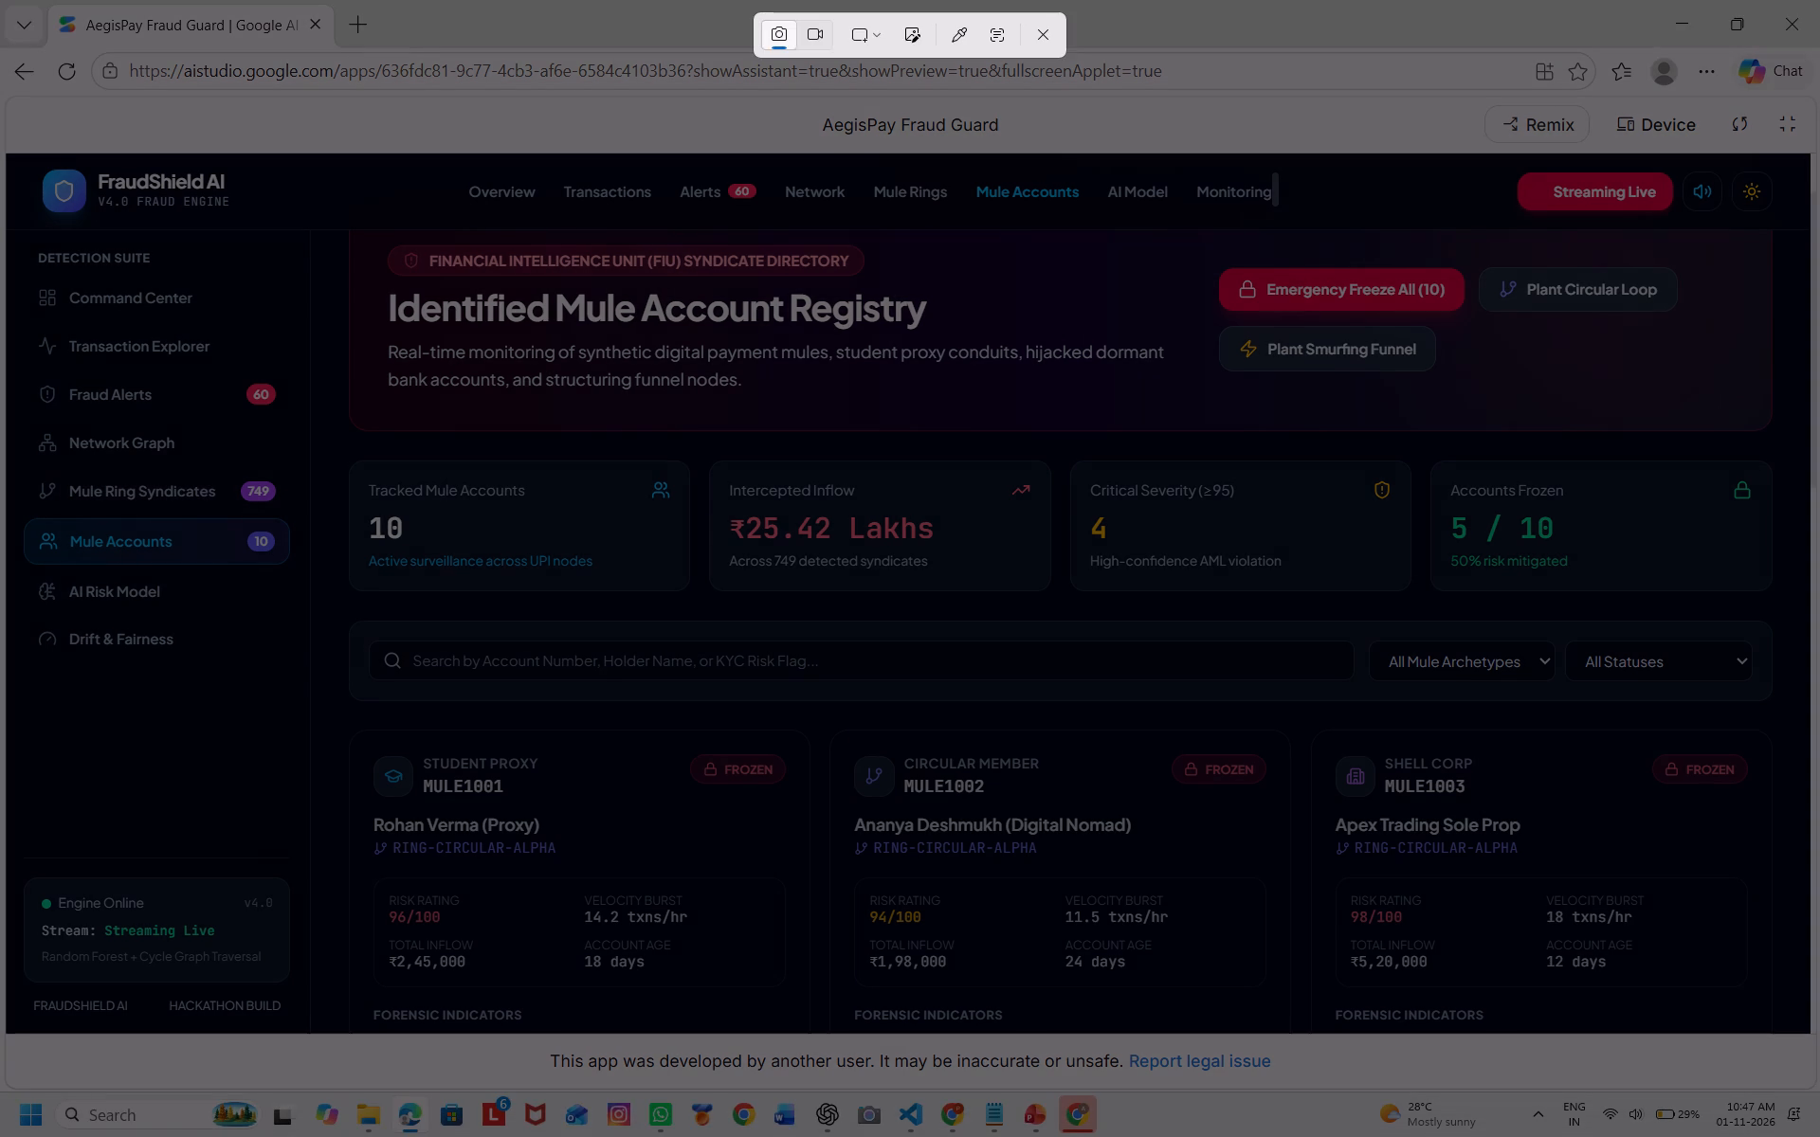
{"action": "left_click_drag", "start_coordinate": [9, 156], "coordinate": [1056, 1002]}
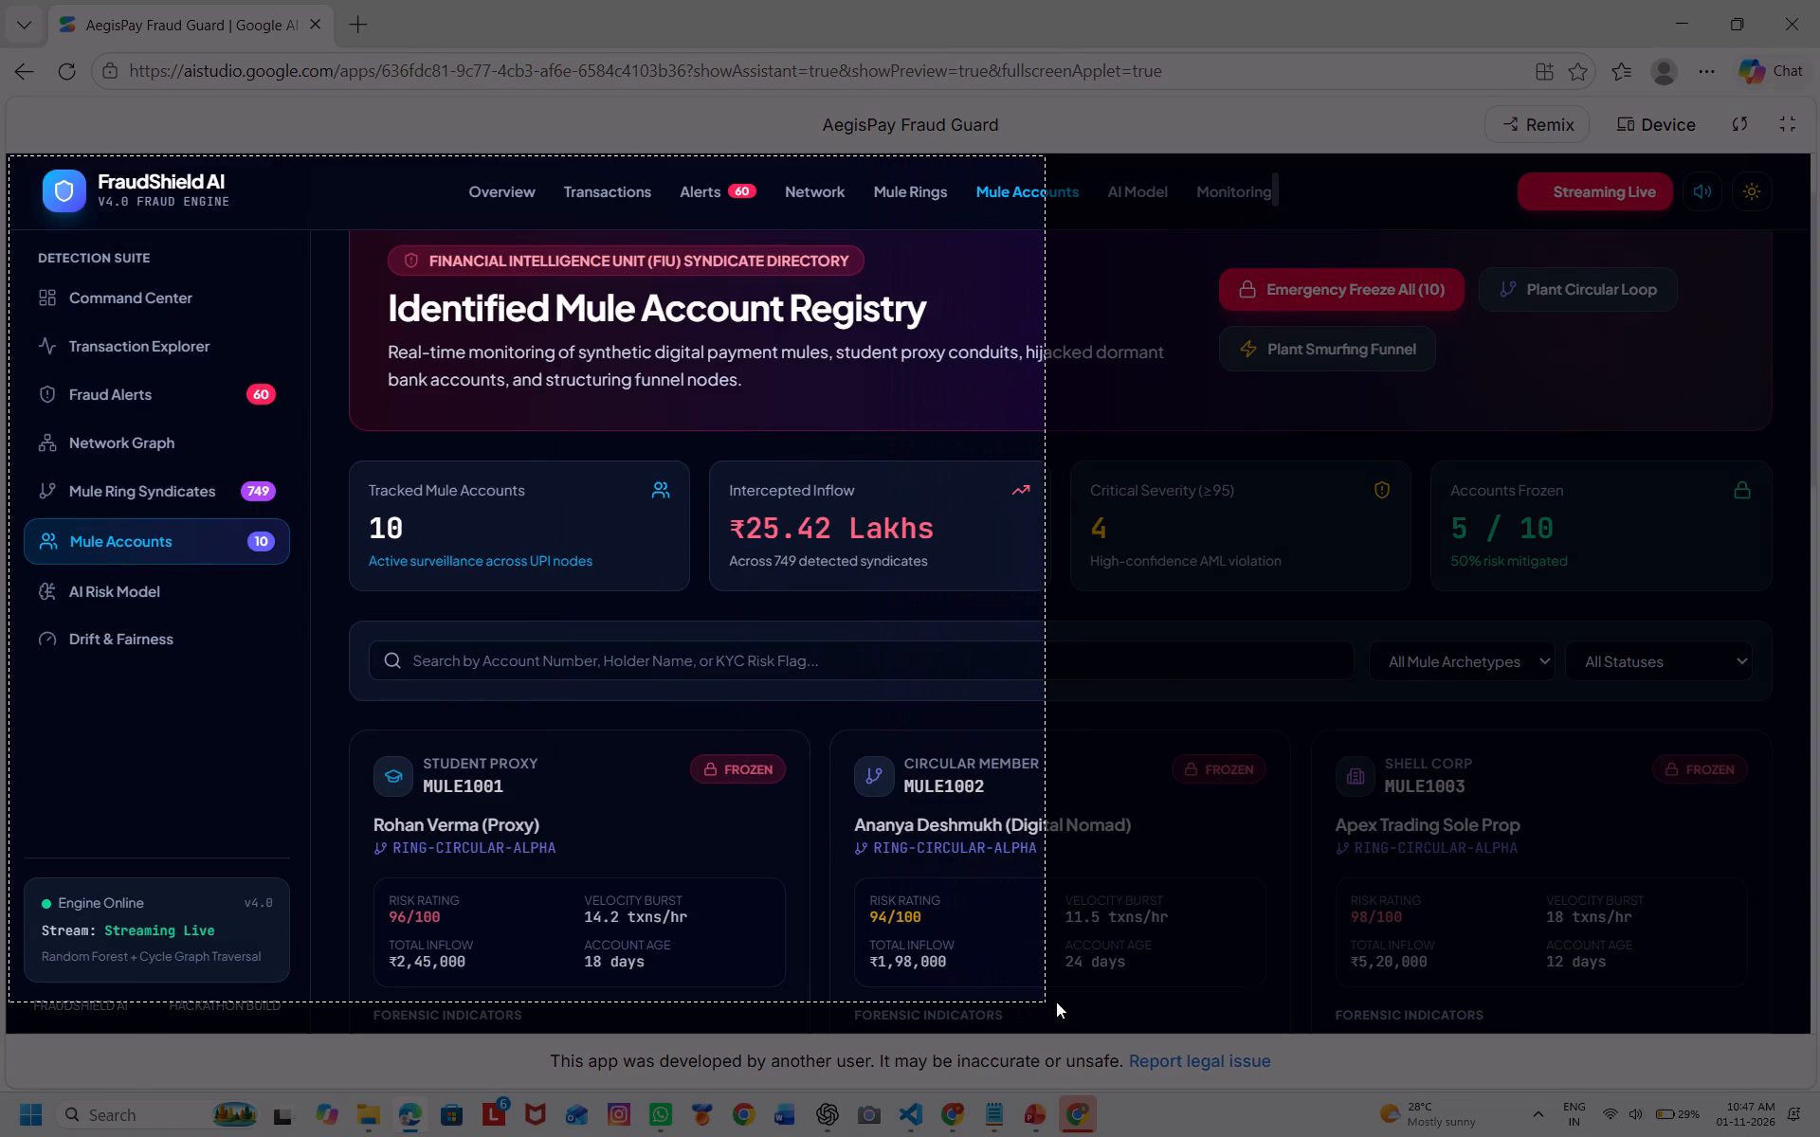
{"action": "left_click_drag", "start_coordinate": [1056, 1002], "coordinate": [1365, 996]}
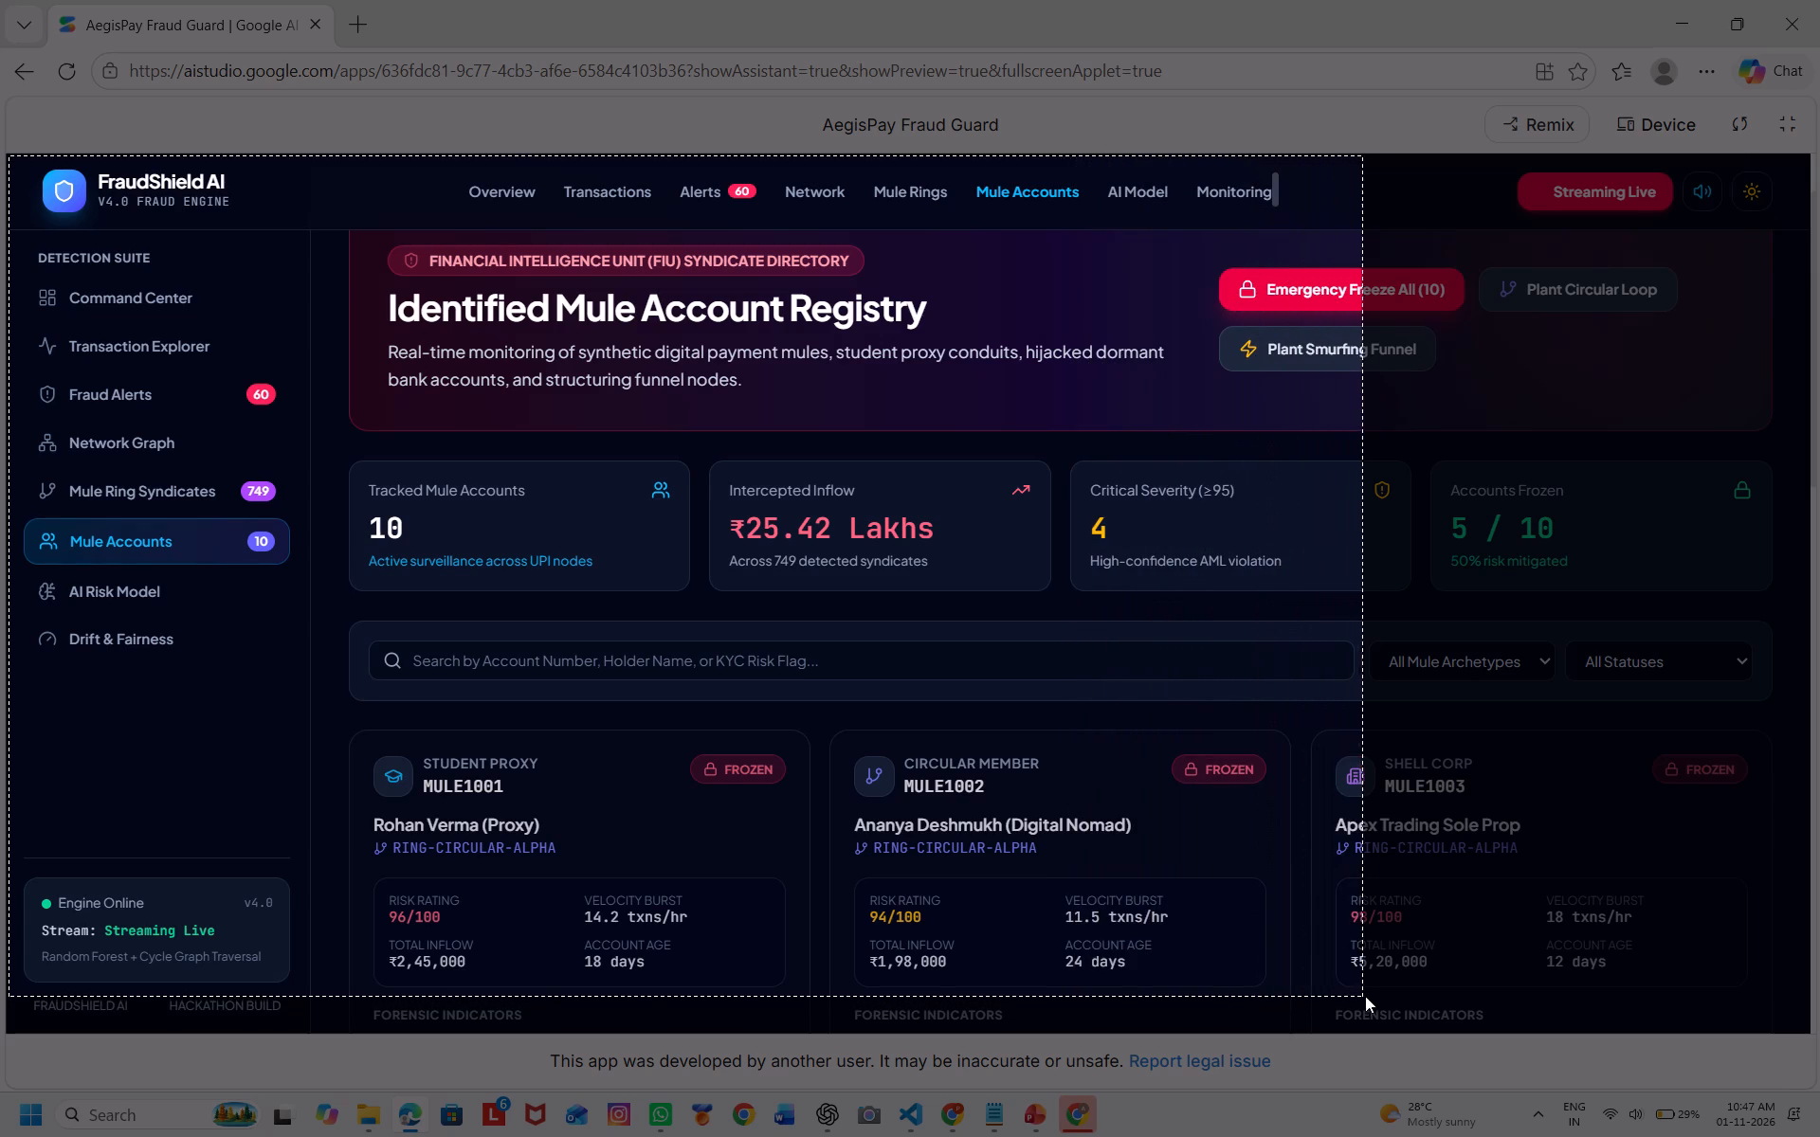
{"action": "left_click_drag", "start_coordinate": [1365, 996], "coordinate": [1692, 996]}
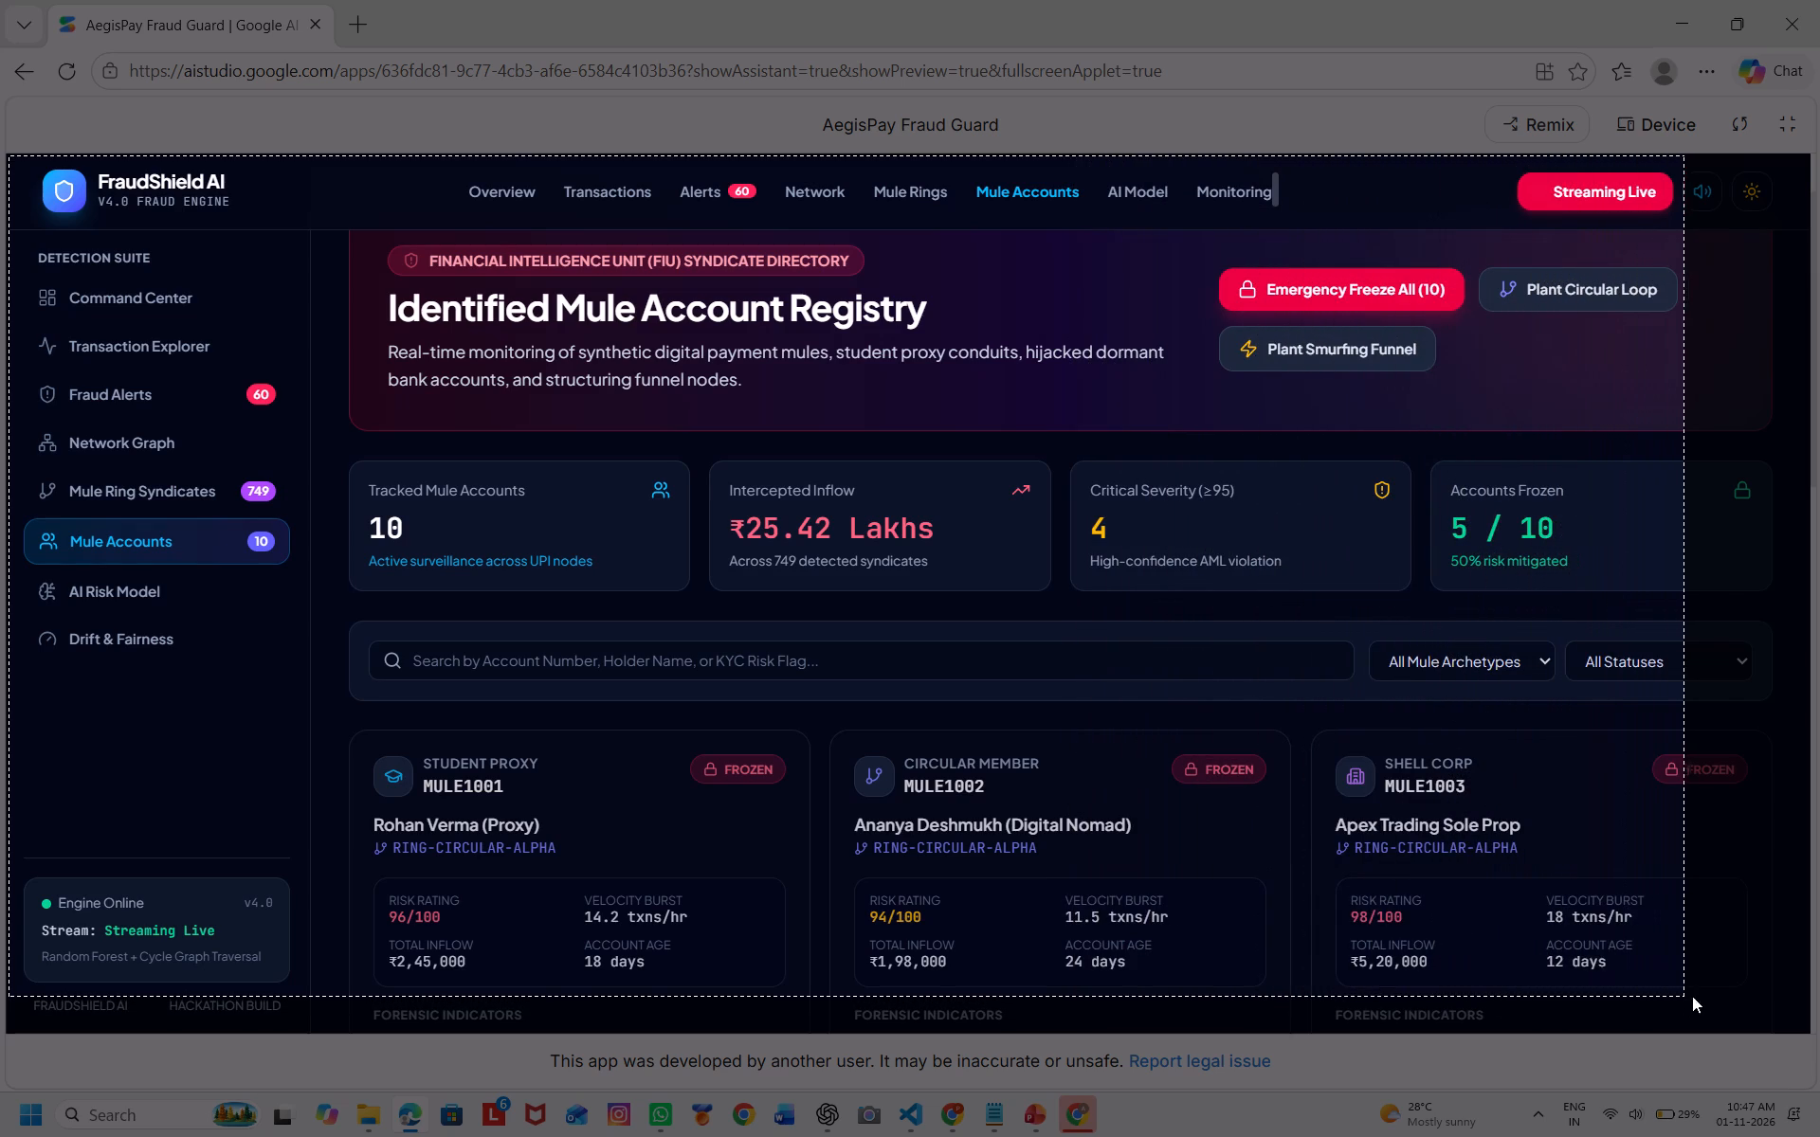
{"action": "left_click_drag", "start_coordinate": [1692, 996], "coordinate": [1793, 1087]}
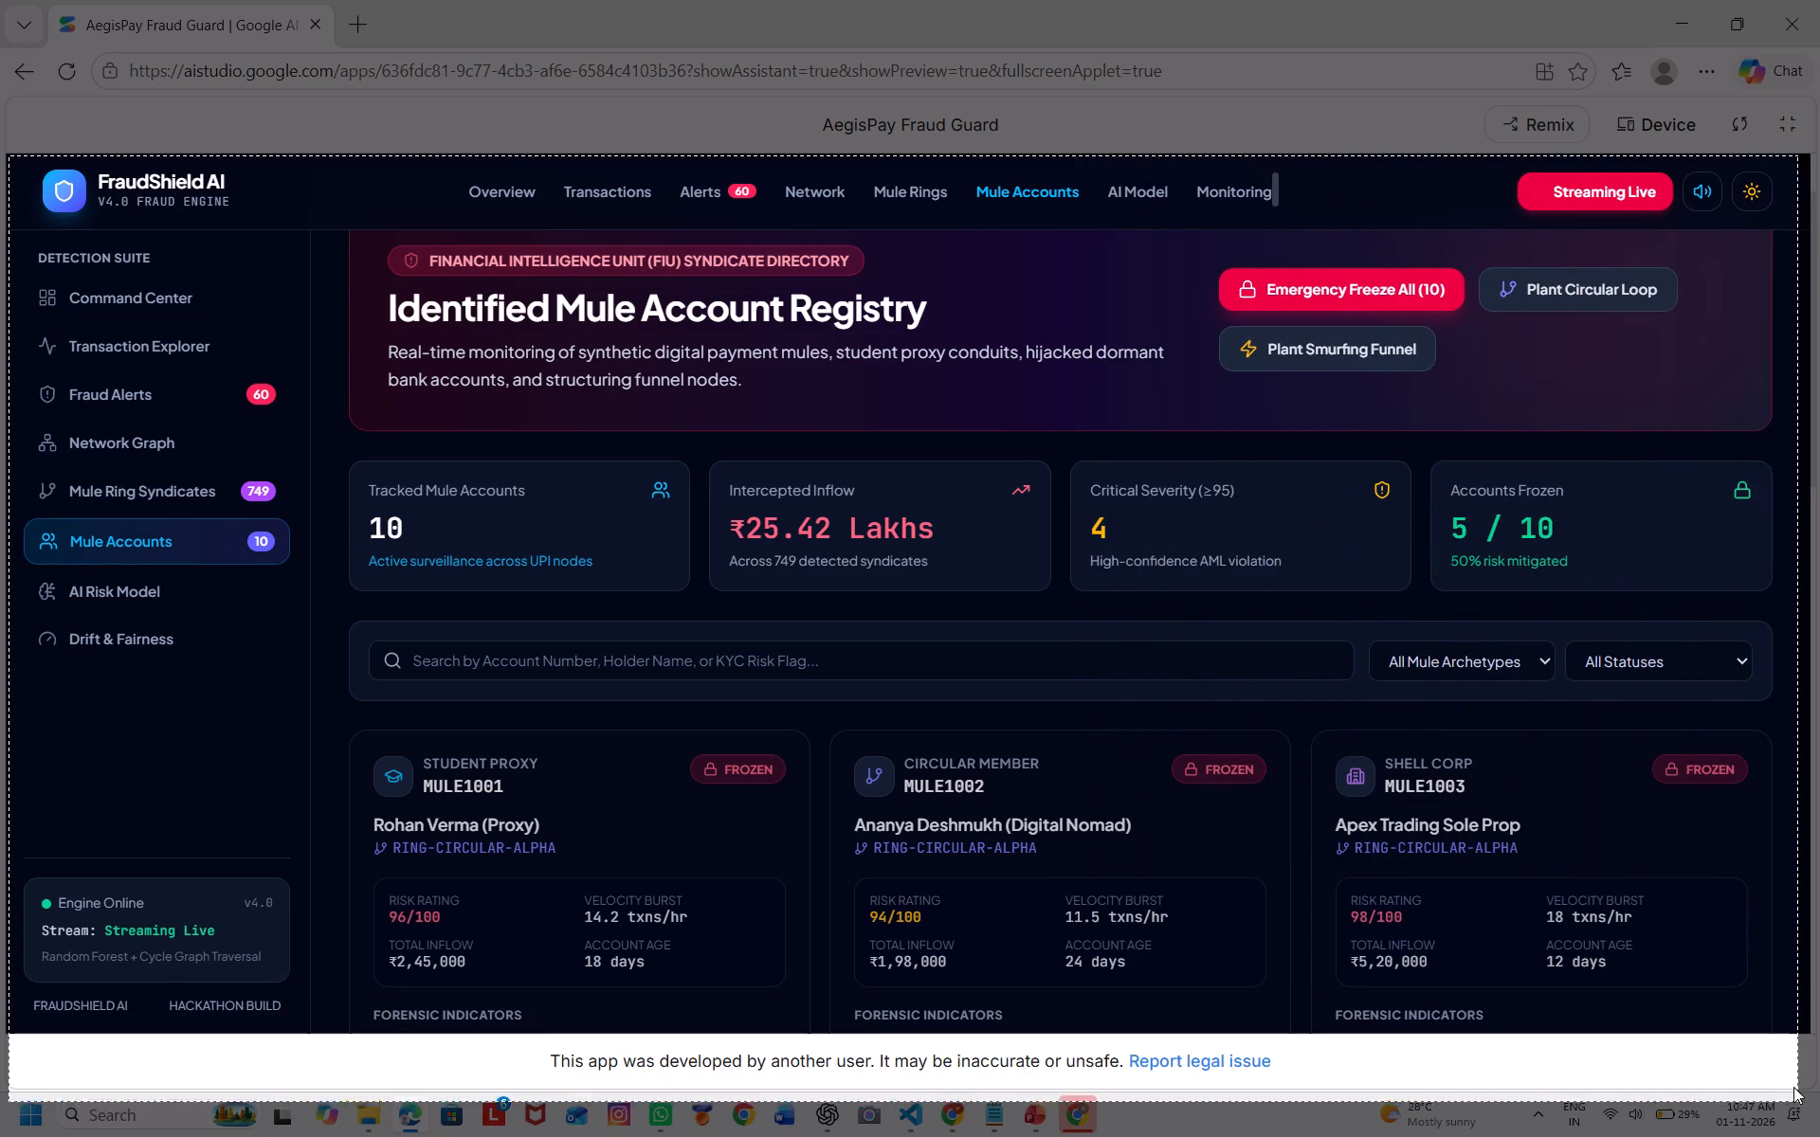
{"action": "left_click_drag", "start_coordinate": [1793, 1087], "coordinate": [1819, 1030]}
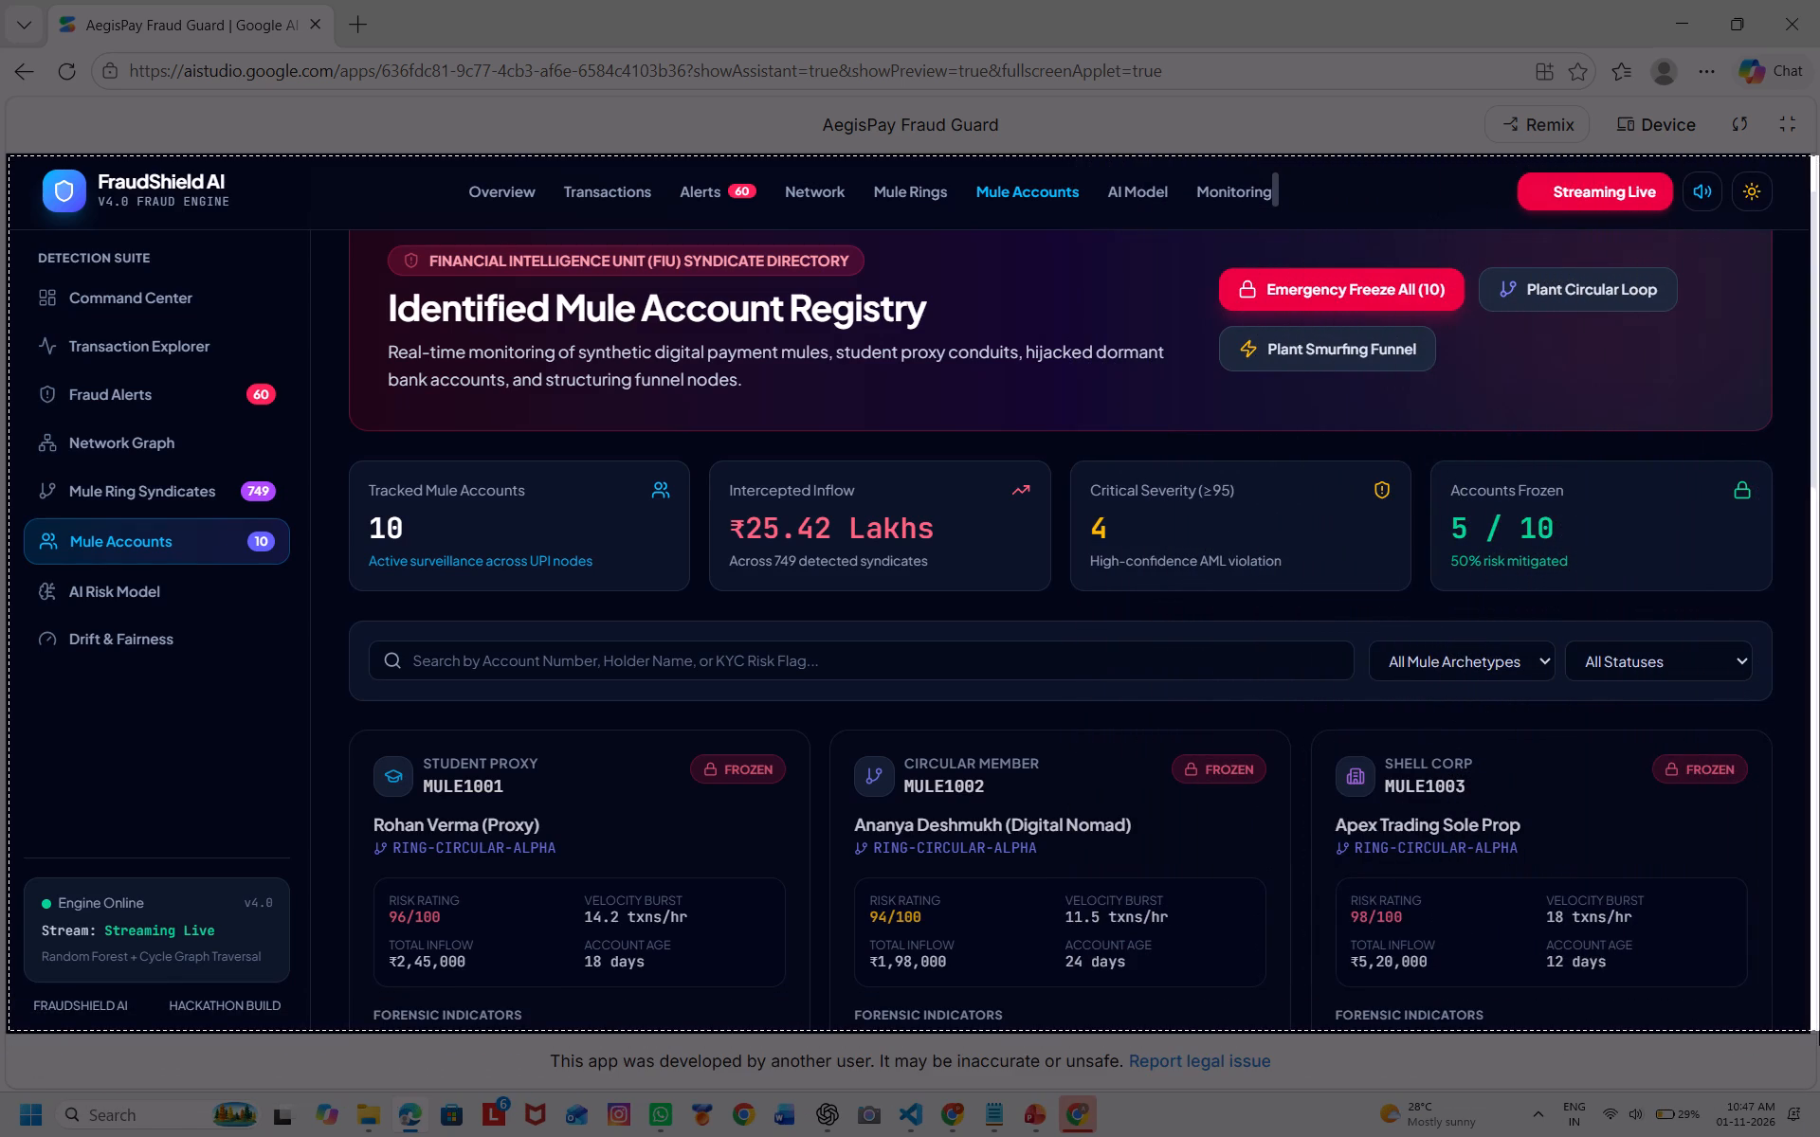
{"action": "left_click_drag", "start_coordinate": [1819, 1030], "coordinate": [1803, 1029]}
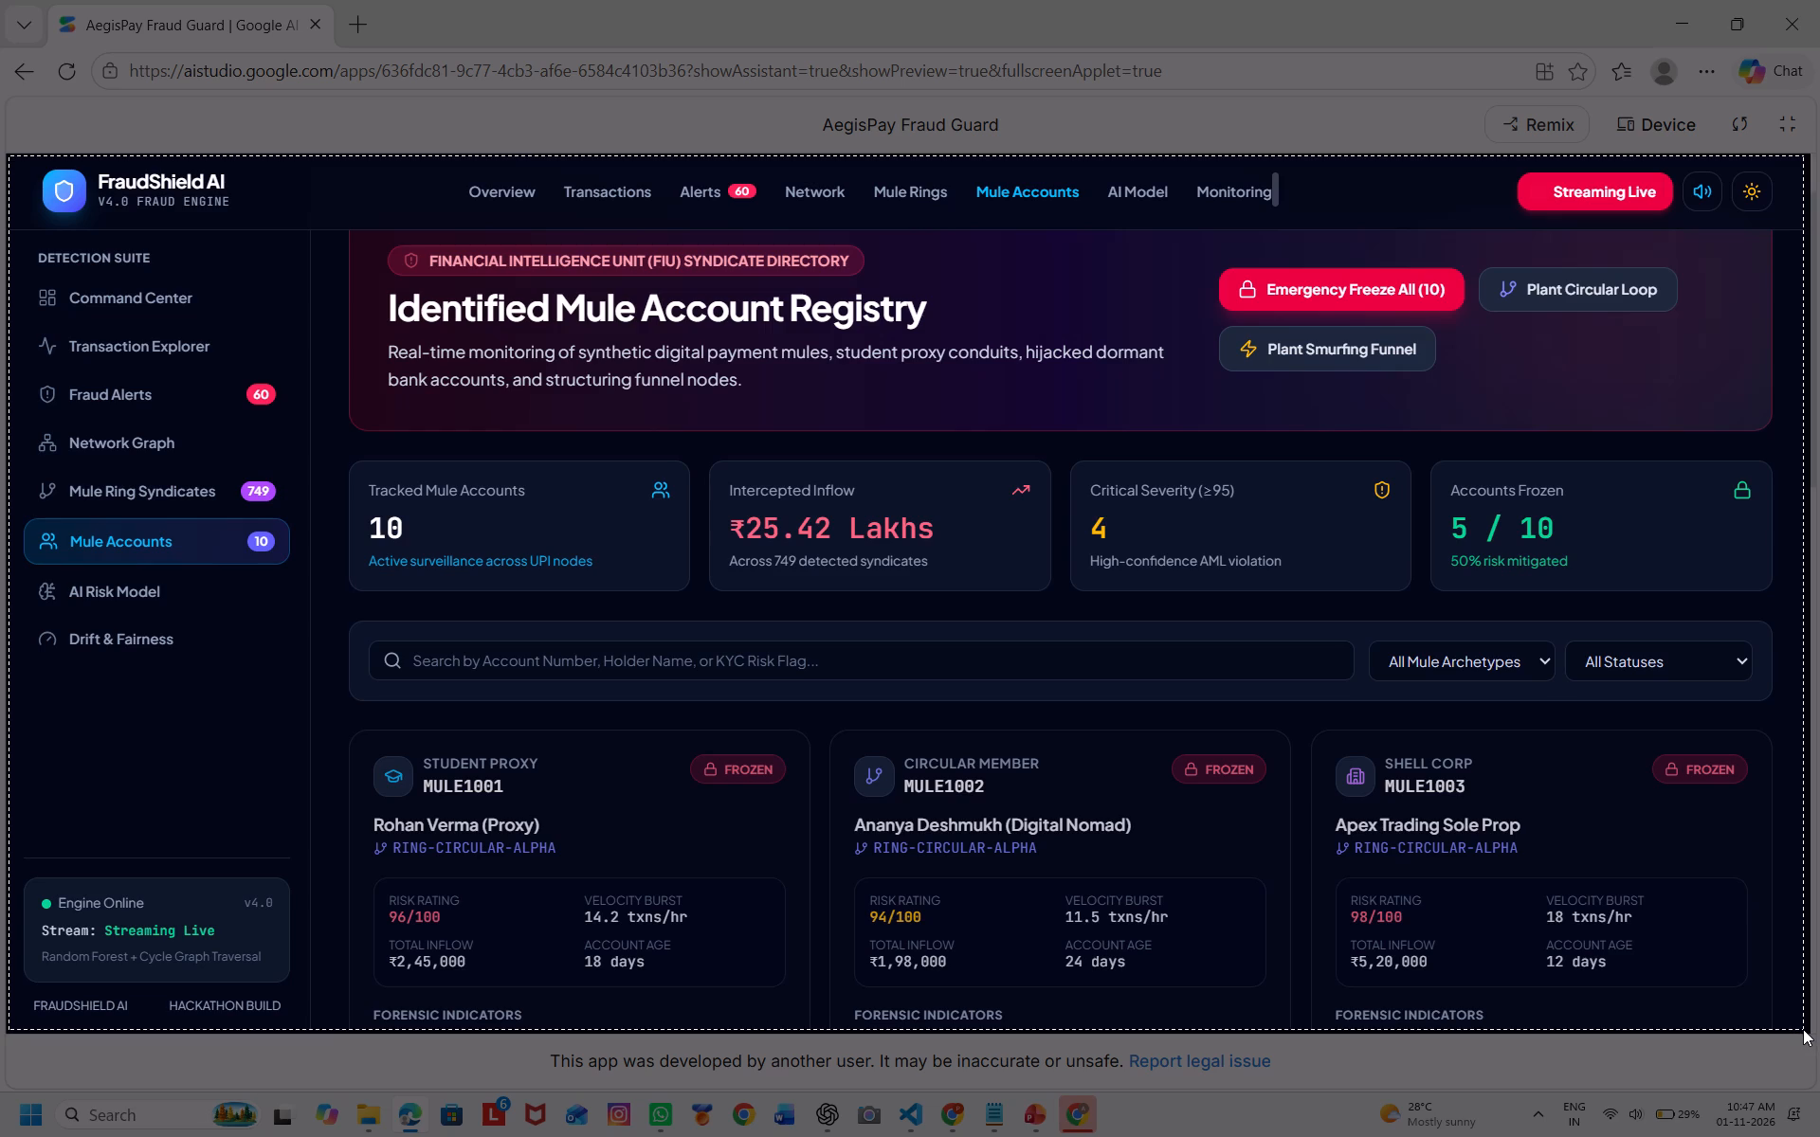
{"action": "left_click_drag", "start_coordinate": [1803, 1029], "coordinate": [1802, 1029]}
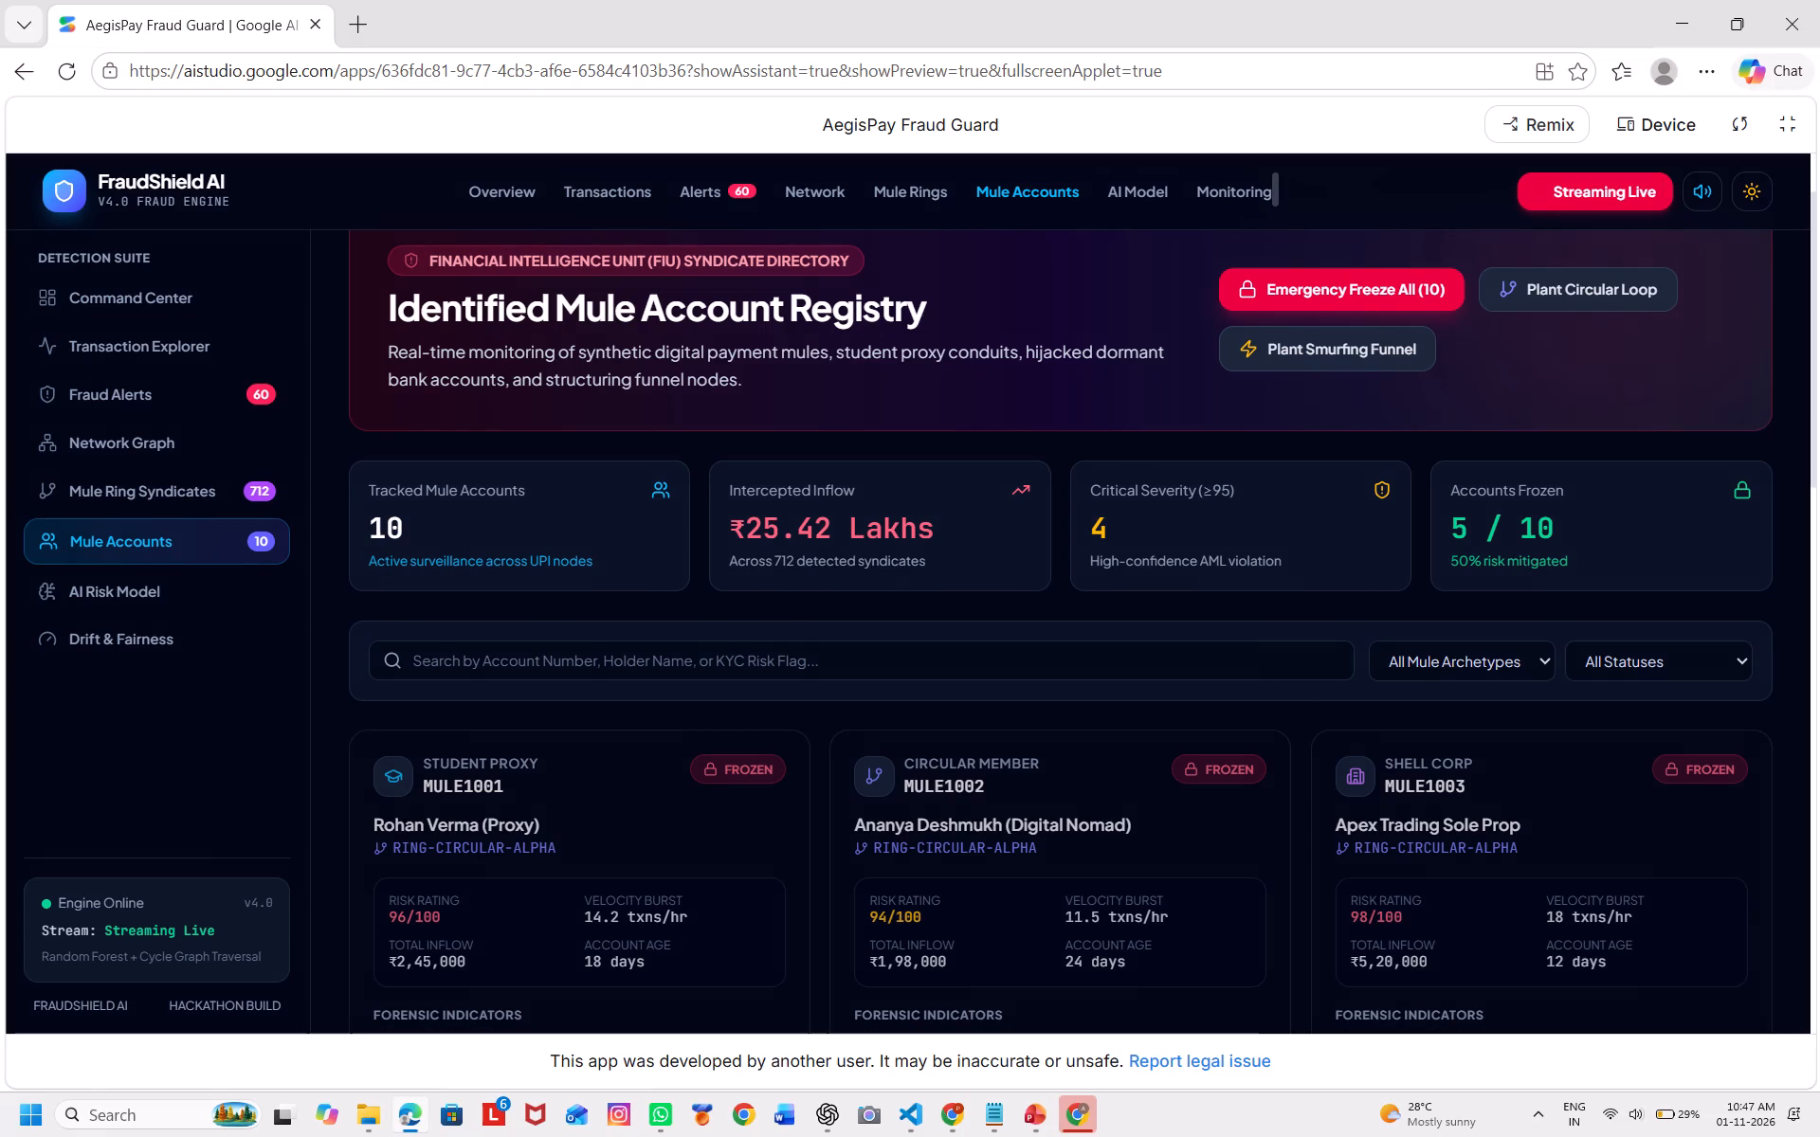
Open the Drift & Fairness page and capture a screenshot showing the Model Health banner, metric cards and drift and fairness sections.
{"action": "left_click", "coordinate": [204, 643]}
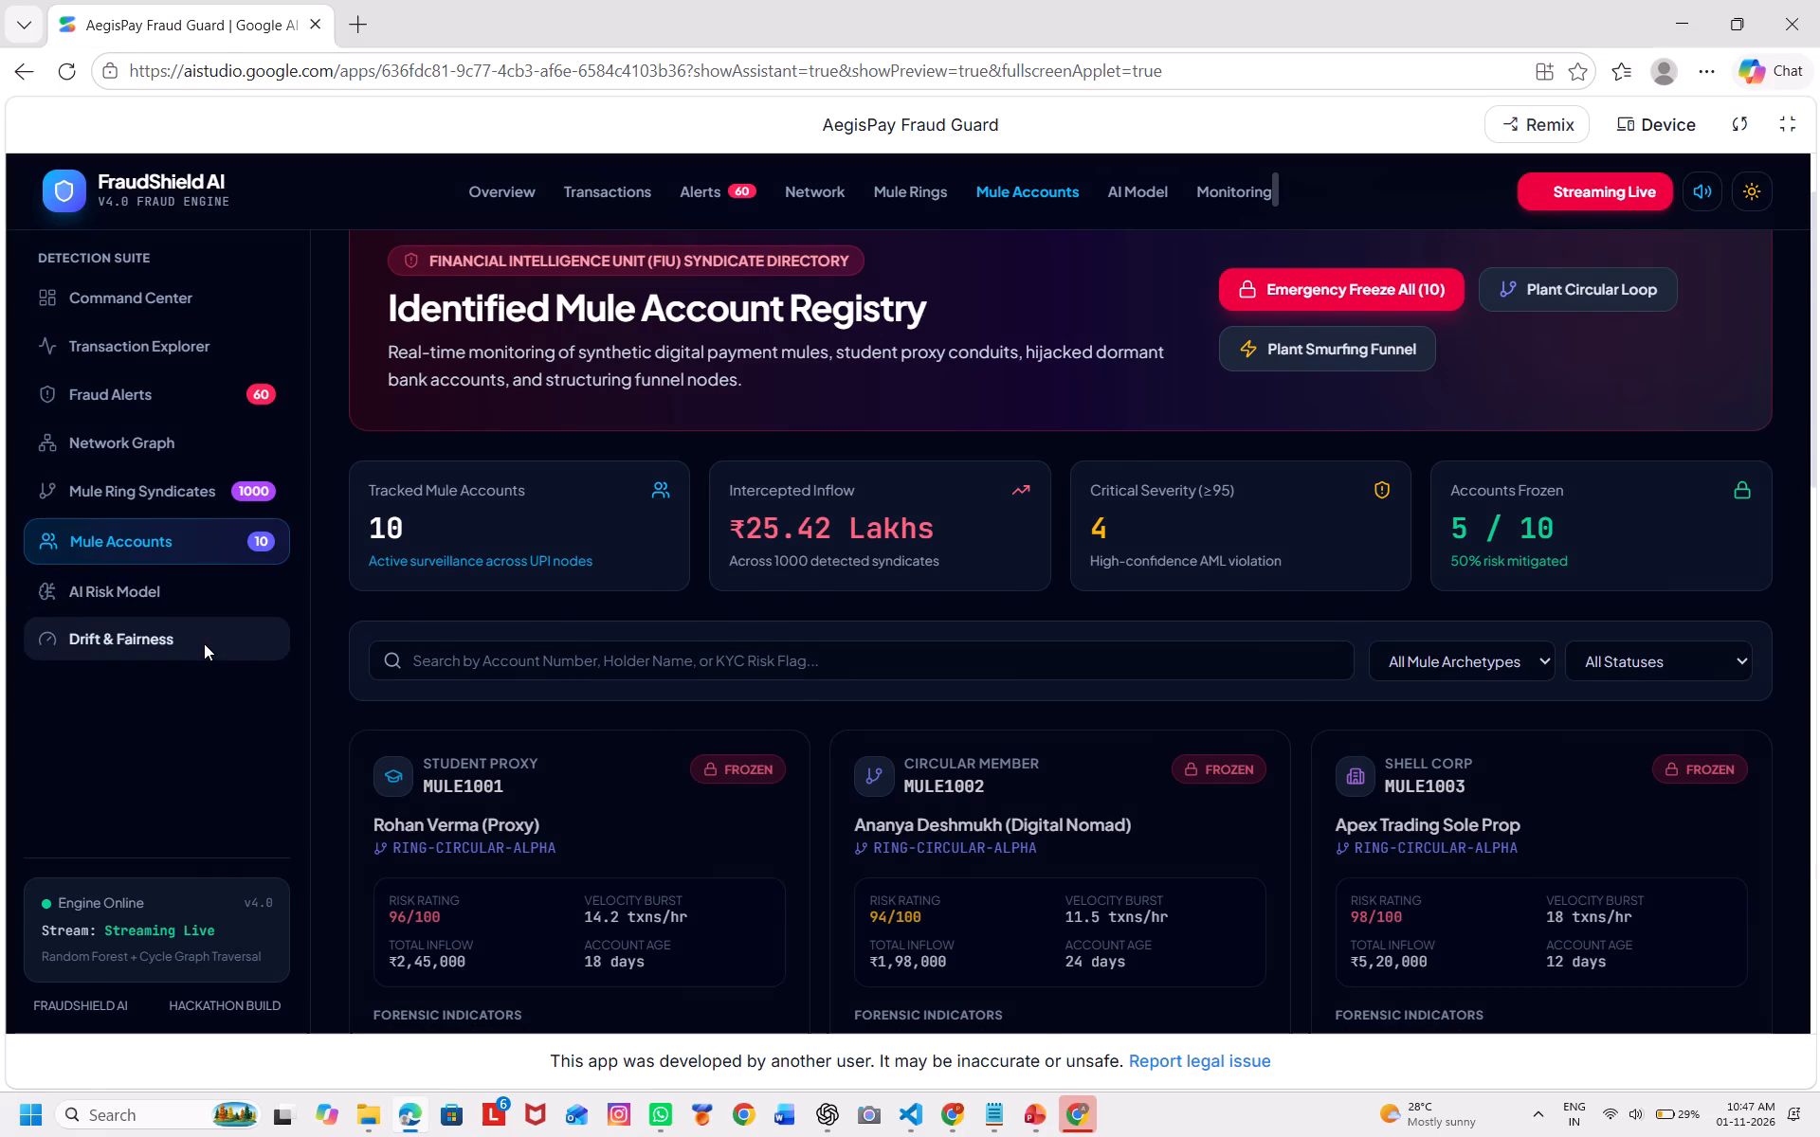
{"action": "scroll", "coordinate": [651, 862], "scroll_direction": "down", "scroll_amount": 1}
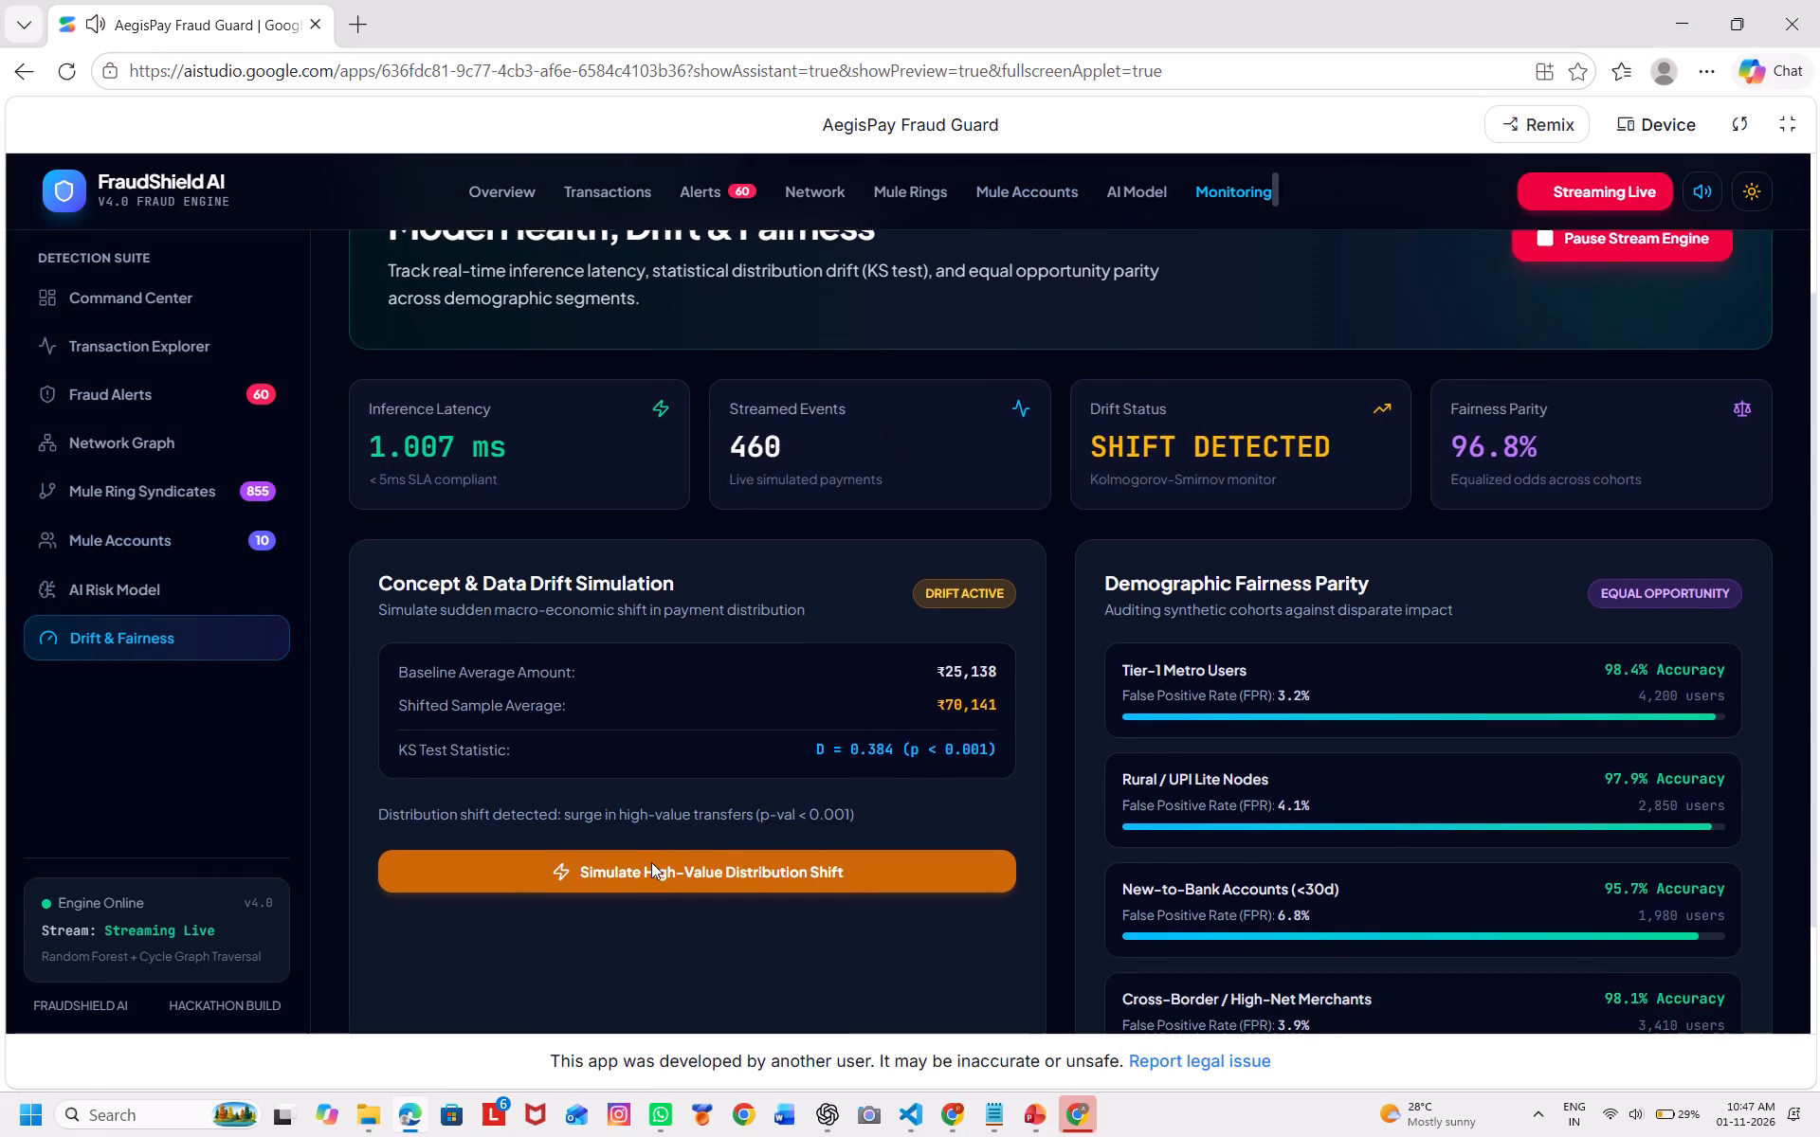
{"action": "scroll", "coordinate": [651, 862], "scroll_direction": "down", "scroll_amount": 4}
{"action": "scroll", "coordinate": [651, 862], "scroll_direction": "up", "scroll_amount": 3}
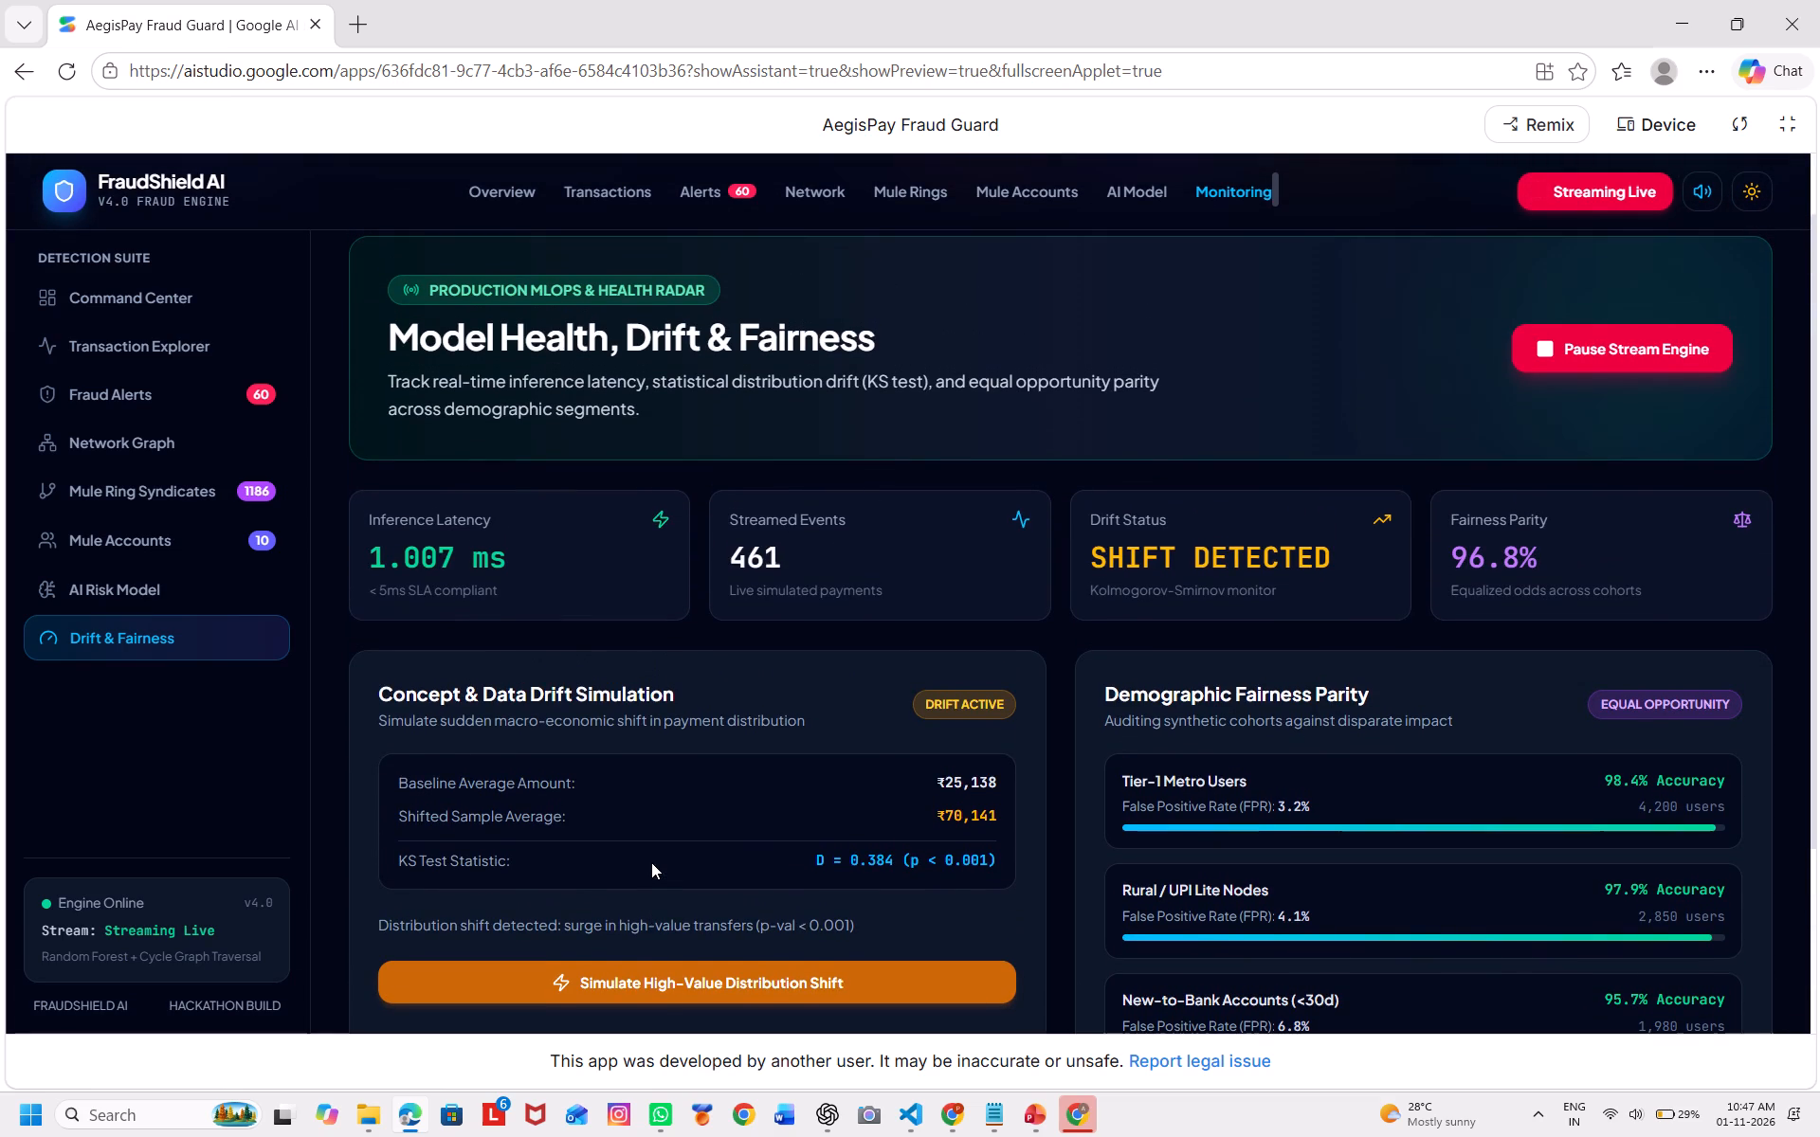
{"action": "key", "text": "shift+super+s"}
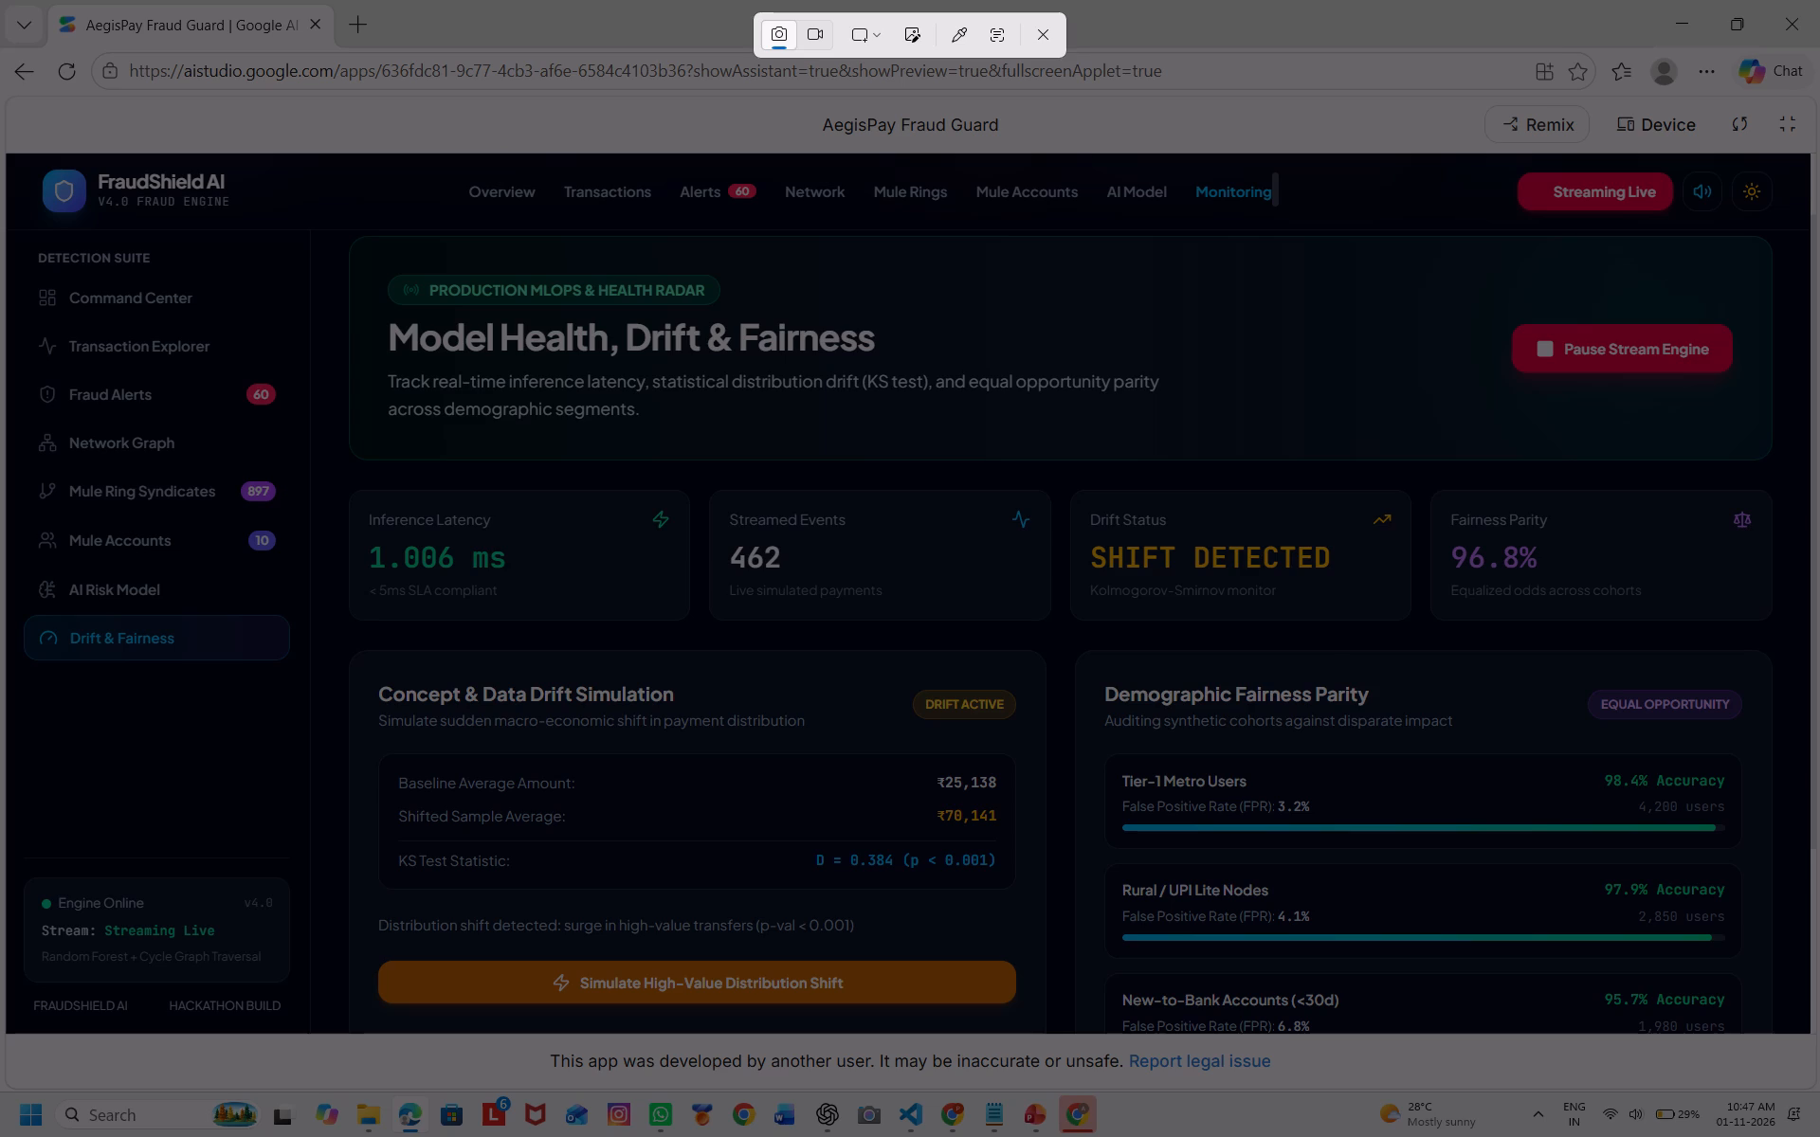
Capture a screenshot of the whole Drift & Fairness page, from the FraudShield AI header down to the drift simulation and fairness parity sections.
{"action": "left_click_drag", "start_coordinate": [9, 156], "coordinate": [1064, 870]}
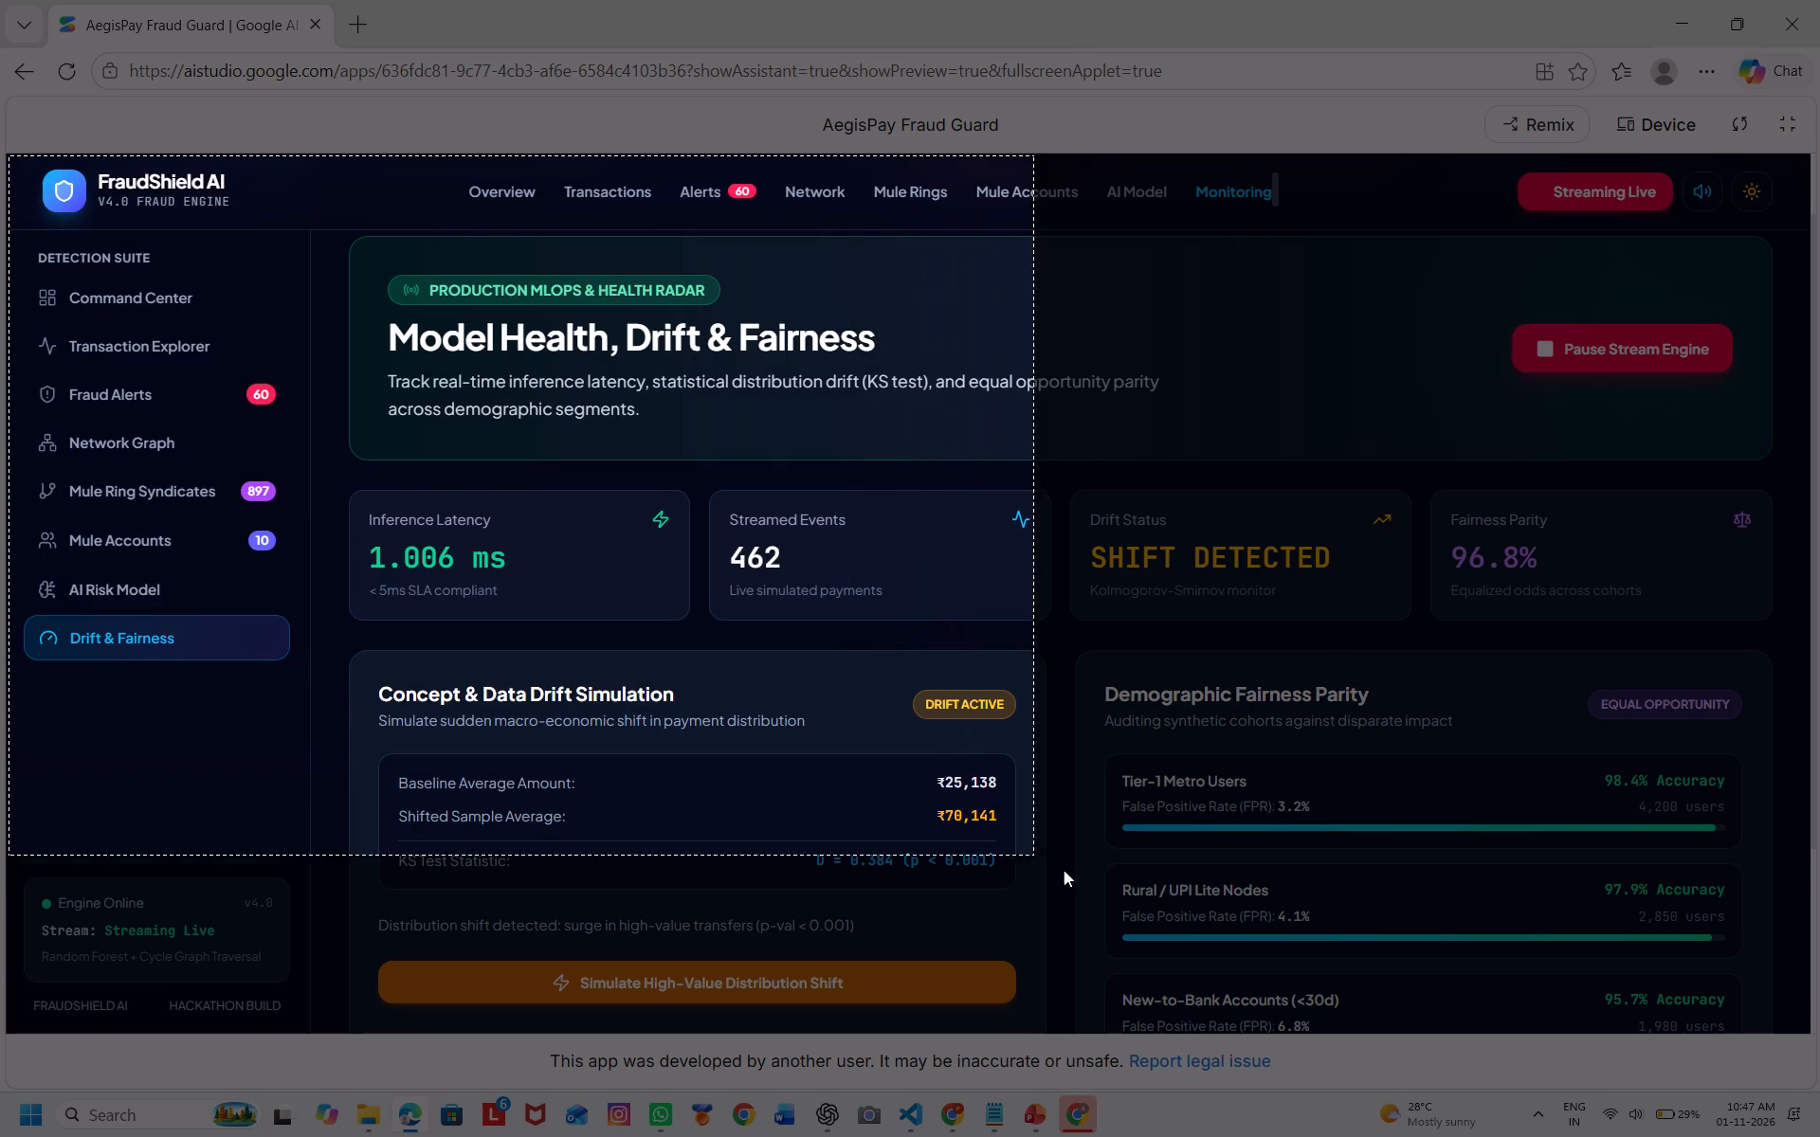
{"action": "left_click_drag", "start_coordinate": [1064, 870], "coordinate": [1441, 1136]}
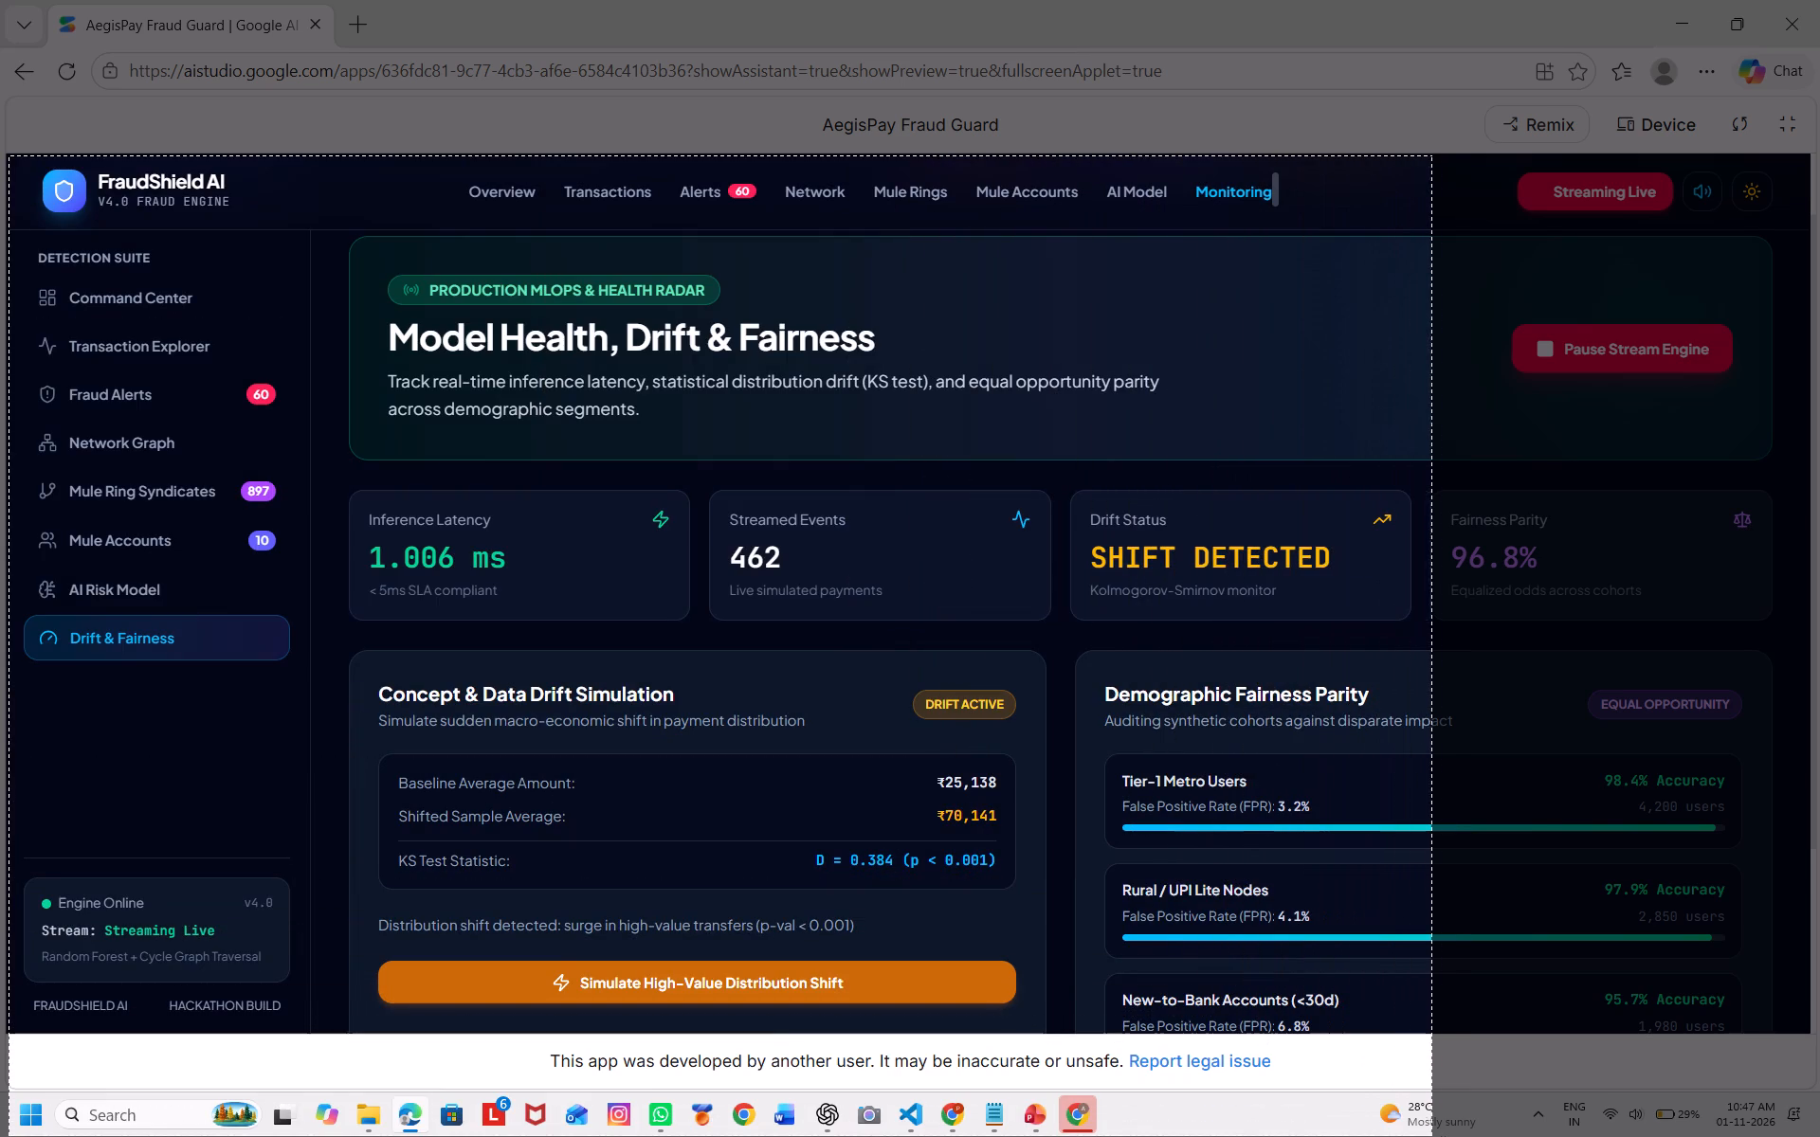
{"action": "left_click_drag", "start_coordinate": [1441, 1136], "coordinate": [1784, 1136]}
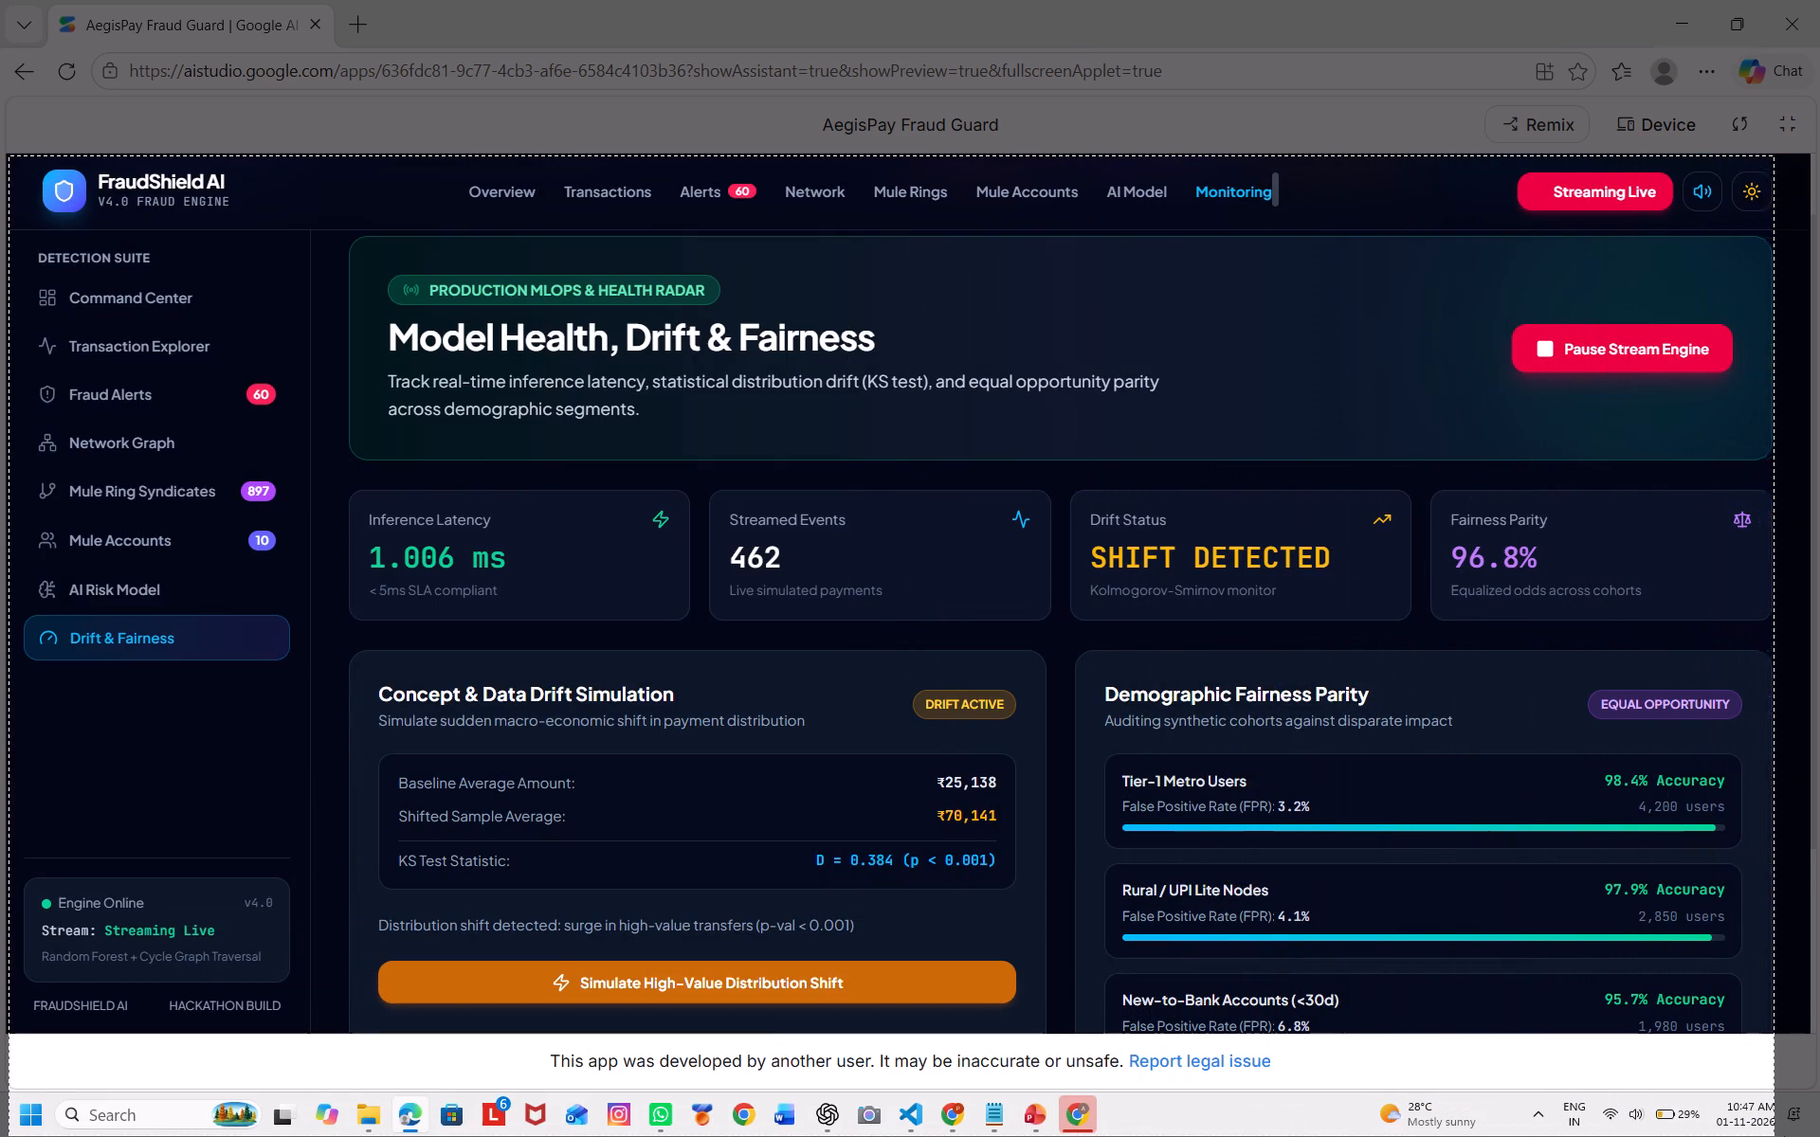
{"action": "left_click_drag", "start_coordinate": [1784, 1136], "coordinate": [1807, 1136]}
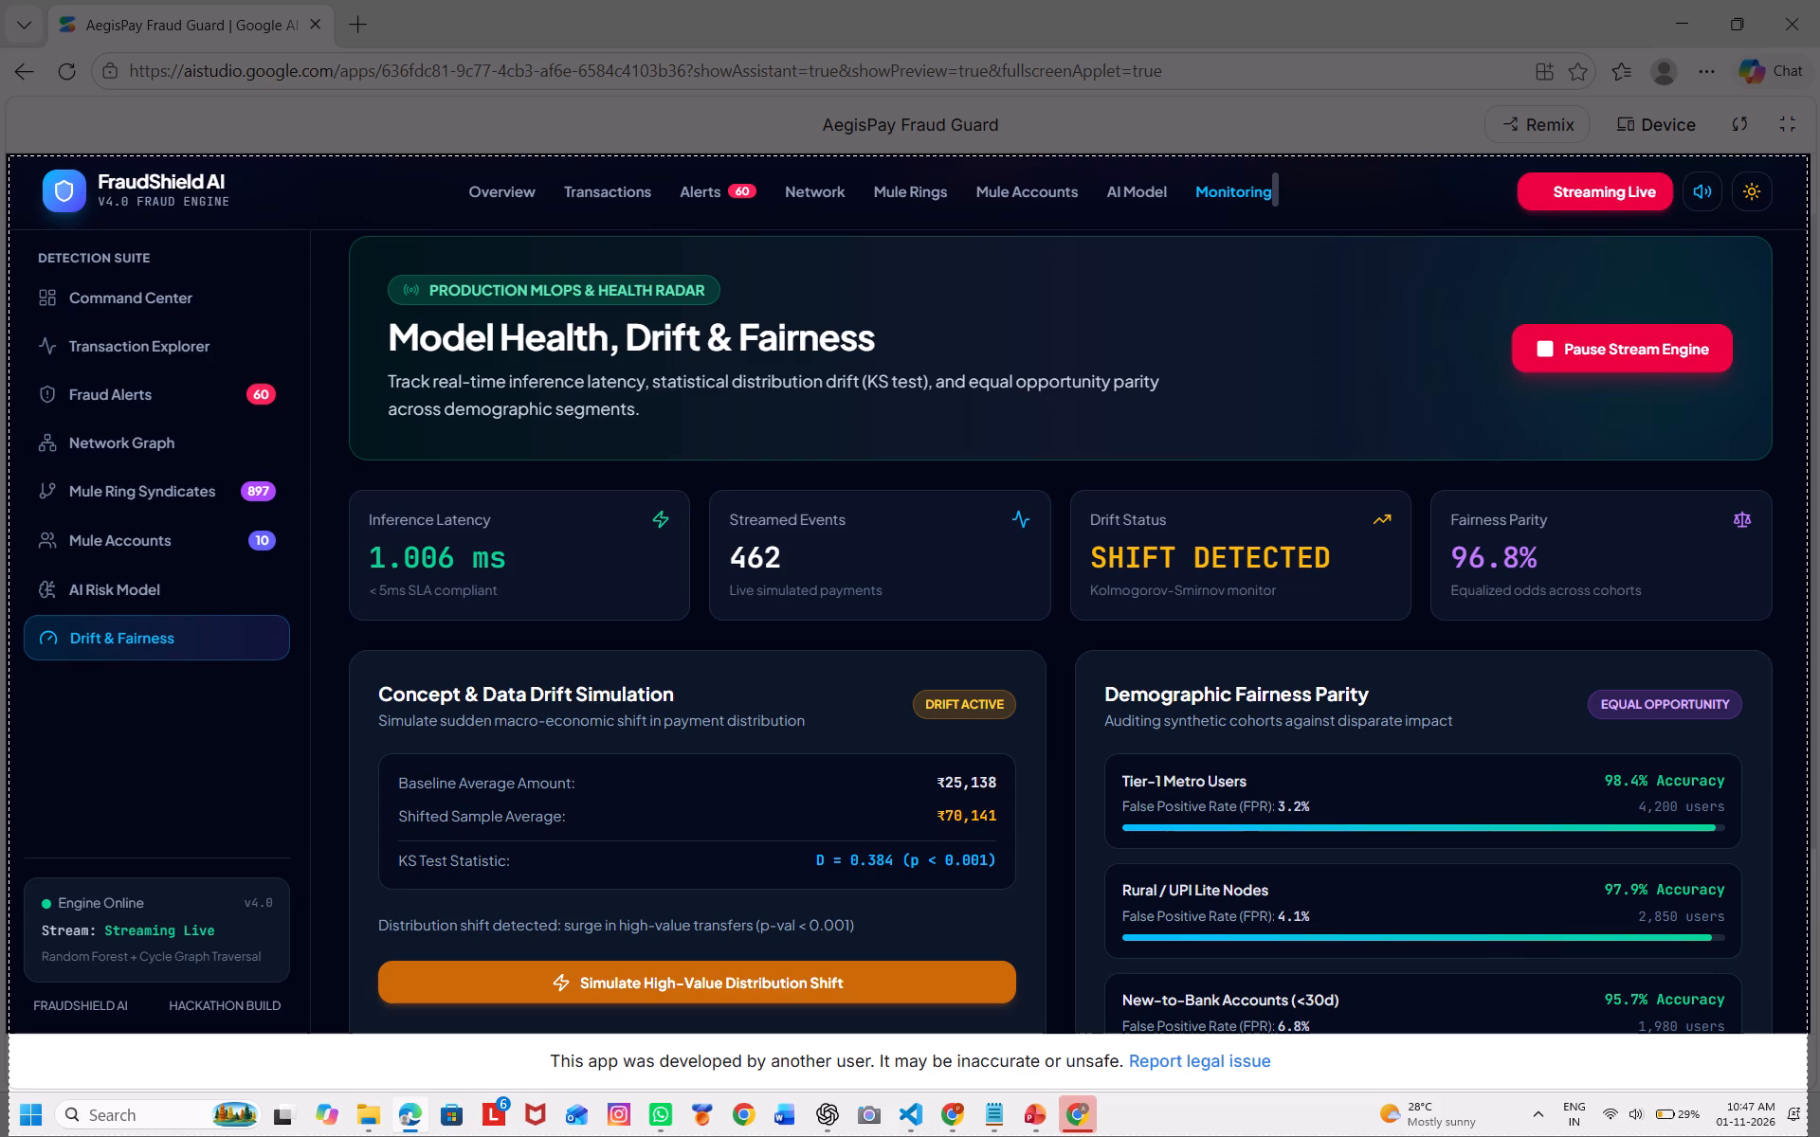
{"action": "left_click_drag", "start_coordinate": [1807, 1136], "coordinate": [1799, 1022]}
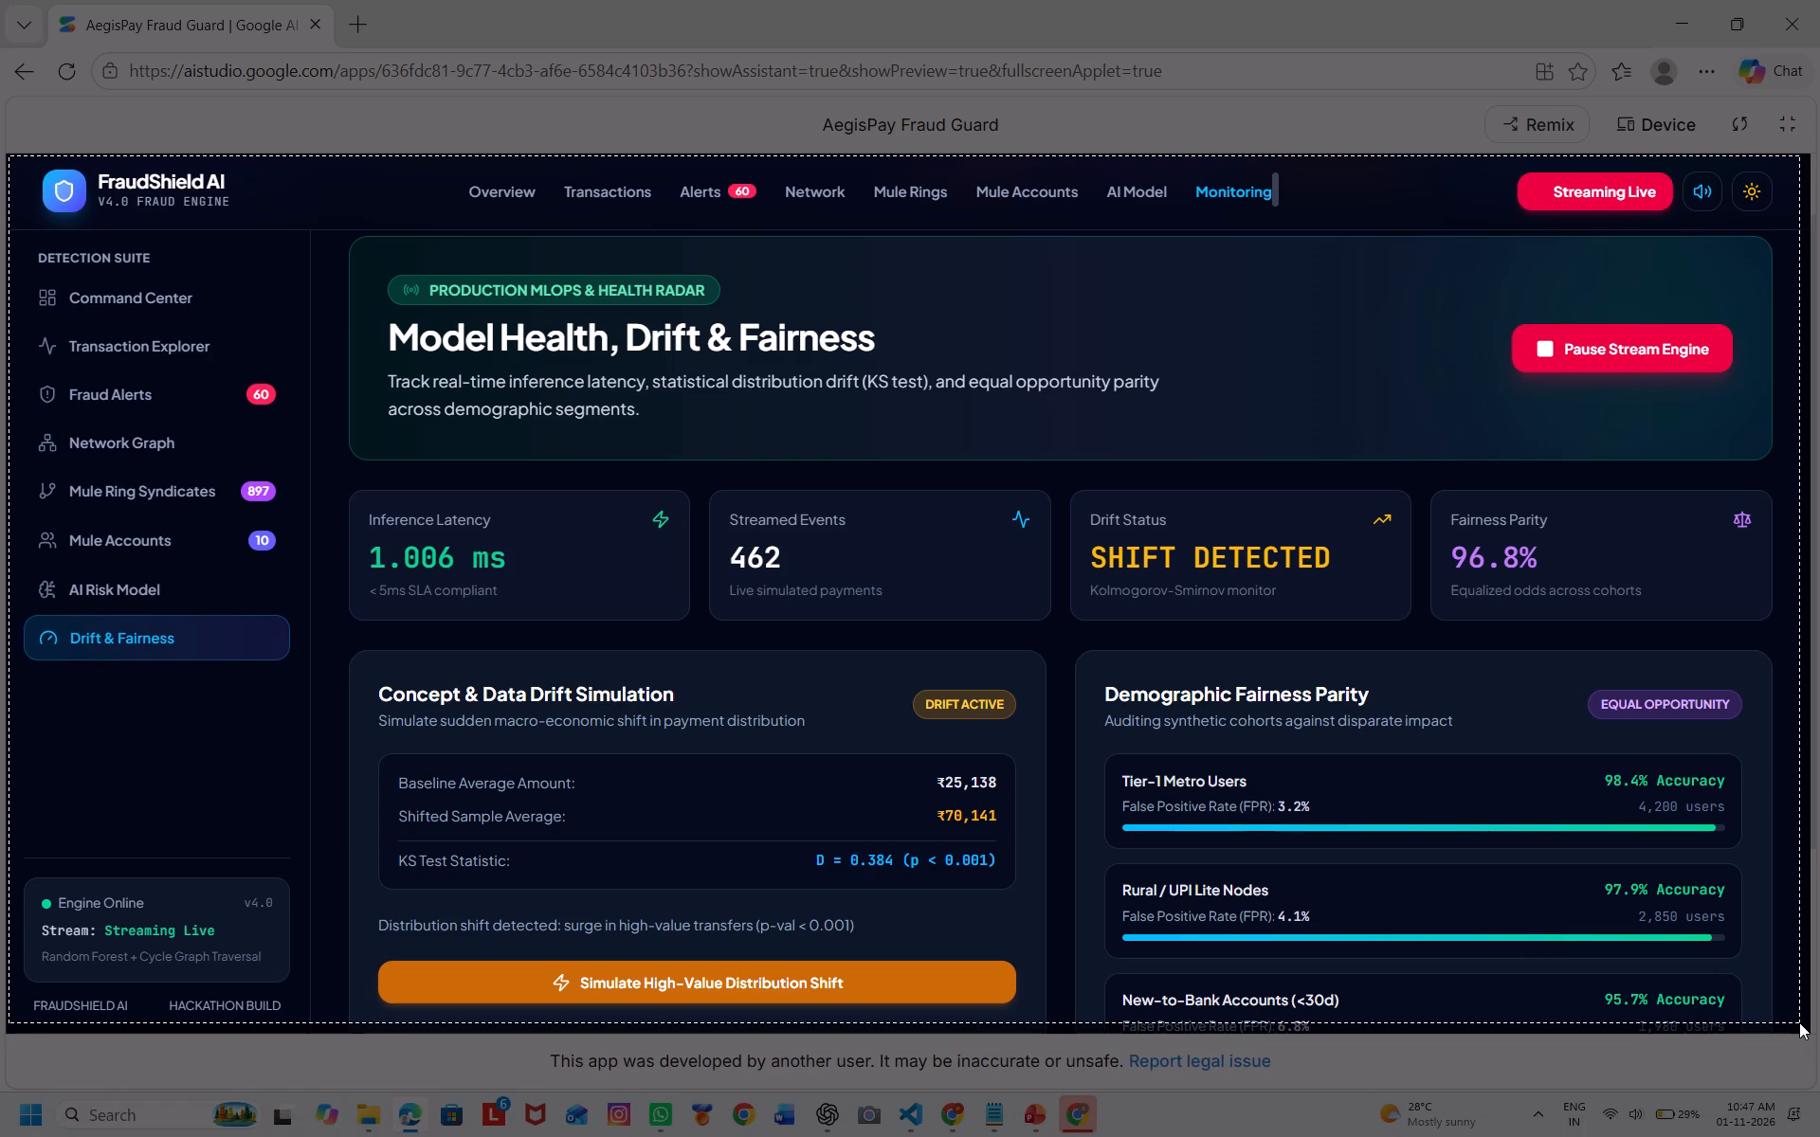
{"action": "left_click_drag", "start_coordinate": [1799, 1022], "coordinate": [1819, 1026]}
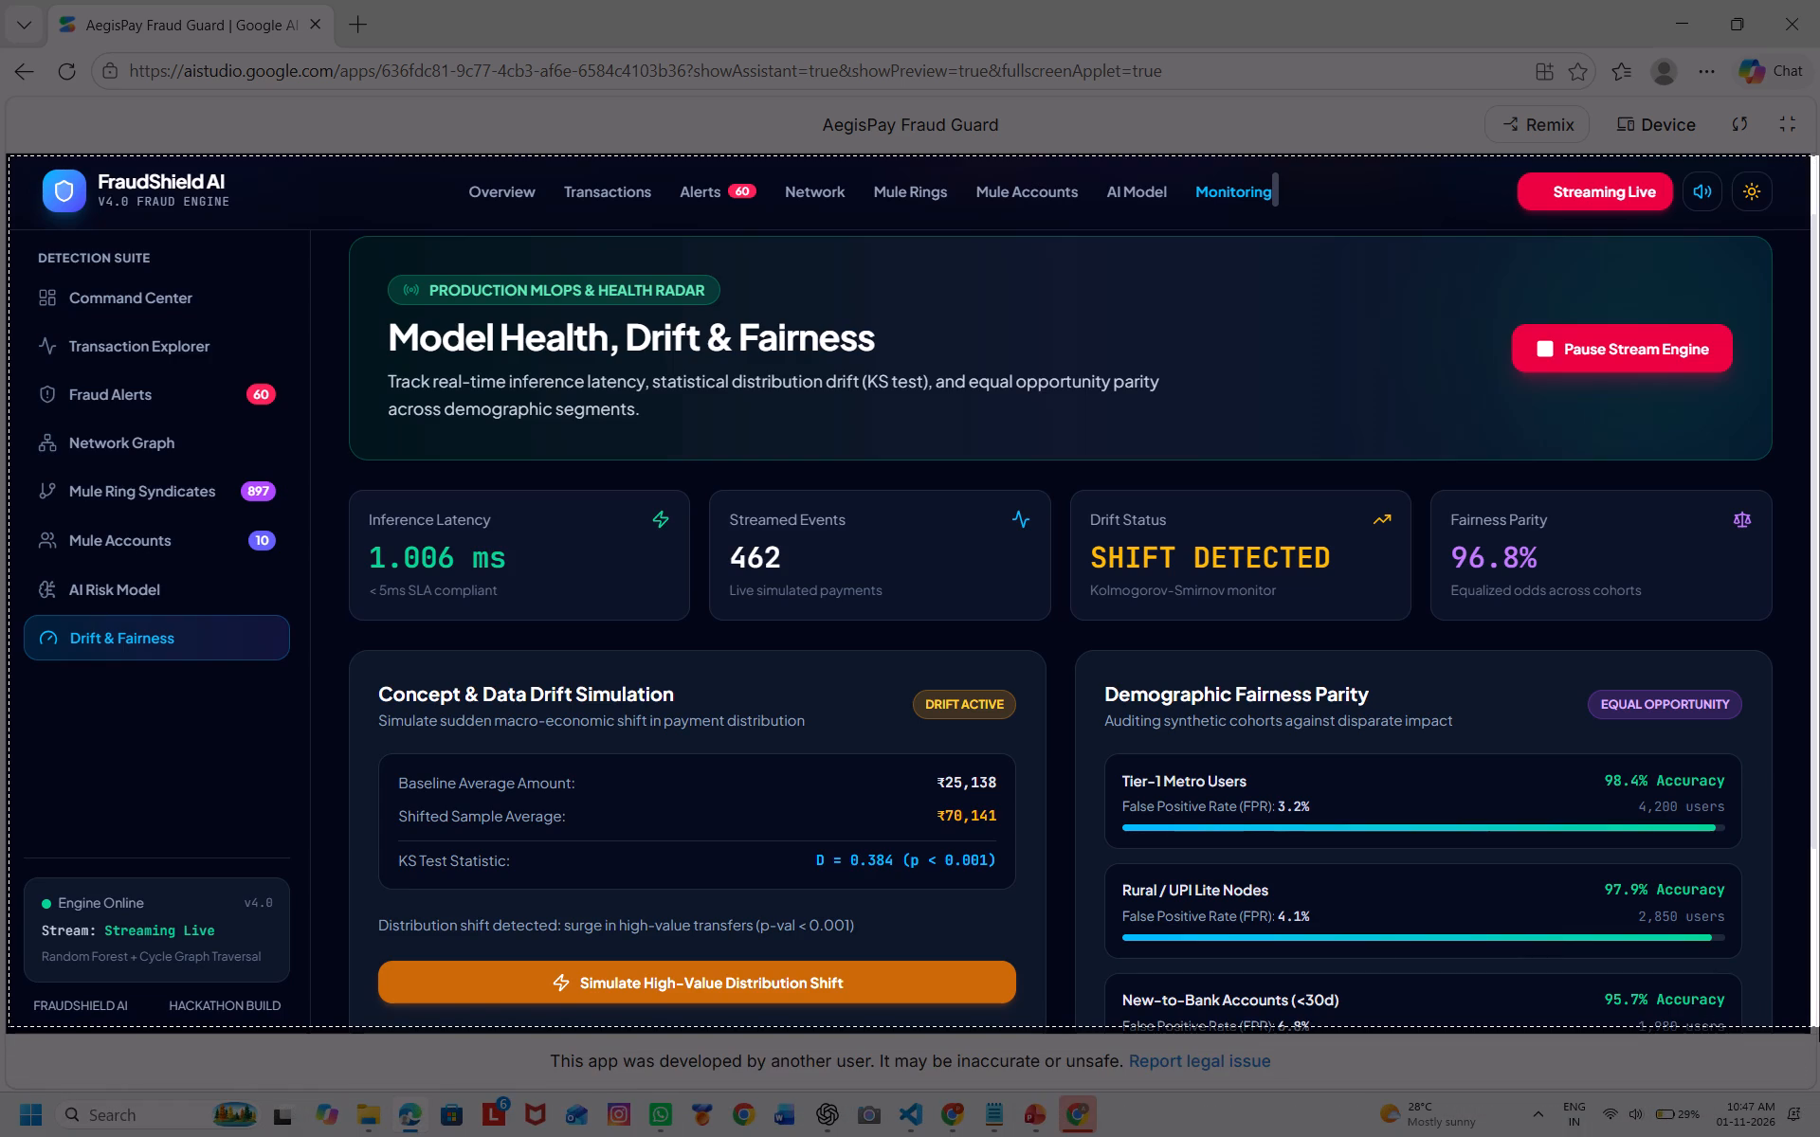
{"action": "left_click_drag", "start_coordinate": [1819, 1026], "coordinate": [1795, 1031]}
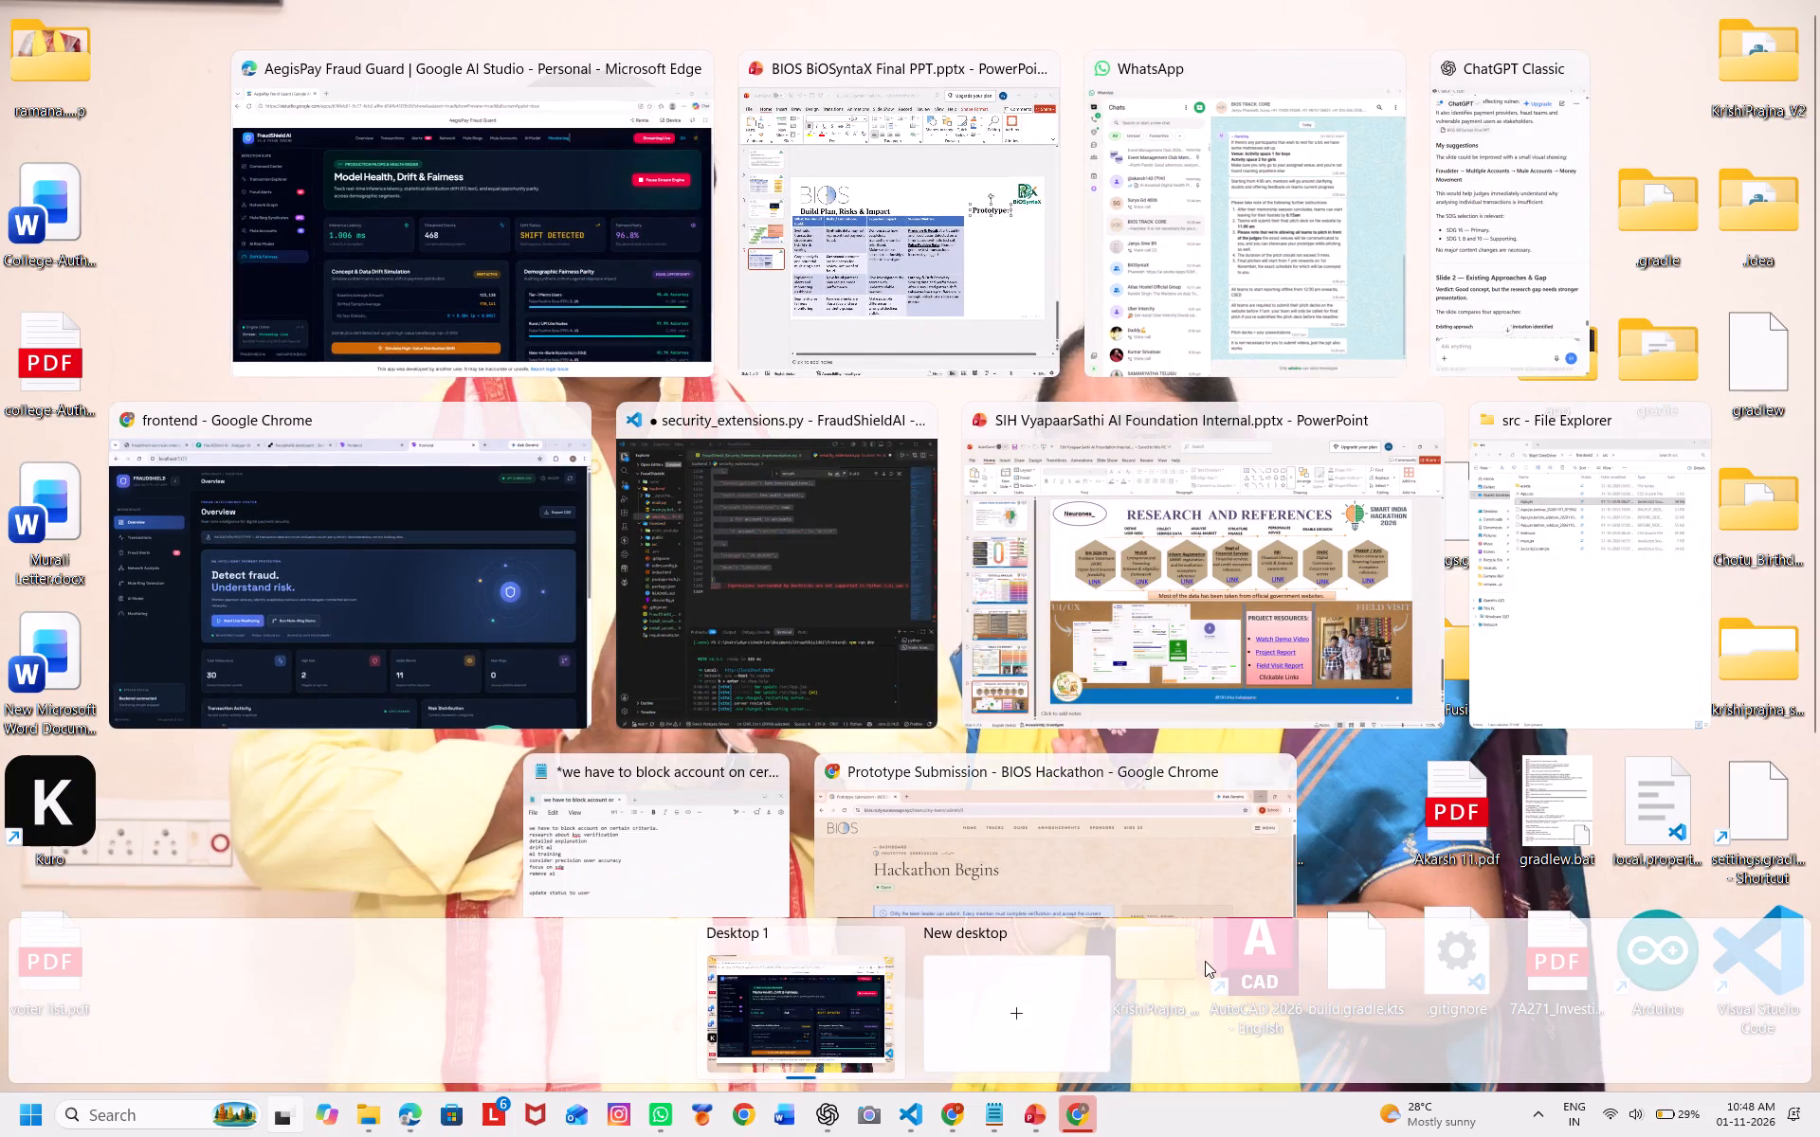
Switch to the BIOS BiOSyntaX Final PPT presentation in PowerPoint and start inserting a picture on slide 5 for the Prototype section.
{"action": "left_click", "coordinate": [1046, 316]}
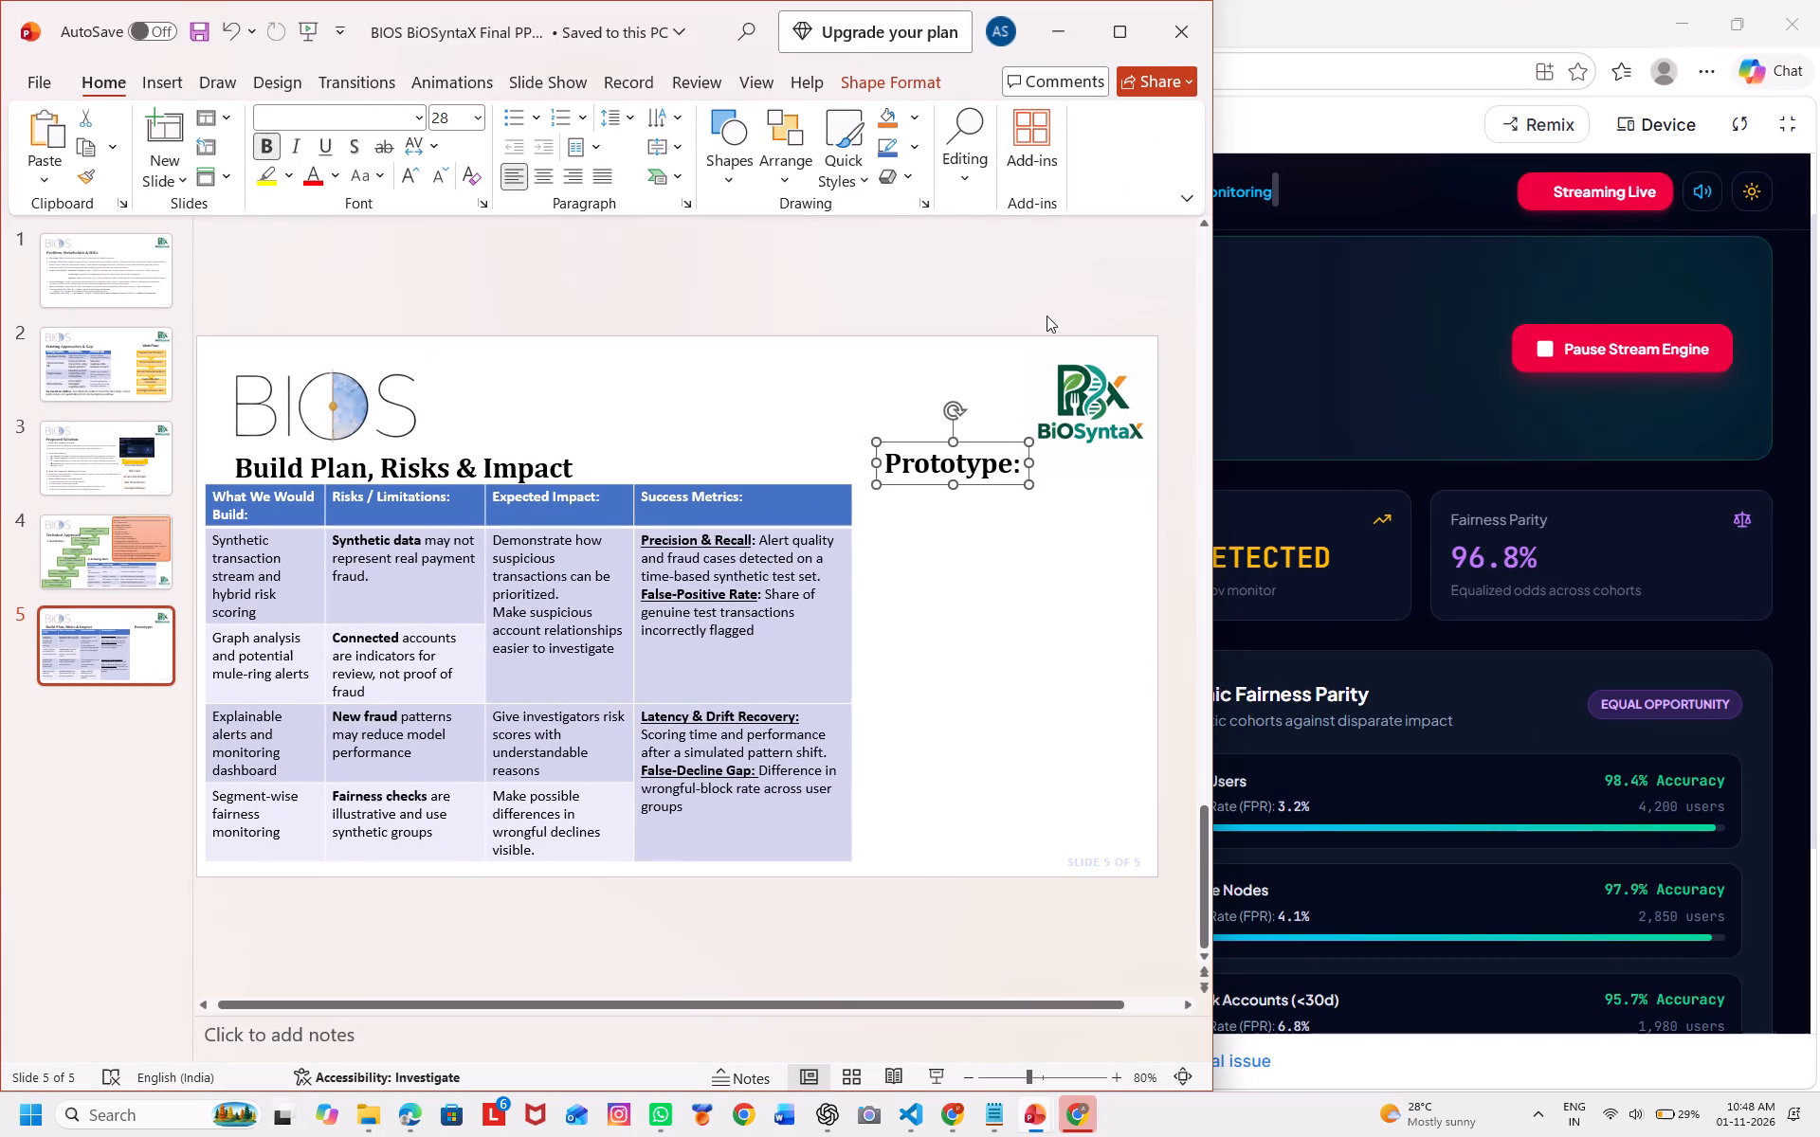
{"action": "left_click", "coordinate": [948, 605]}
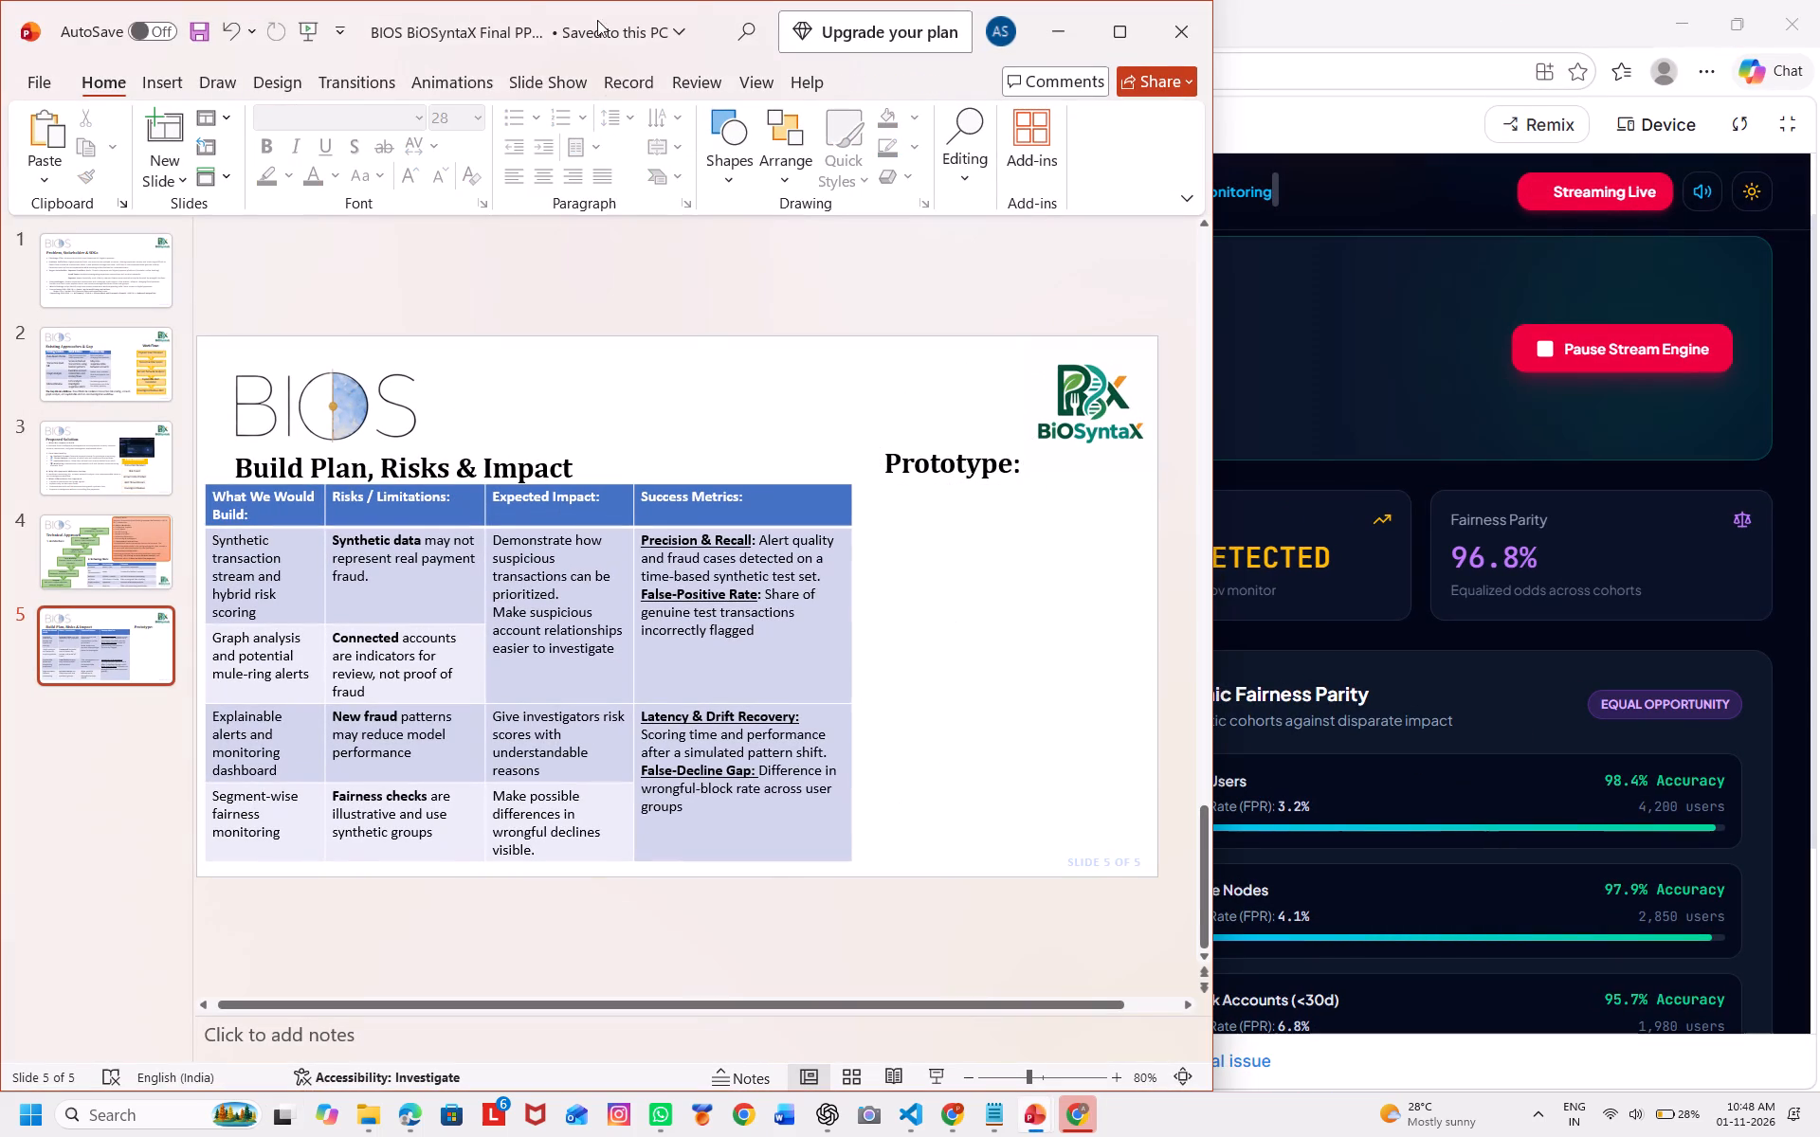
{"action": "left_click", "coordinate": [164, 81]}
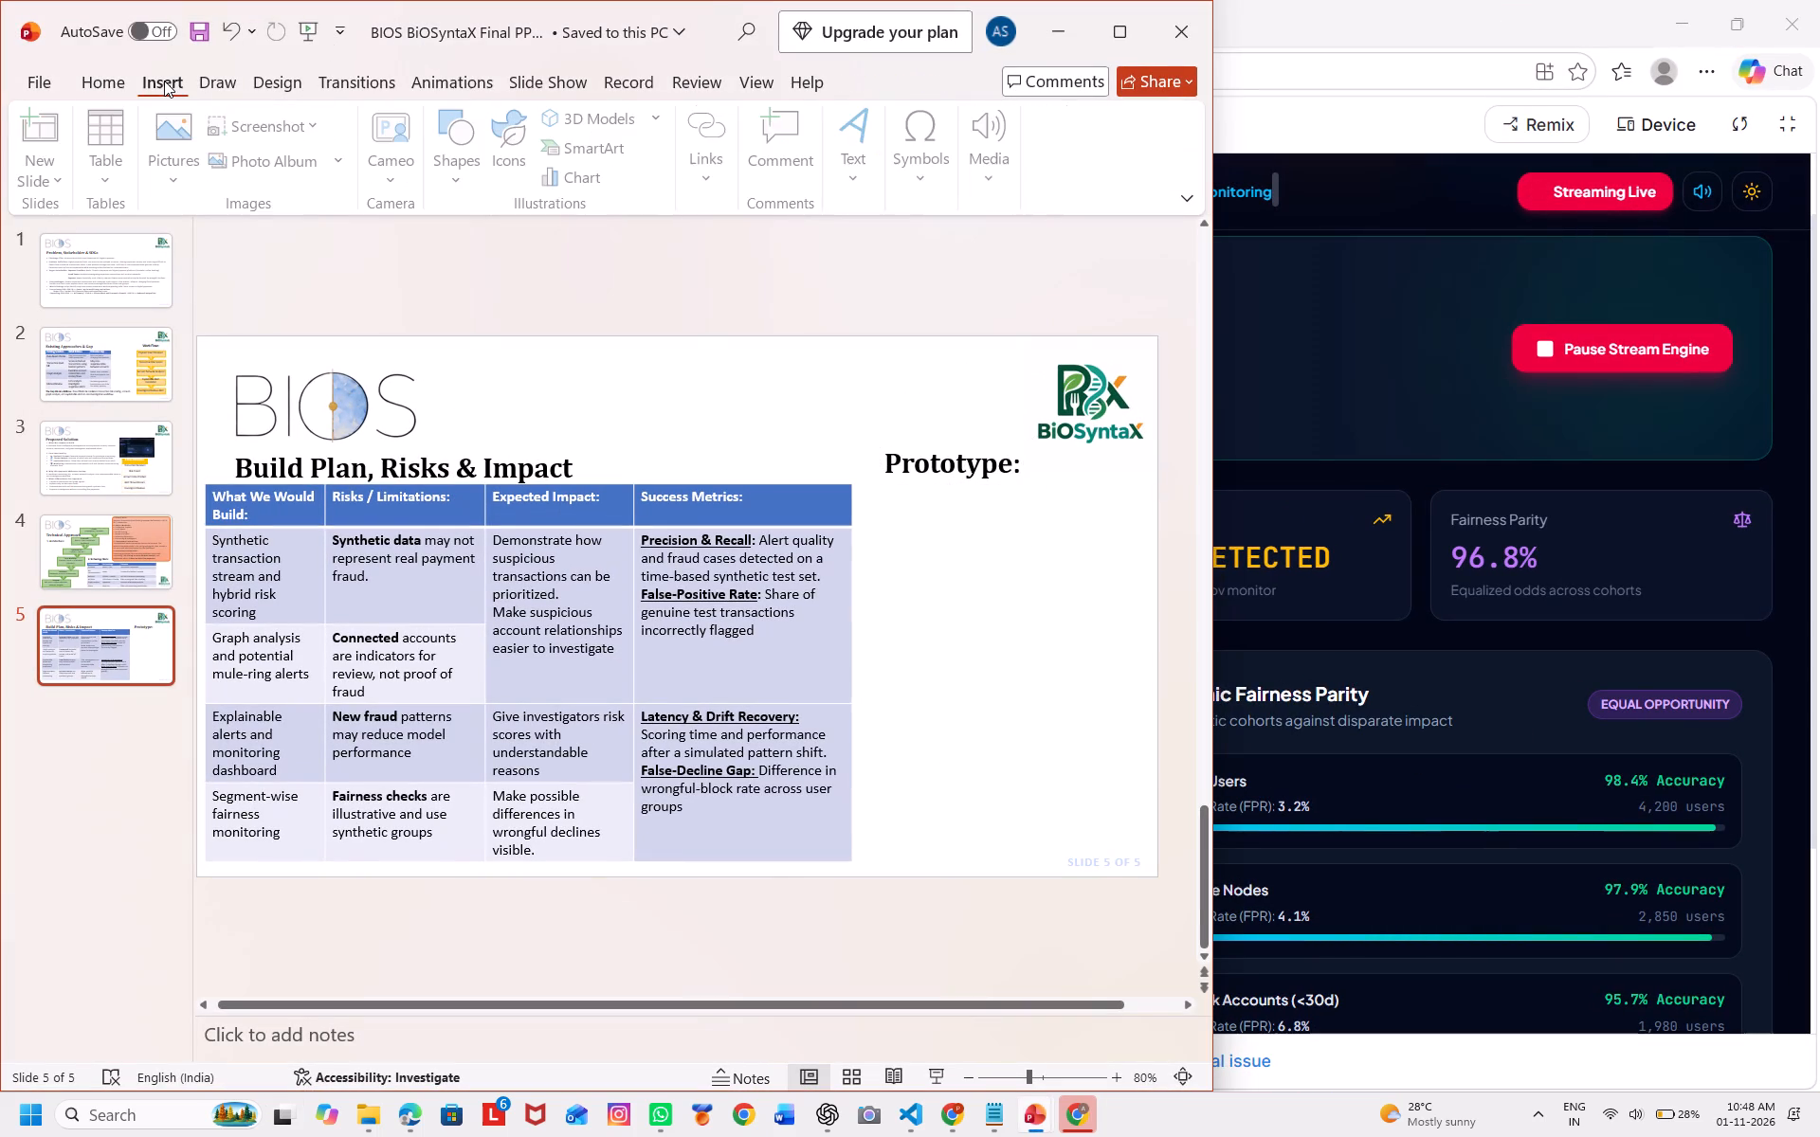
{"action": "left_click", "coordinate": [170, 168]}
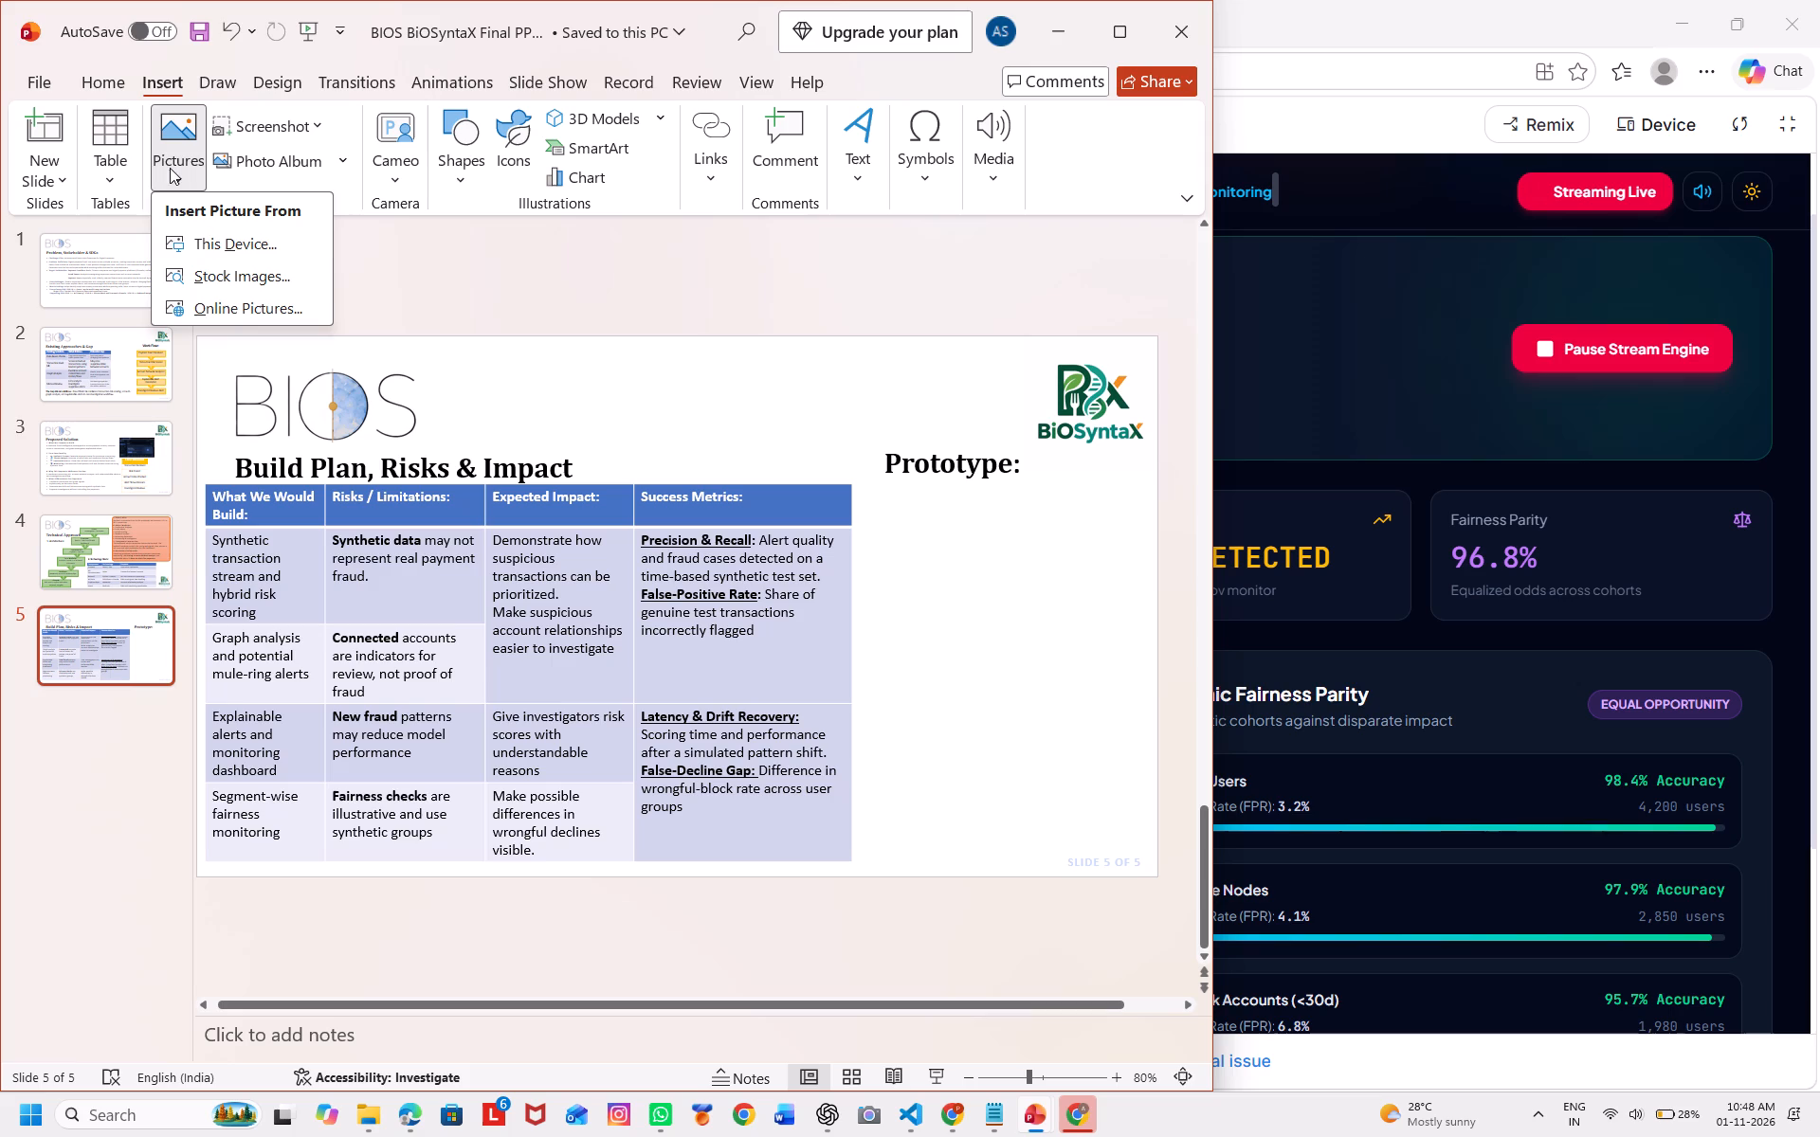
In PowerPoint, insert the three 2026-11-01 app screenshots (104705, 104733 and 104804) from the Pictures Screenshots folder onto slide 5.
{"action": "left_click", "coordinate": [211, 237]}
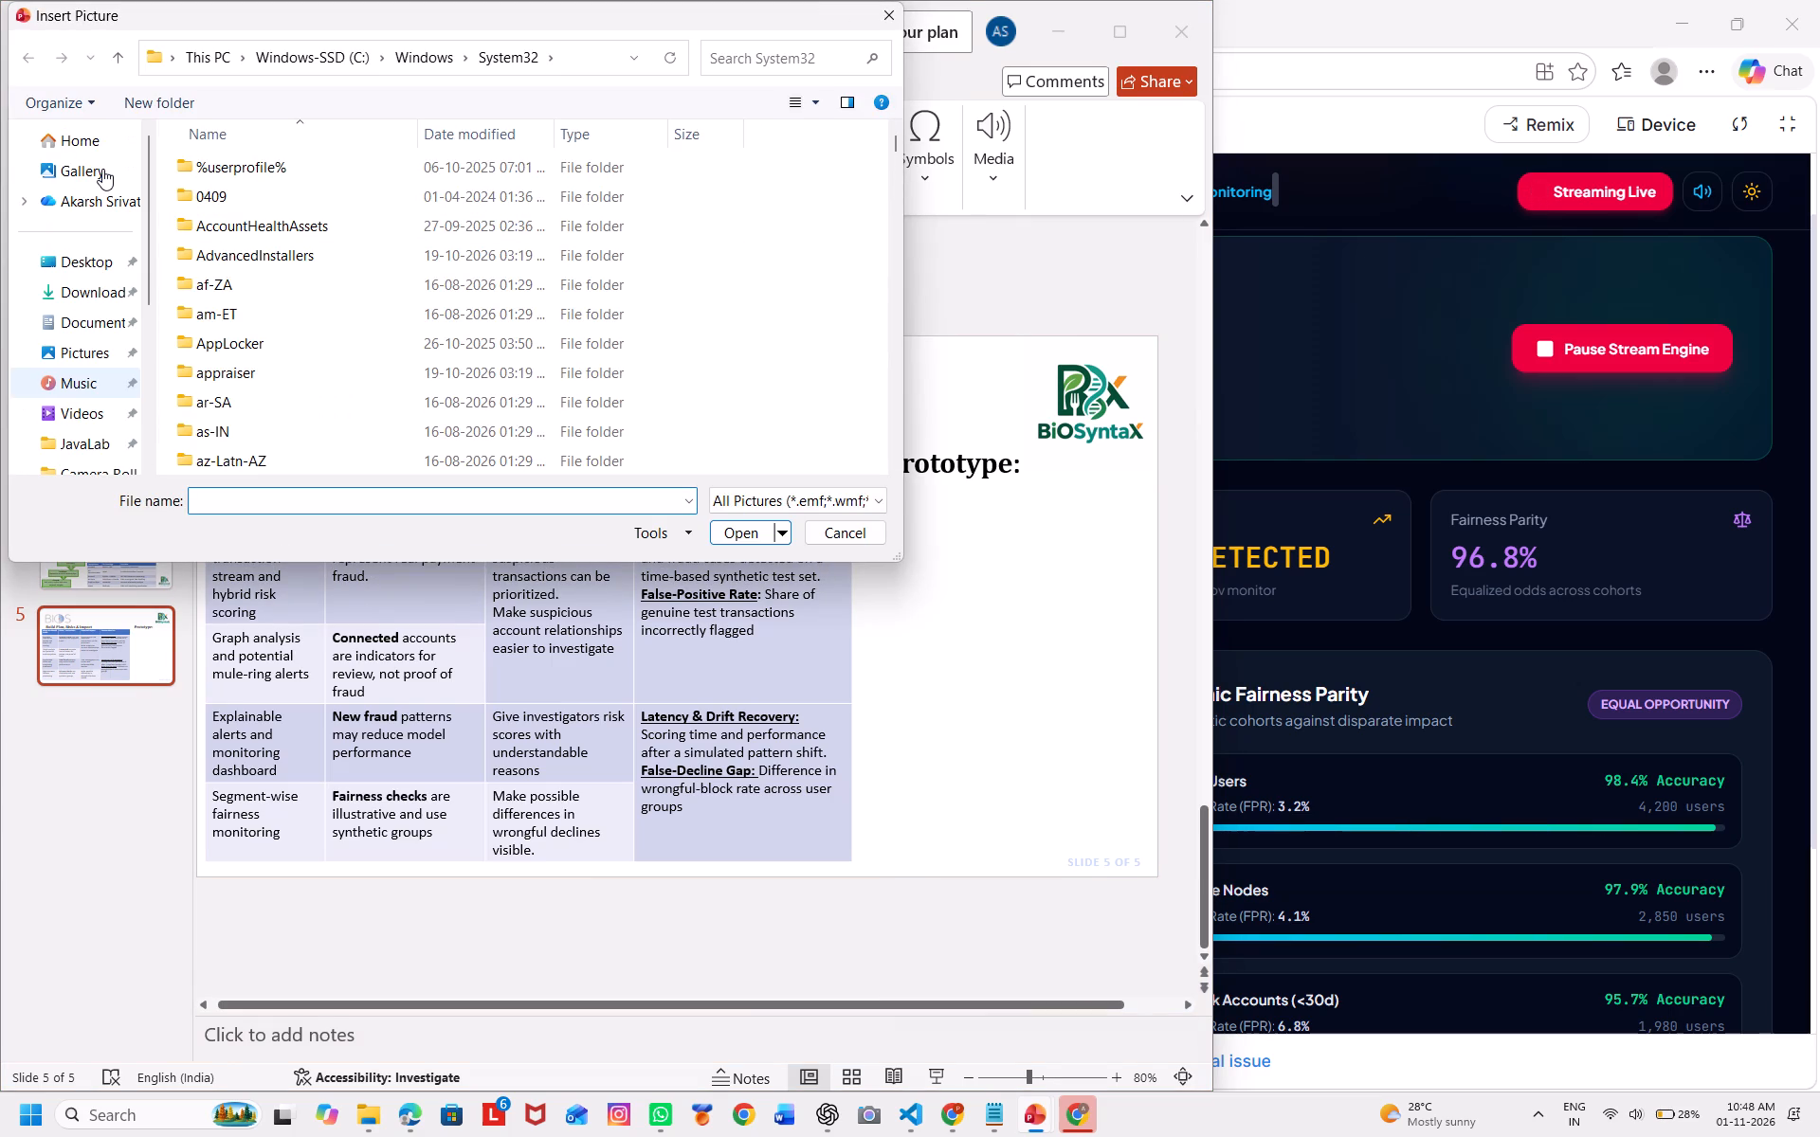
{"action": "left_click", "coordinate": [95, 342]}
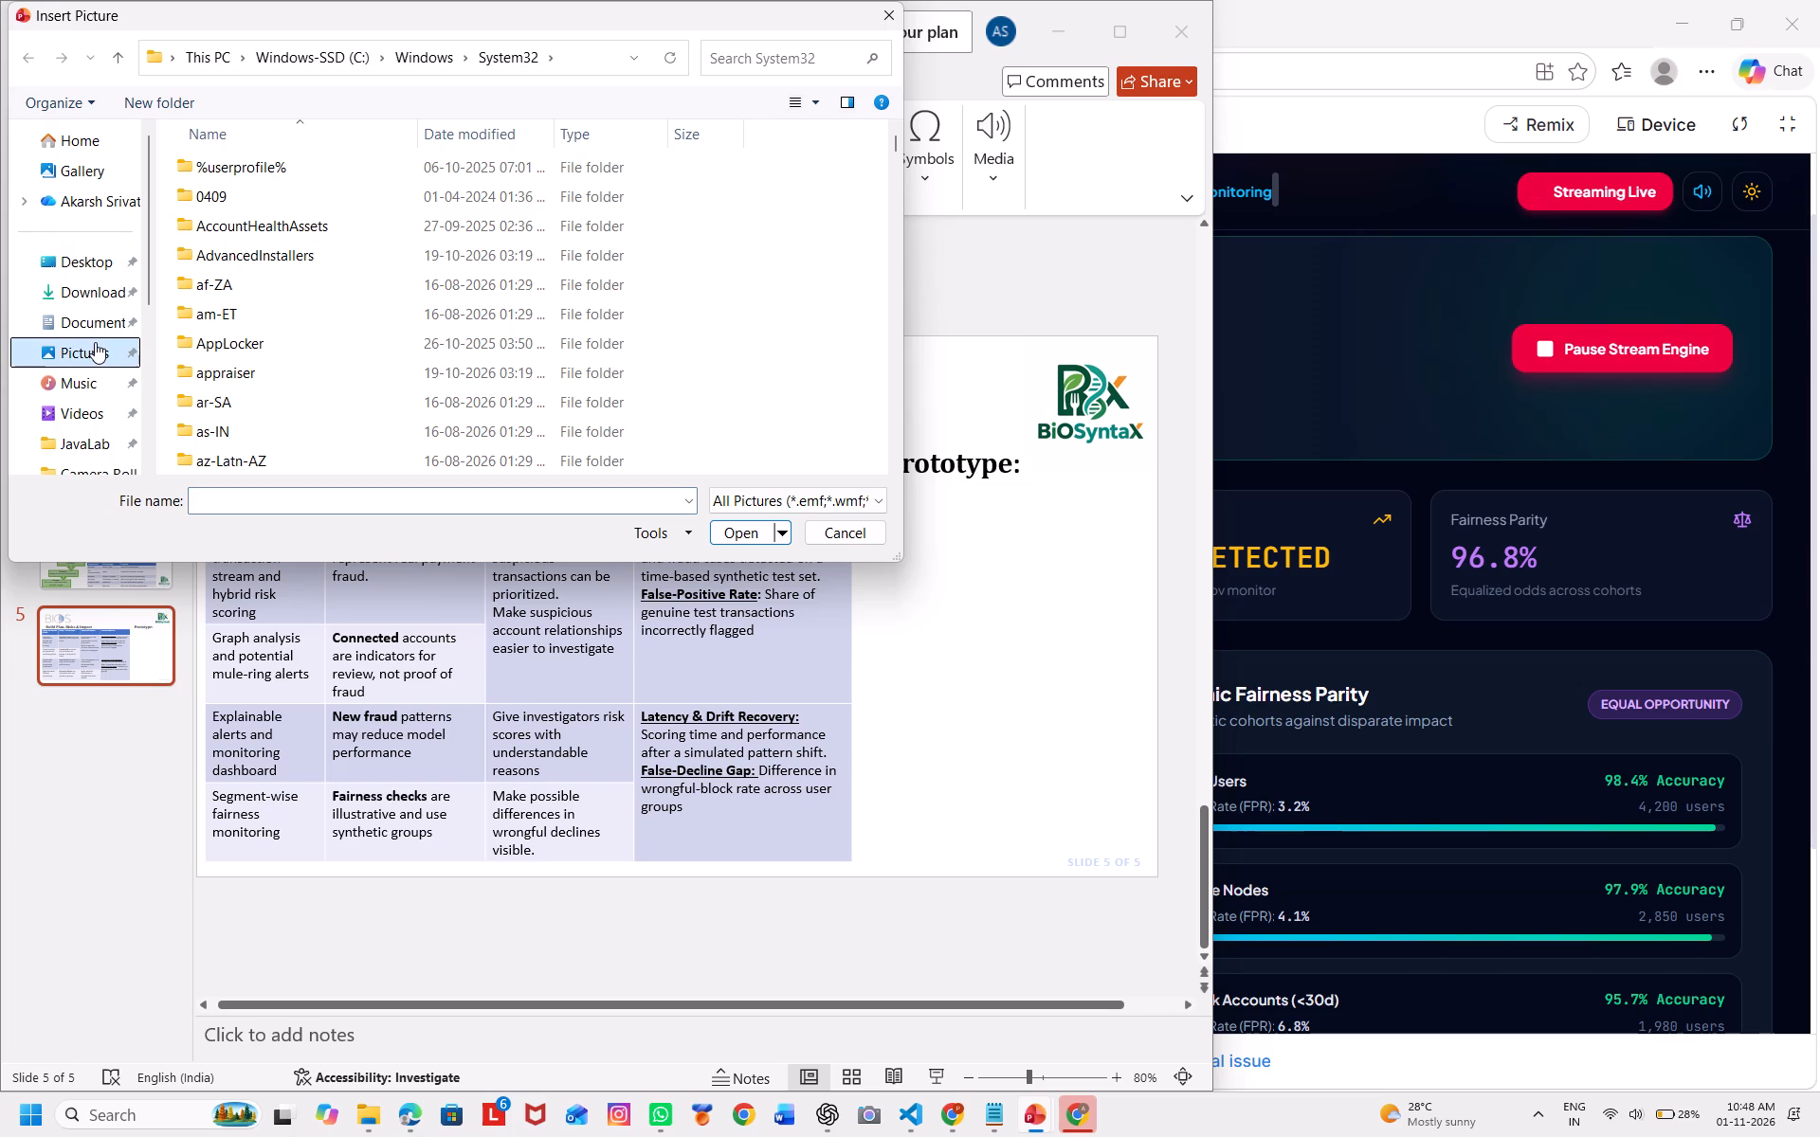
{"action": "double_click", "coordinate": [95, 342]}
{"action": "double_click", "coordinate": [296, 186]}
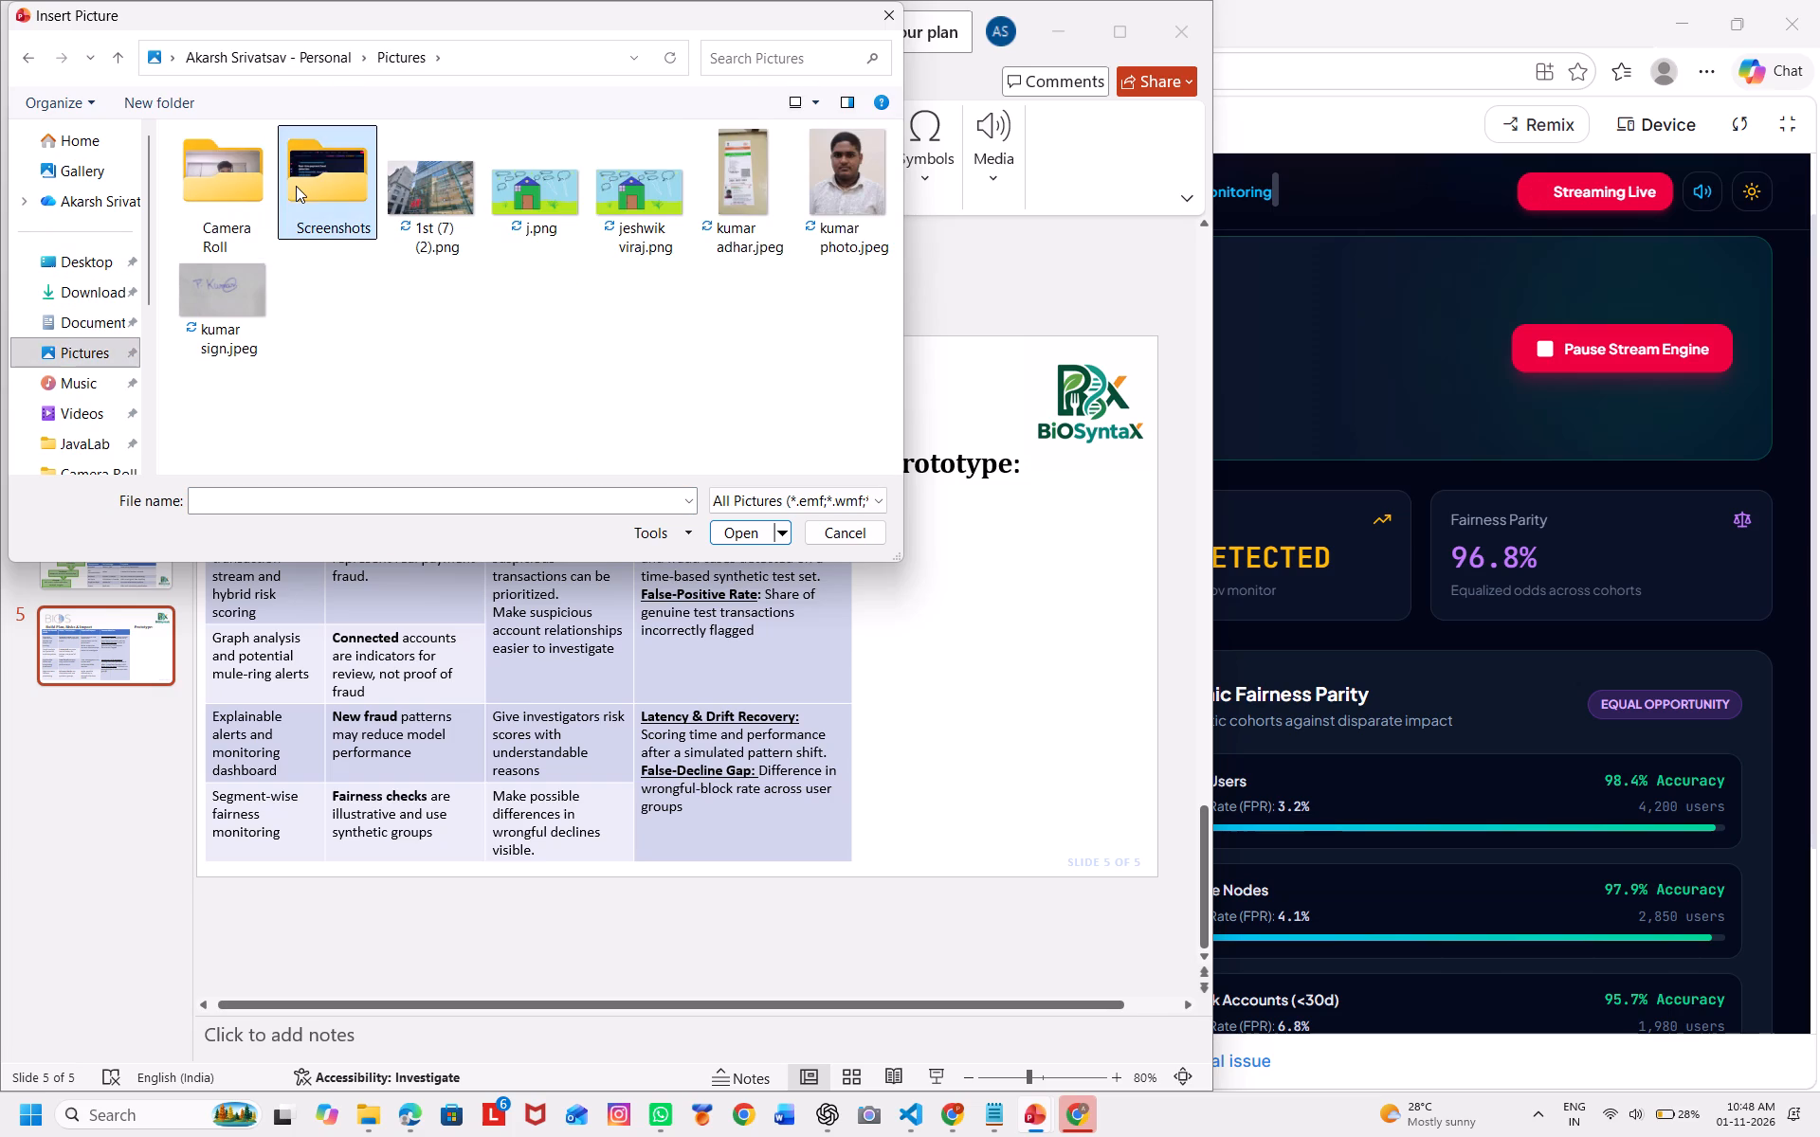
{"action": "scroll", "coordinate": [342, 457], "scroll_direction": "down", "scroll_amount": 20}
{"action": "scroll", "coordinate": [342, 457], "scroll_direction": "down", "scroll_amount": 20}
{"action": "scroll", "coordinate": [342, 457], "scroll_direction": "down", "scroll_amount": 20}
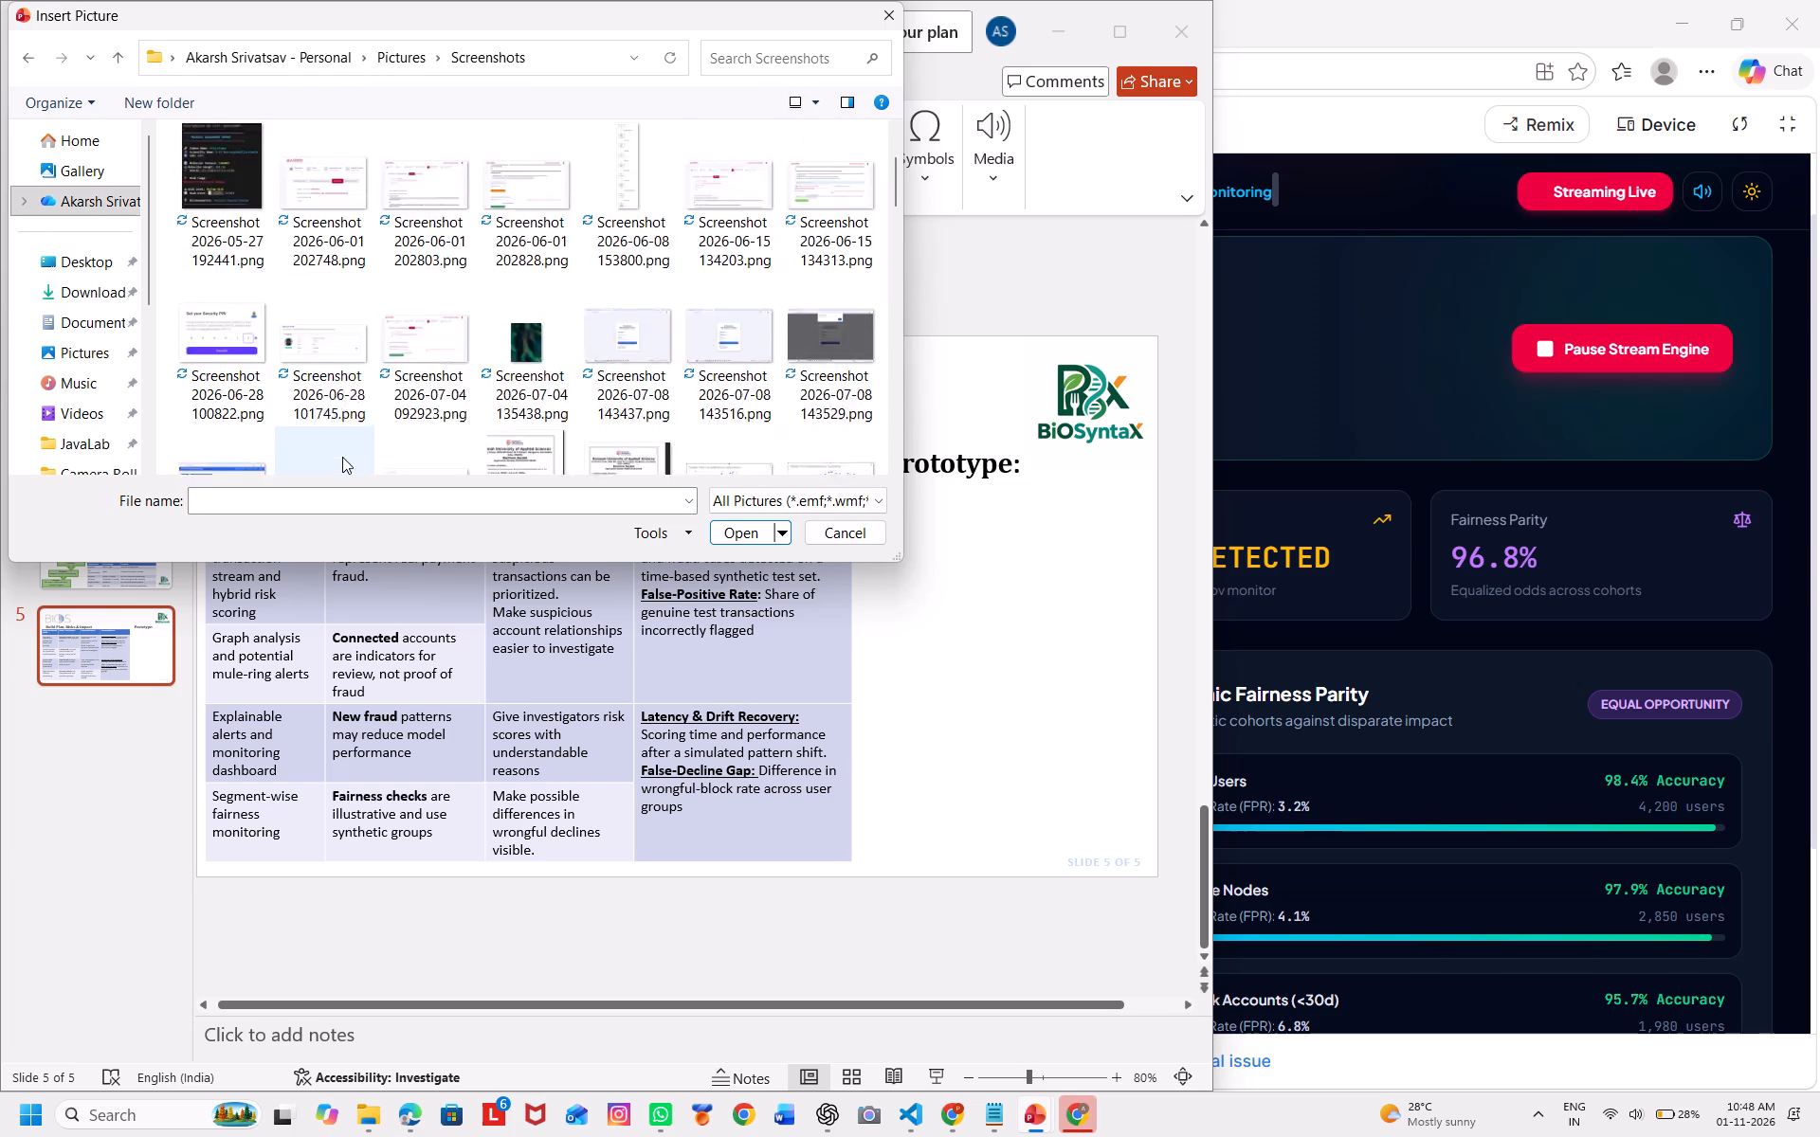
{"action": "scroll", "coordinate": [342, 457], "scroll_direction": "down", "scroll_amount": 20}
{"action": "scroll", "coordinate": [342, 457], "scroll_direction": "down", "scroll_amount": 20}
{"action": "scroll", "coordinate": [342, 457], "scroll_direction": "down", "scroll_amount": 20}
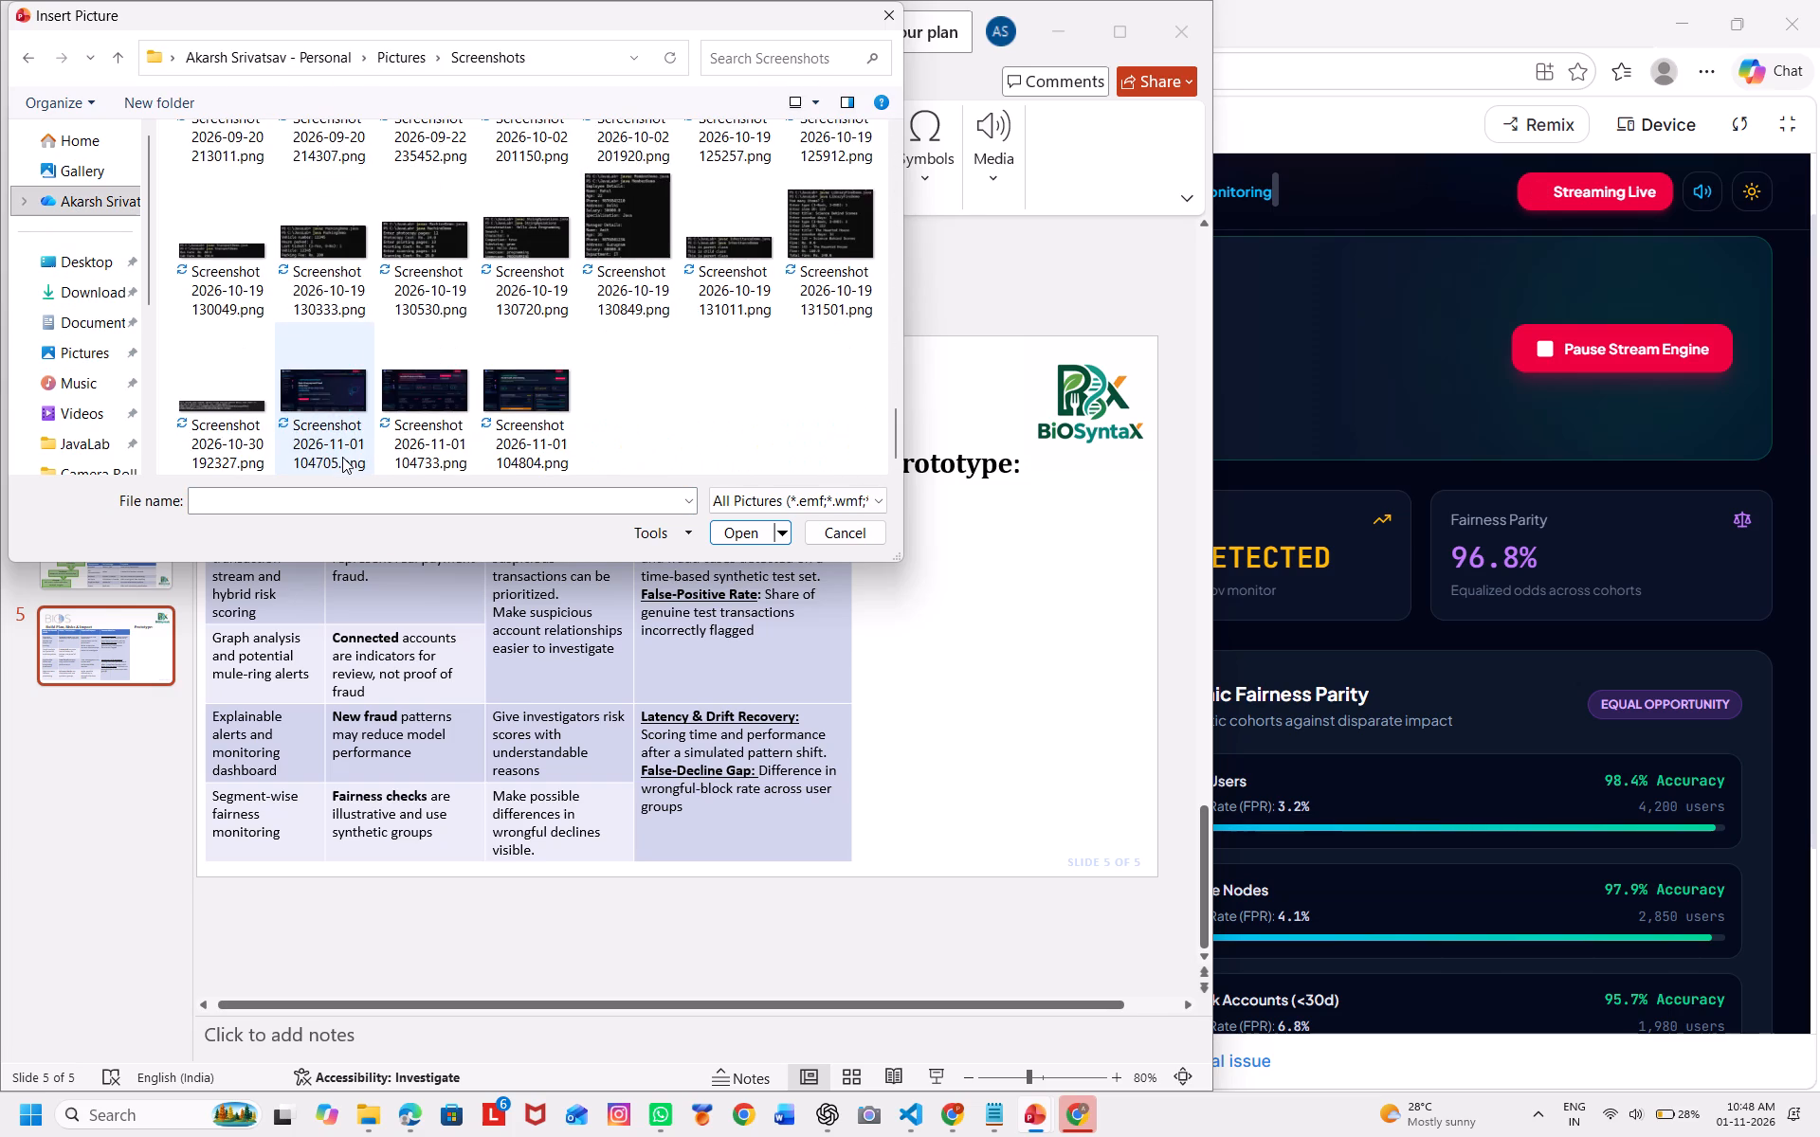
{"action": "left_click", "coordinate": [349, 387]}
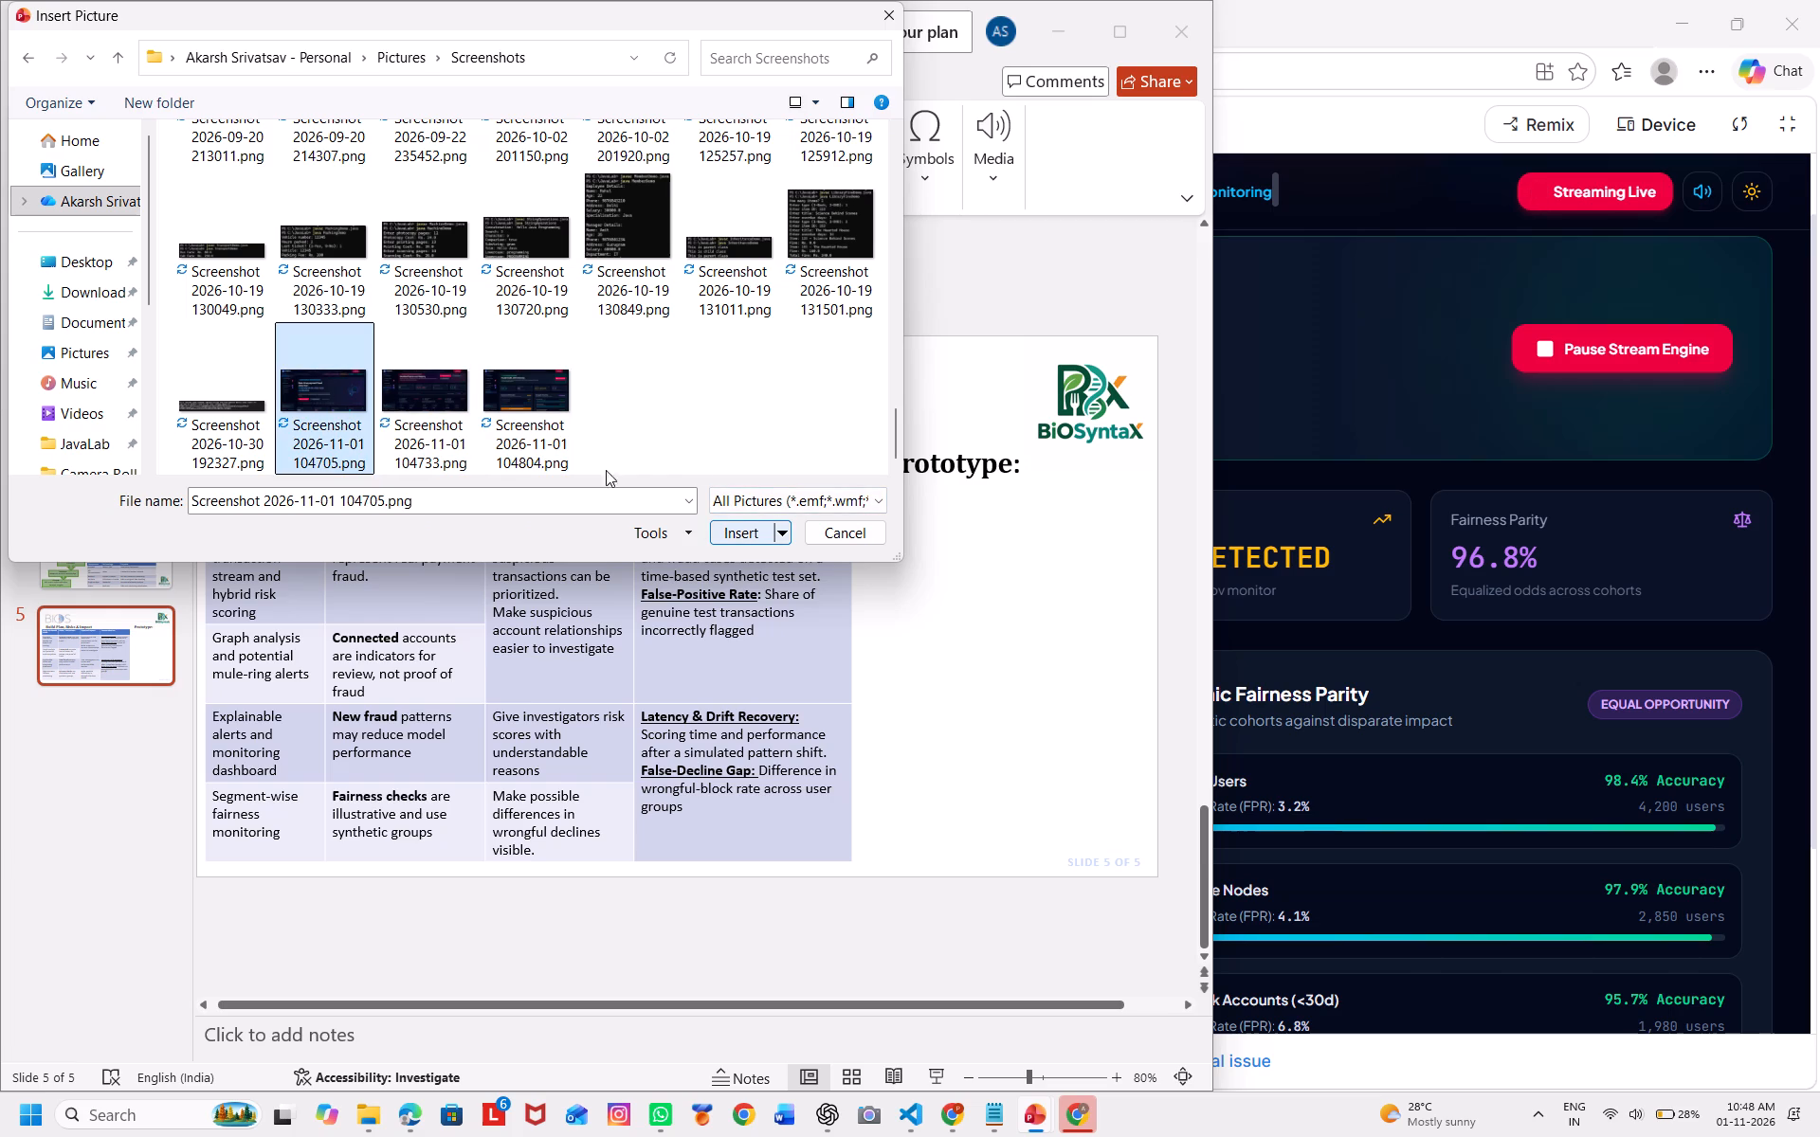
{"action": "left_click_drag", "start_coordinate": [638, 427], "coordinate": [569, 401]}
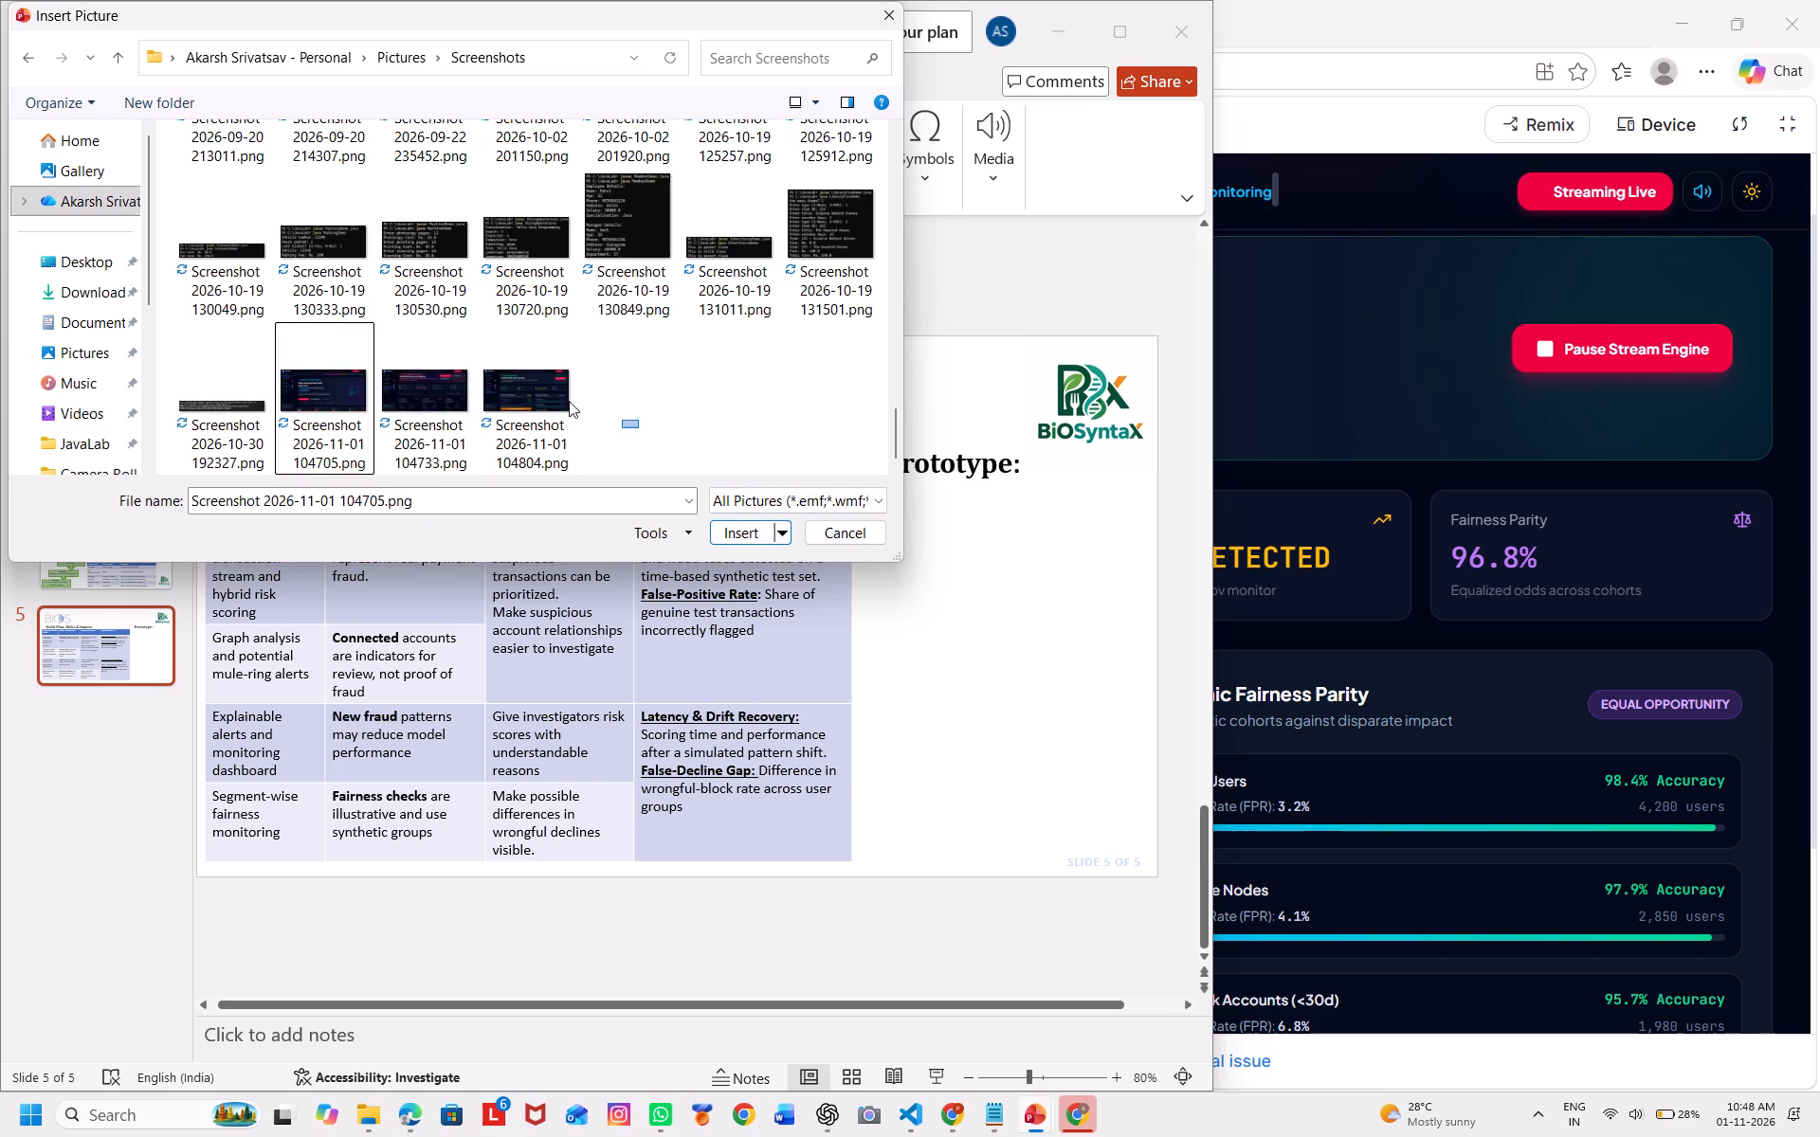
{"action": "left_click_drag", "start_coordinate": [569, 401], "coordinate": [336, 352]}
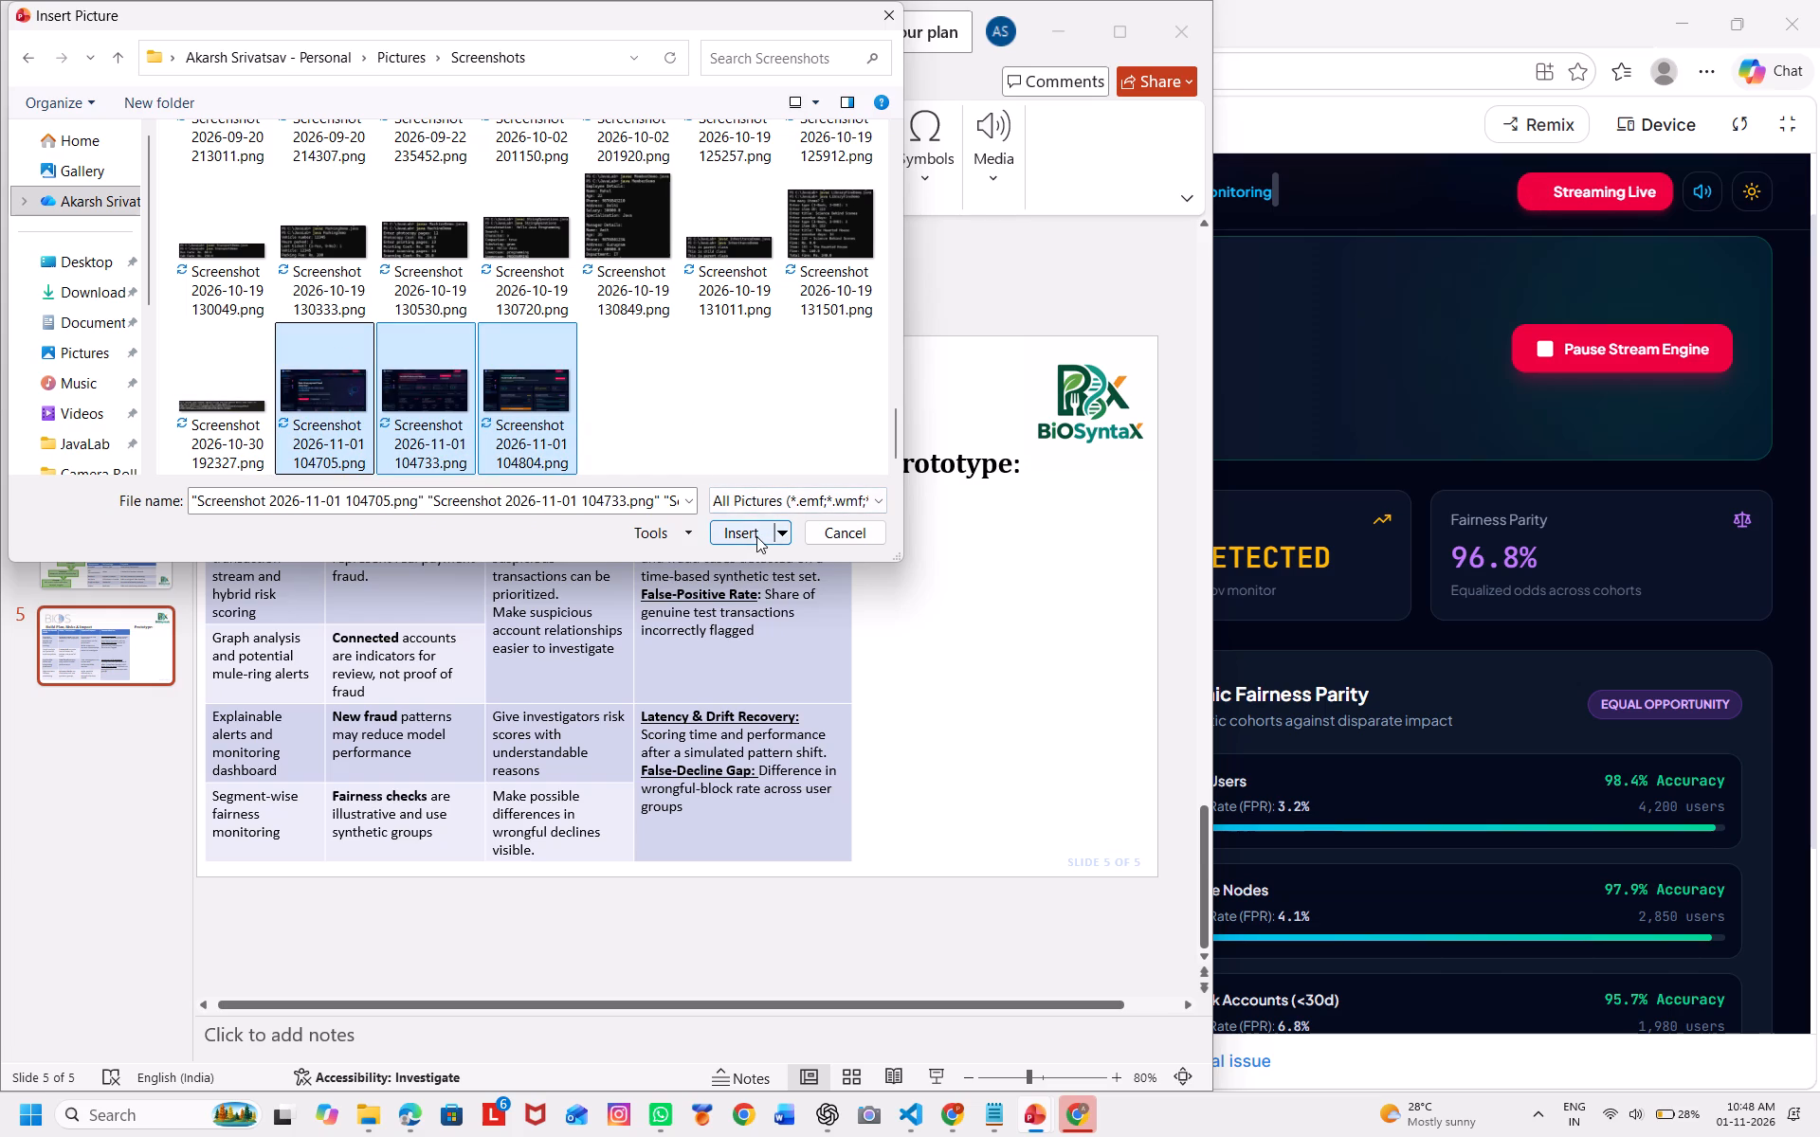
{"action": "left_click", "coordinate": [755, 534]}
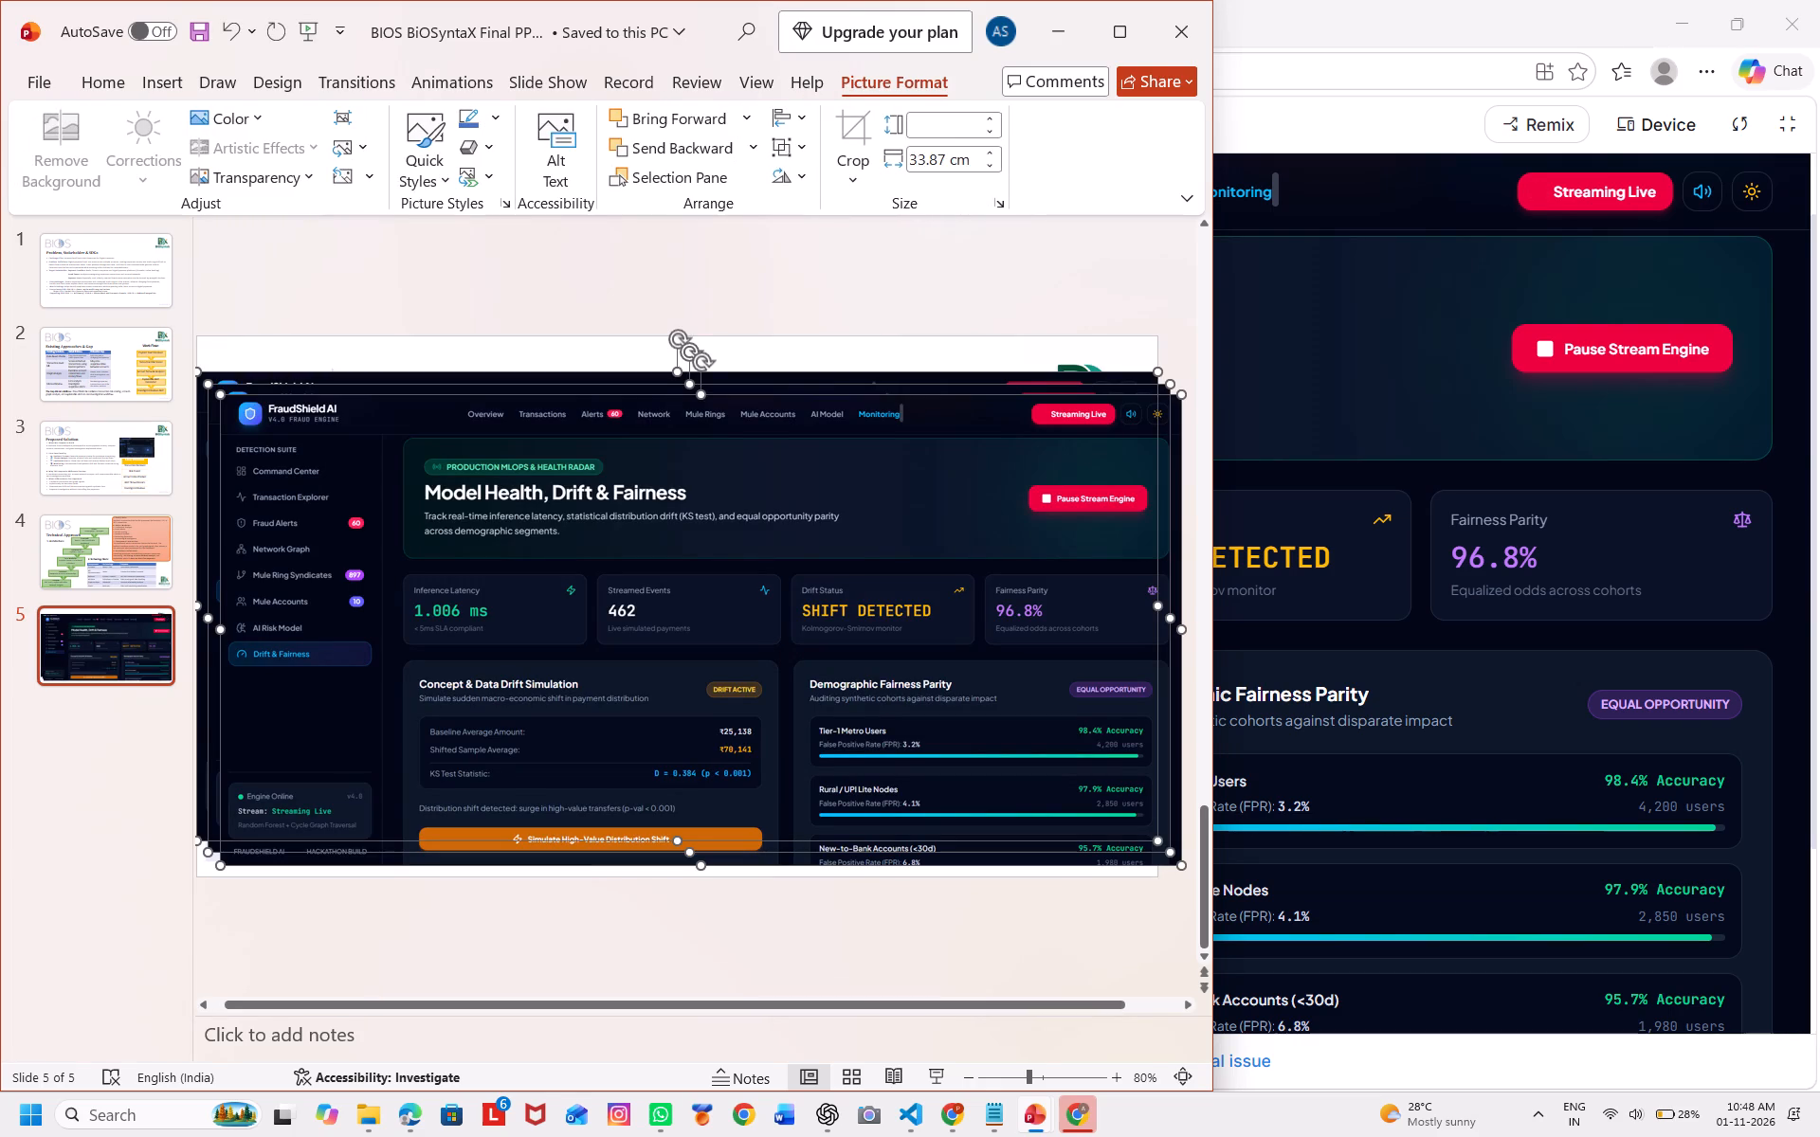
Shrink the three inserted screenshots together to about 24 cm wide and move them lower on the slide.
{"action": "left_click_drag", "start_coordinate": [1156, 842], "coordinate": [874, 670]}
{"action": "left_click", "coordinate": [854, 645]}
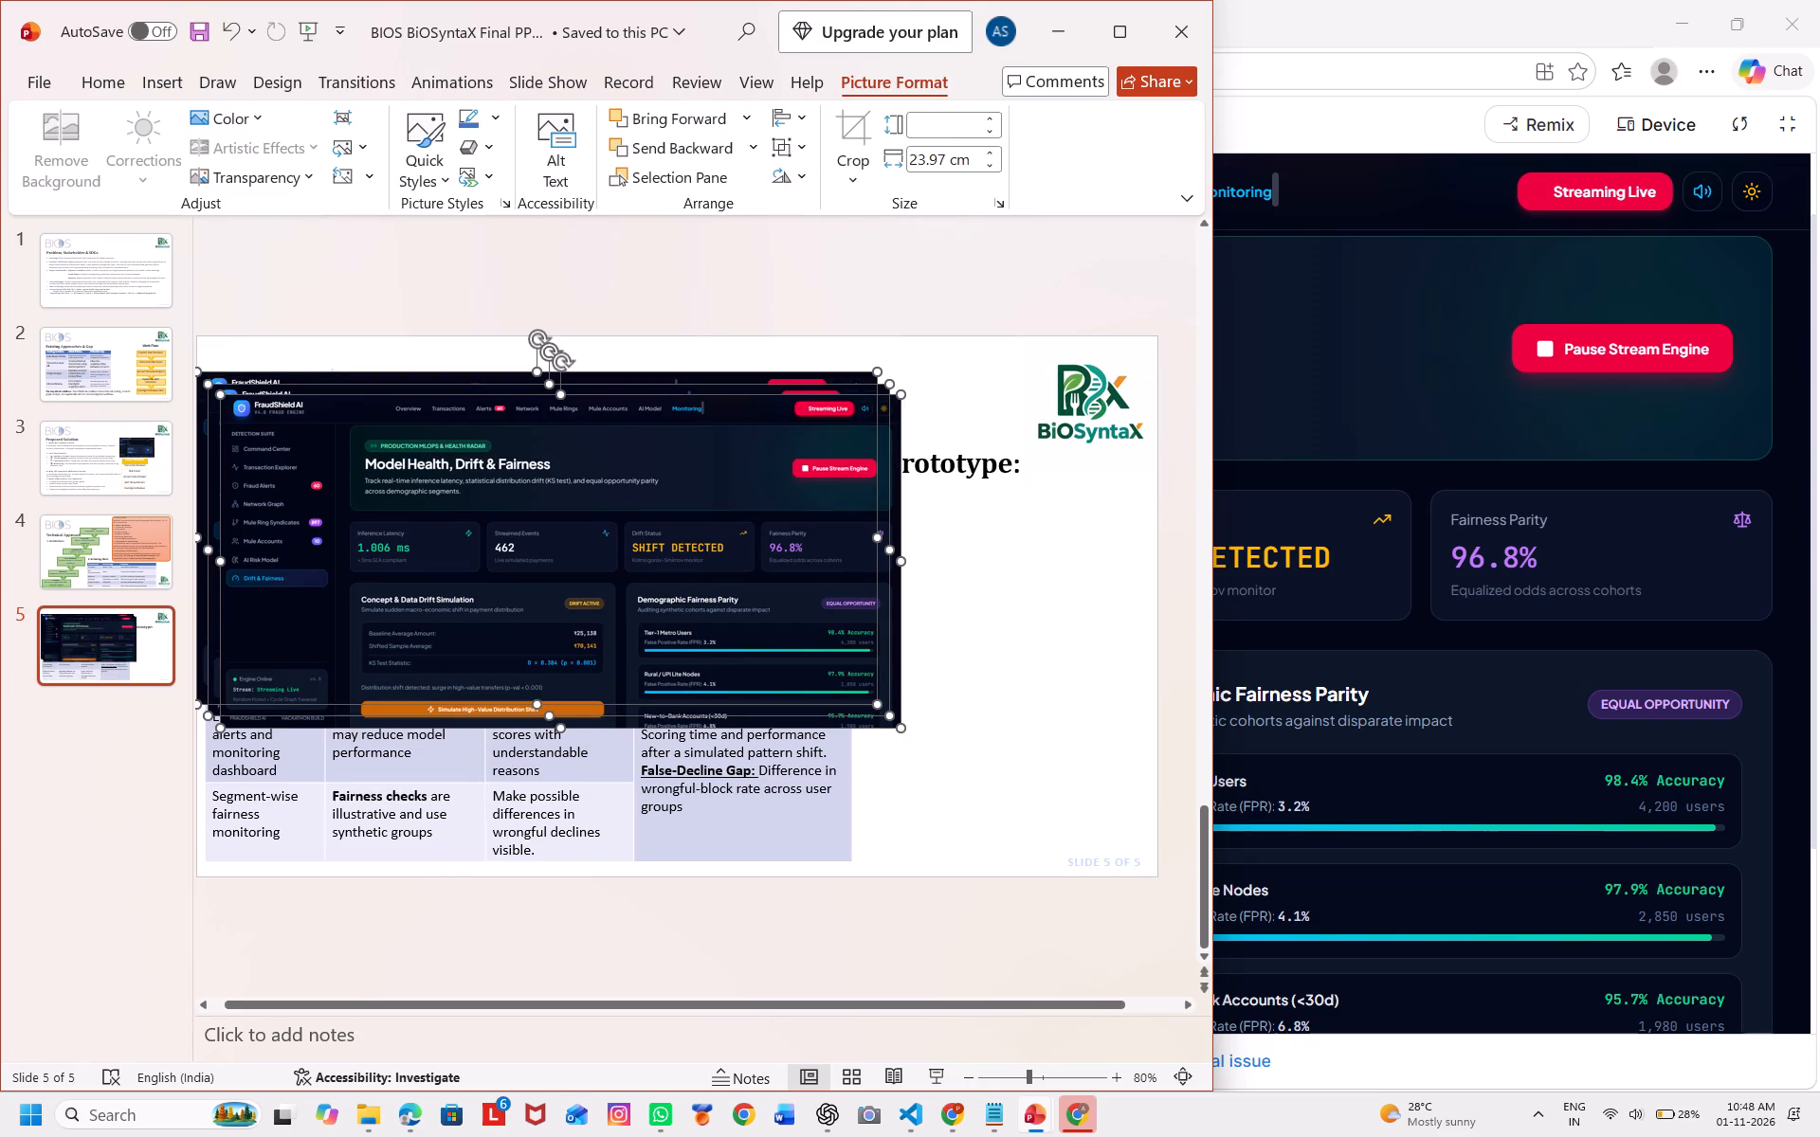
{"action": "left_click_drag", "start_coordinate": [854, 645], "coordinate": [853, 749]}
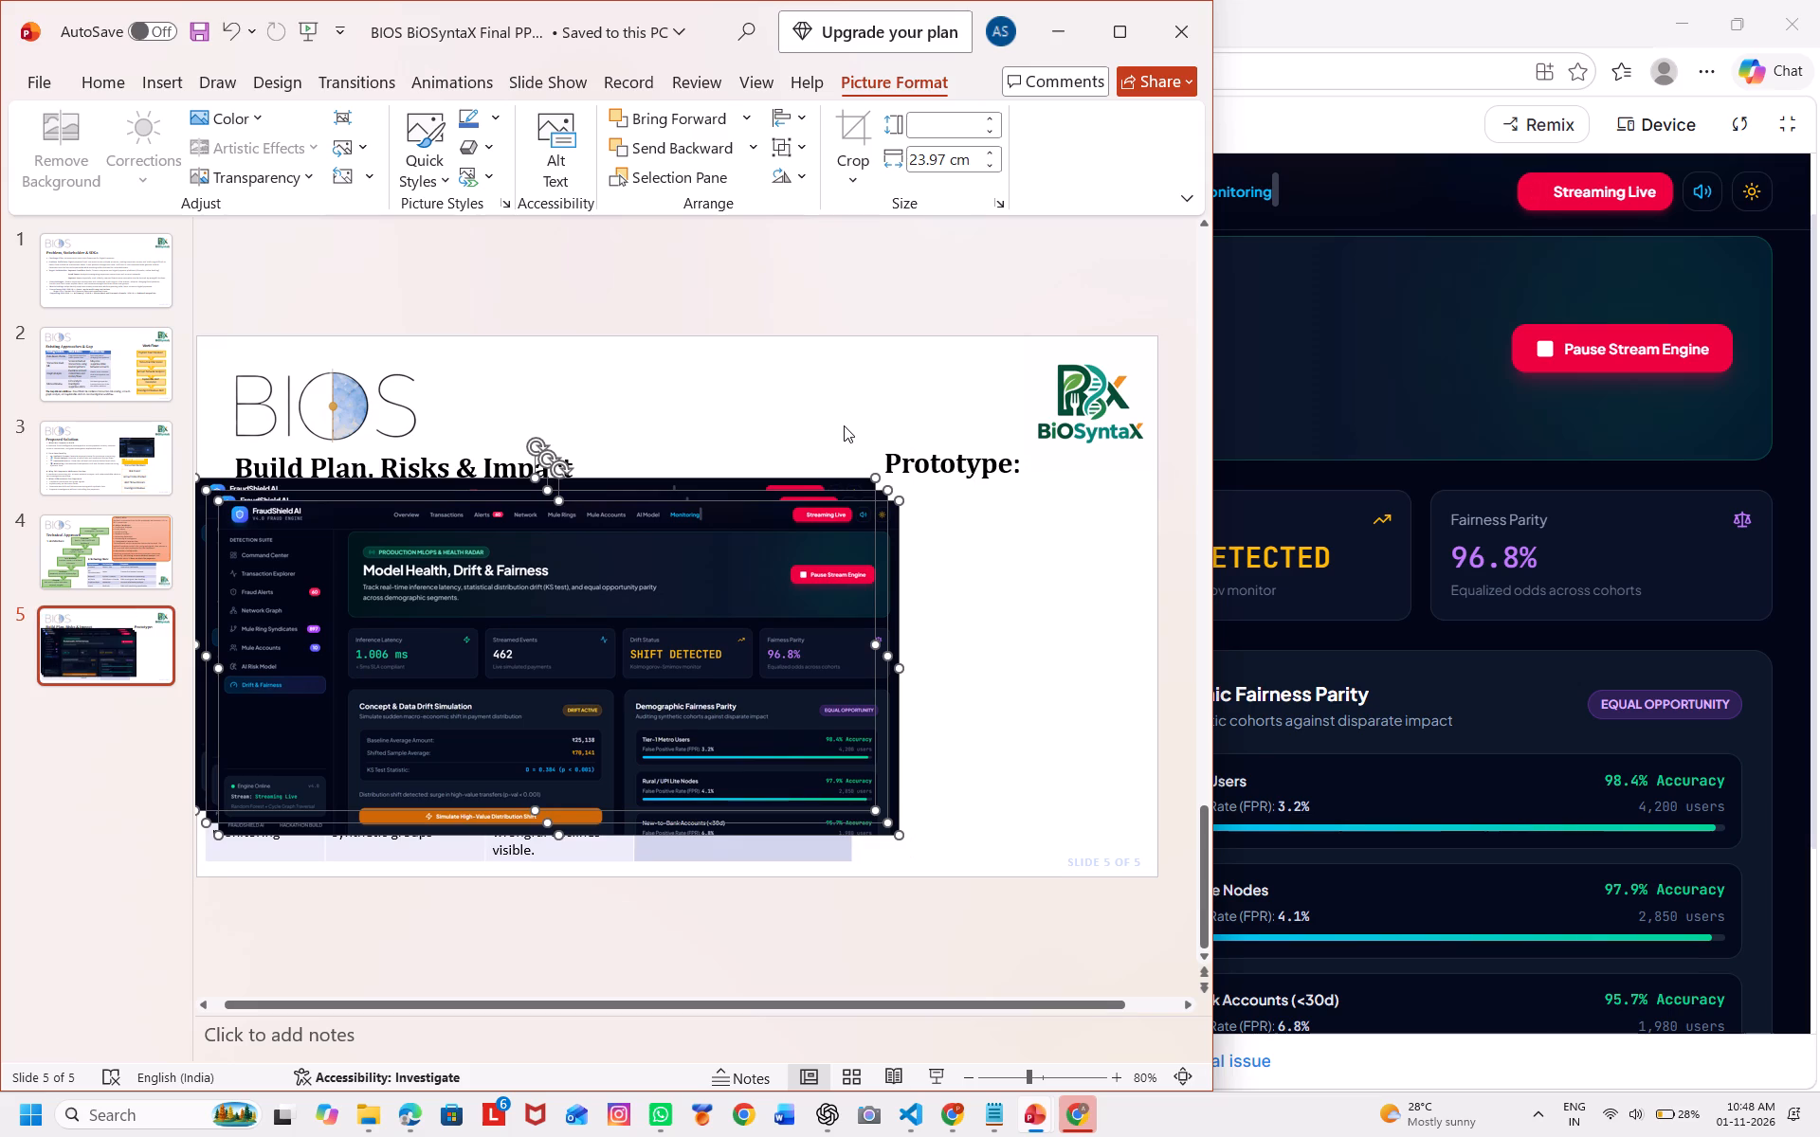
Separate the Model Health, Drift & Fairness screenshot from the other two by moving it up past the slide's top edge.
{"action": "left_click", "coordinate": [844, 425]}
{"action": "left_click", "coordinate": [828, 529]}
{"action": "left_click_drag", "start_coordinate": [828, 529], "coordinate": [844, 365]}
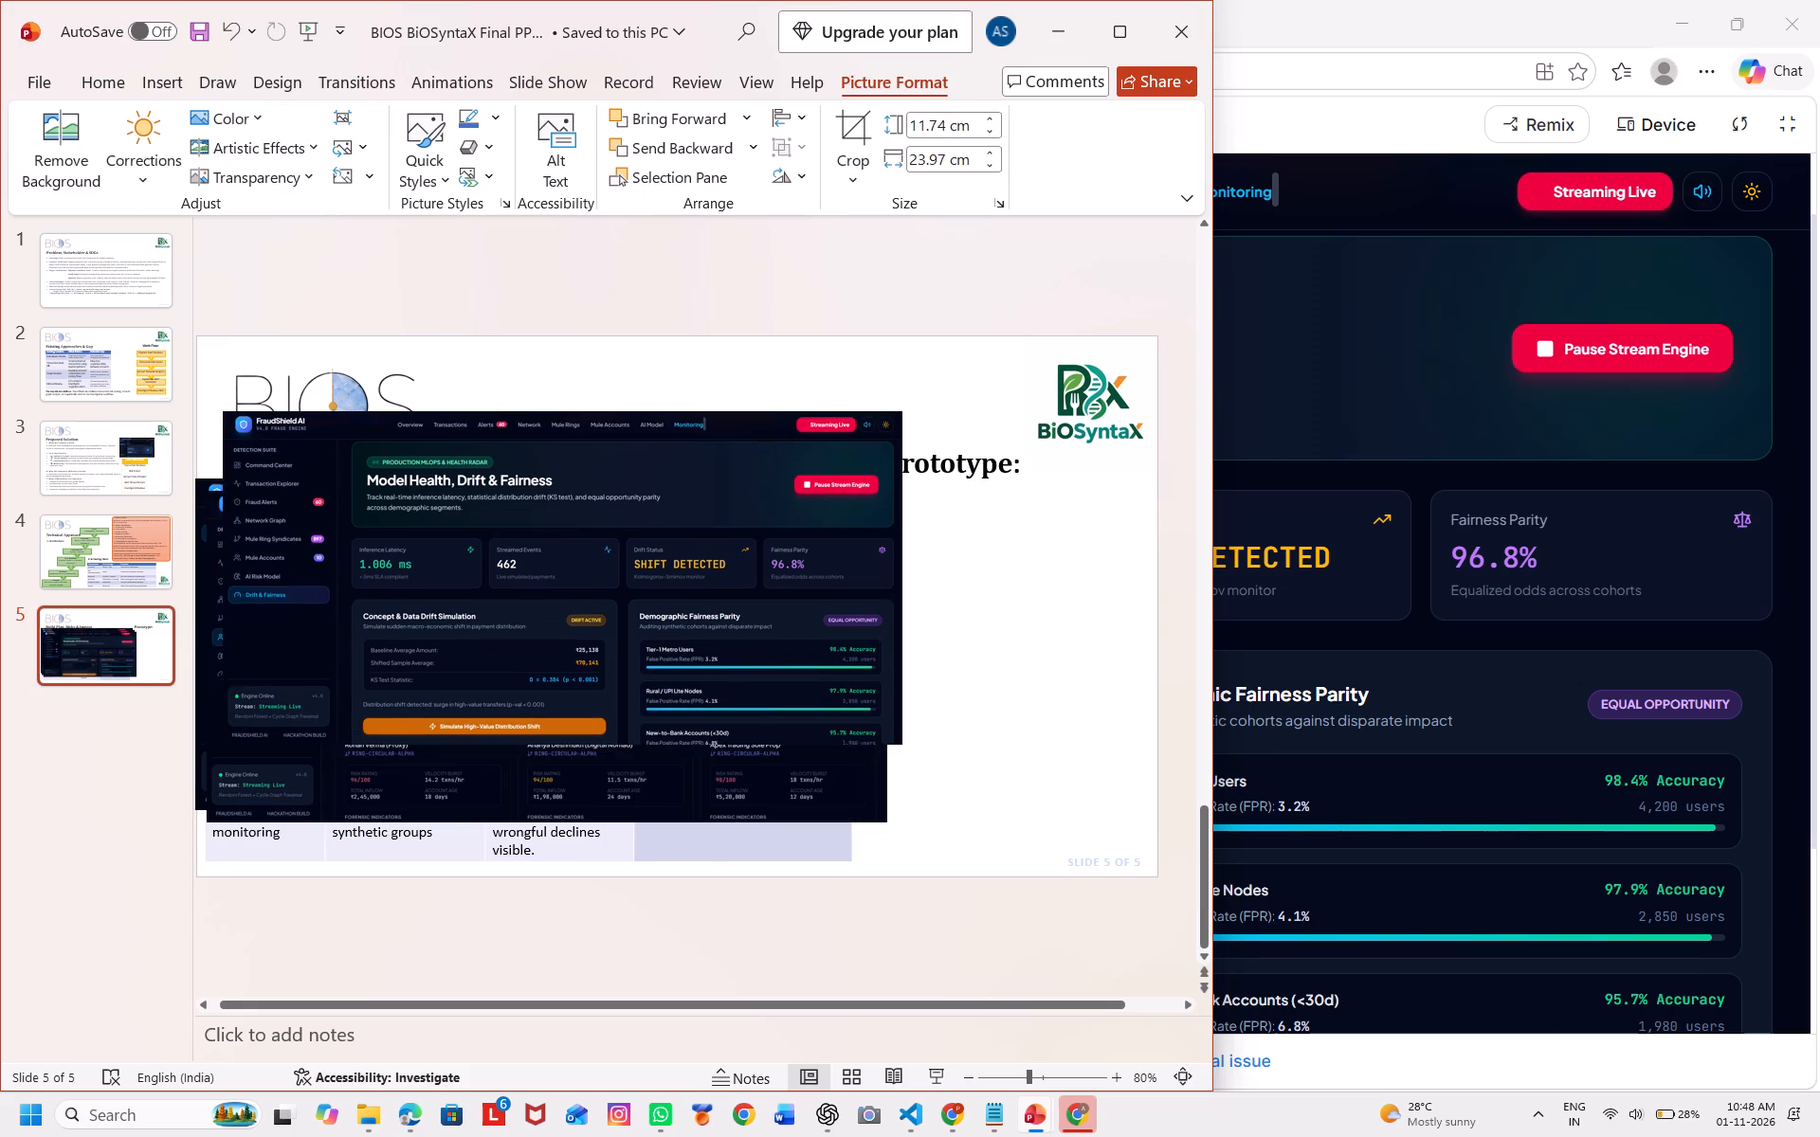
{"action": "left_click_drag", "start_coordinate": [844, 365], "coordinate": [870, 294]}
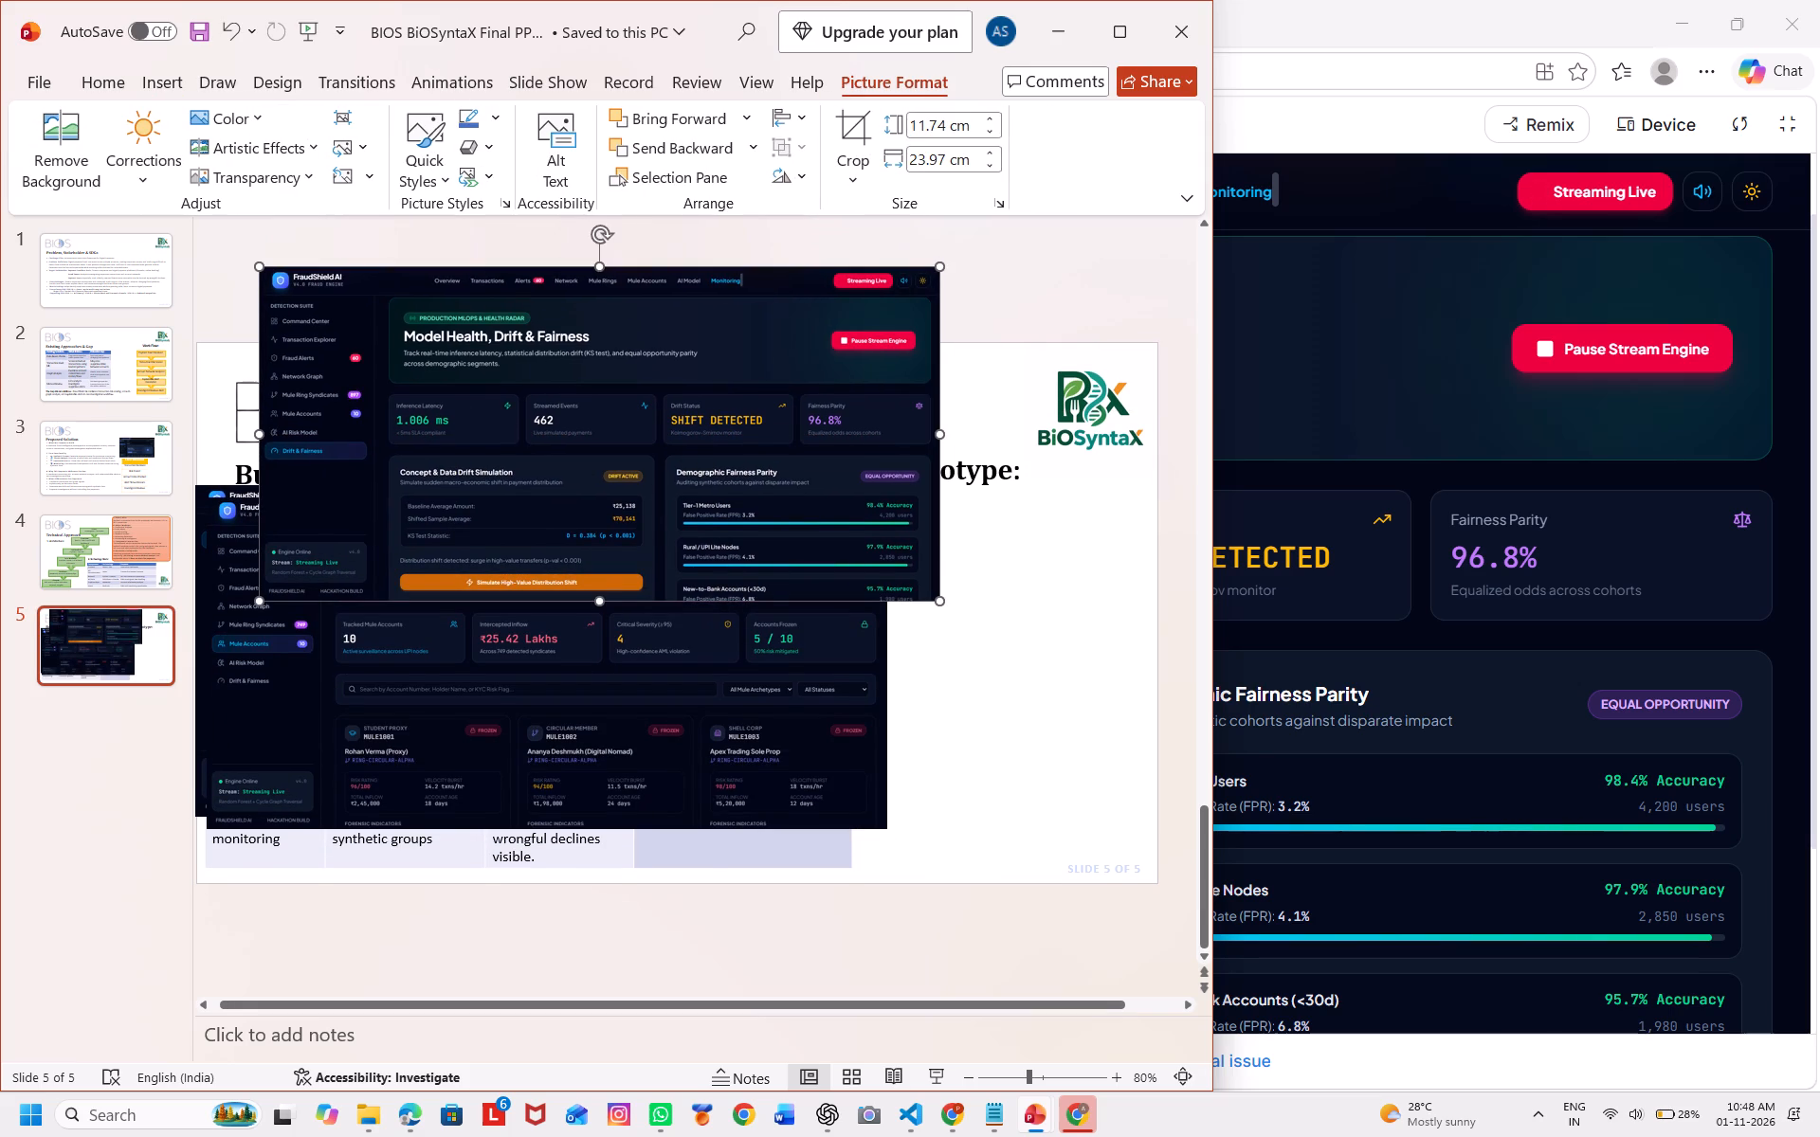
Shrink the Model Health, Drift & Fairness screenshot to about half its width, keeping it above the slide's title.
{"action": "left_click_drag", "start_coordinate": [938, 598], "coordinate": [635, 335]}
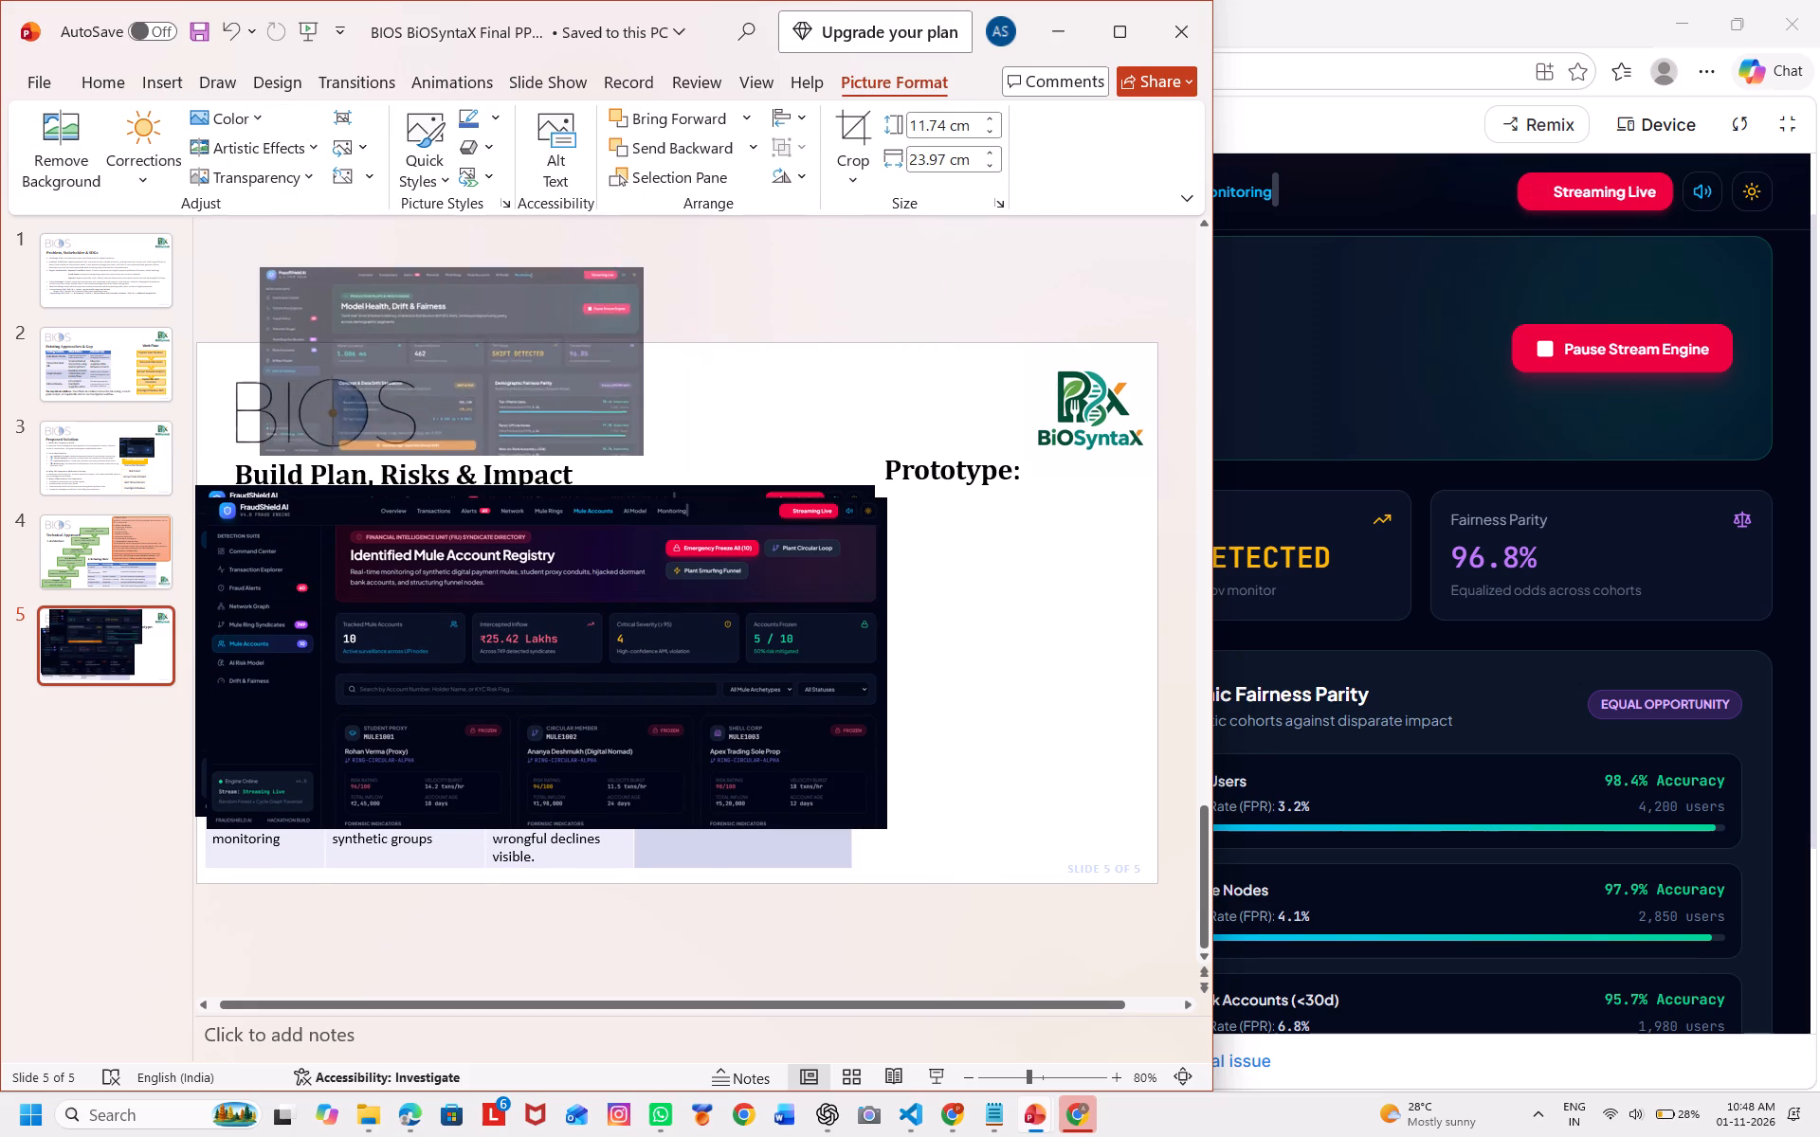
{"action": "left_click_drag", "start_coordinate": [635, 335], "coordinate": [595, 335]}
Move the Identified Mule Account Registry screenshot down across the slide's bottom edge and shrink it to about 15.5 cm wide.
{"action": "left_click", "coordinate": [608, 567]}
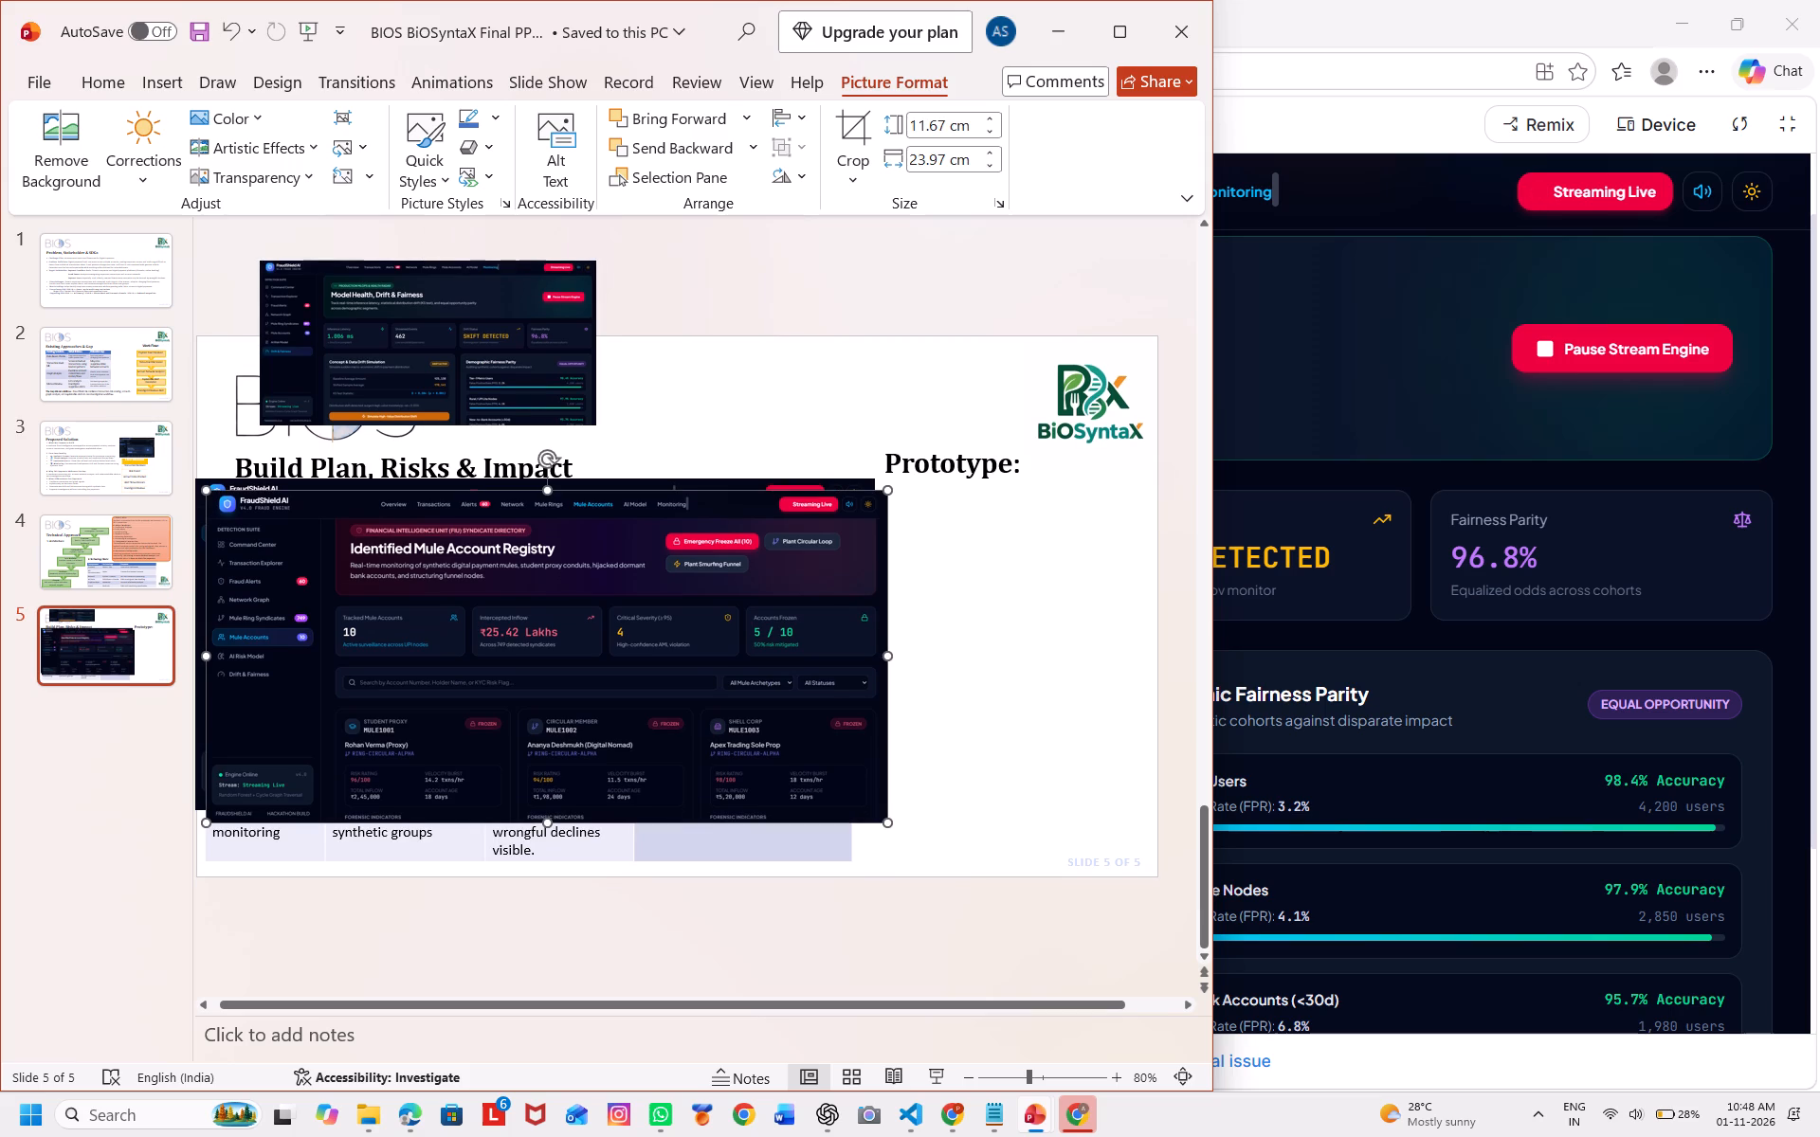
{"action": "left_click_drag", "start_coordinate": [608, 567], "coordinate": [616, 731]}
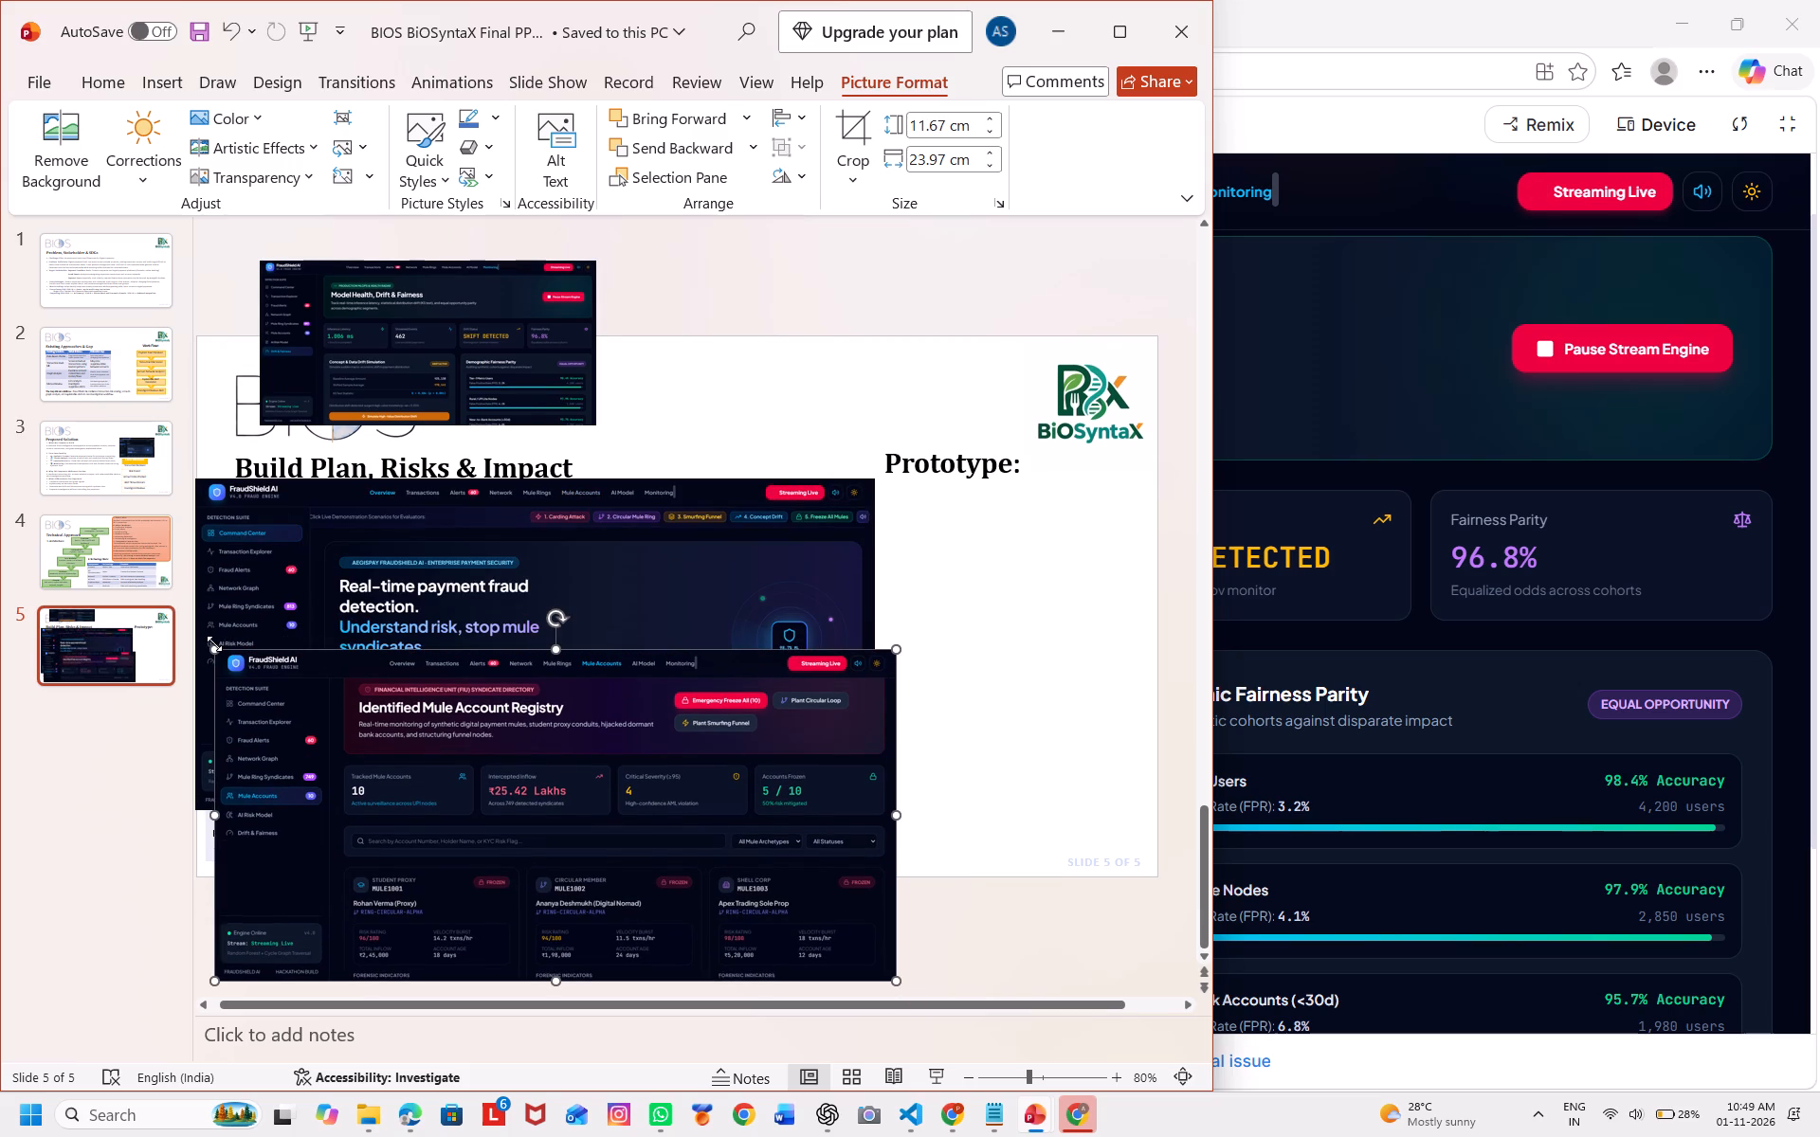
{"action": "left_click_drag", "start_coordinate": [214, 643], "coordinate": [458, 899]}
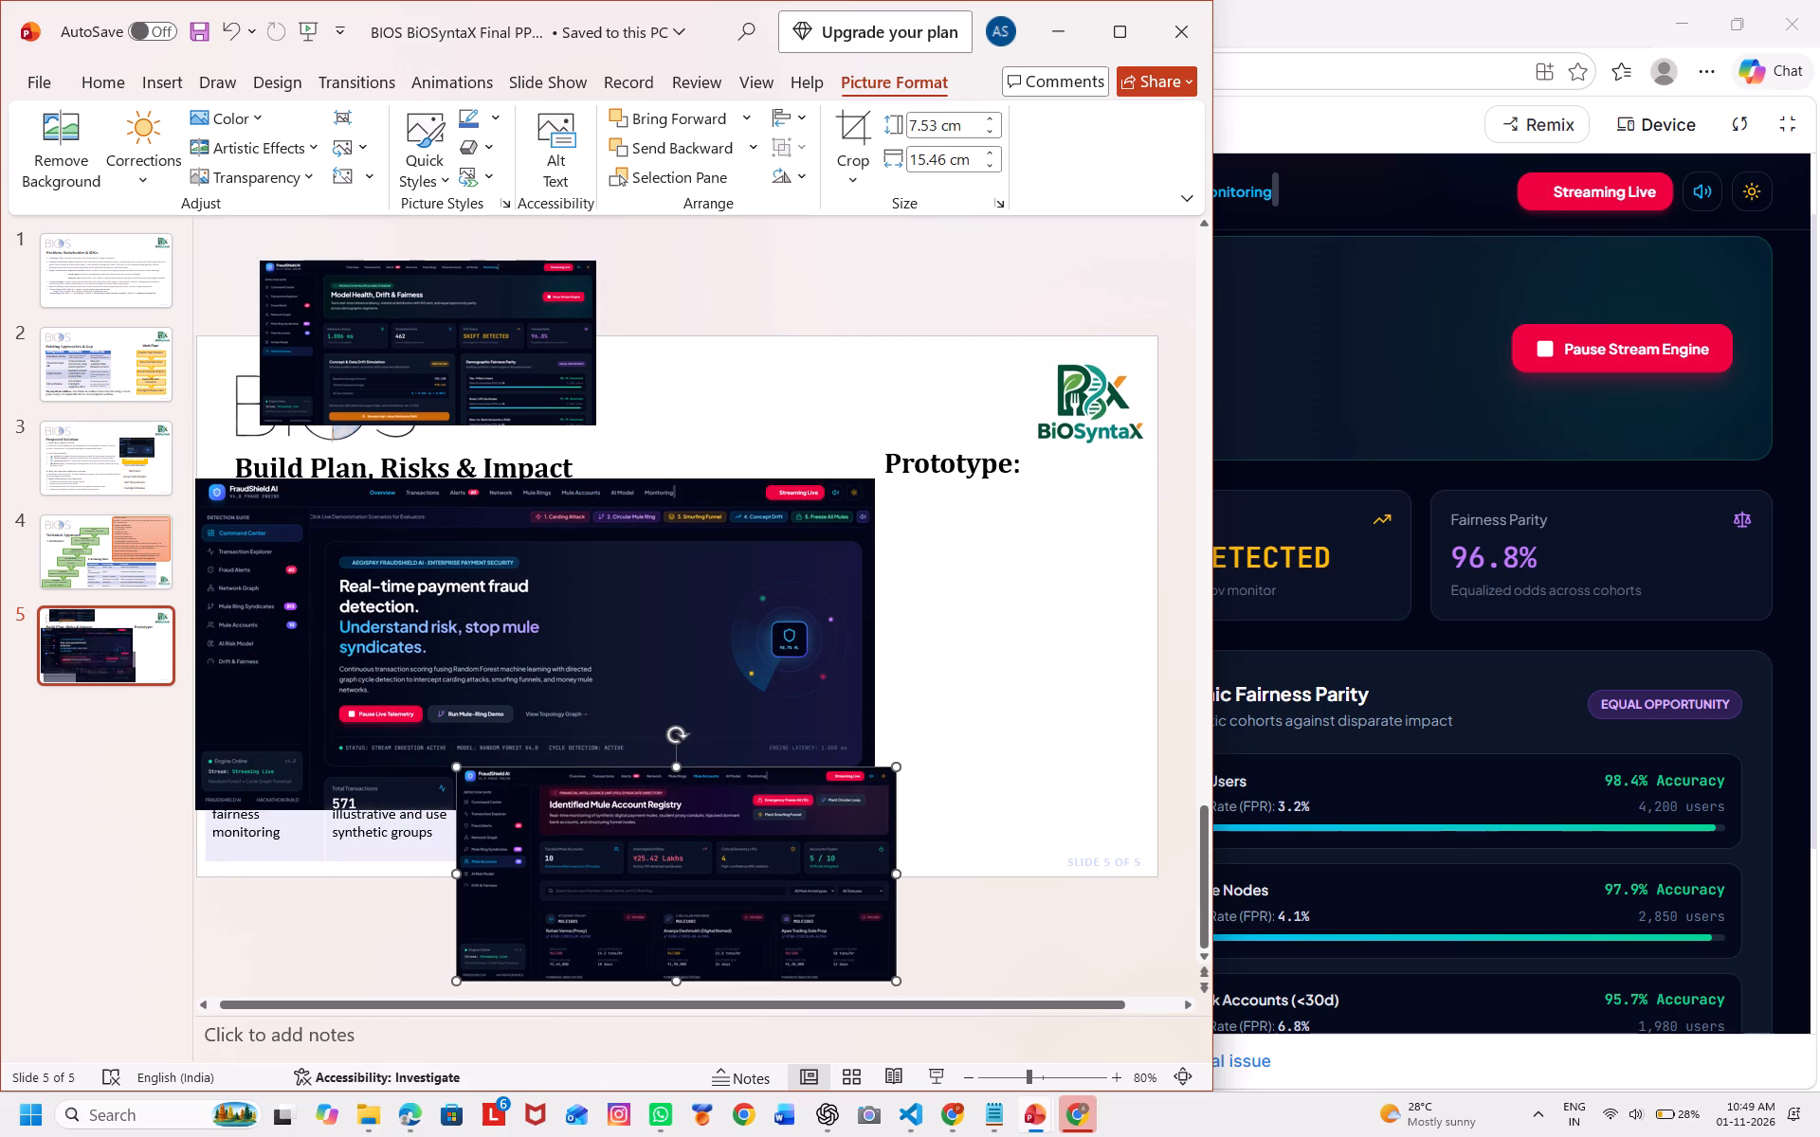
Move the "Real-time payment fraud detection" screenshot off the large overlap and shrink it to about 10.9 cm wide.
{"action": "left_click", "coordinate": [488, 690]}
{"action": "left_click_drag", "start_coordinate": [449, 509], "coordinate": [581, 466]}
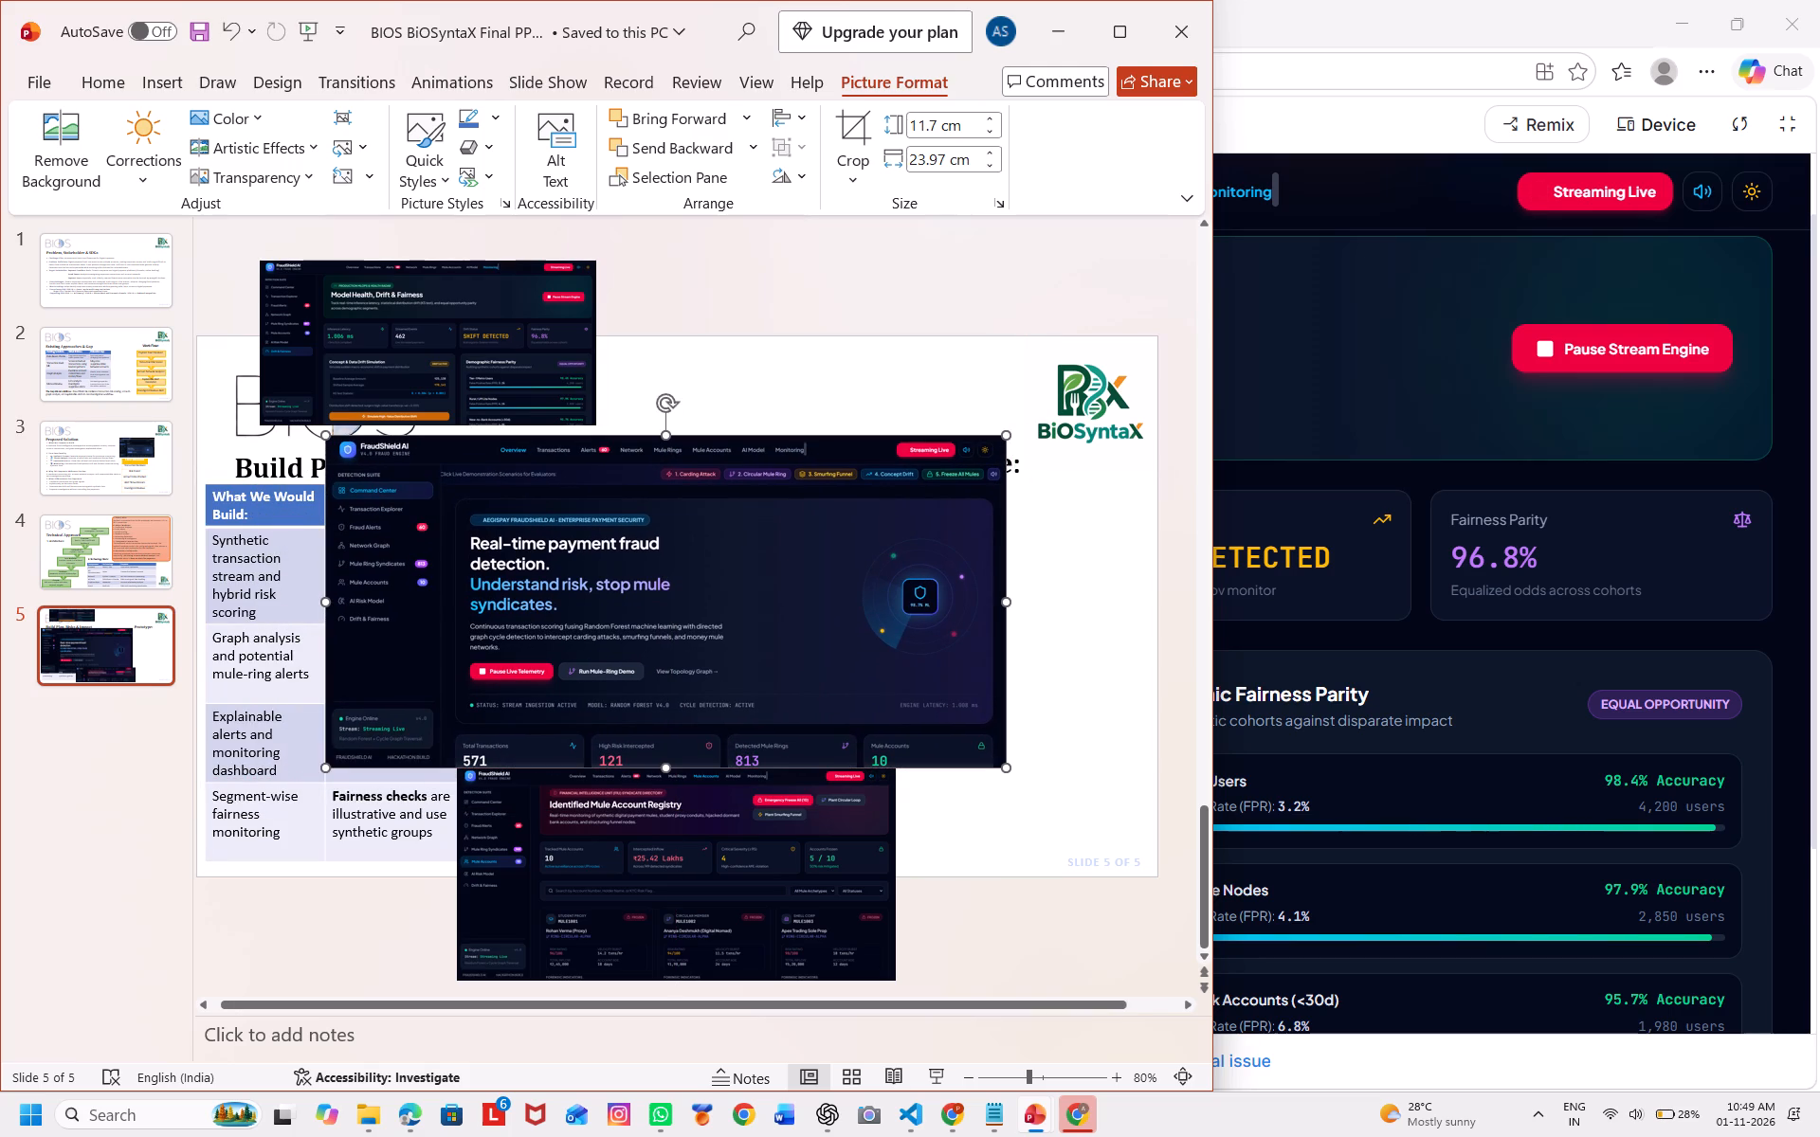
{"action": "left_click_drag", "start_coordinate": [327, 767], "coordinate": [567, 680]}
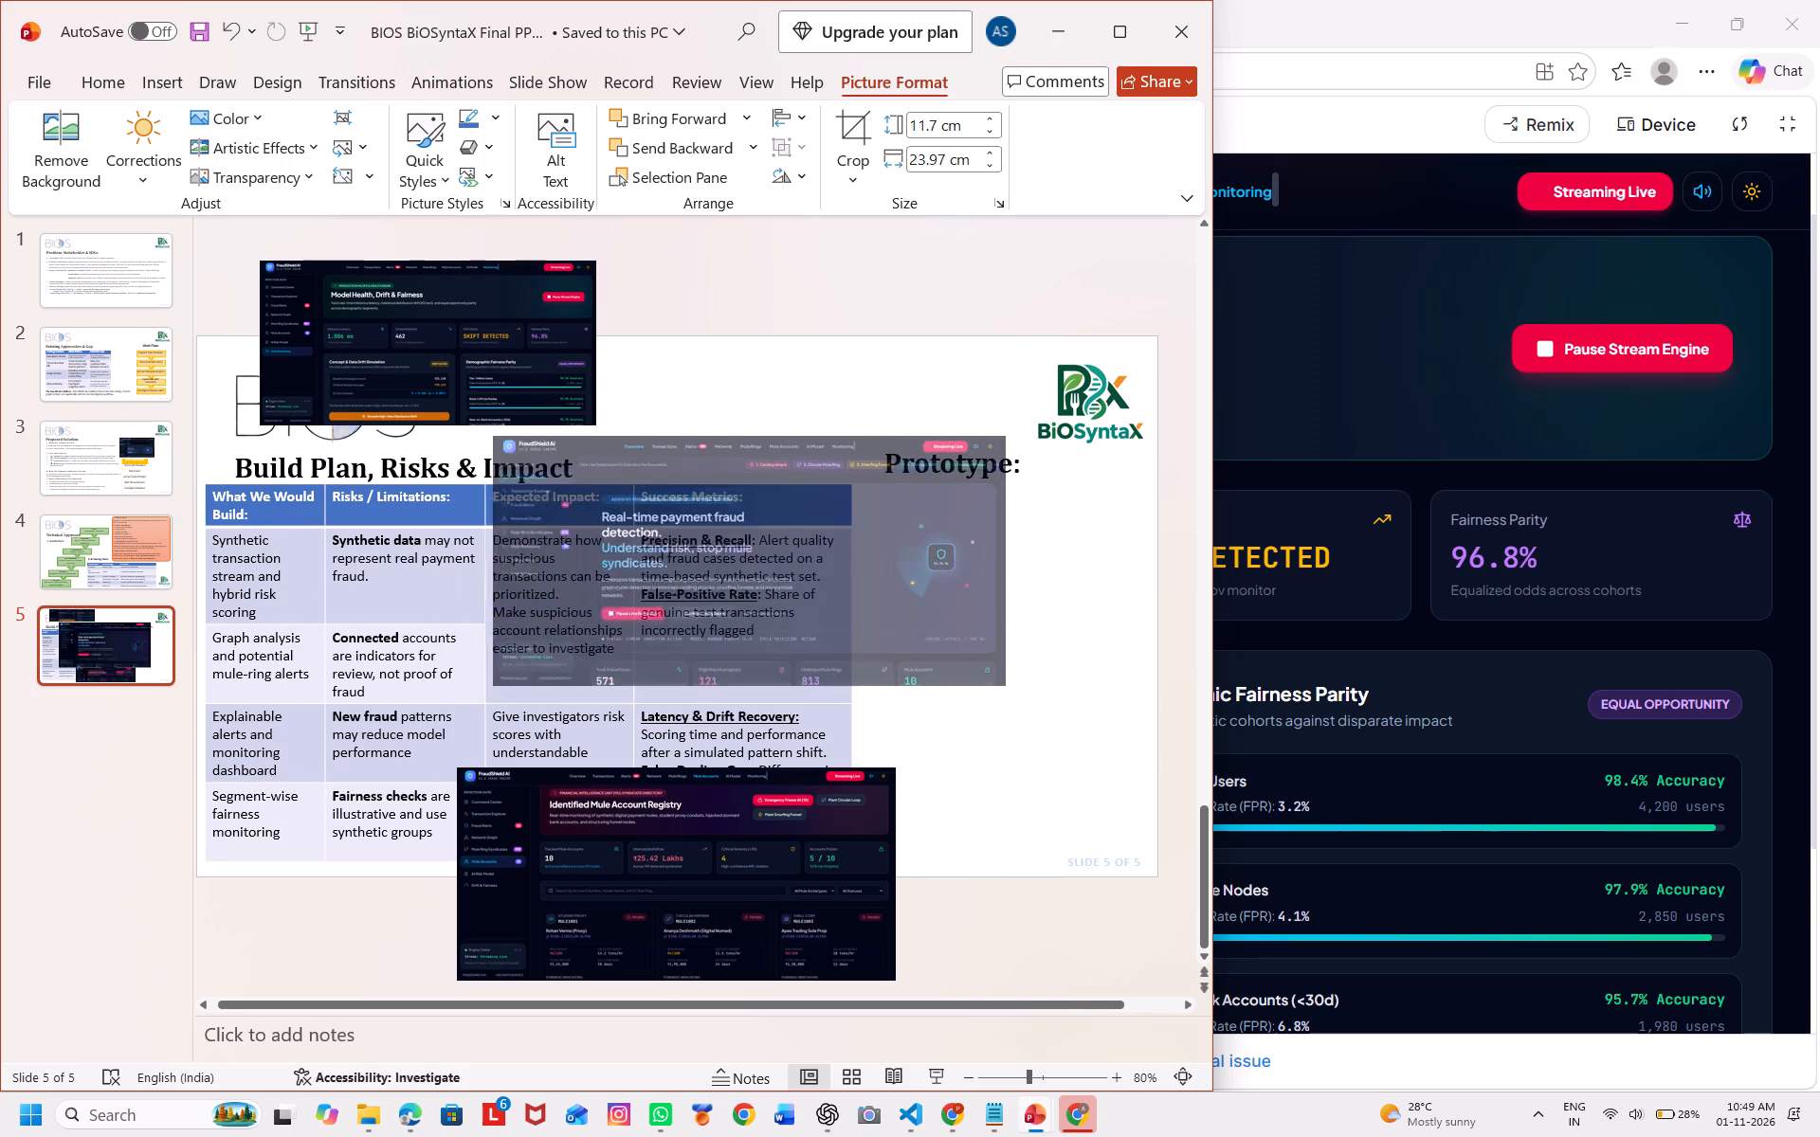
{"action": "left_click_drag", "start_coordinate": [567, 680], "coordinate": [893, 587]}
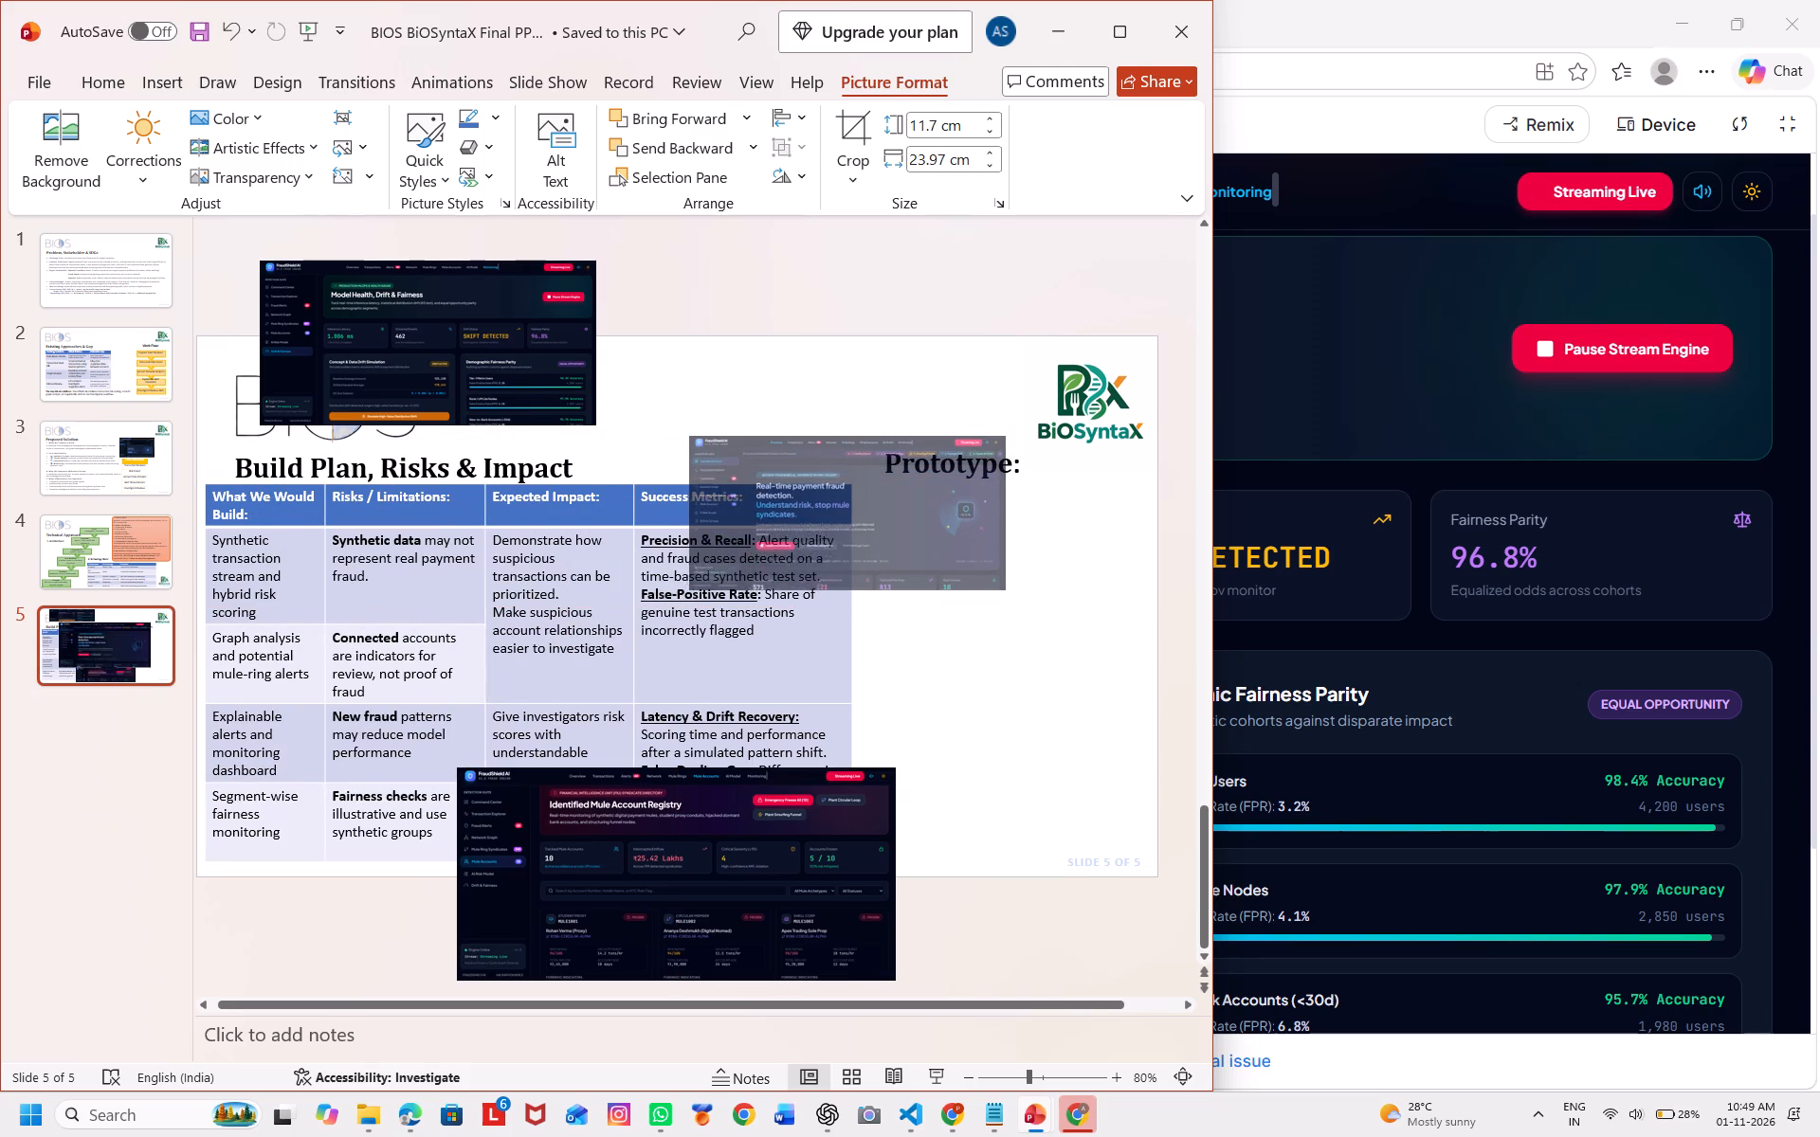
{"action": "left_click_drag", "start_coordinate": [893, 587], "coordinate": [899, 587]}
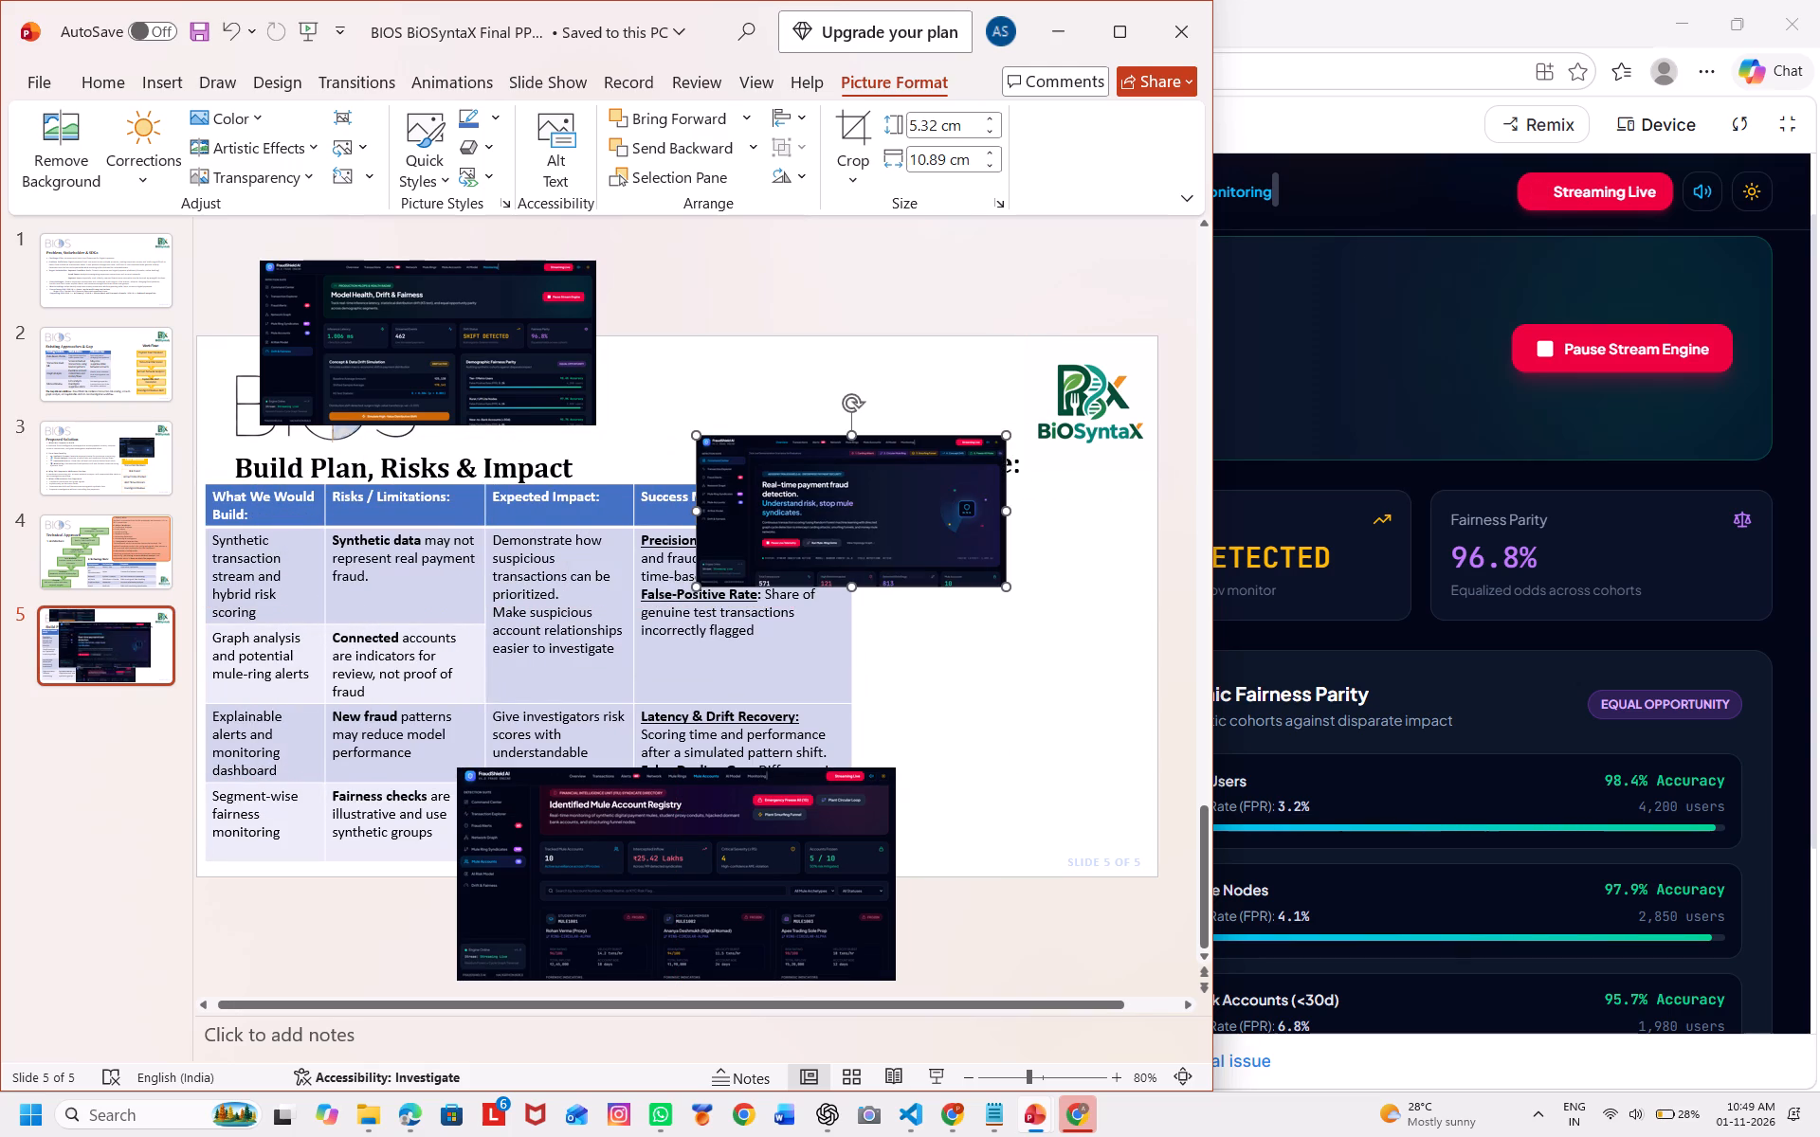
Place the "Real-time payment fraud detection" screenshot directly beneath the Prototype heading and narrow it to about 9.9 cm.
{"action": "left_click_drag", "start_coordinate": [930, 470], "coordinate": [1085, 522]}
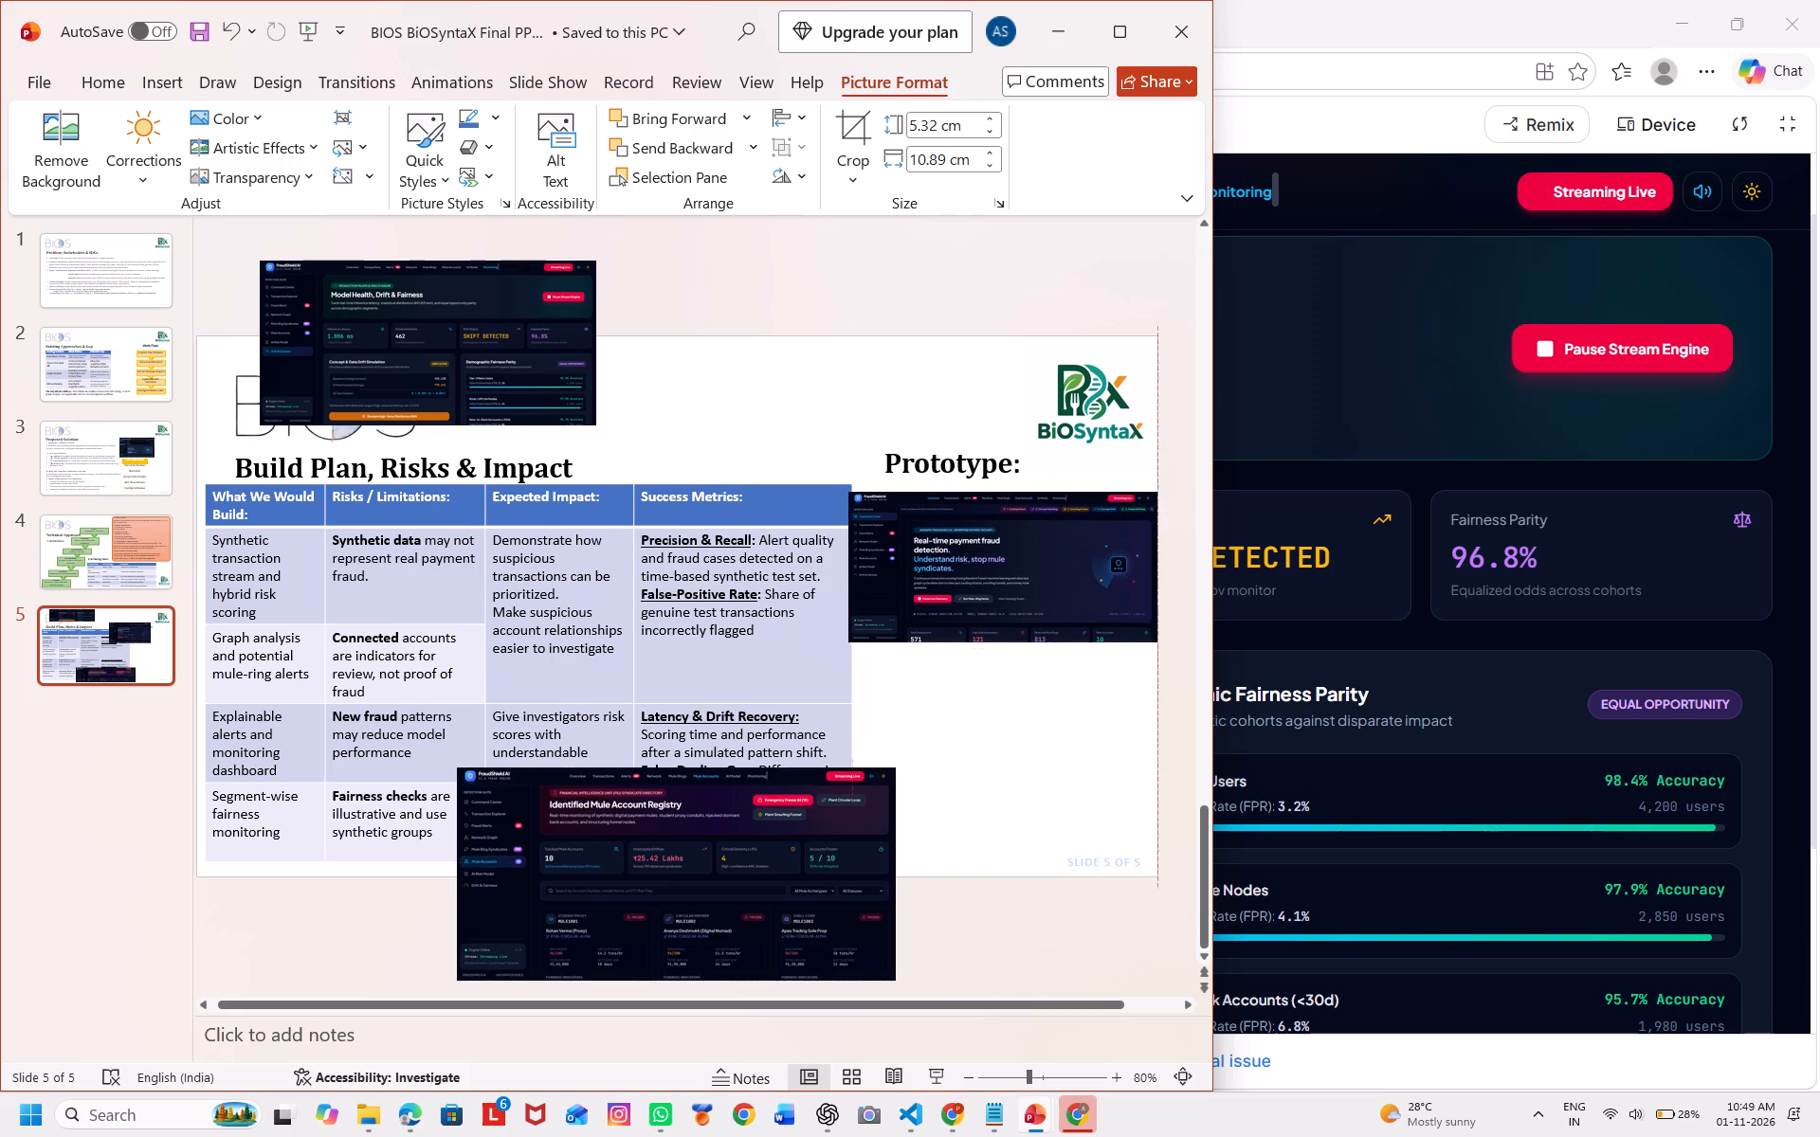
{"action": "left_click_drag", "start_coordinate": [1085, 522], "coordinate": [1091, 522]}
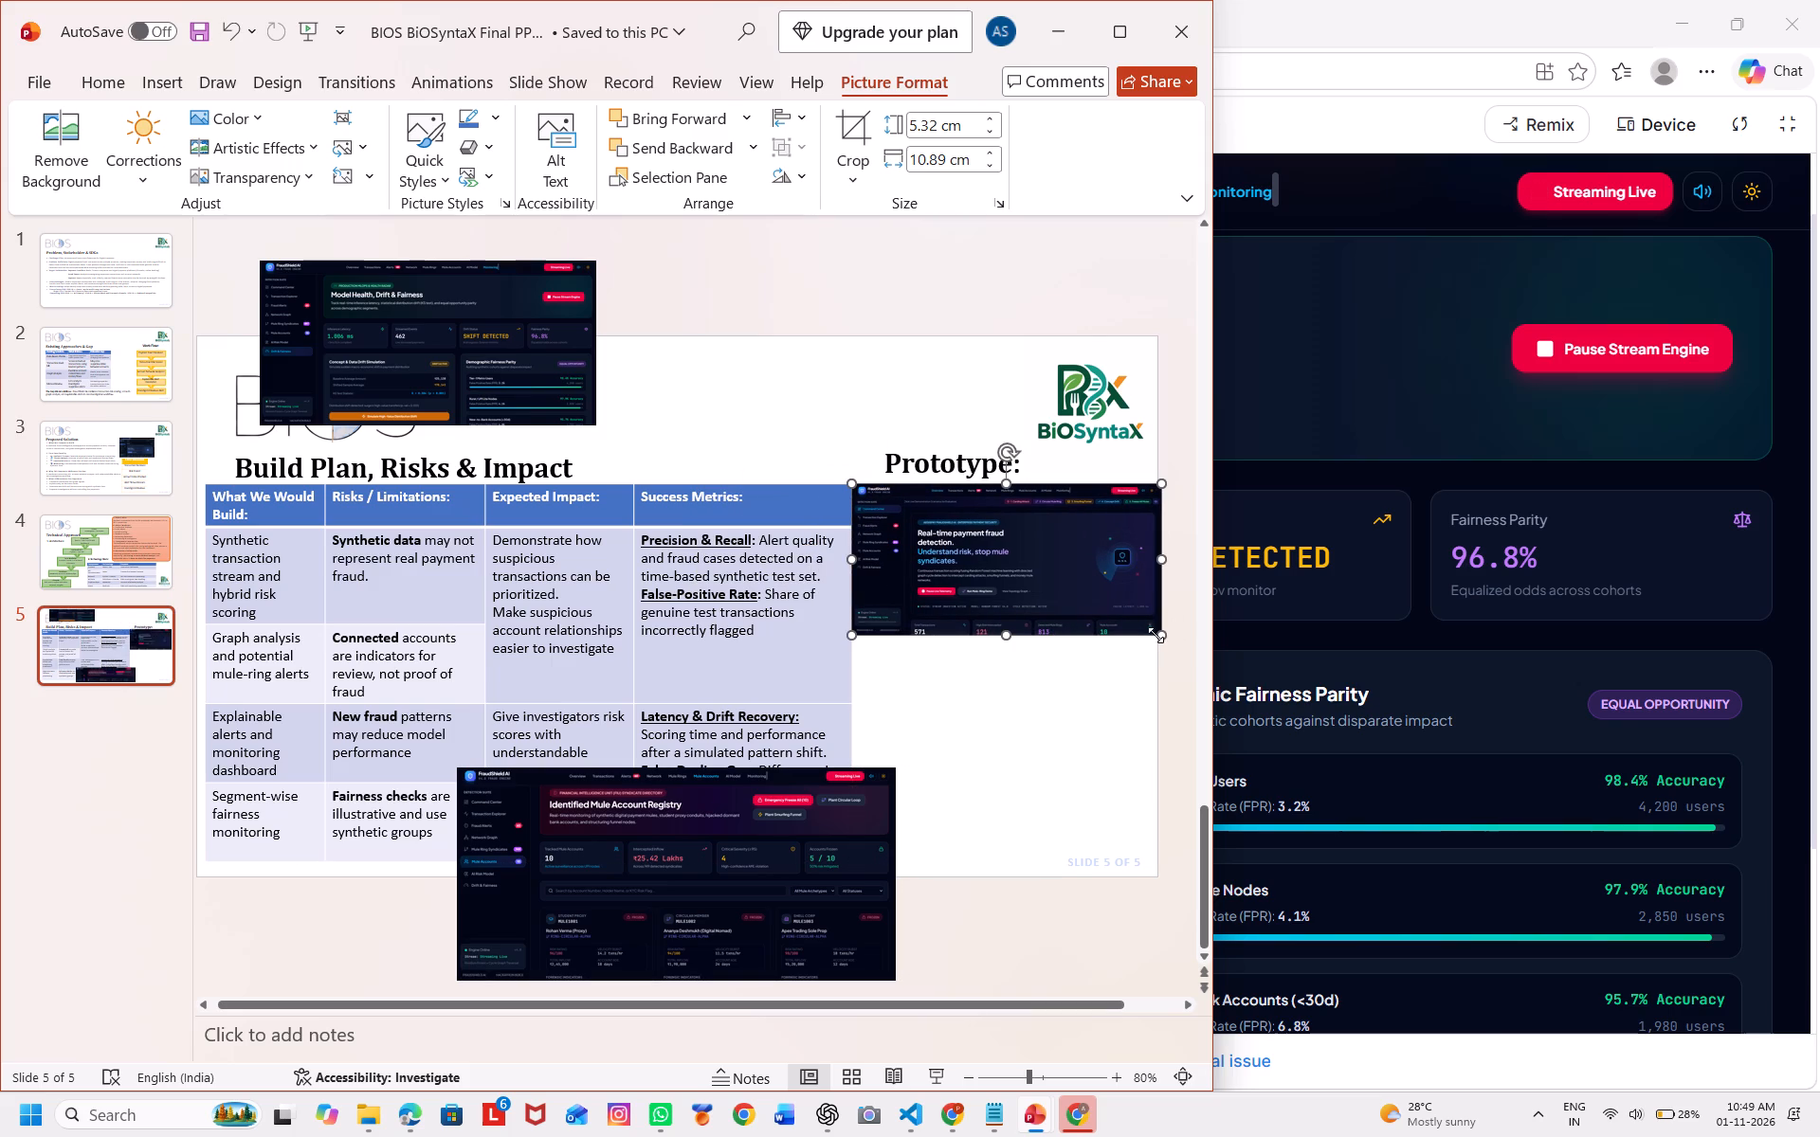
{"action": "left_click_drag", "start_coordinate": [1159, 557], "coordinate": [1134, 562]}
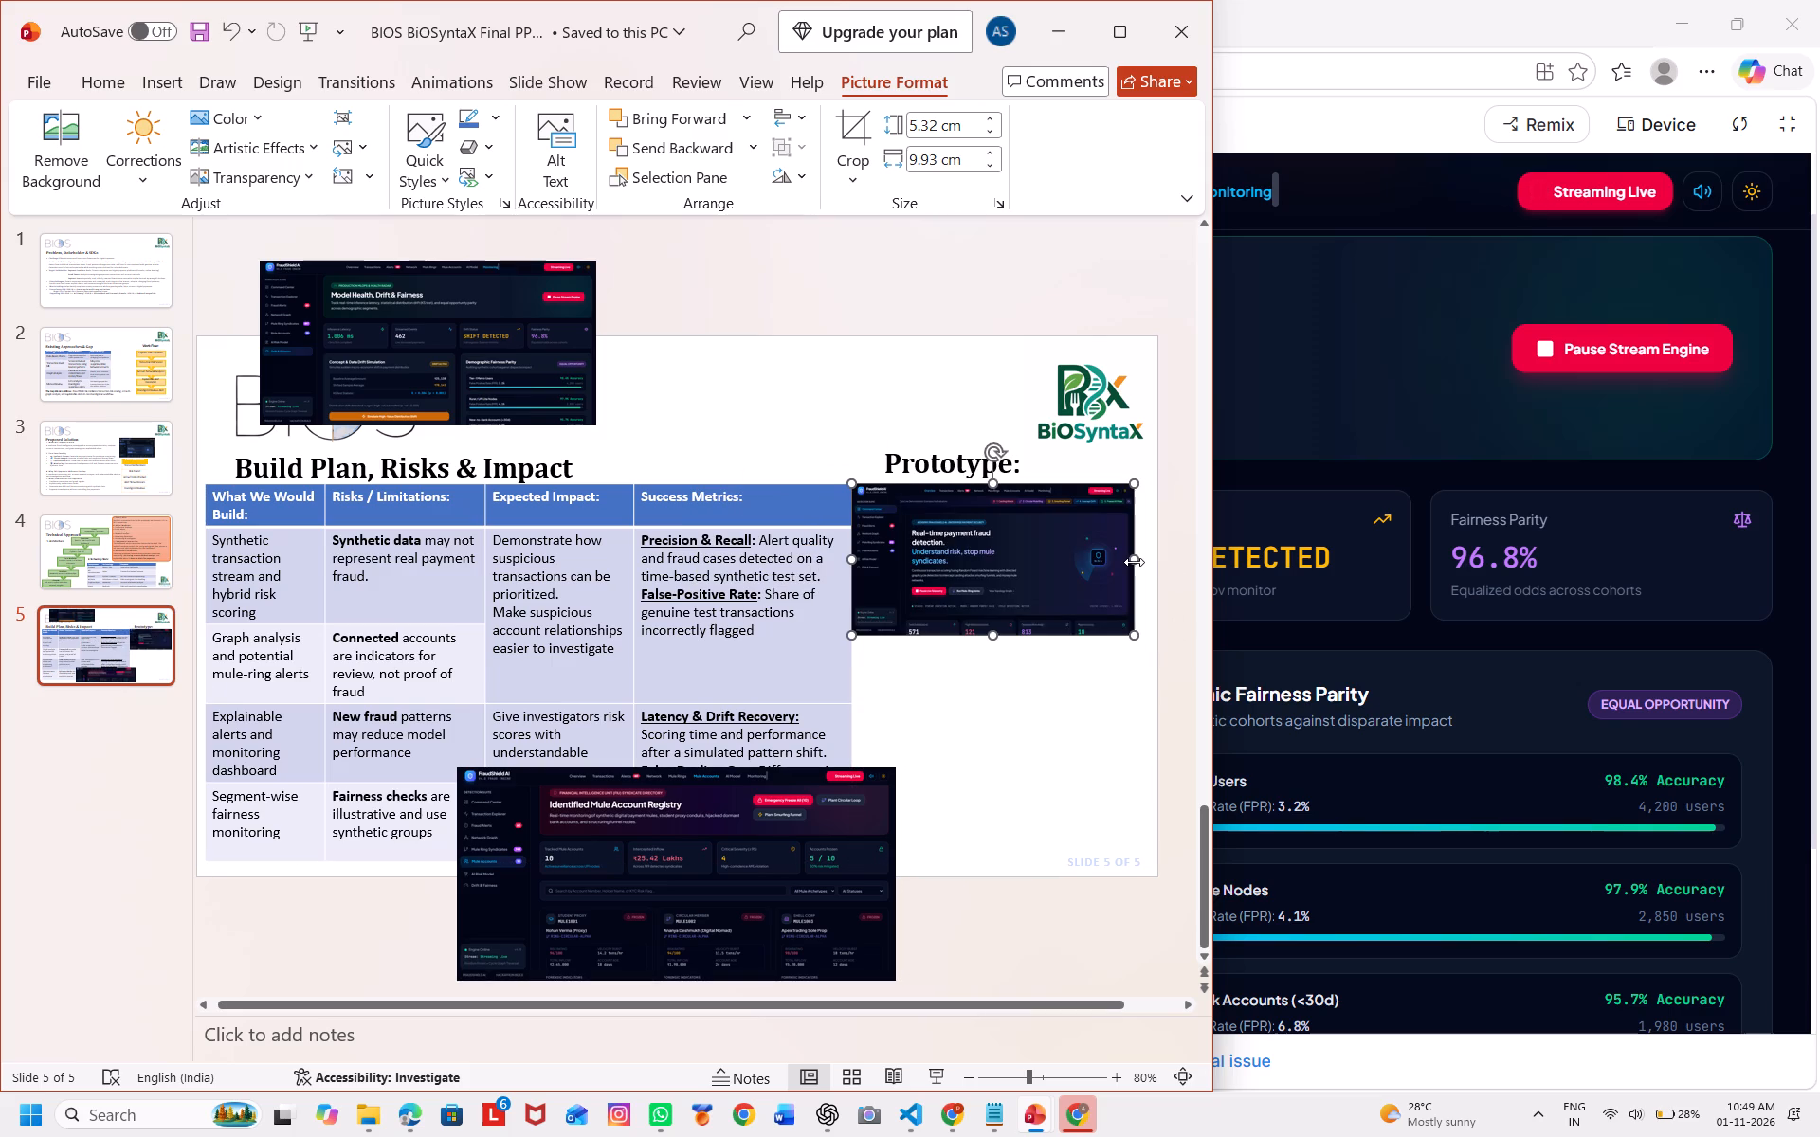
{"action": "left_click_drag", "start_coordinate": [1041, 572], "coordinate": [1054, 577]}
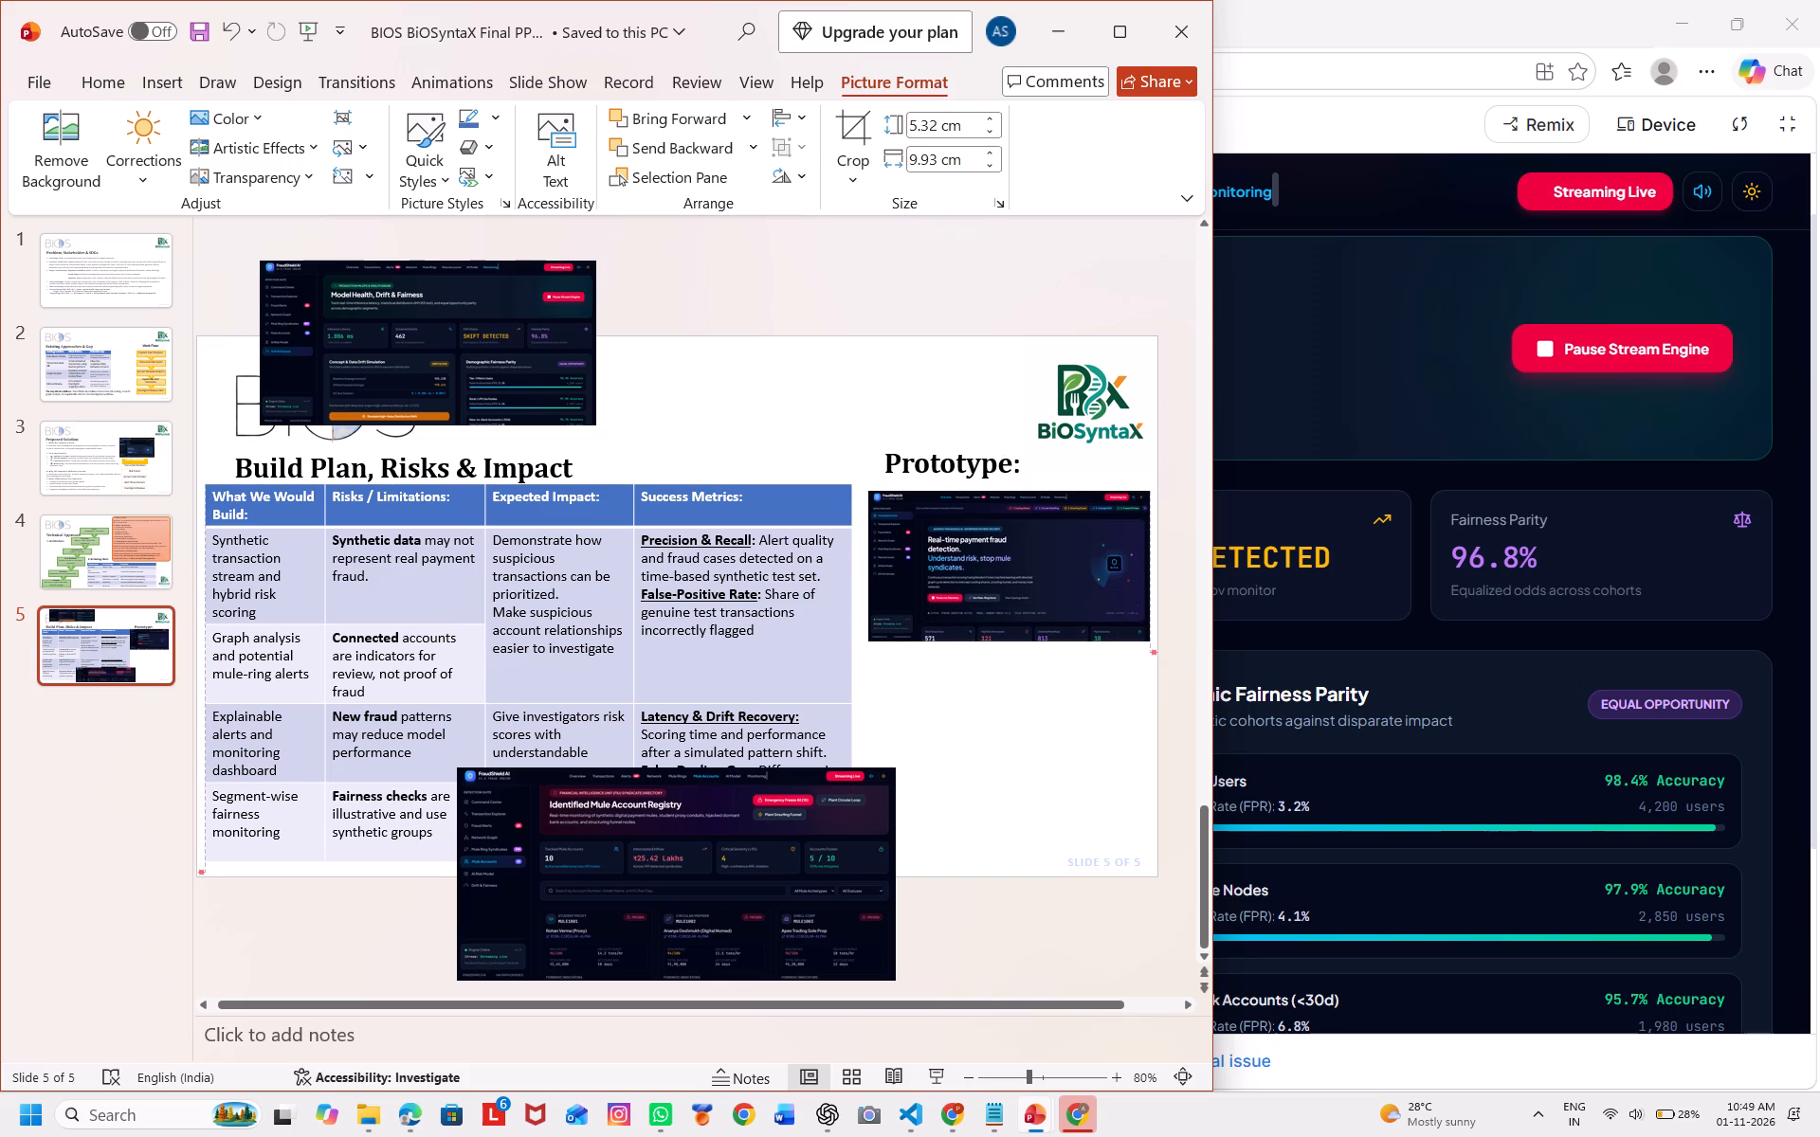
{"action": "left_click_drag", "start_coordinate": [1054, 577], "coordinate": [1053, 577]}
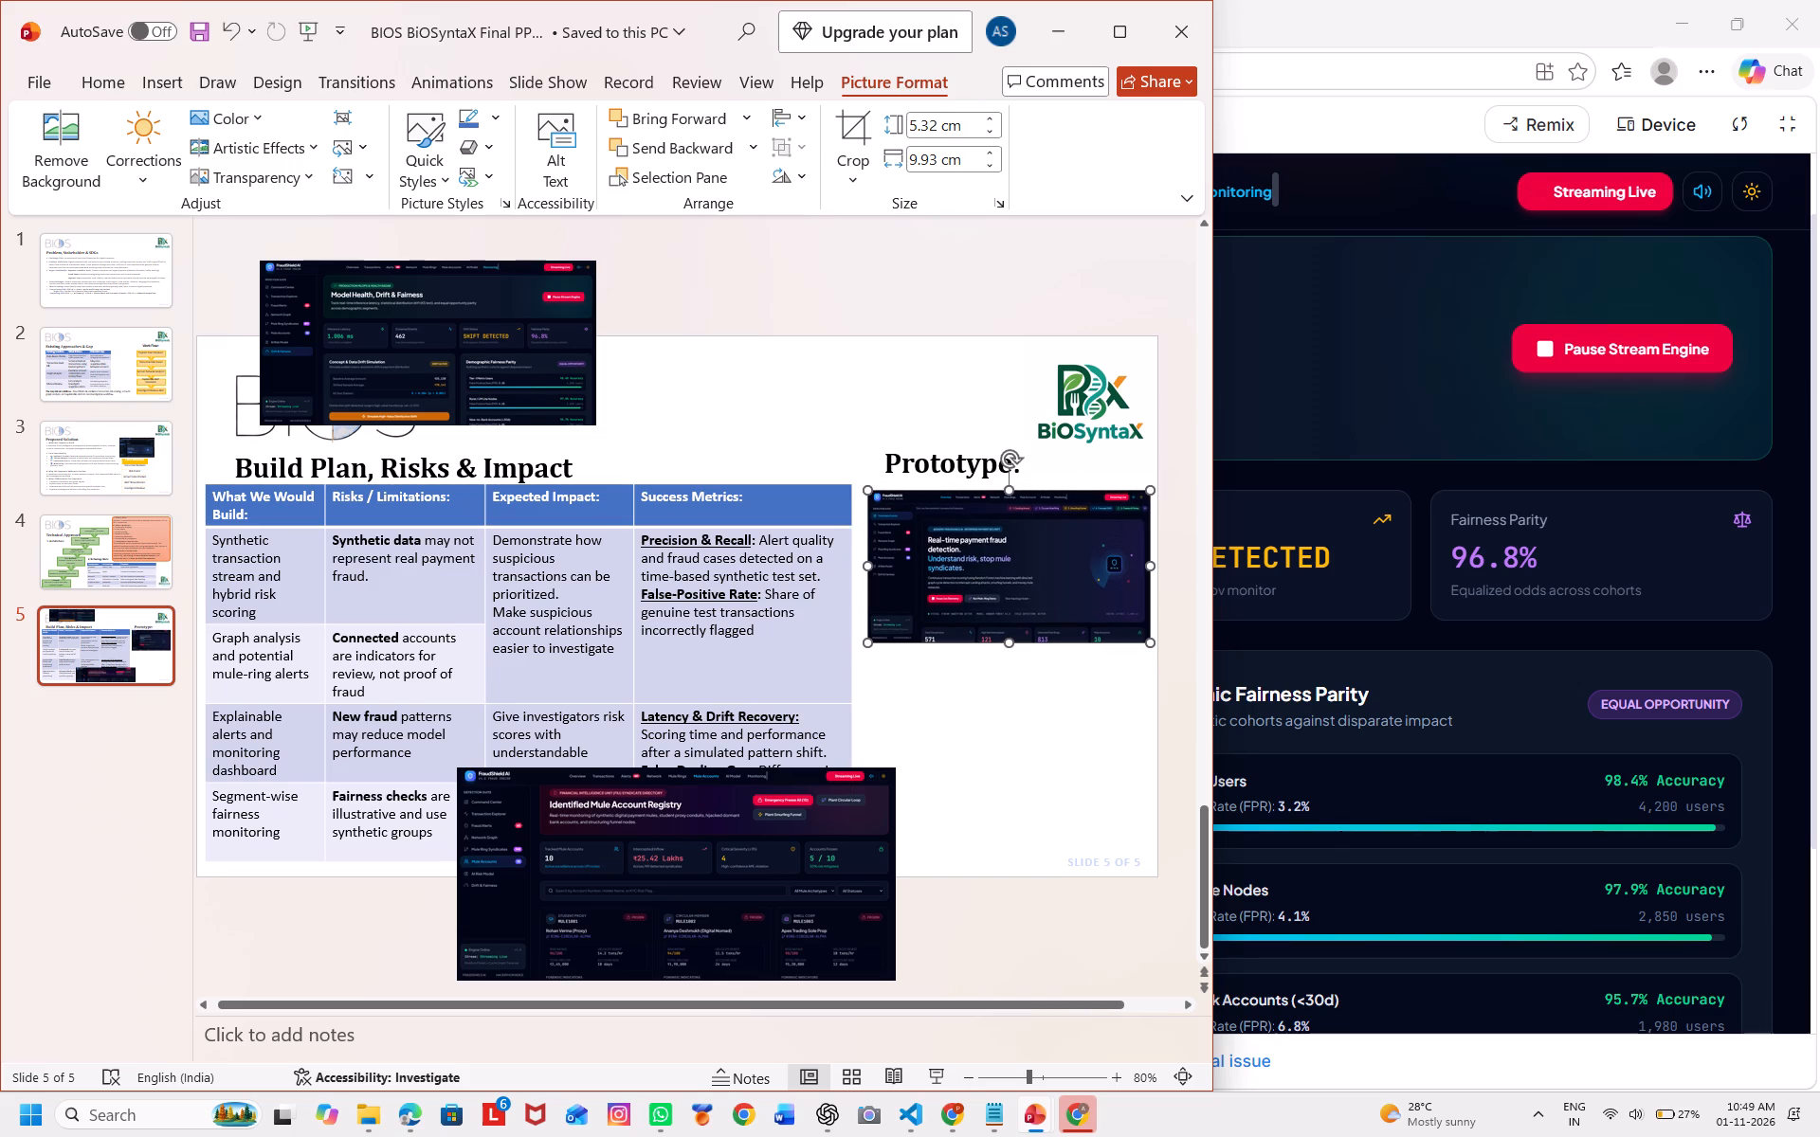
Move the Identified Mule Account Registry screenshot up past the slide's top edge, beside the Model Health screenshot.
{"action": "left_click_drag", "start_coordinate": [718, 835], "coordinate": [898, 293]}
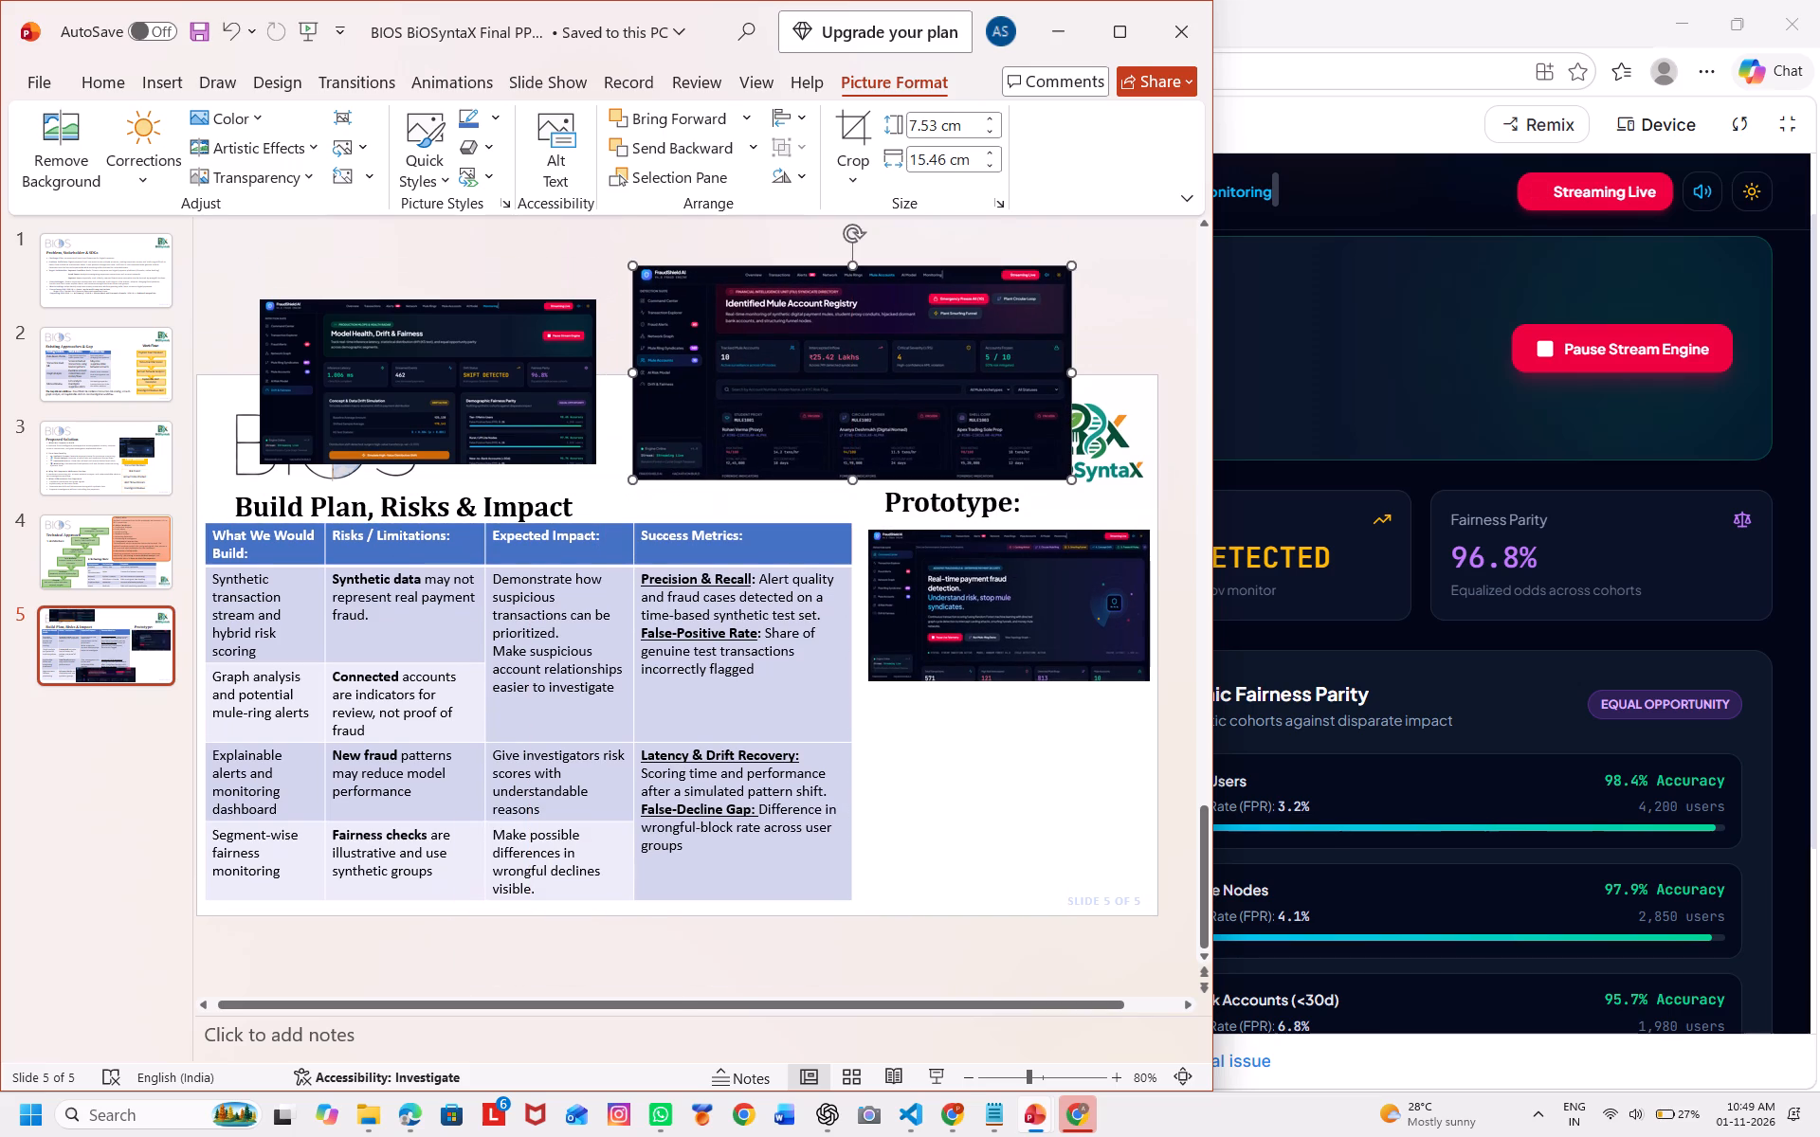
Slightly widen the "What We Would Build" column of the Build Plan table.
{"action": "left_click", "coordinate": [629, 640]}
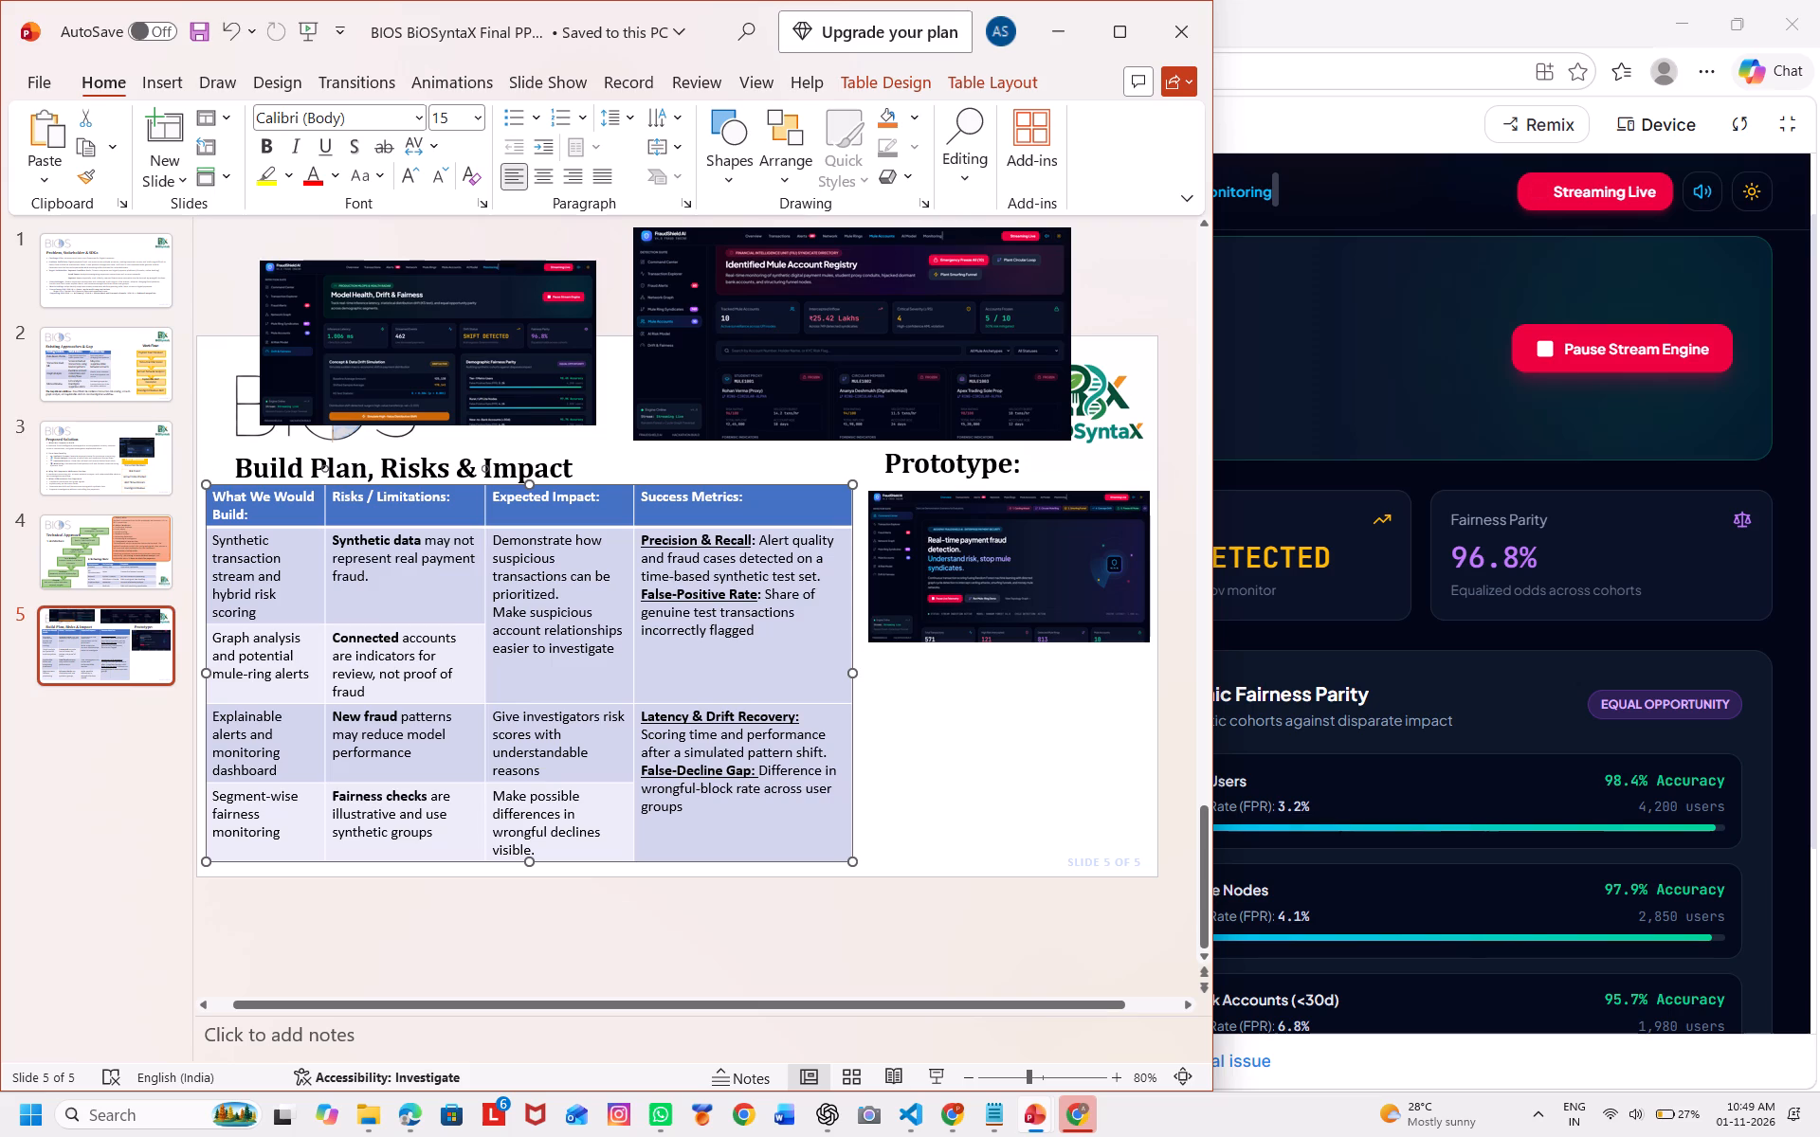
{"action": "left_click", "coordinate": [304, 567]}
{"action": "left_click_drag", "start_coordinate": [321, 580], "coordinate": [332, 581]}
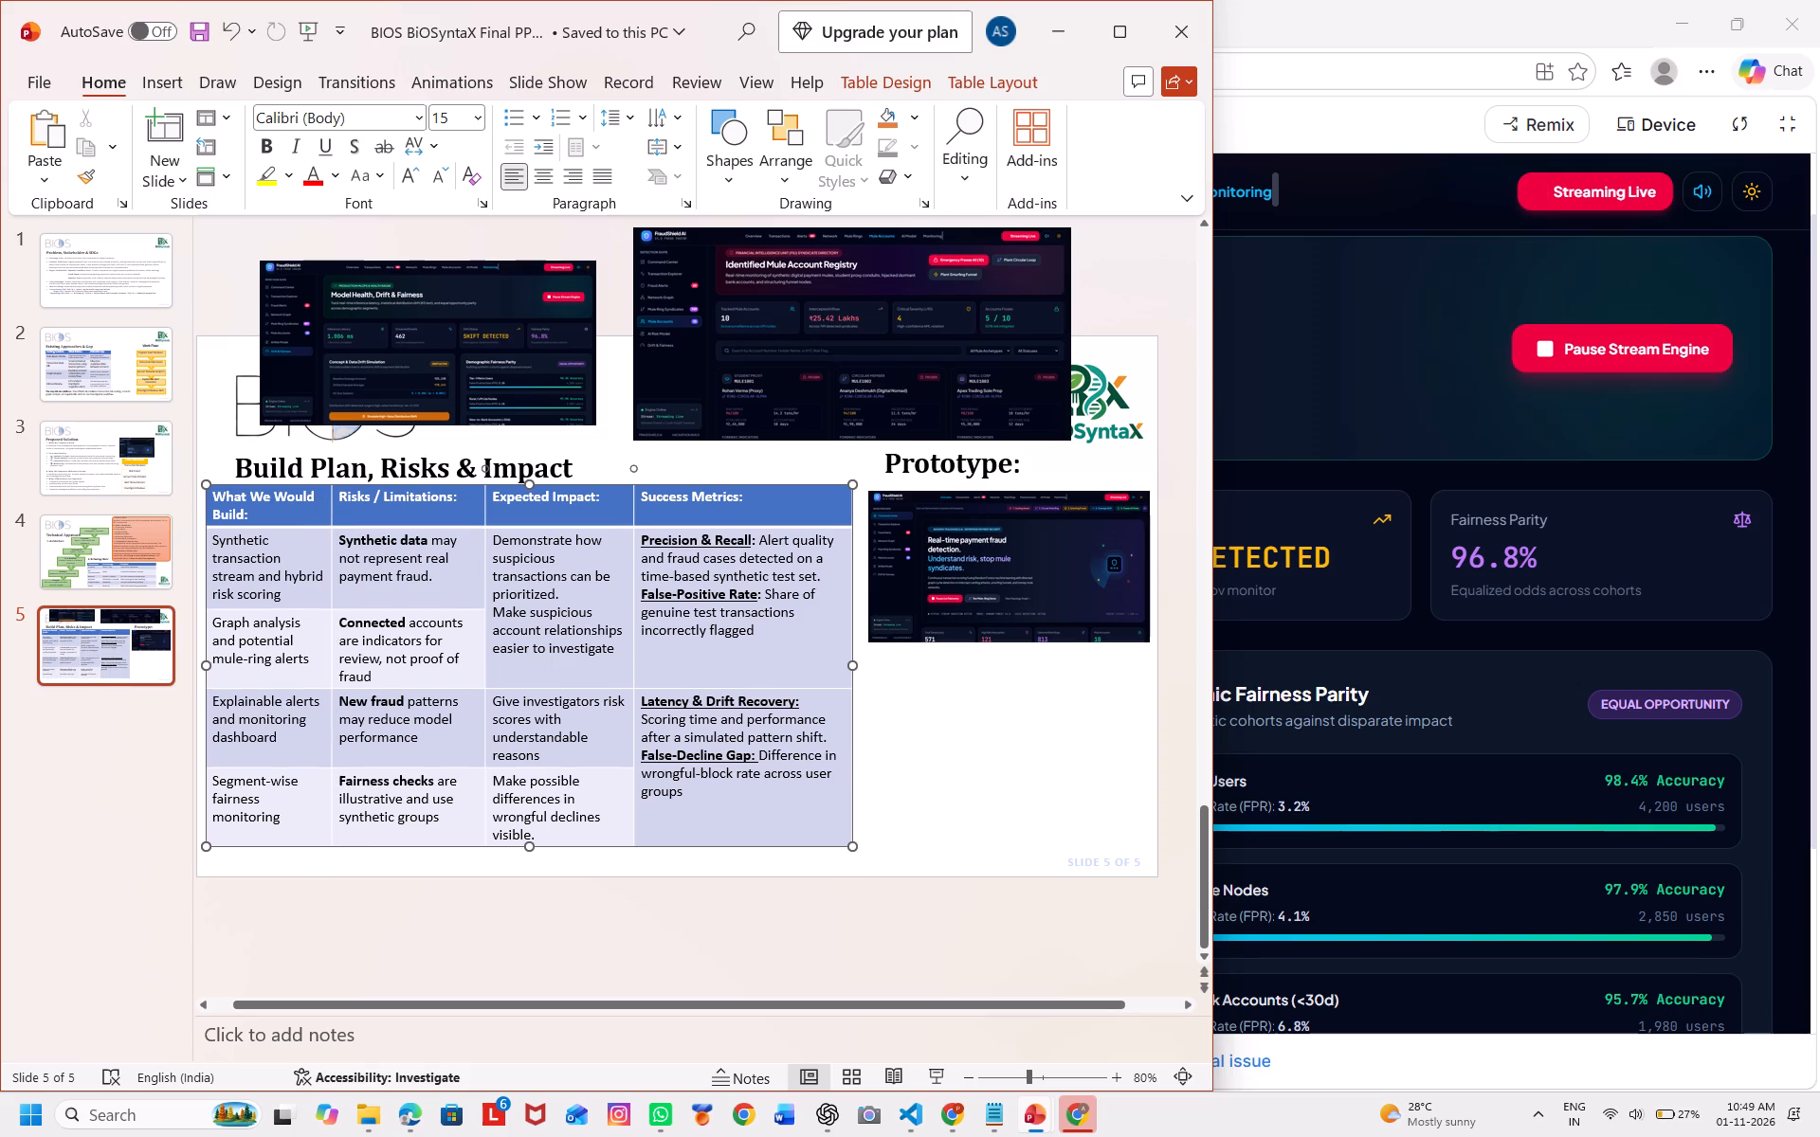
Narrow the "Risks / Limitations" column slightly in favour of "Expected Impact", undoing the automatic column fit.
{"action": "left_click", "coordinate": [482, 727]}
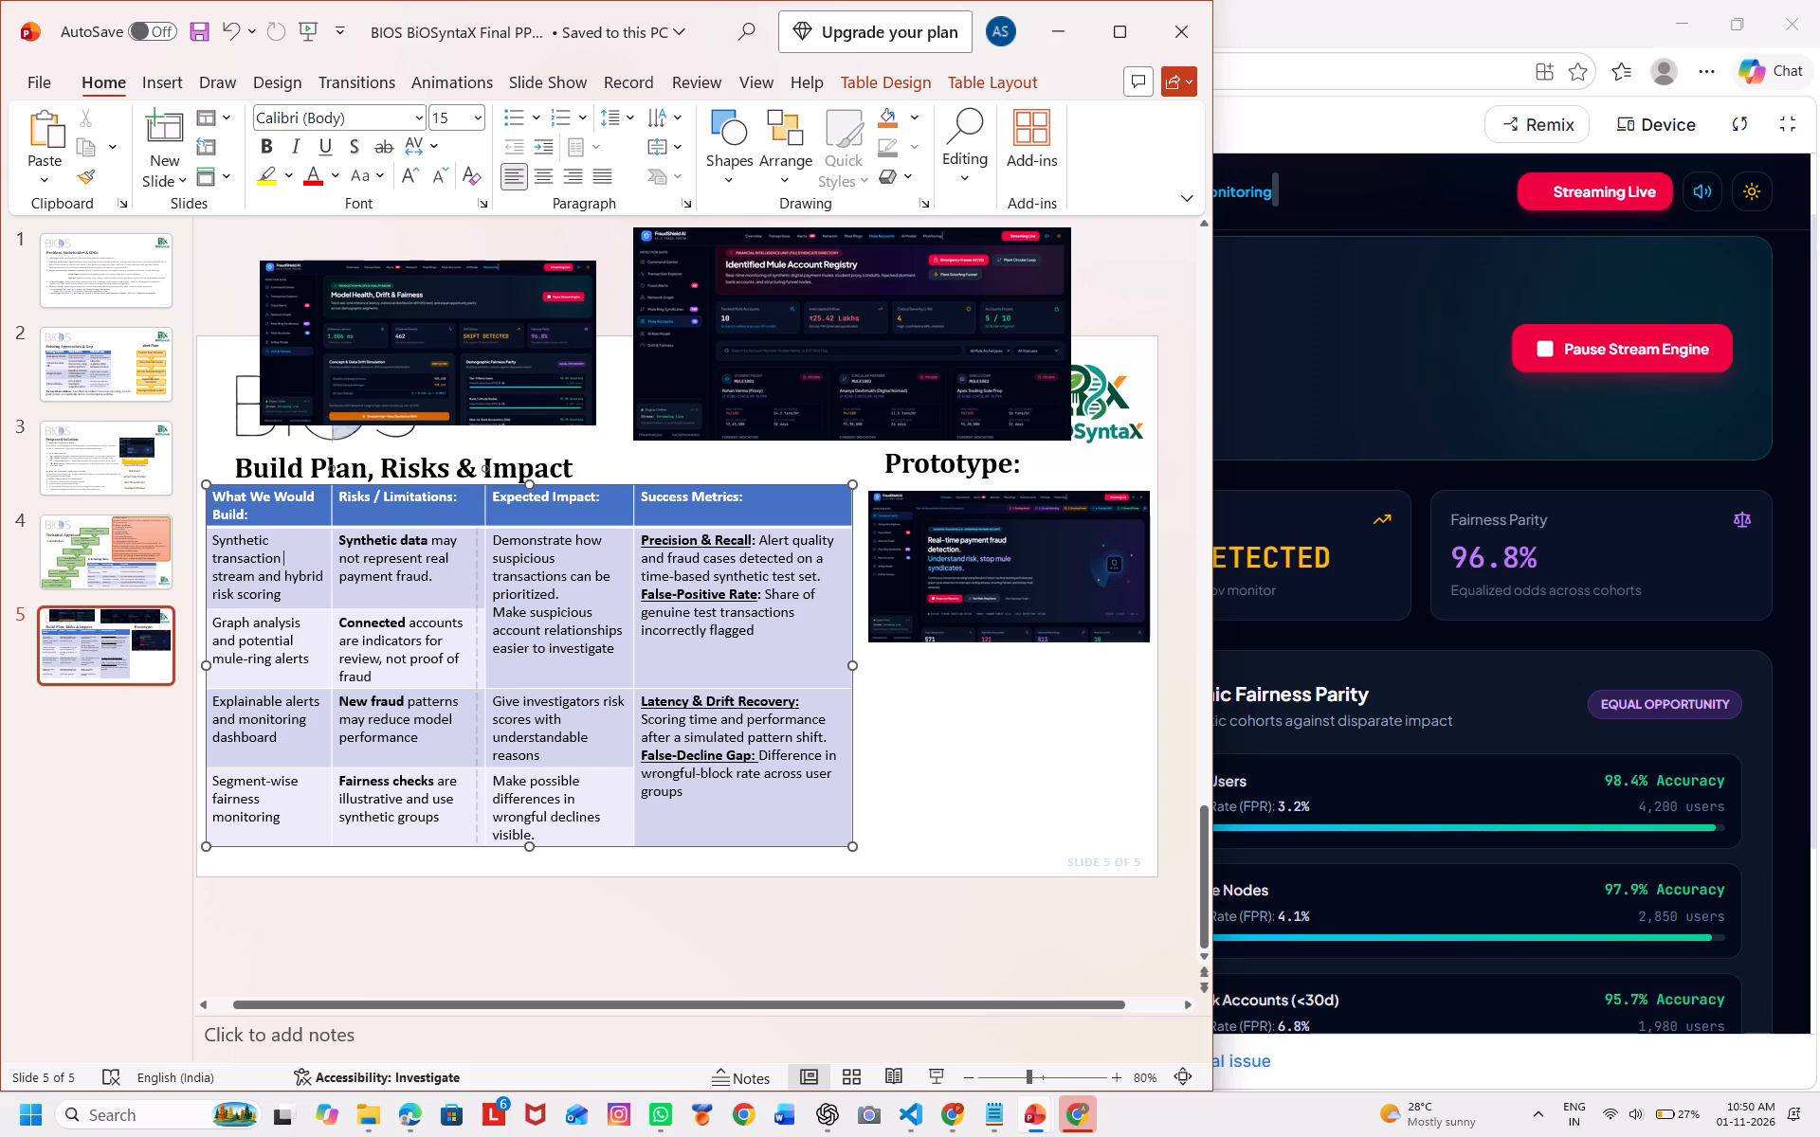
{"action": "double_click", "coordinate": [475, 727]}
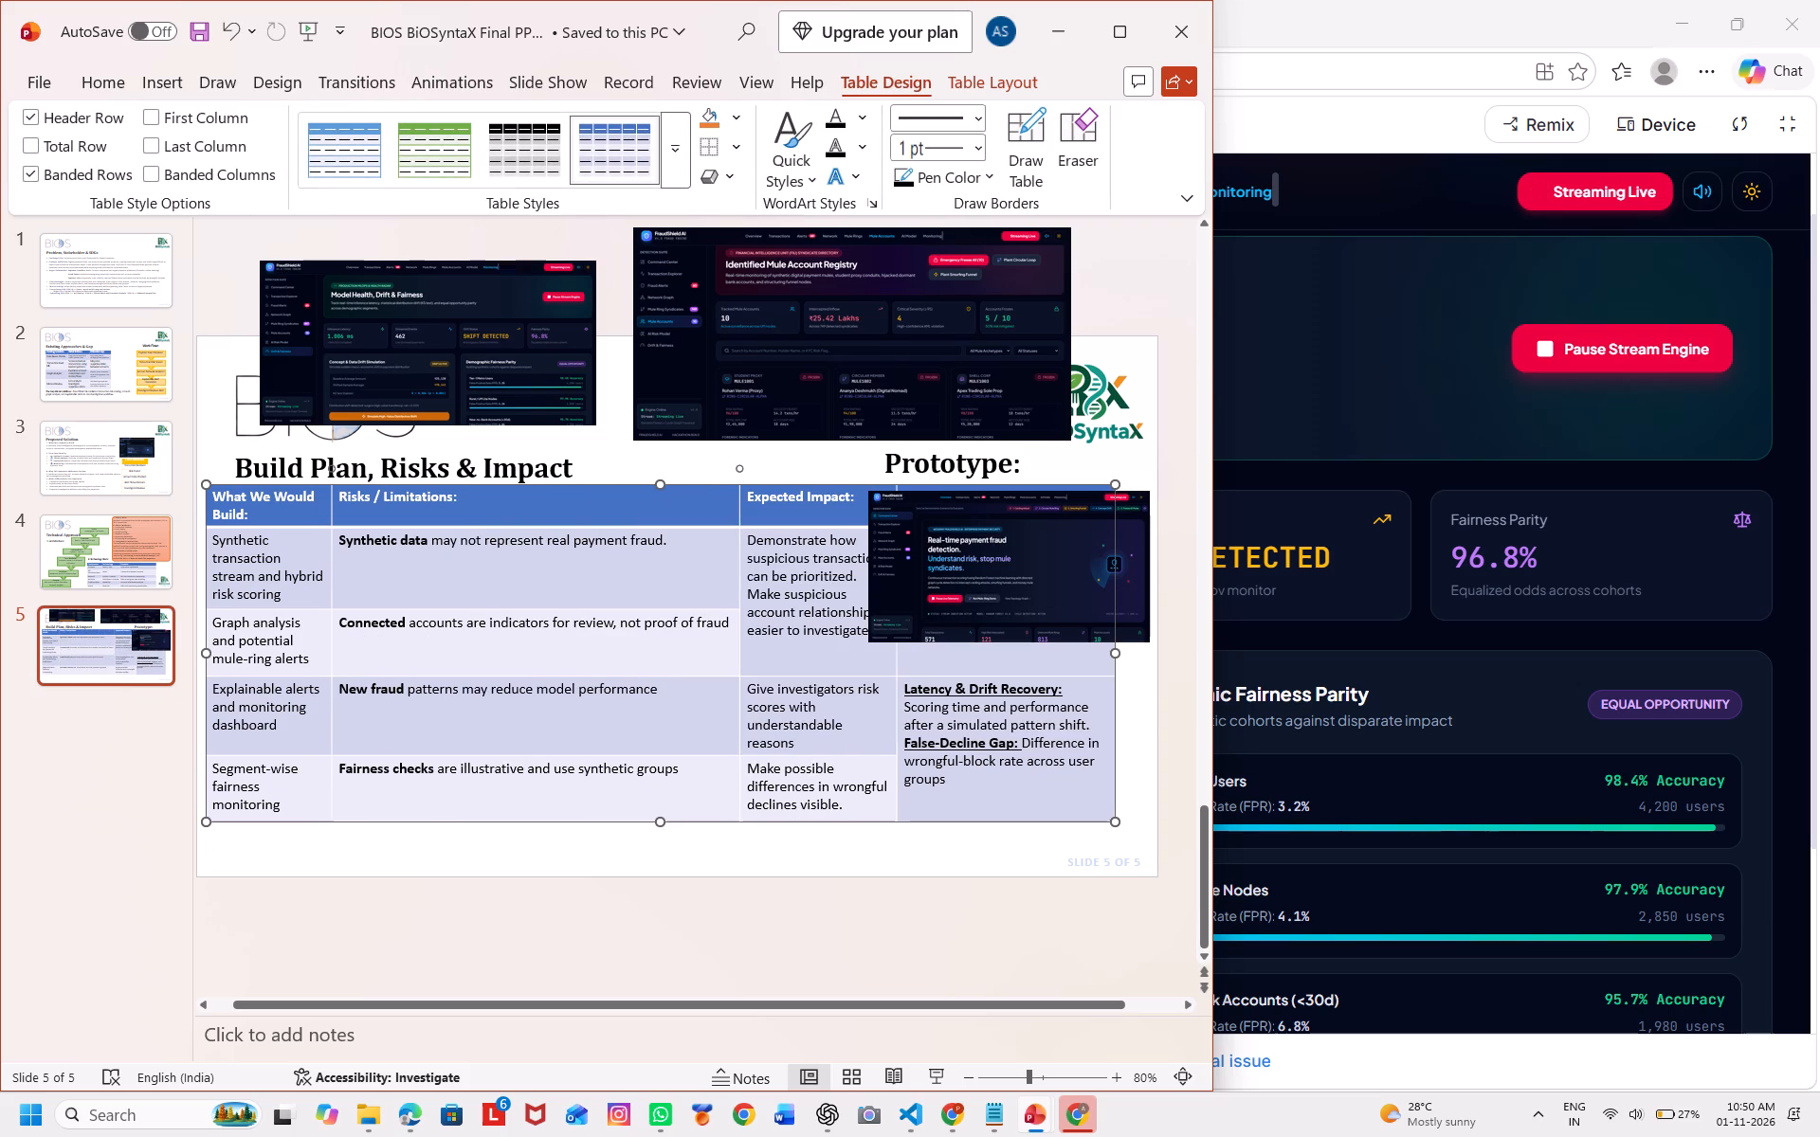
{"action": "key", "text": "ctrl+z"}
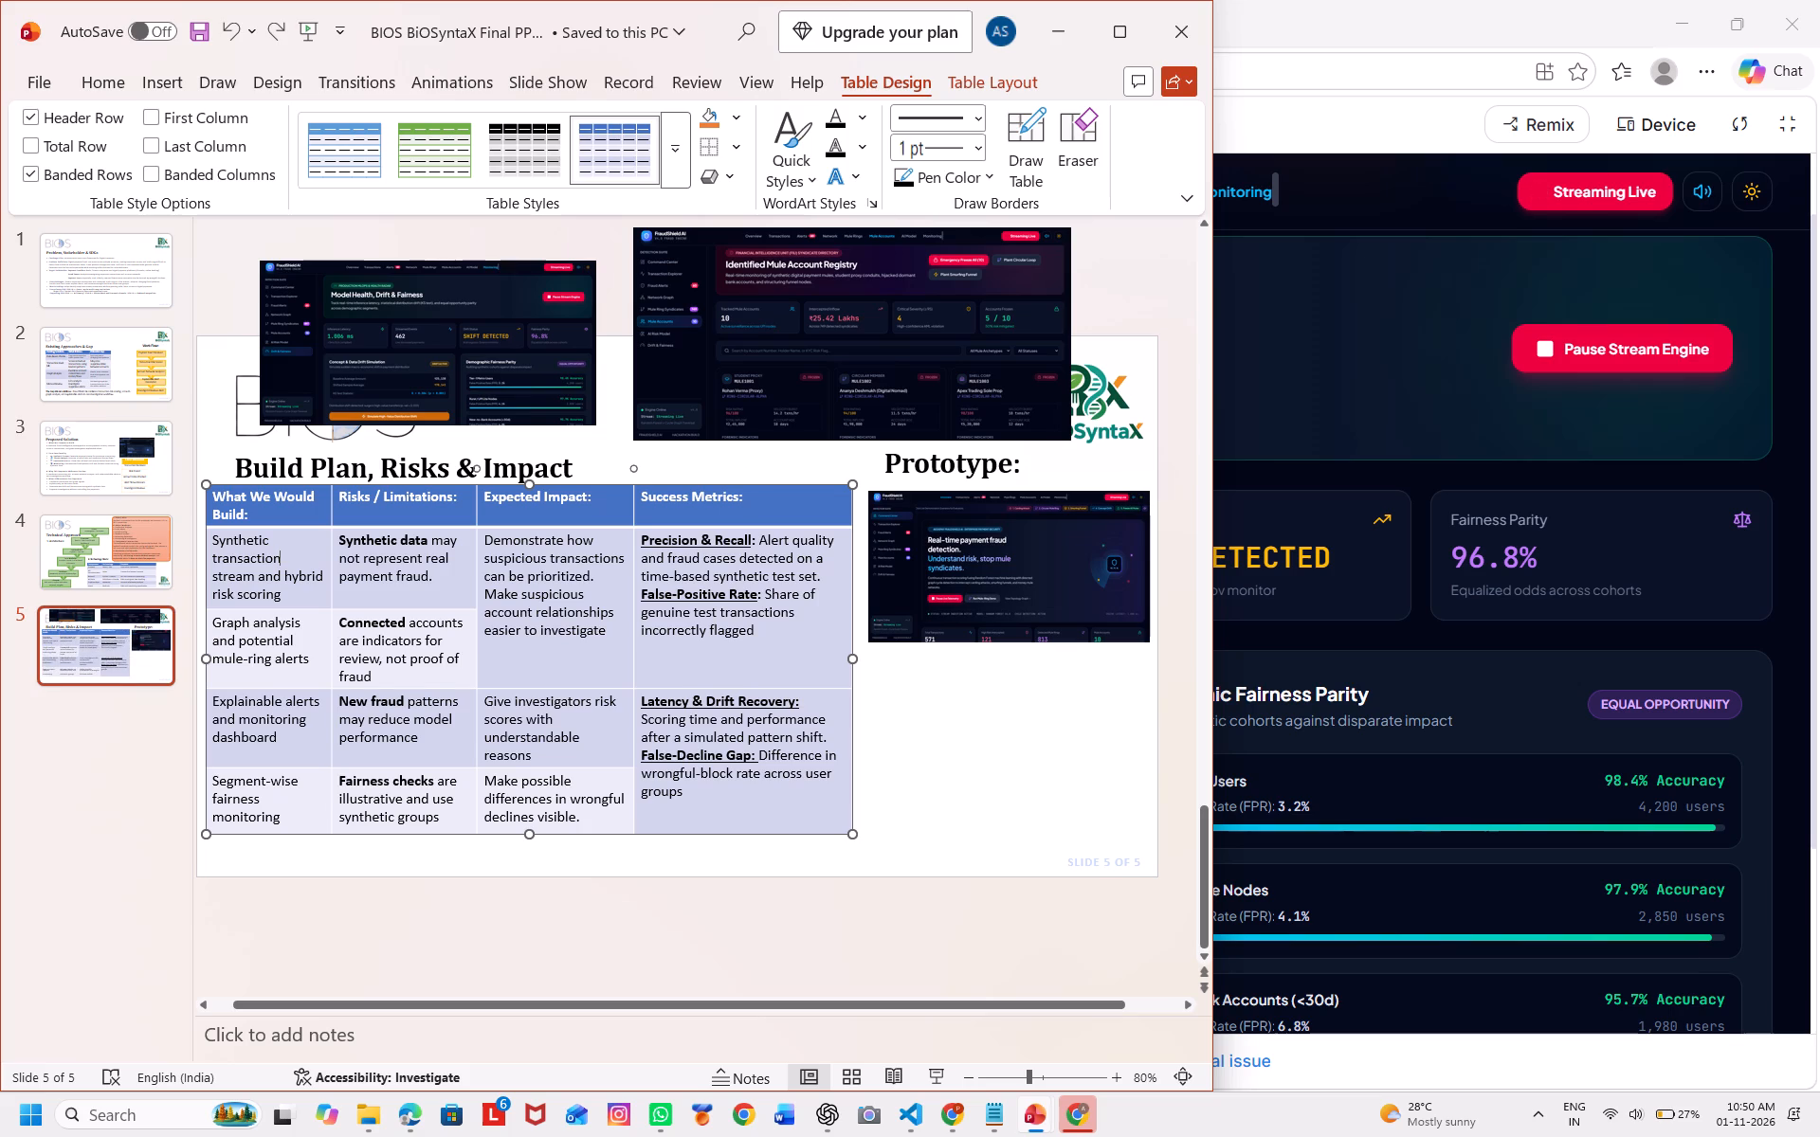
{"action": "left_click", "coordinate": [476, 733]}
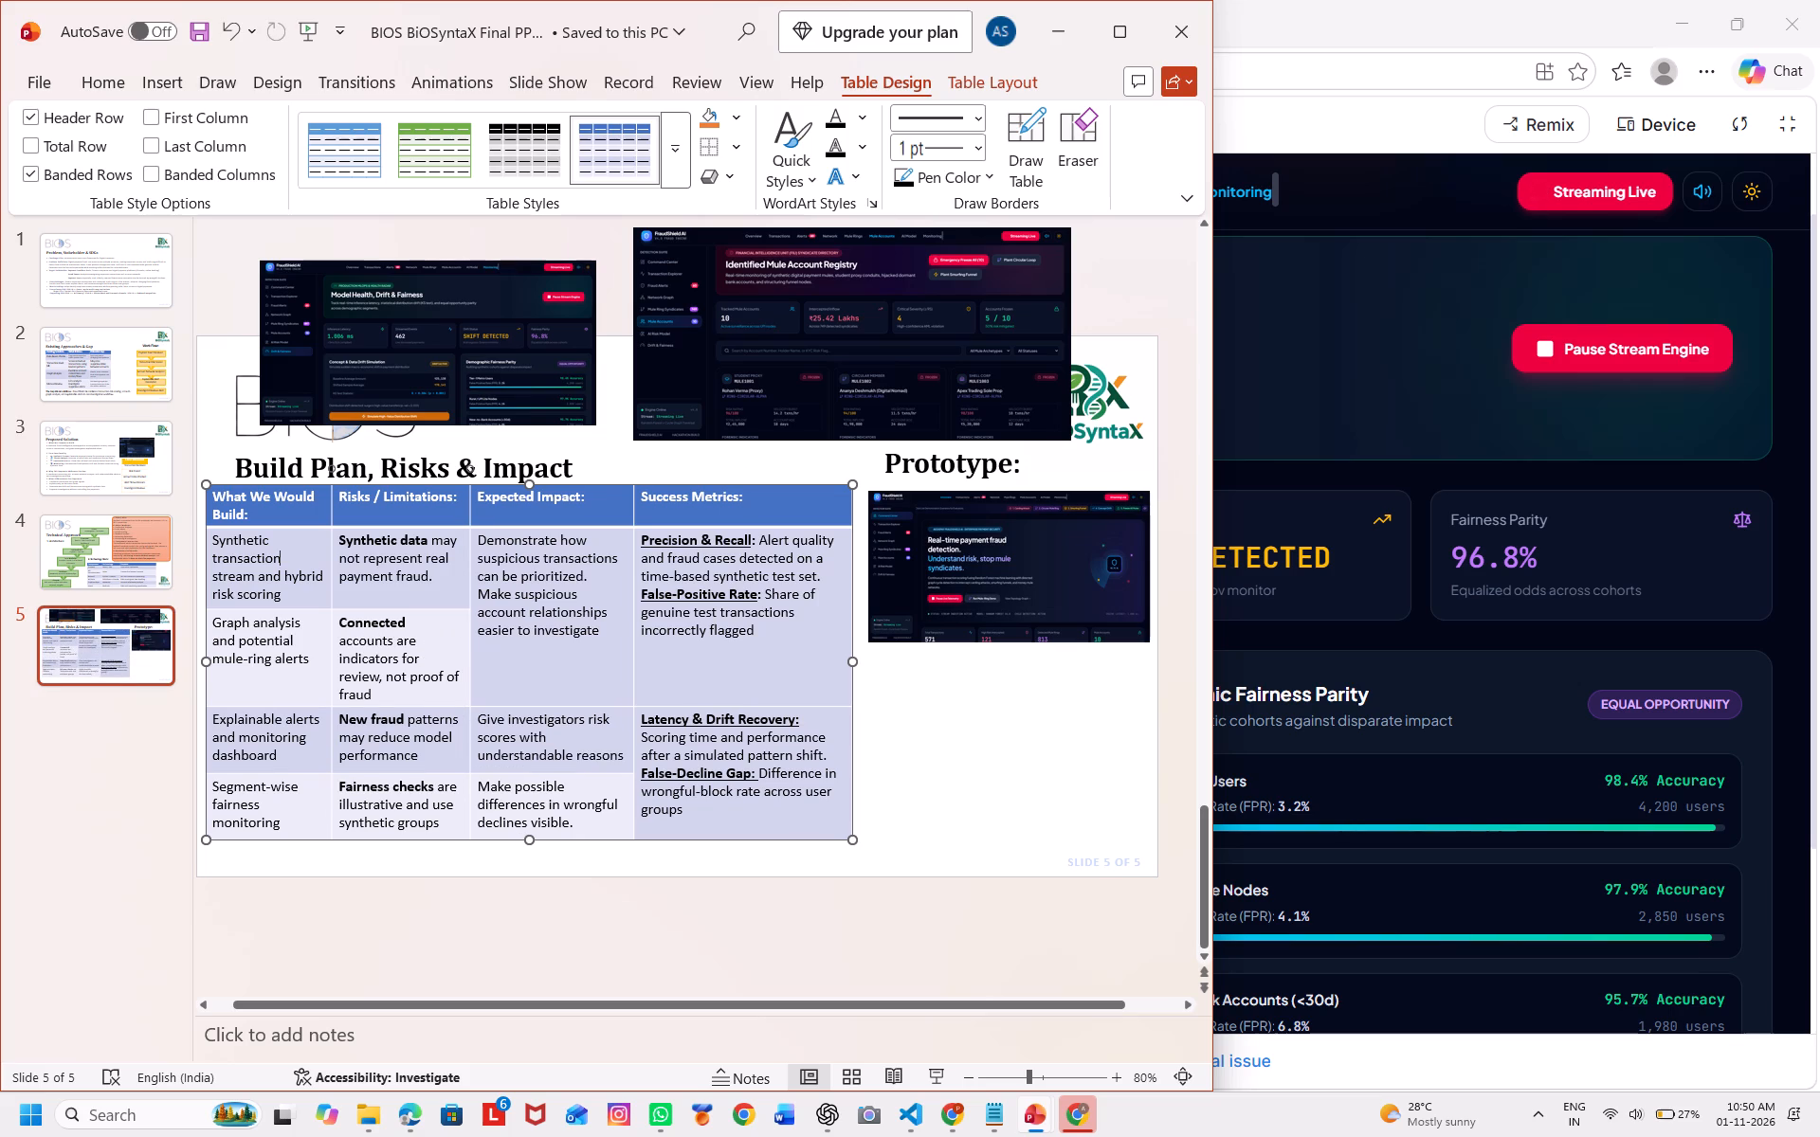
{"action": "left_click", "coordinate": [469, 733]}
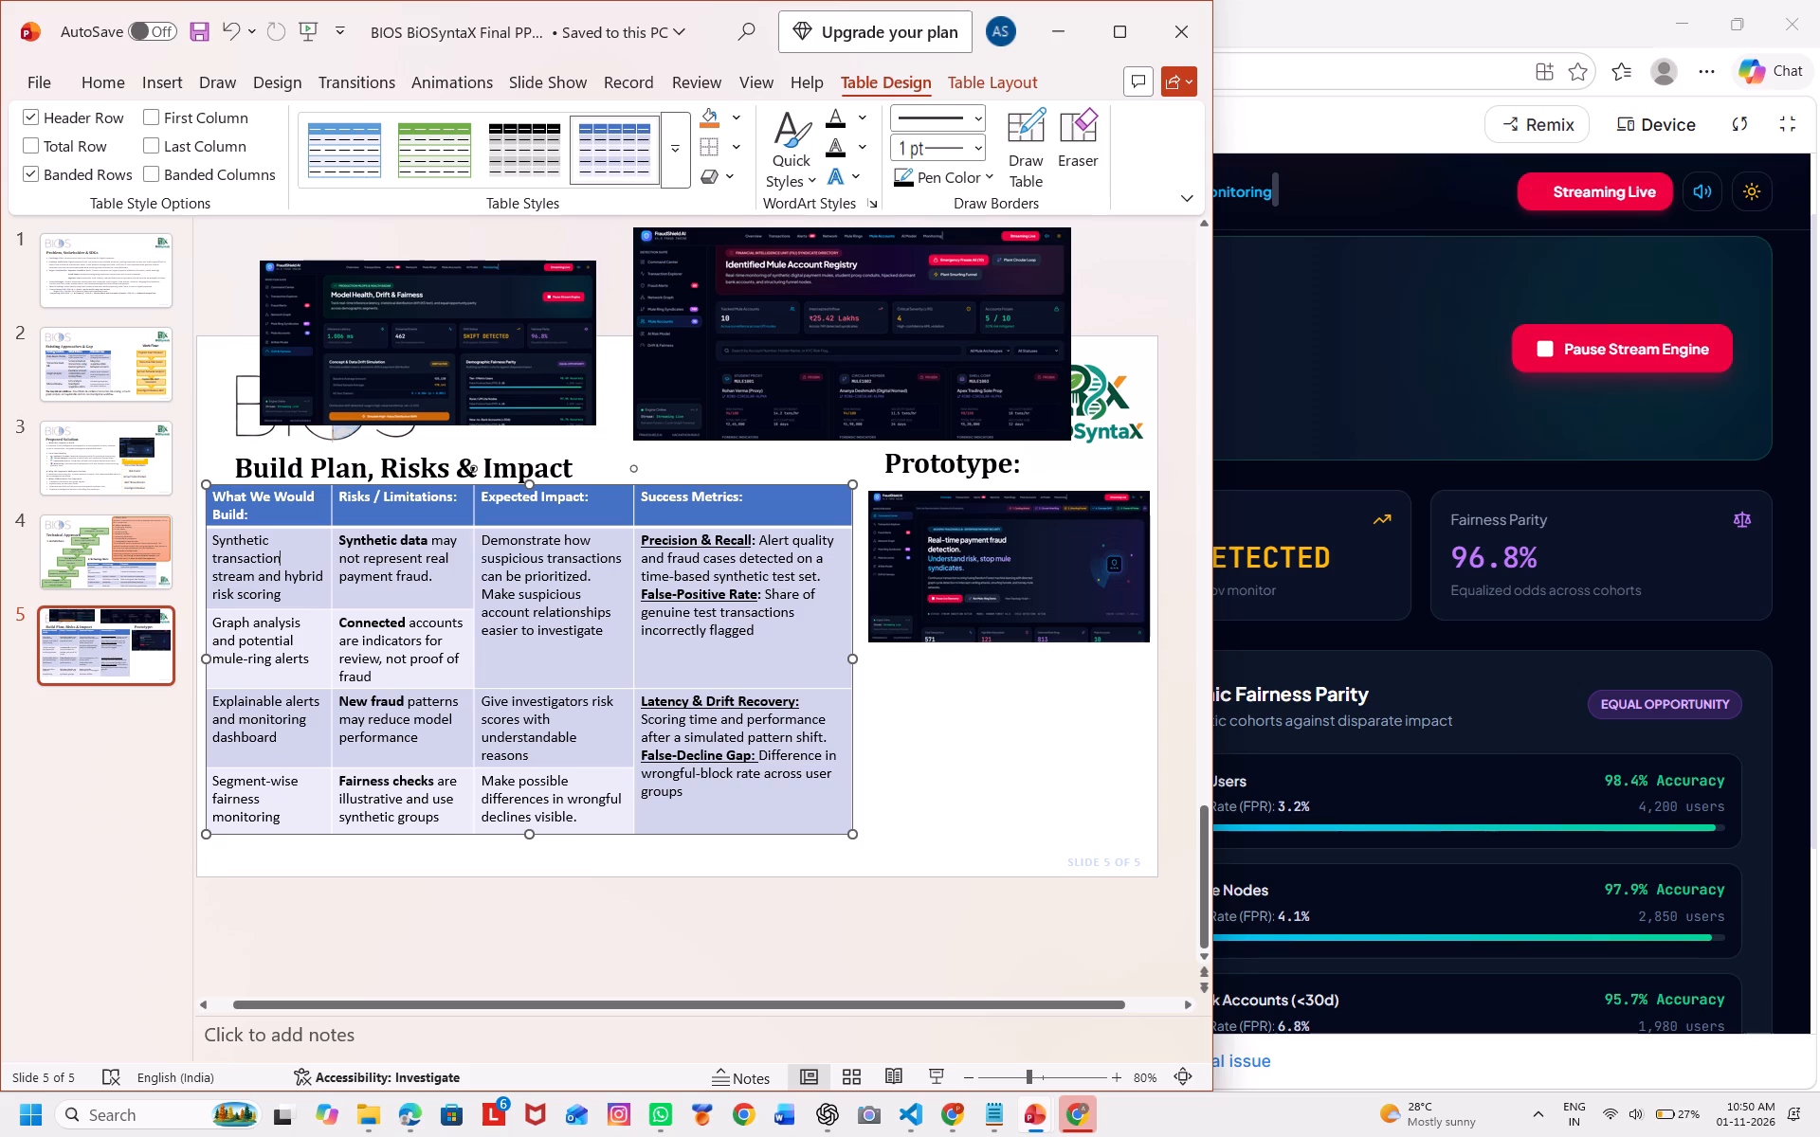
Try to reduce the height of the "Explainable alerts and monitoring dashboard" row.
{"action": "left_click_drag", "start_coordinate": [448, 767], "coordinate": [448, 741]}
Fine-tune the border between the first two table columns, leaving "What We Would Build" slightly wider.
{"action": "left_click", "coordinate": [328, 655]}
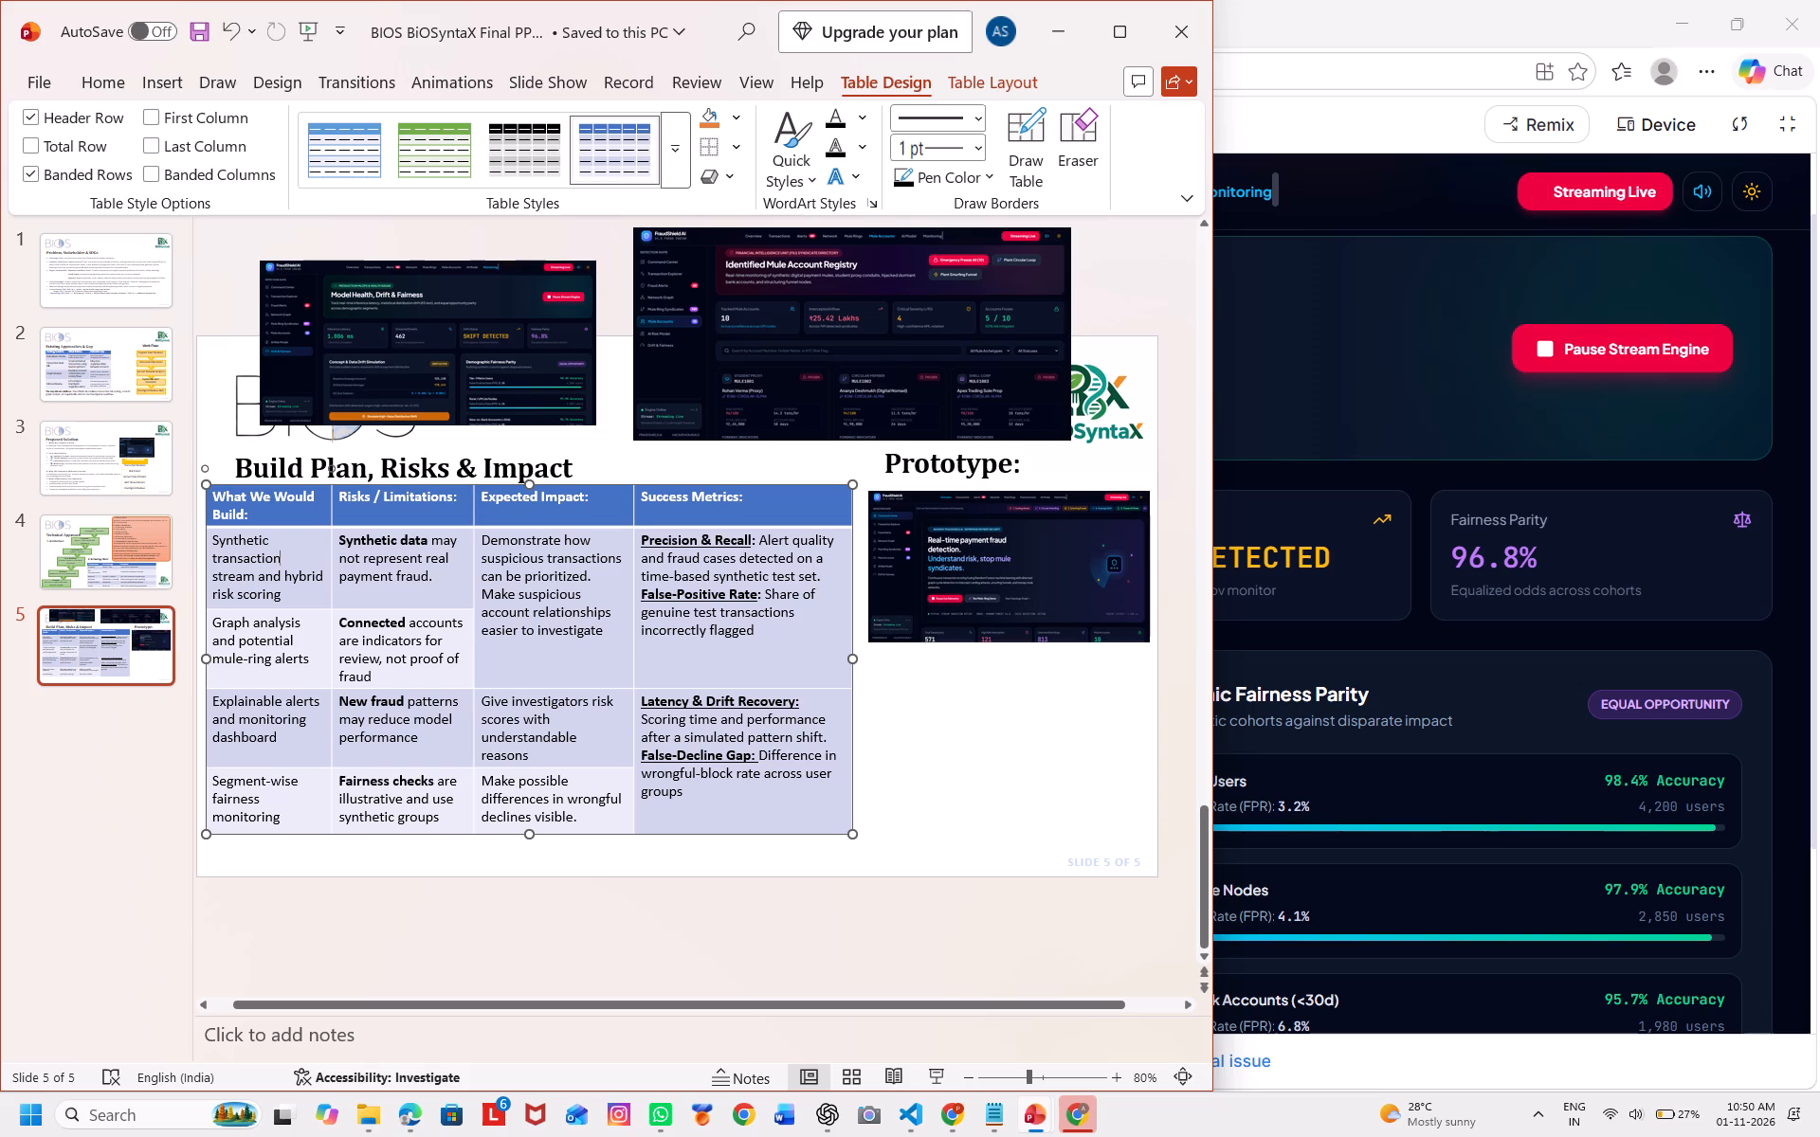
{"action": "left_click", "coordinate": [329, 654]}
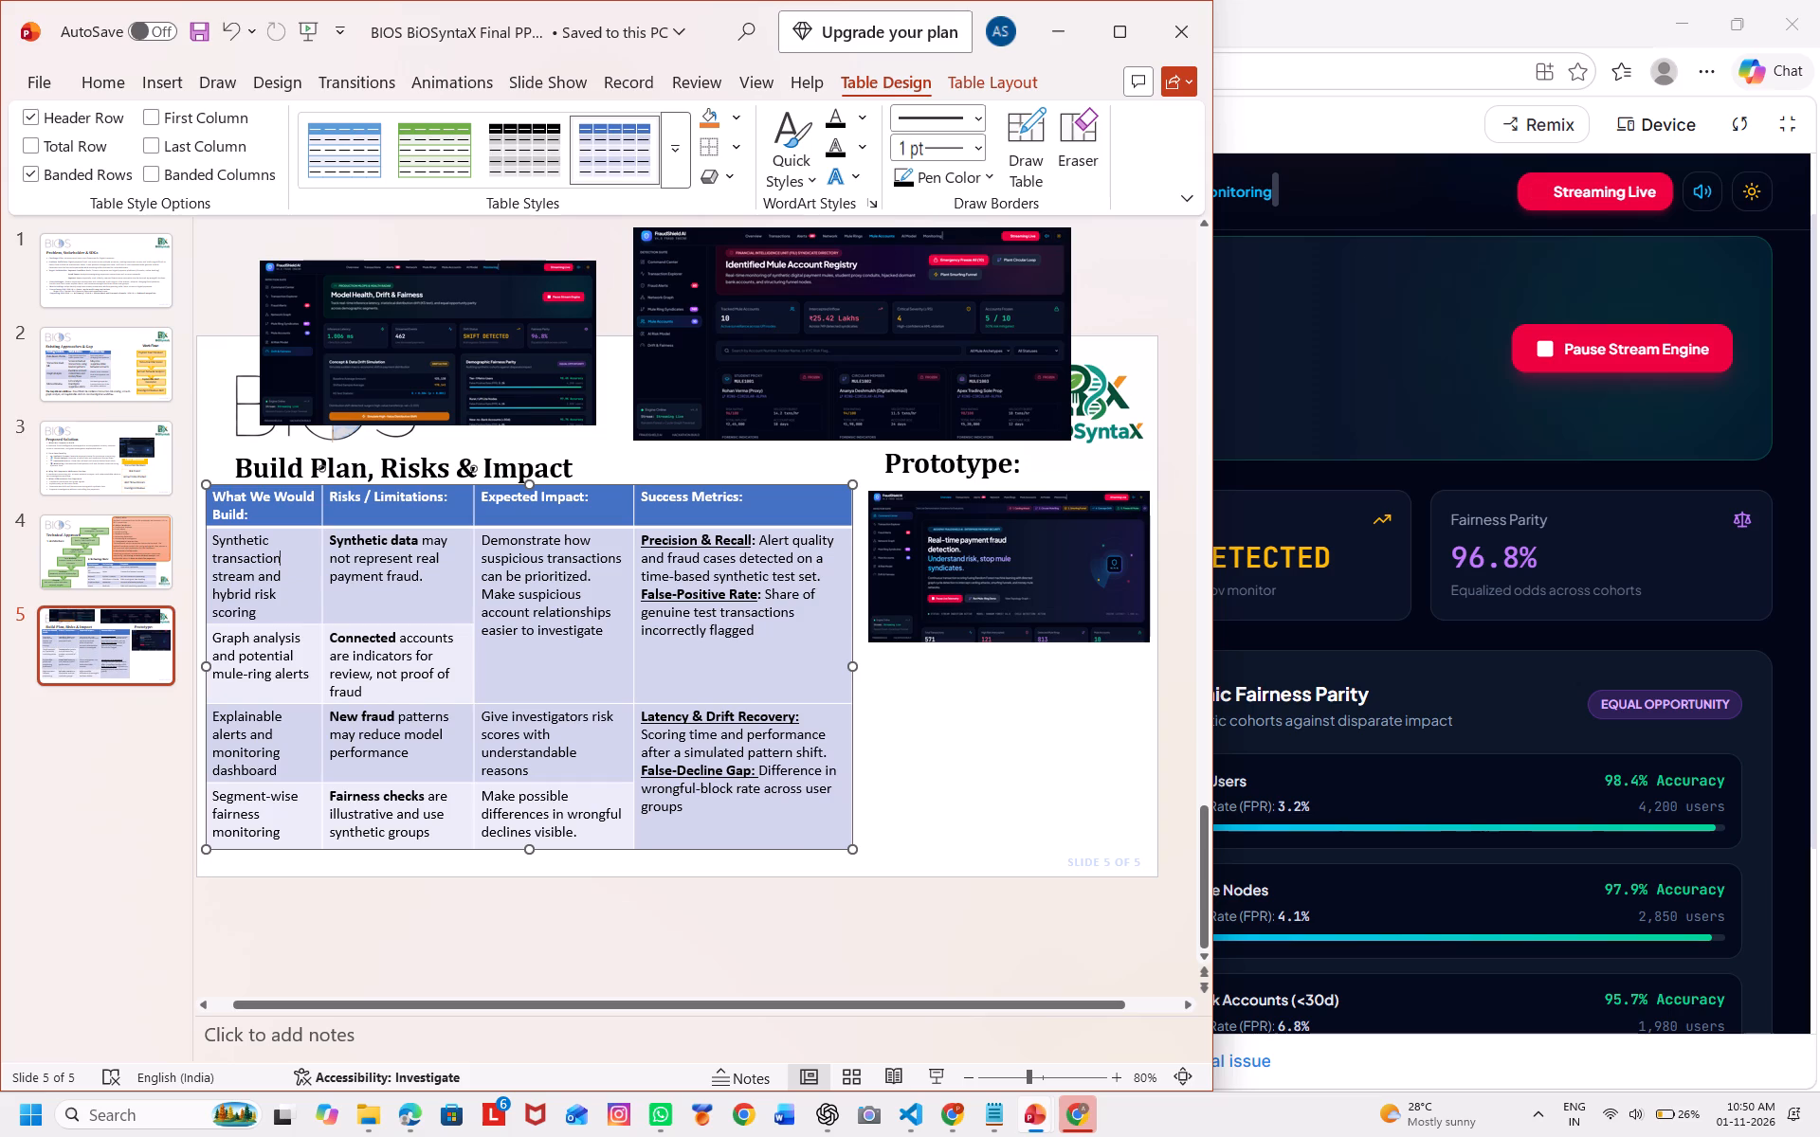
{"action": "left_click", "coordinate": [320, 652]}
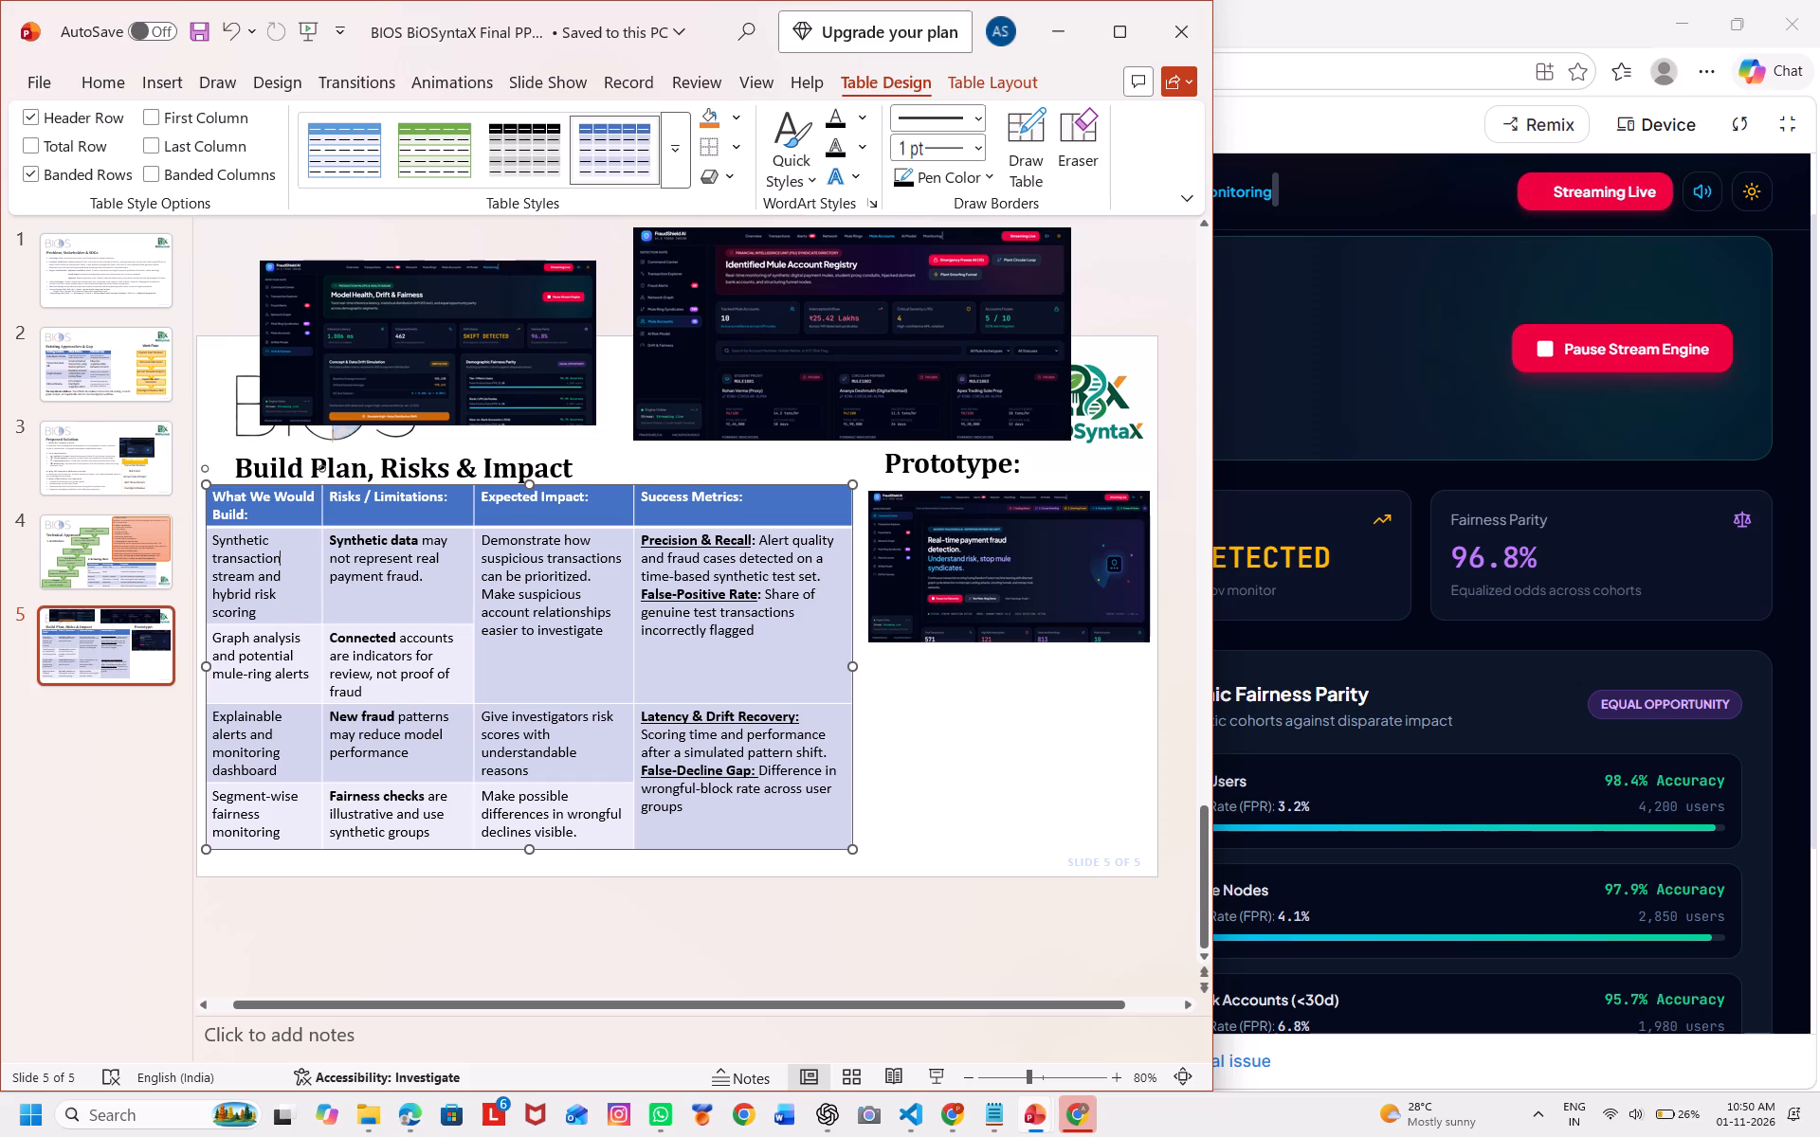
{"action": "left_click", "coordinate": [327, 650]}
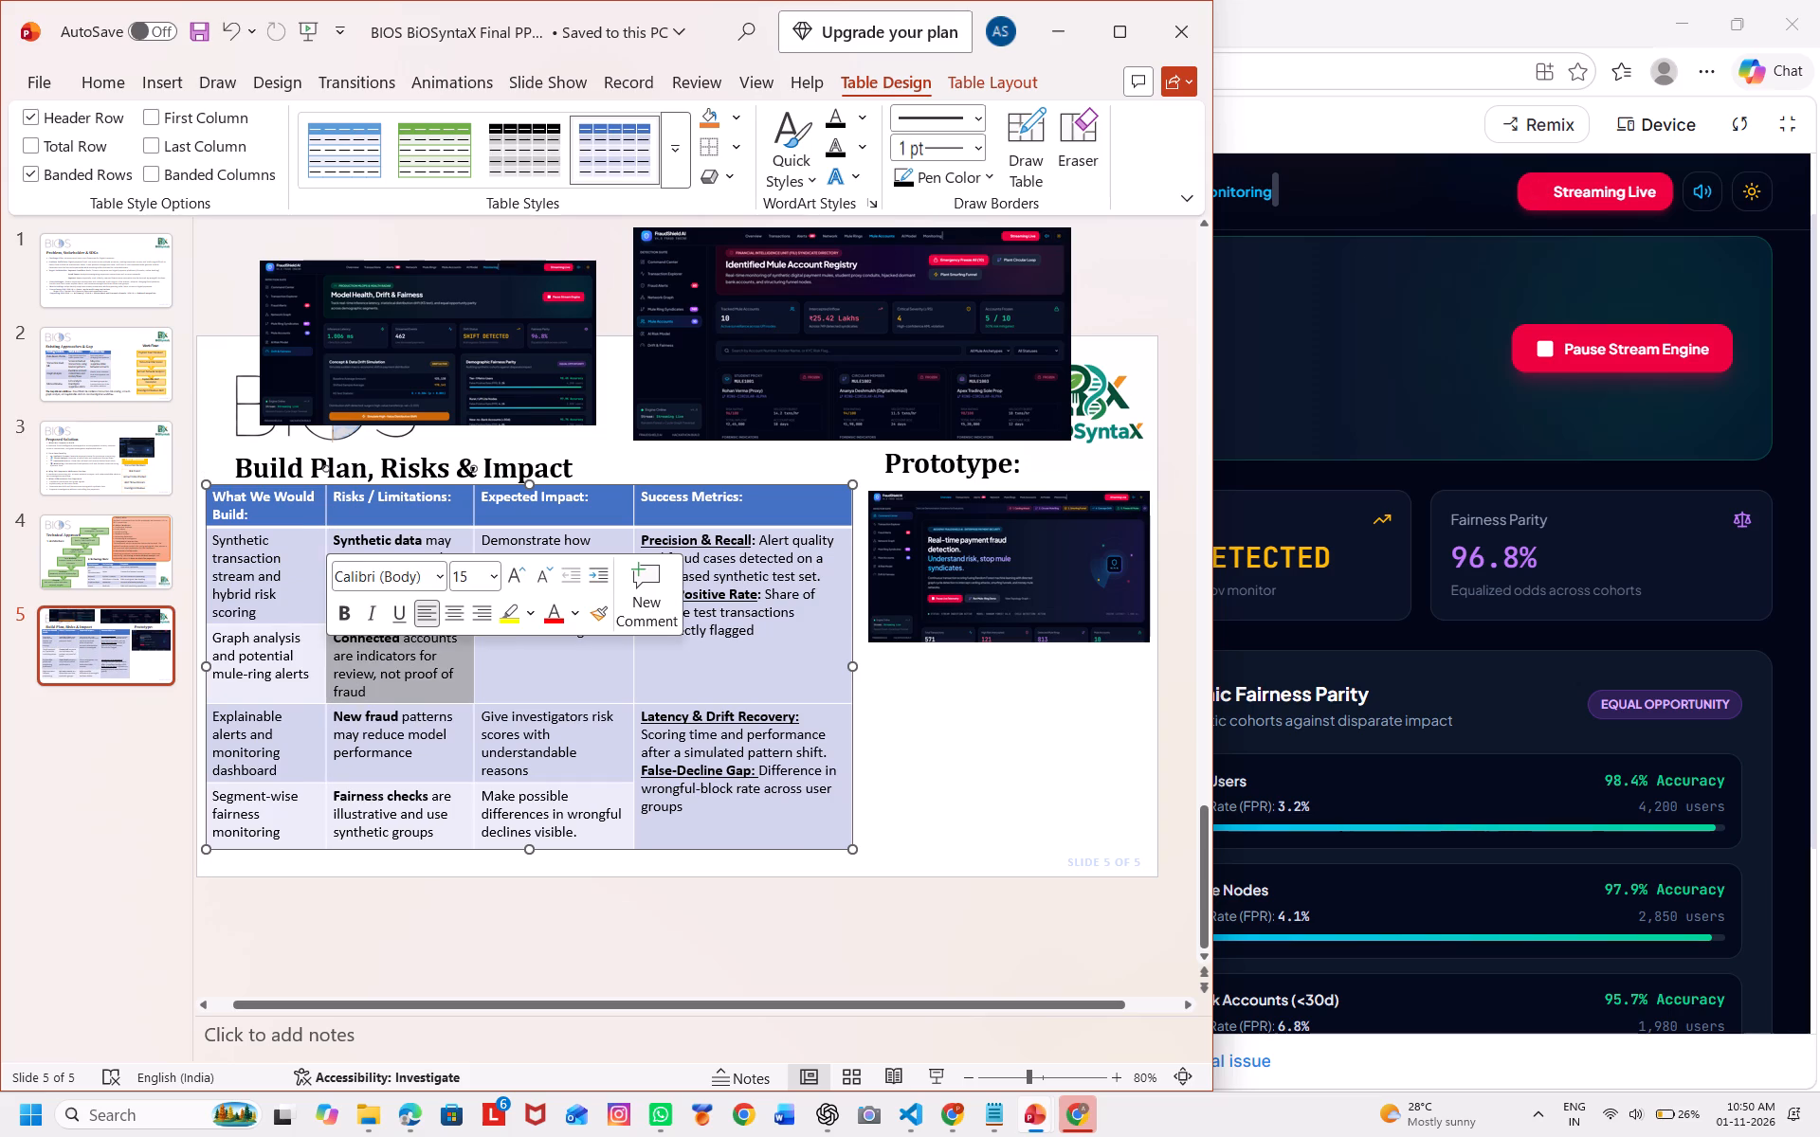
{"action": "left_click_drag", "start_coordinate": [325, 650], "coordinate": [335, 648]}
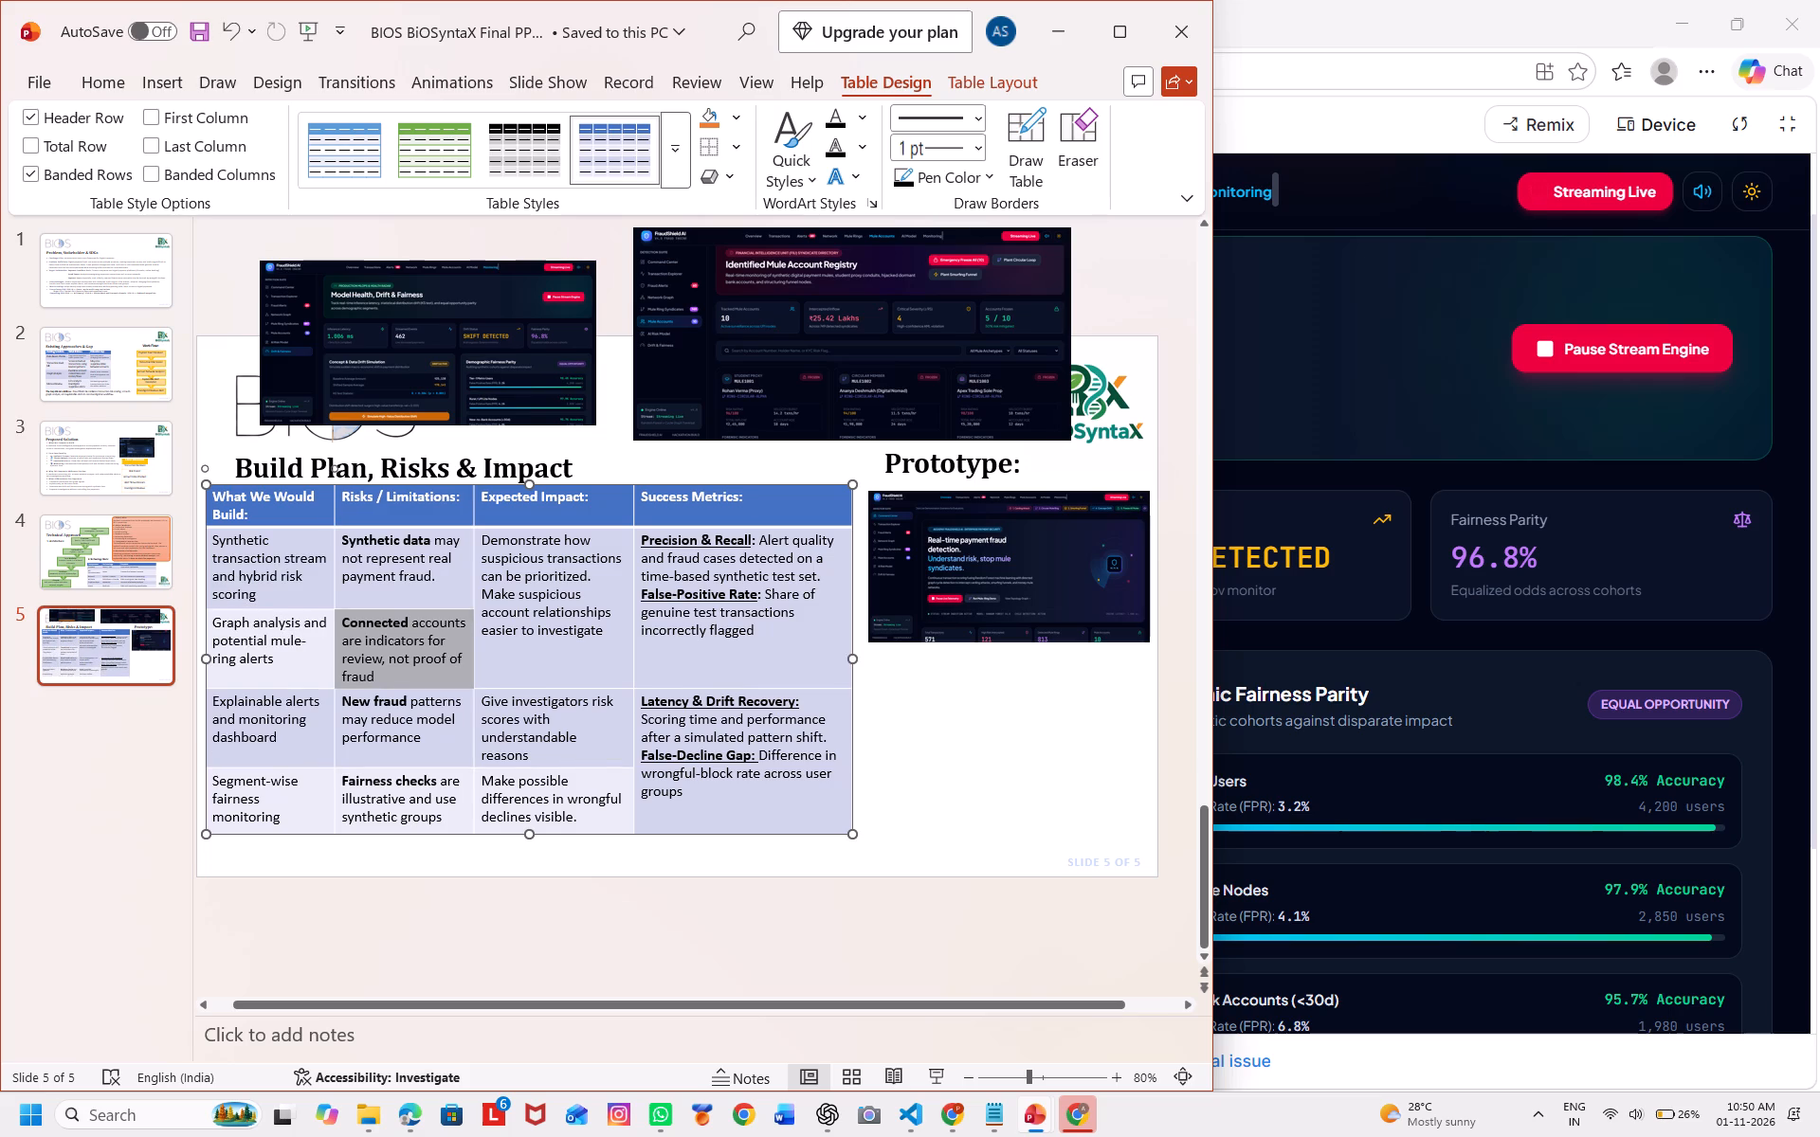
Copy the "Synthetic data may not represent real payment fraud." cell of the "Risks / Limitations" column.
{"action": "left_click", "coordinate": [318, 674]}
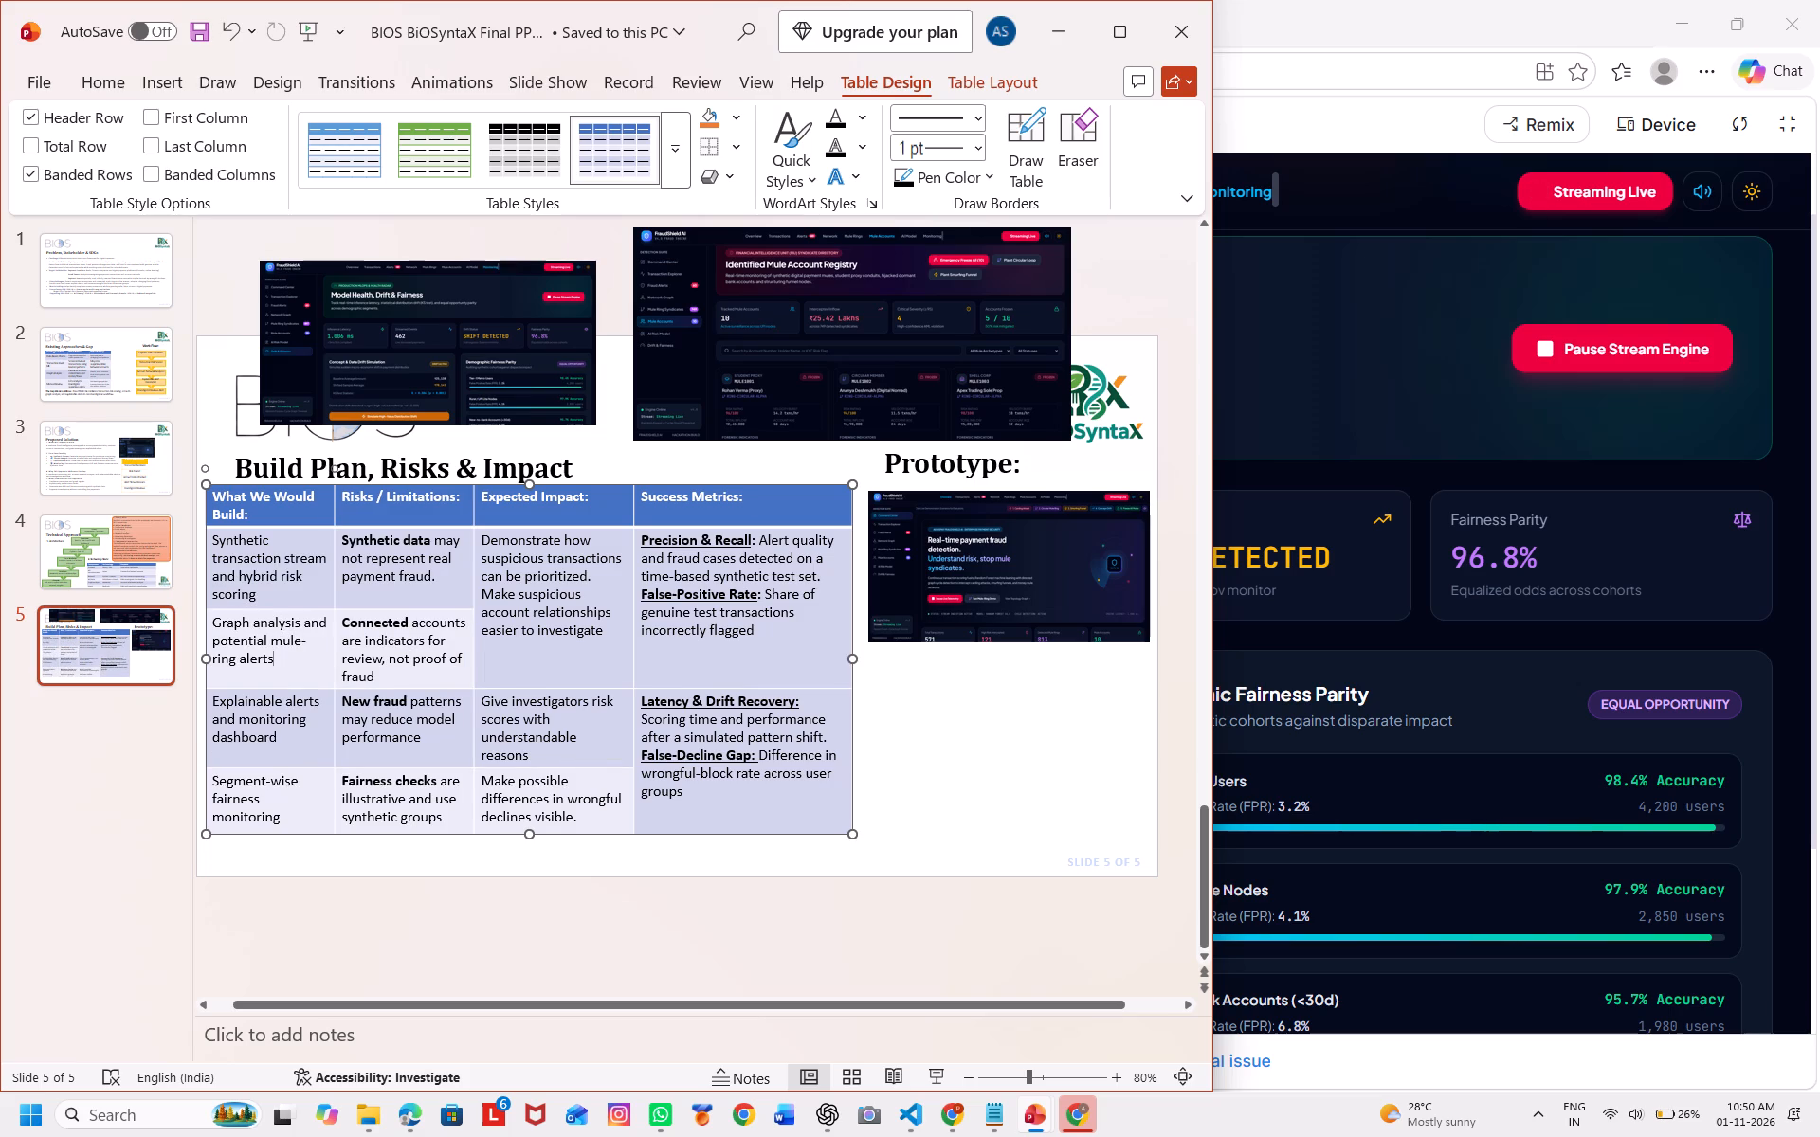
{"action": "left_click", "coordinate": [341, 539]}
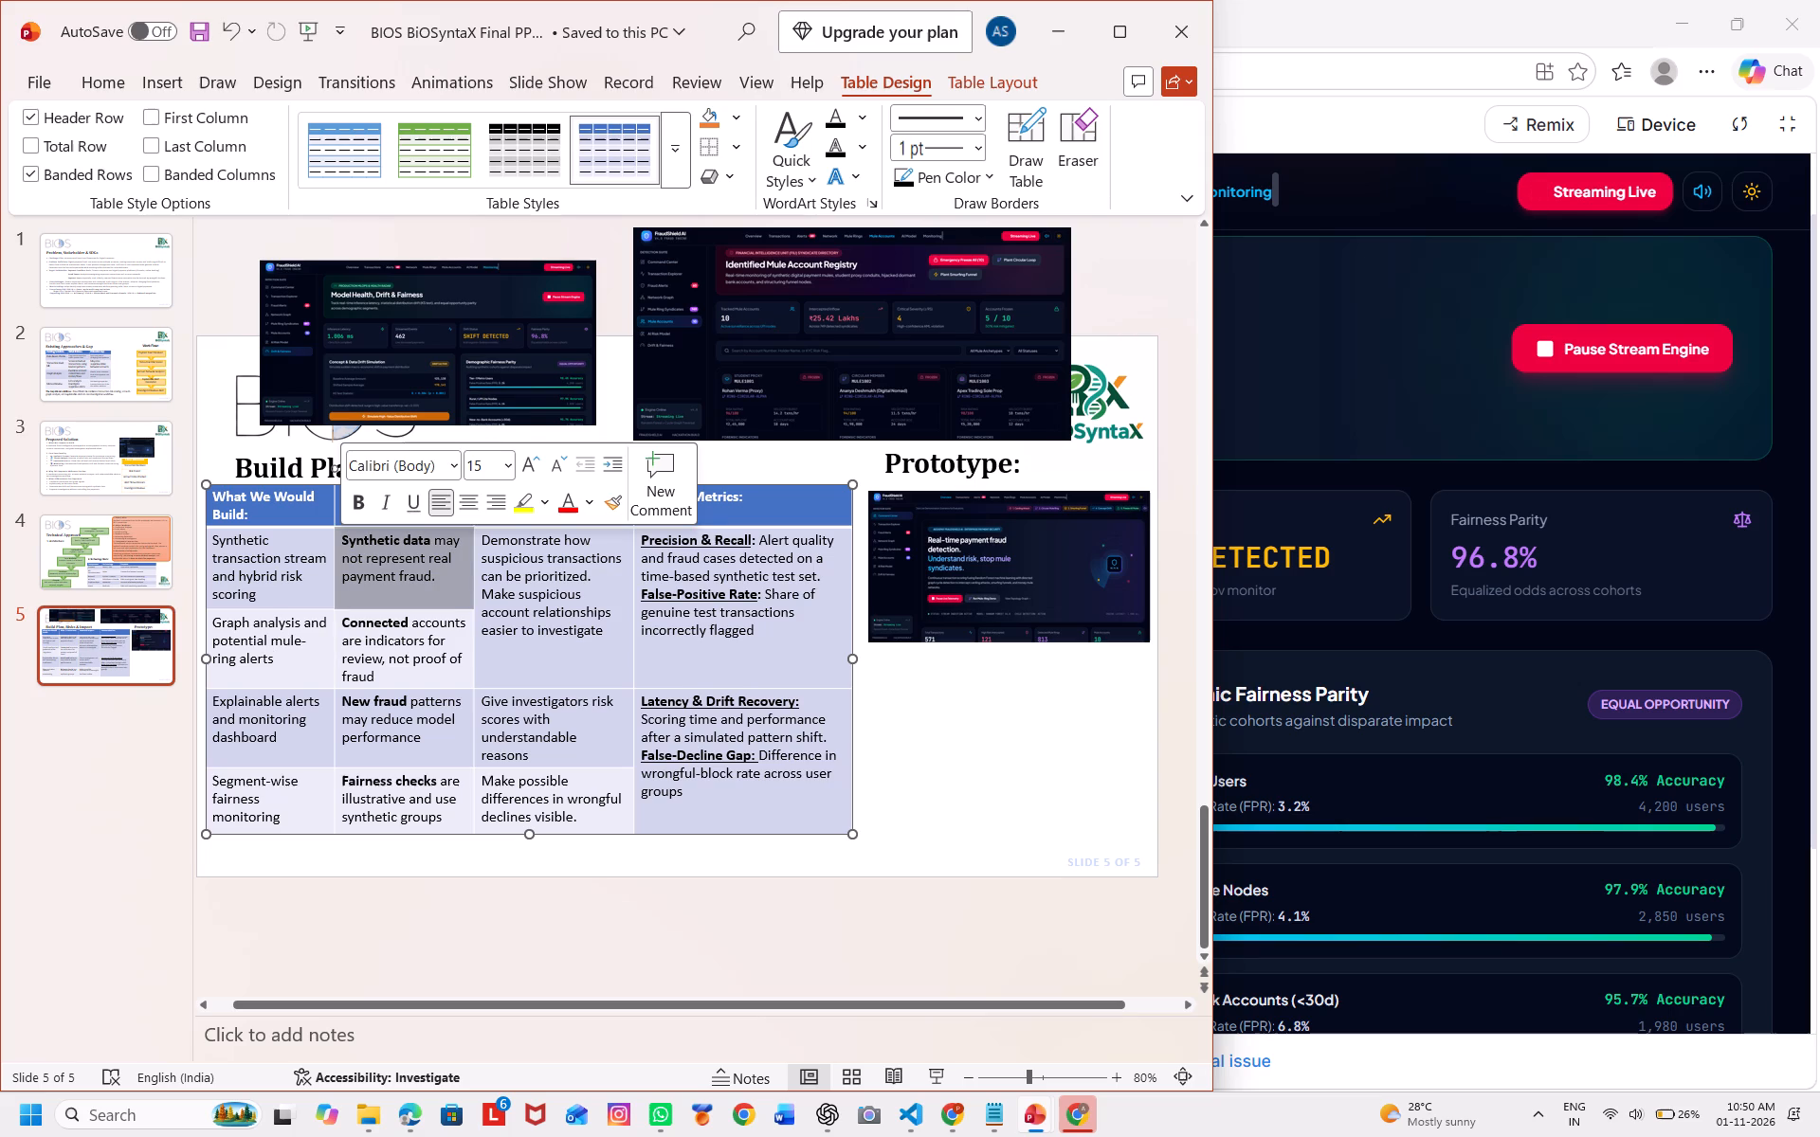
{"action": "left_click_drag", "start_coordinate": [341, 539], "coordinate": [350, 644]}
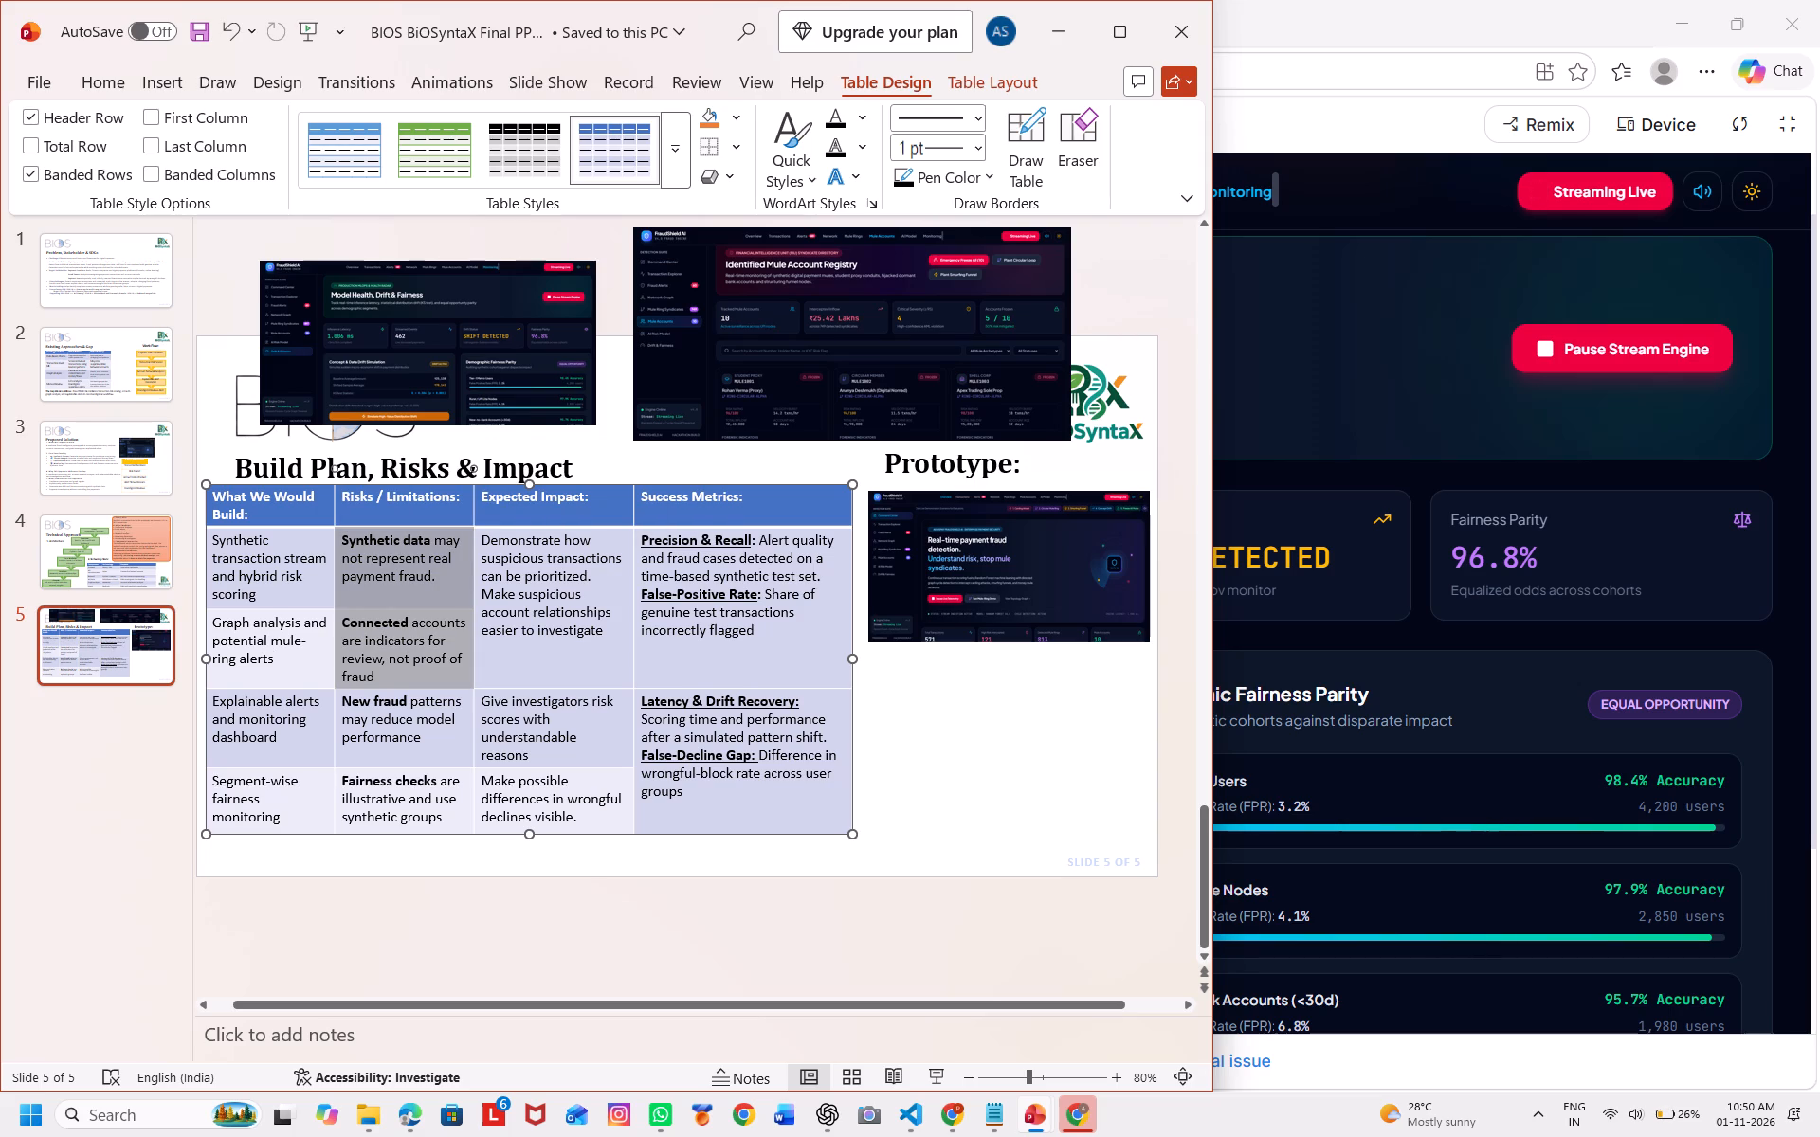
{"action": "left_click", "coordinate": [373, 564]}
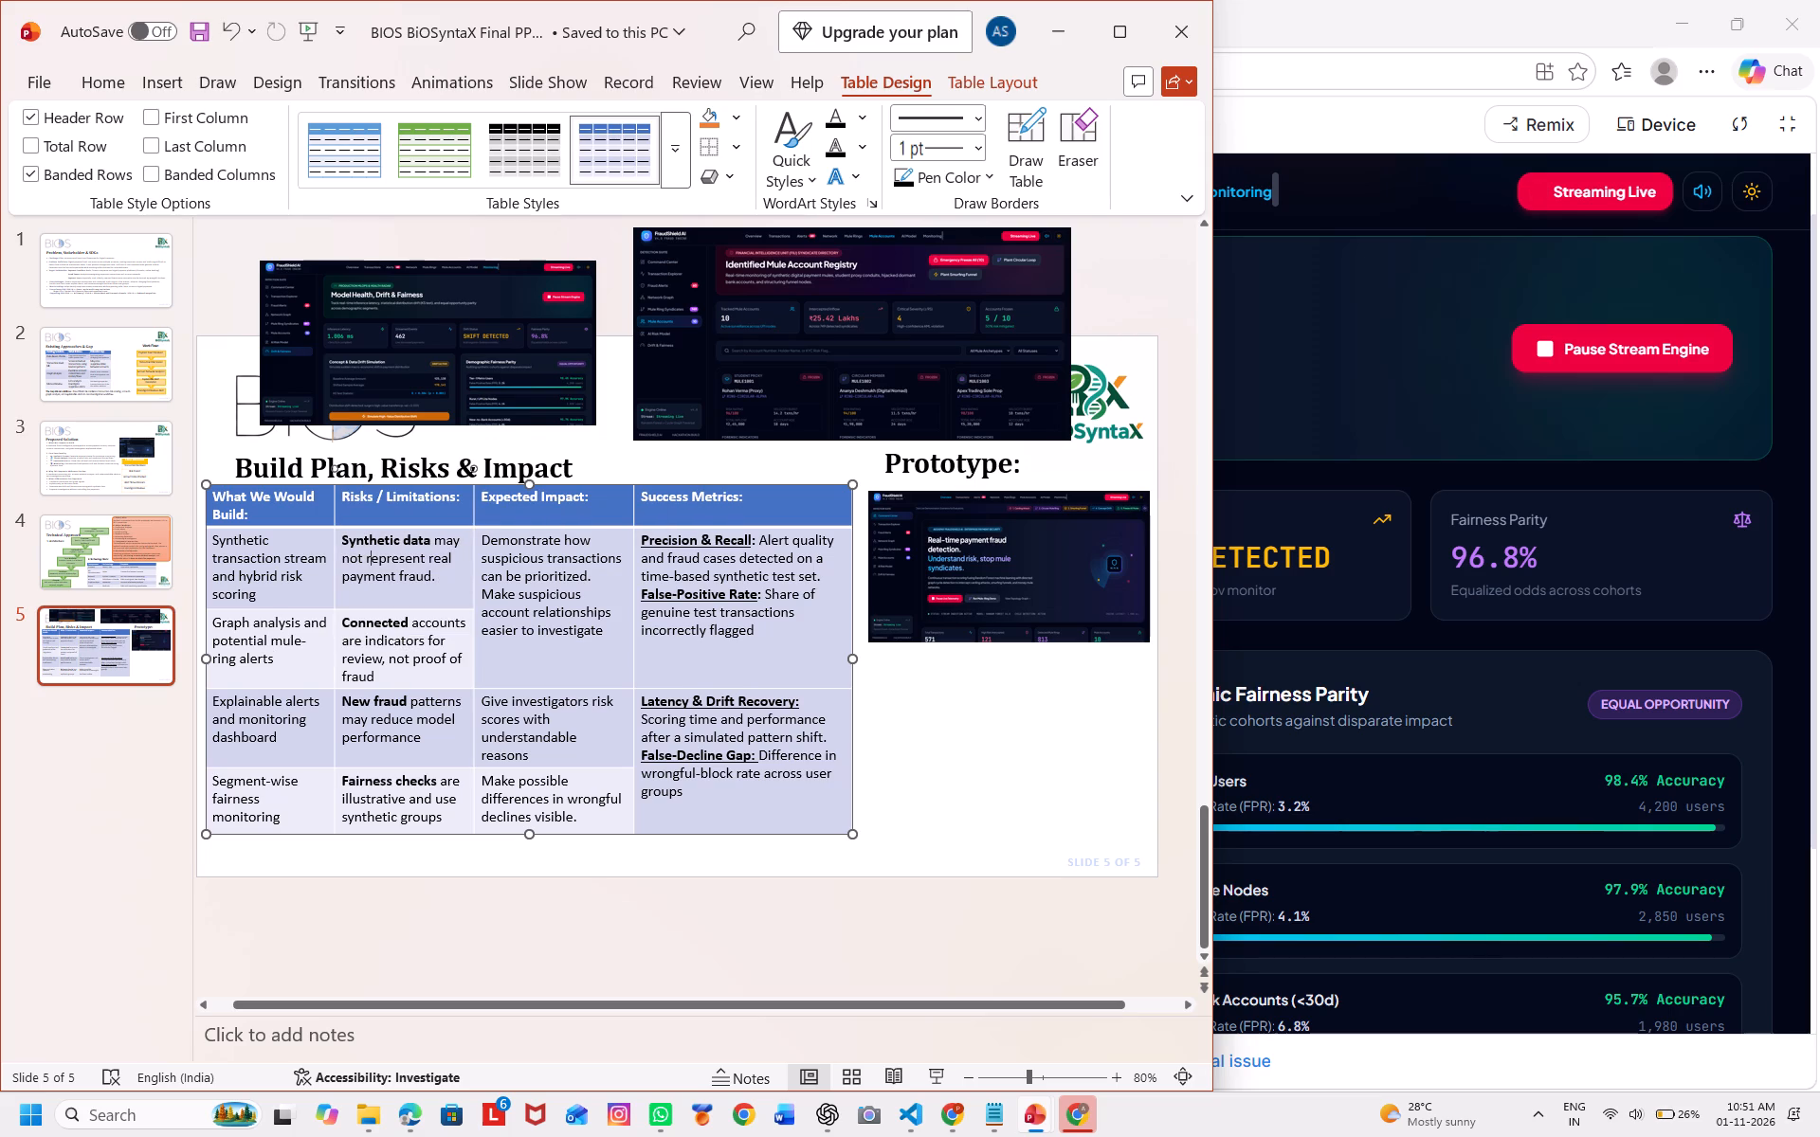
{"action": "key", "text": "ctrl+a"}
{"action": "left_click", "coordinate": [373, 564]}
{"action": "left_click", "coordinate": [338, 573]}
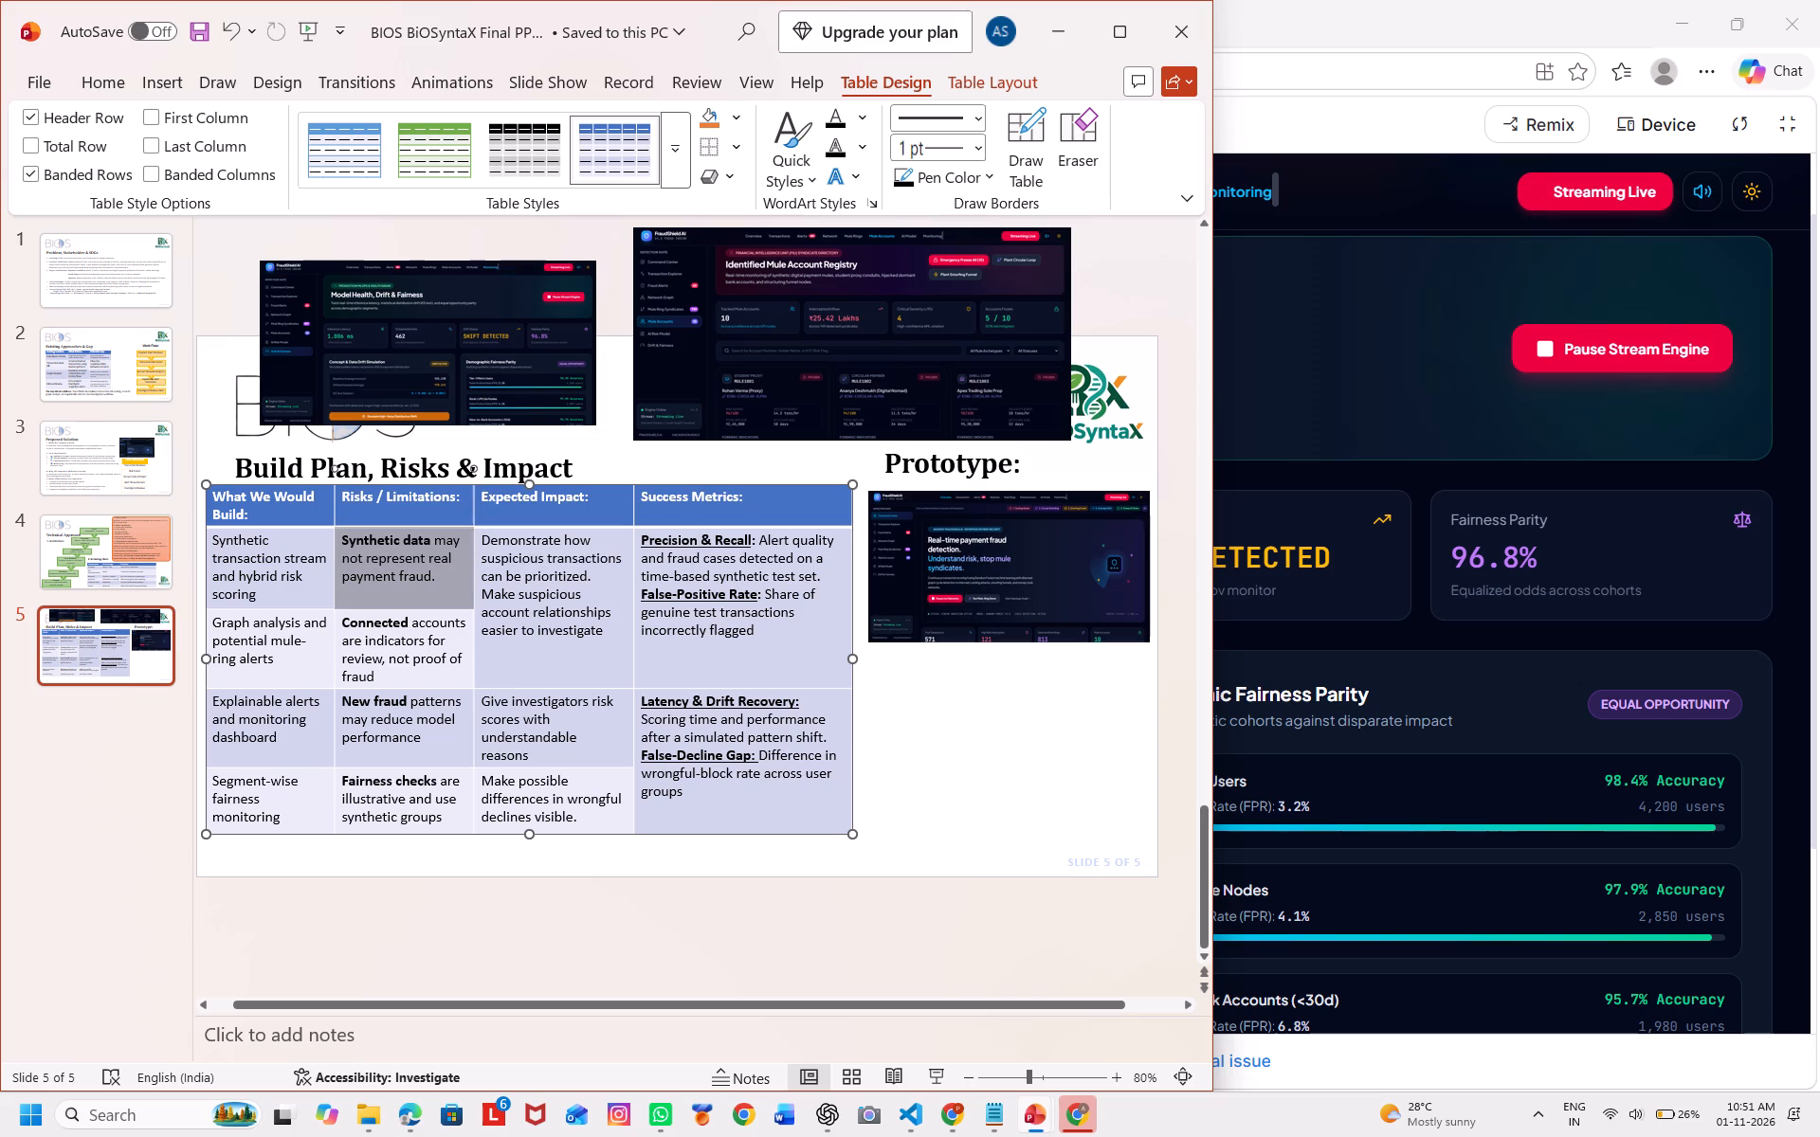
{"action": "key", "text": "ctrl+c"}
Paste the copied "Synthetic data" cell text as a separate text box and park it just below slide 5.
{"action": "left_click", "coordinate": [1021, 782]}
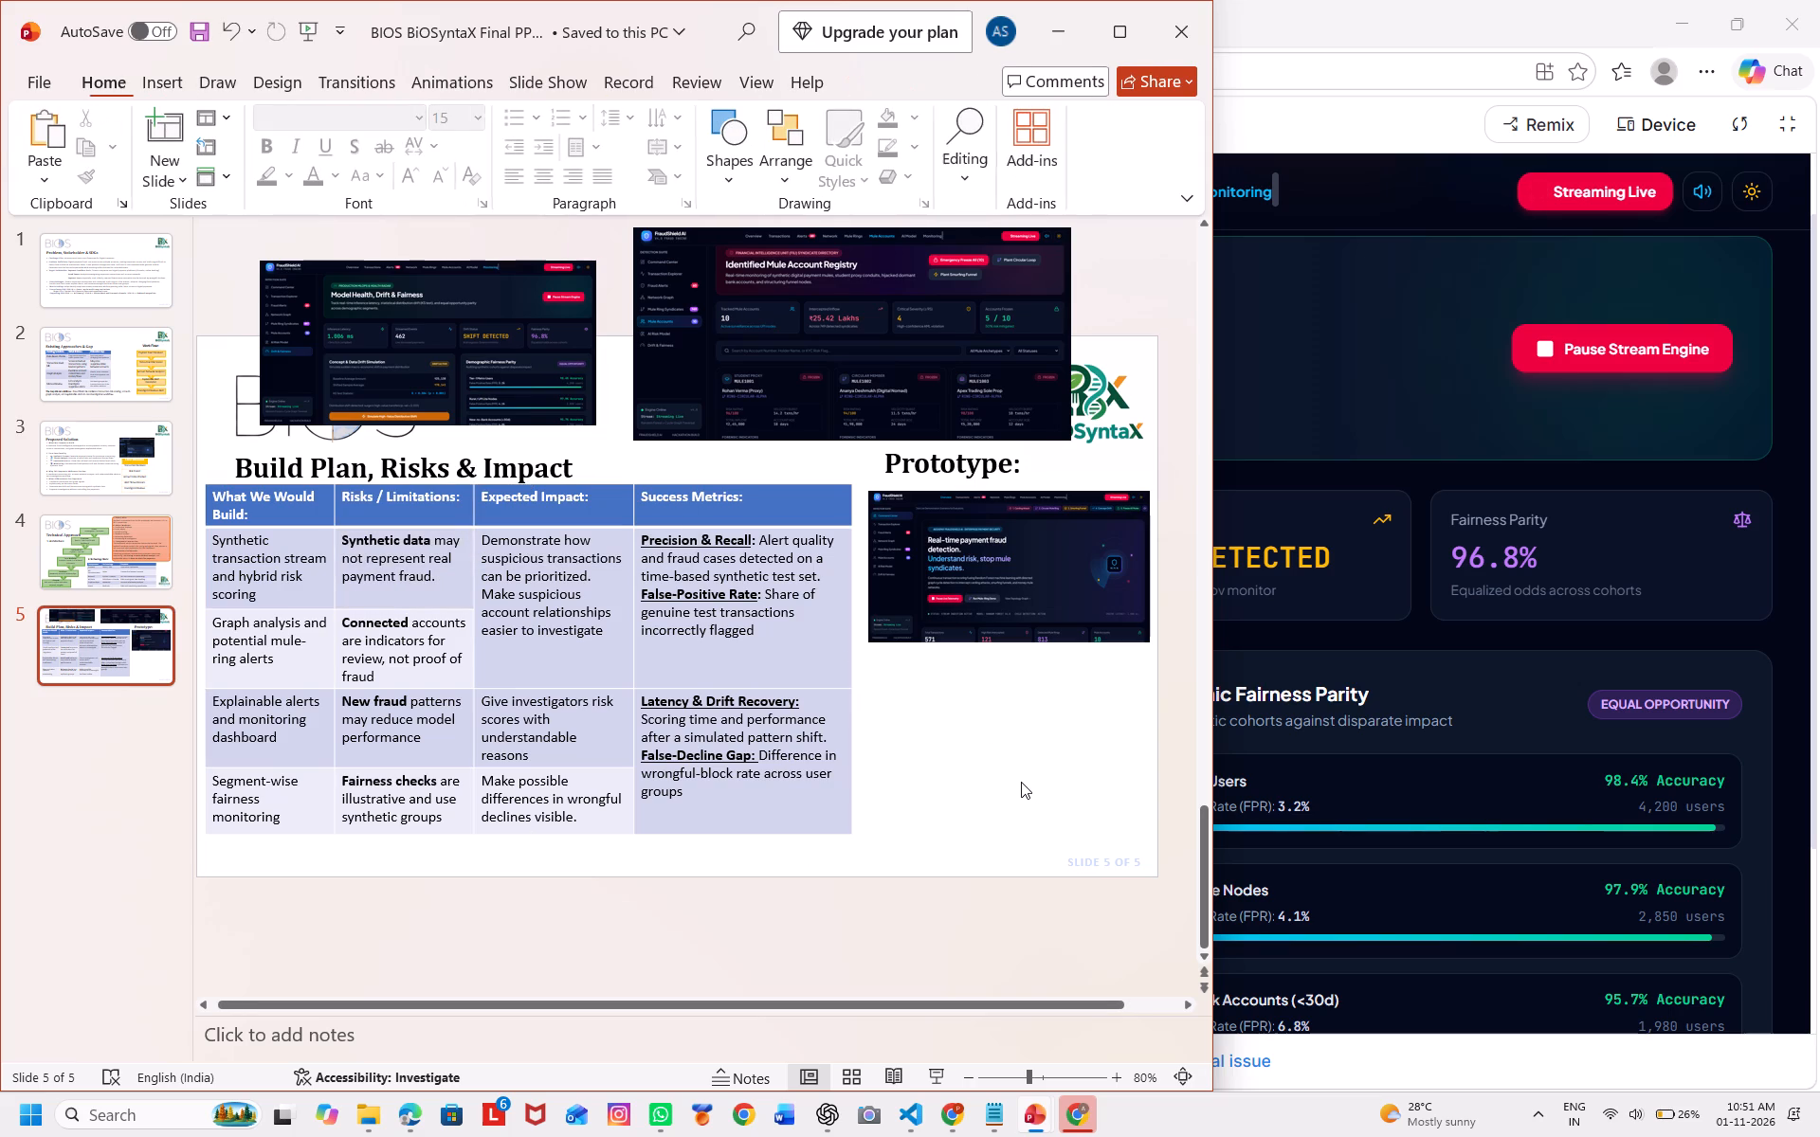
{"action": "key", "text": "ctrl+v"}
{"action": "scroll", "coordinate": [713, 593], "scroll_direction": "down", "scroll_amount": 1}
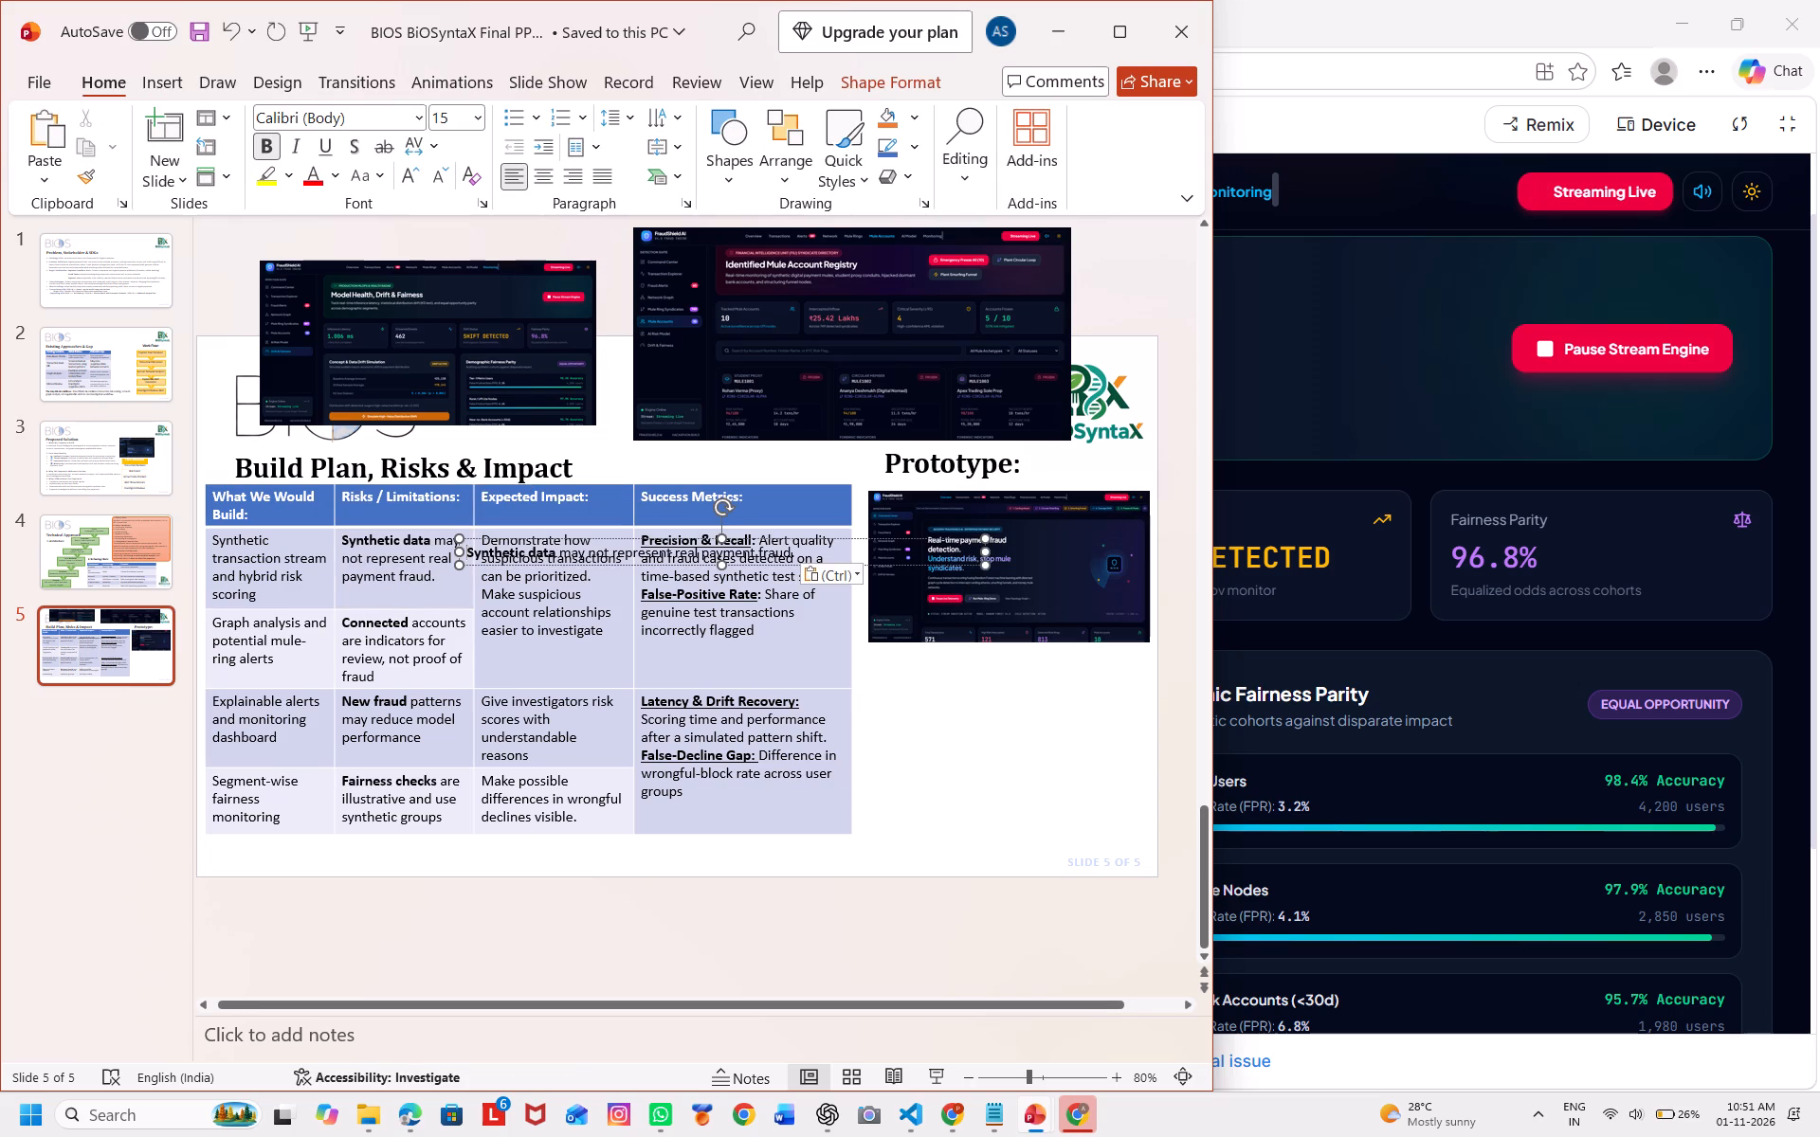
{"action": "scroll", "coordinate": [711, 592], "scroll_direction": "down", "scroll_amount": 1}
{"action": "left_click_drag", "start_coordinate": [860, 549], "coordinate": [803, 806]}
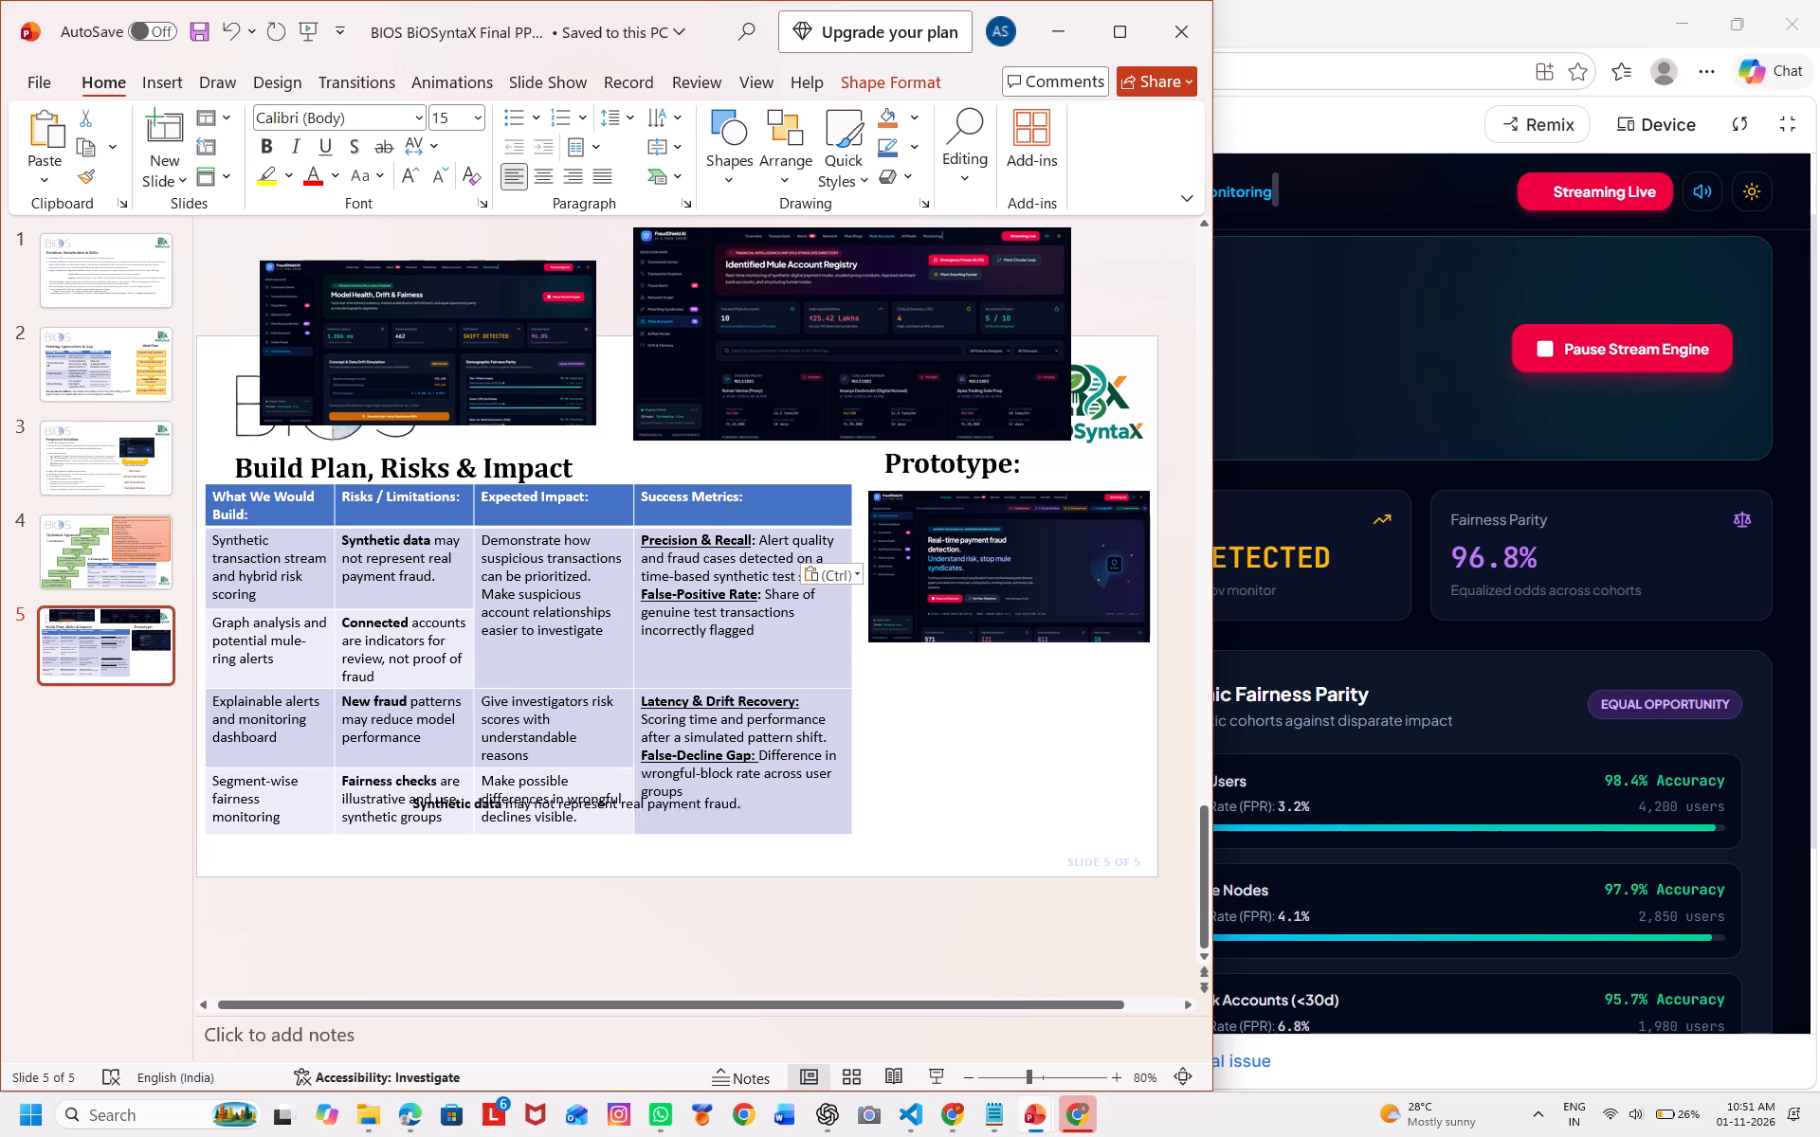
{"action": "left_click_drag", "start_coordinate": [803, 806], "coordinate": [786, 923]}
Replace the first "Risks / Limitations" cell with a copy of the "Connected accounts are indicators for review, not proof of fraud" cell.
{"action": "left_click", "coordinate": [414, 644]}
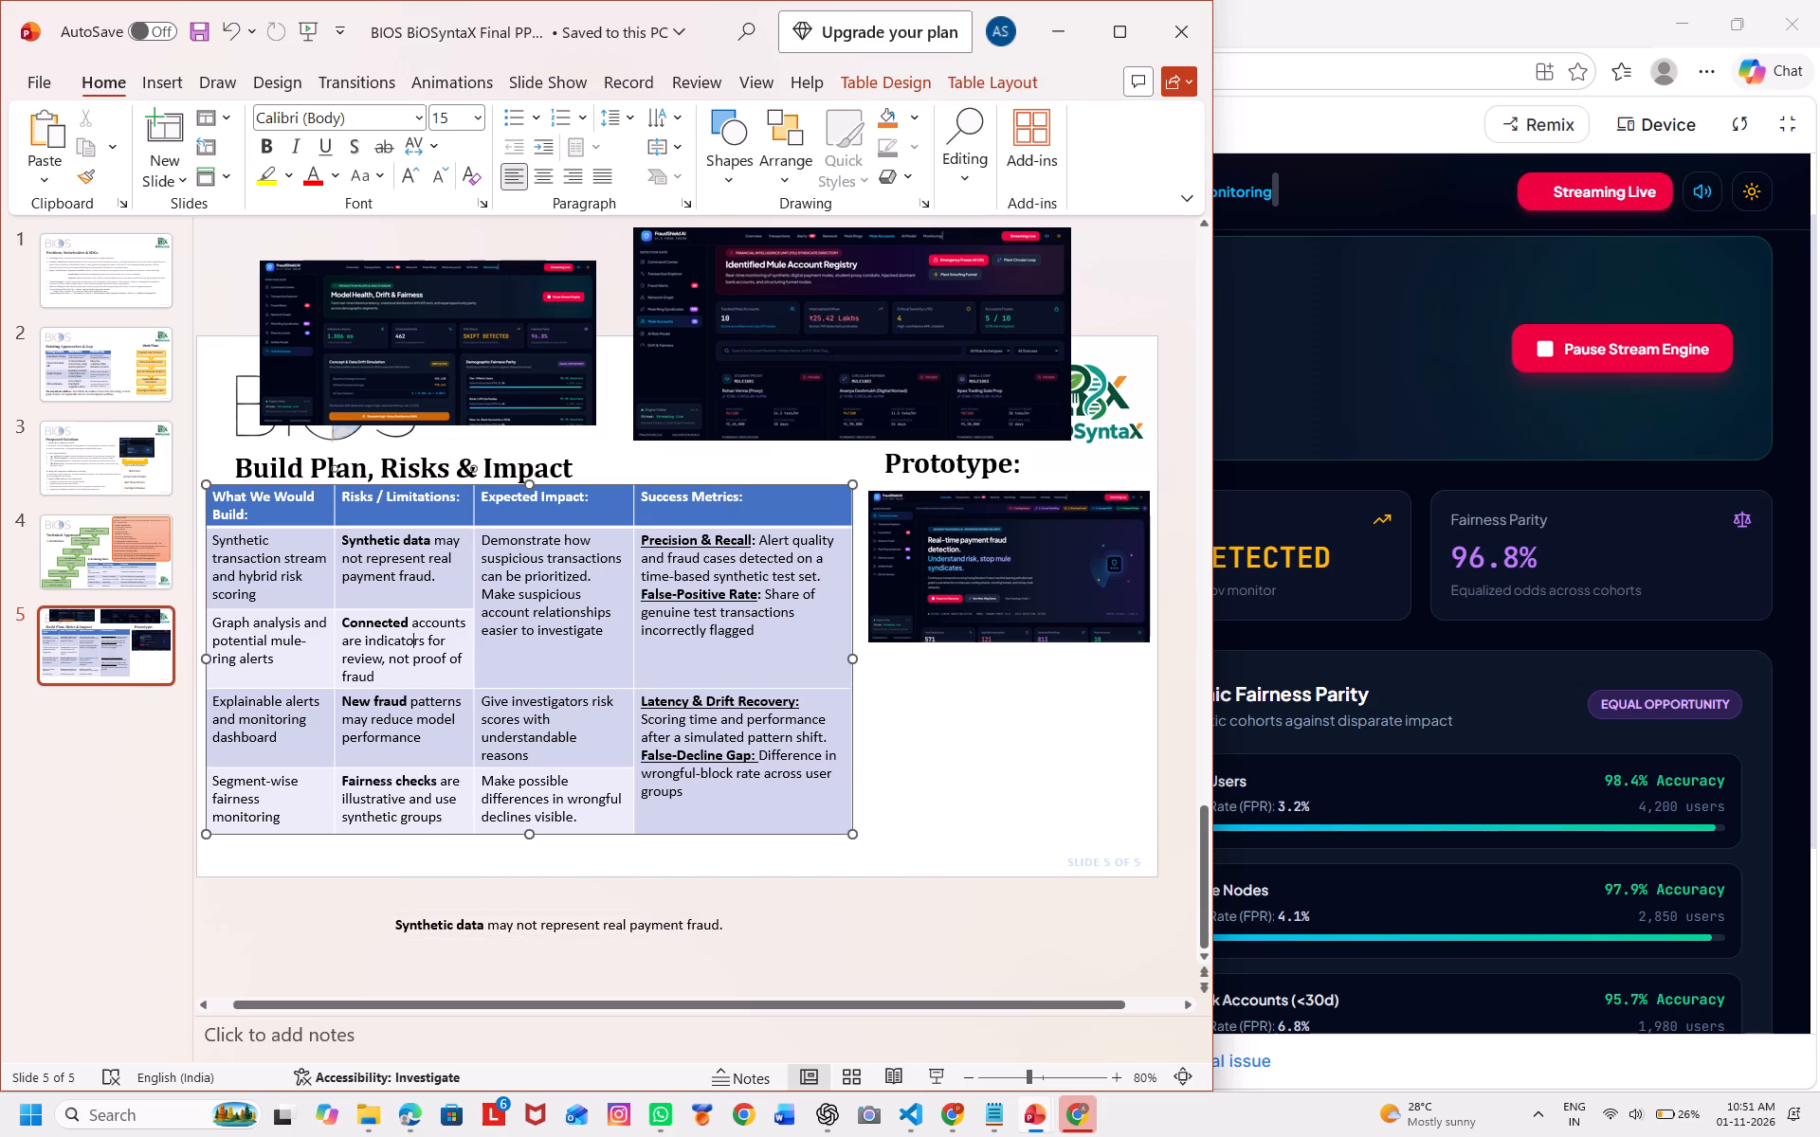
{"action": "left_click", "coordinate": [339, 649]}
{"action": "key", "text": "ctrl+c"}
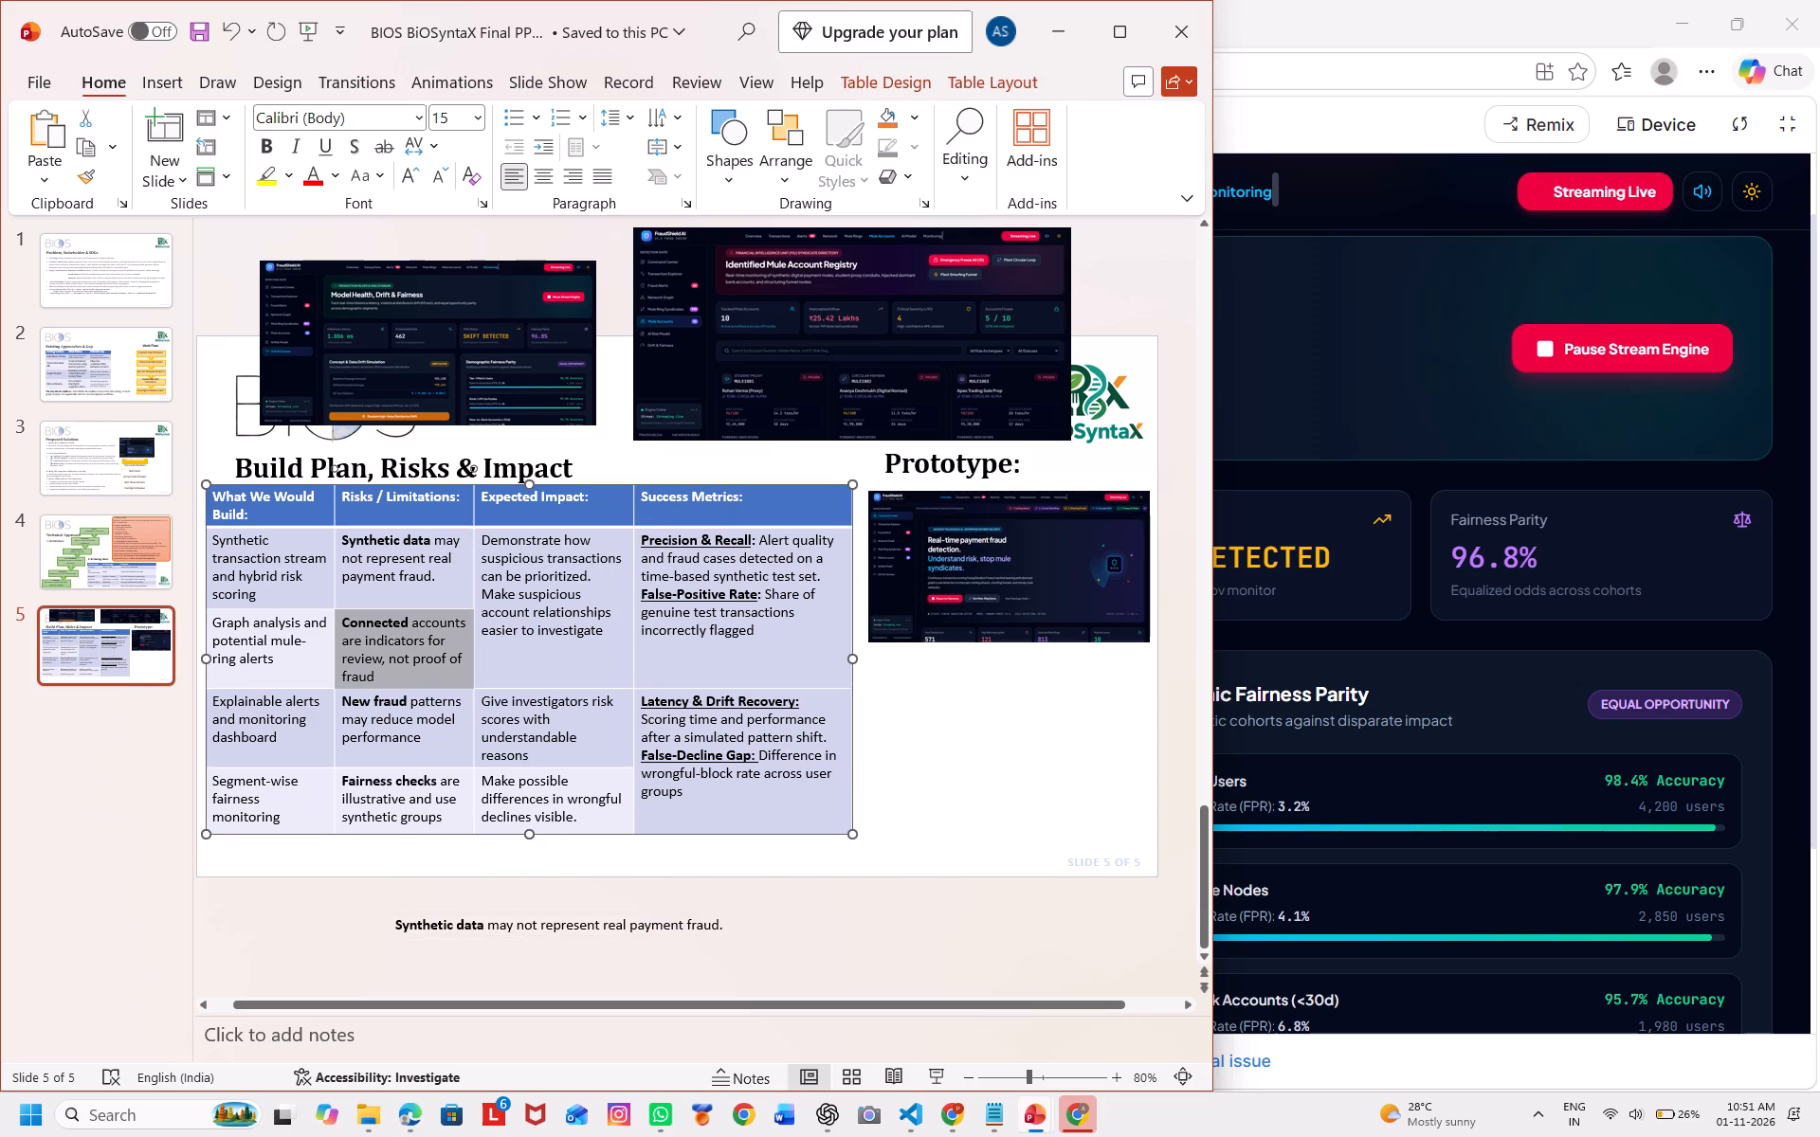
{"action": "left_click", "coordinate": [336, 575]}
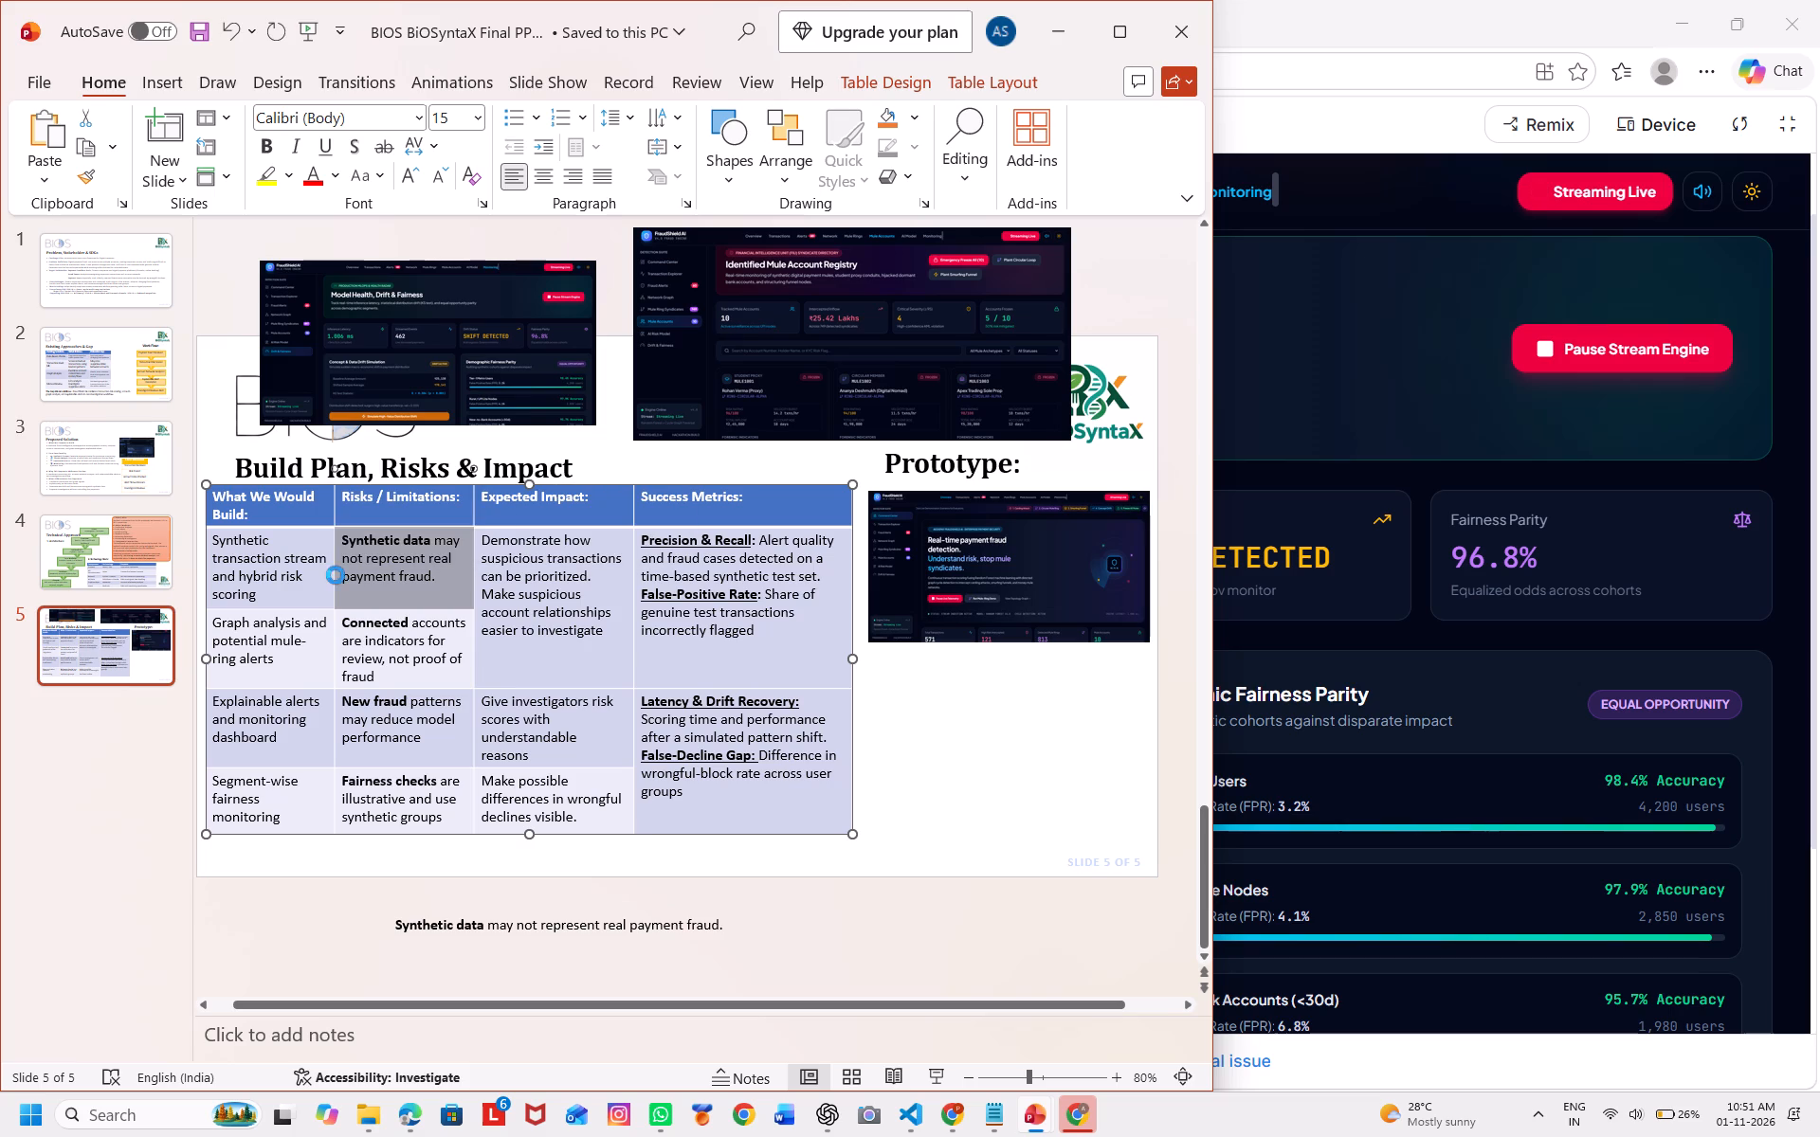
{"action": "key", "text": "ctrl+v"}
{"action": "left_click", "coordinate": [336, 575], "text": "ctrl"}
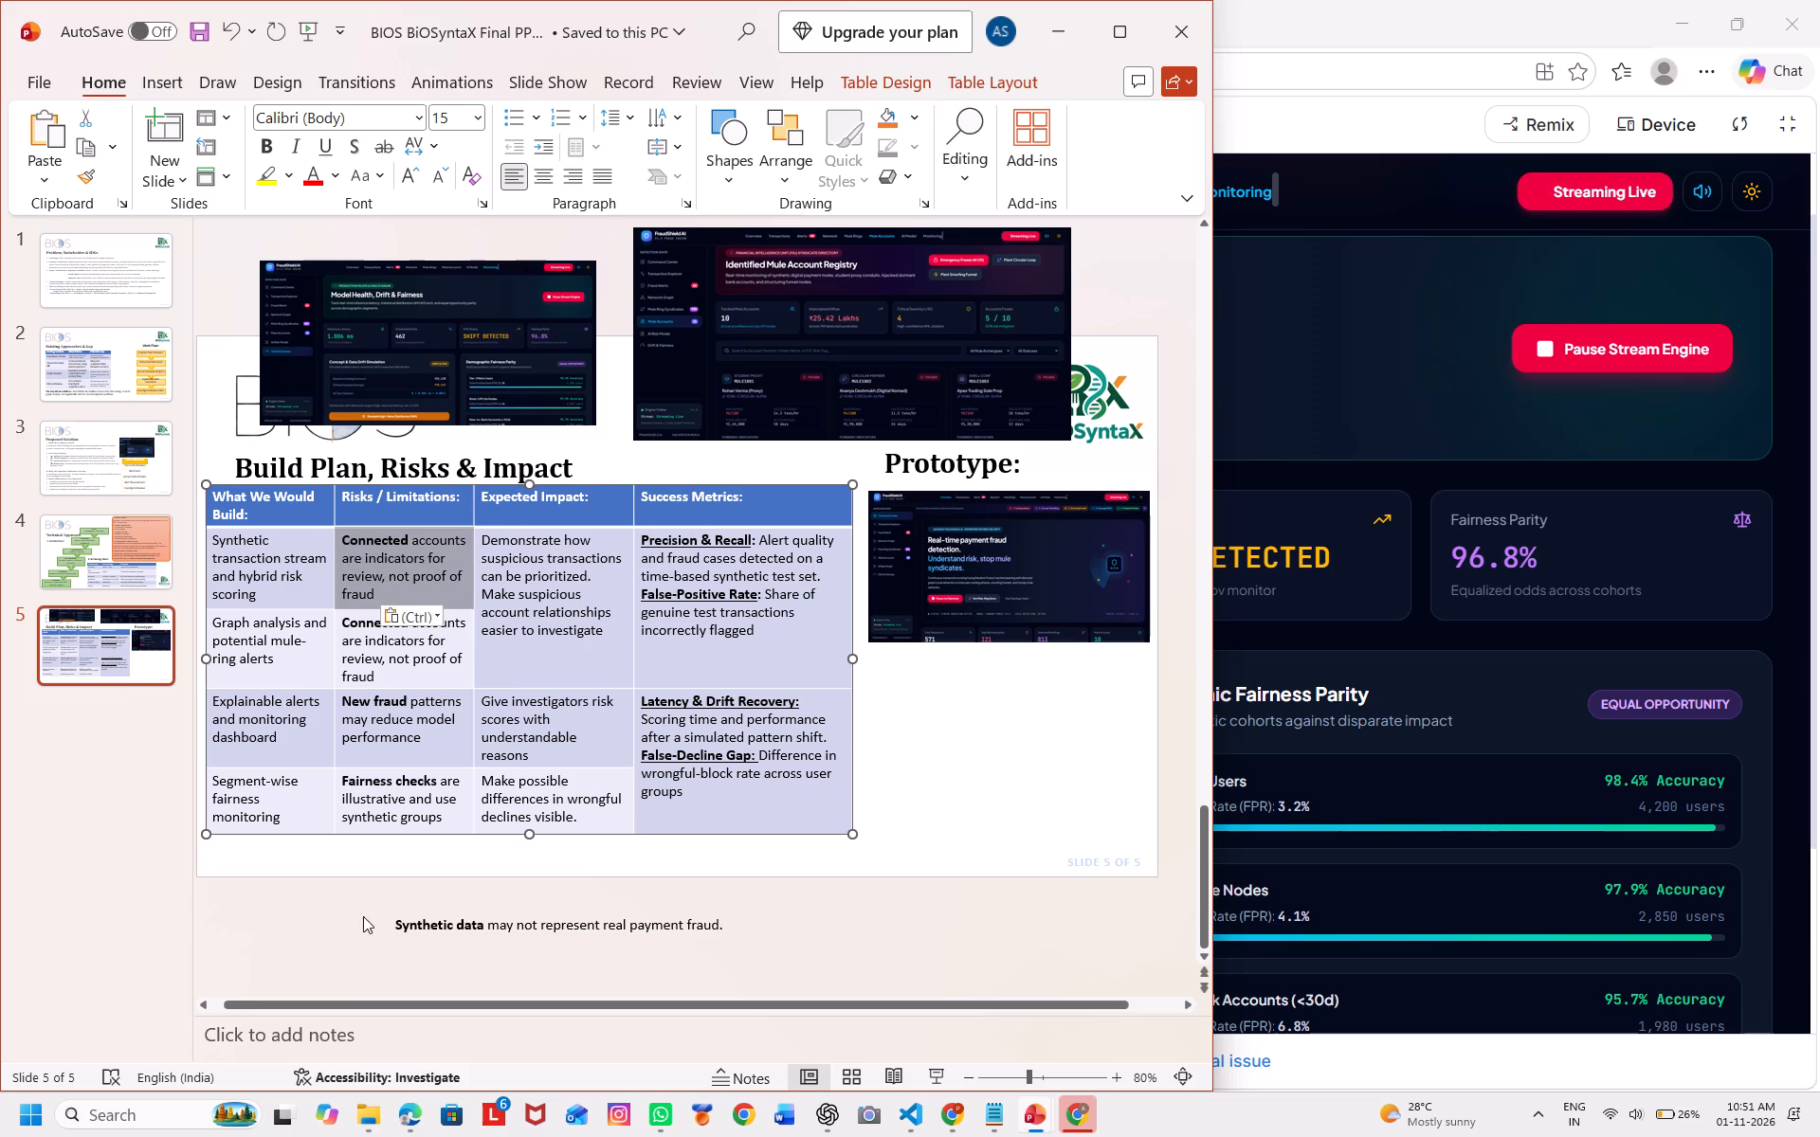
Copy the parked "Synthetic data may not represent real payment fraud." text into the second "Risks / Limitations" cell, completing the swap.
{"action": "left_click", "coordinate": [454, 923]}
{"action": "key", "text": "ctrl+a"}
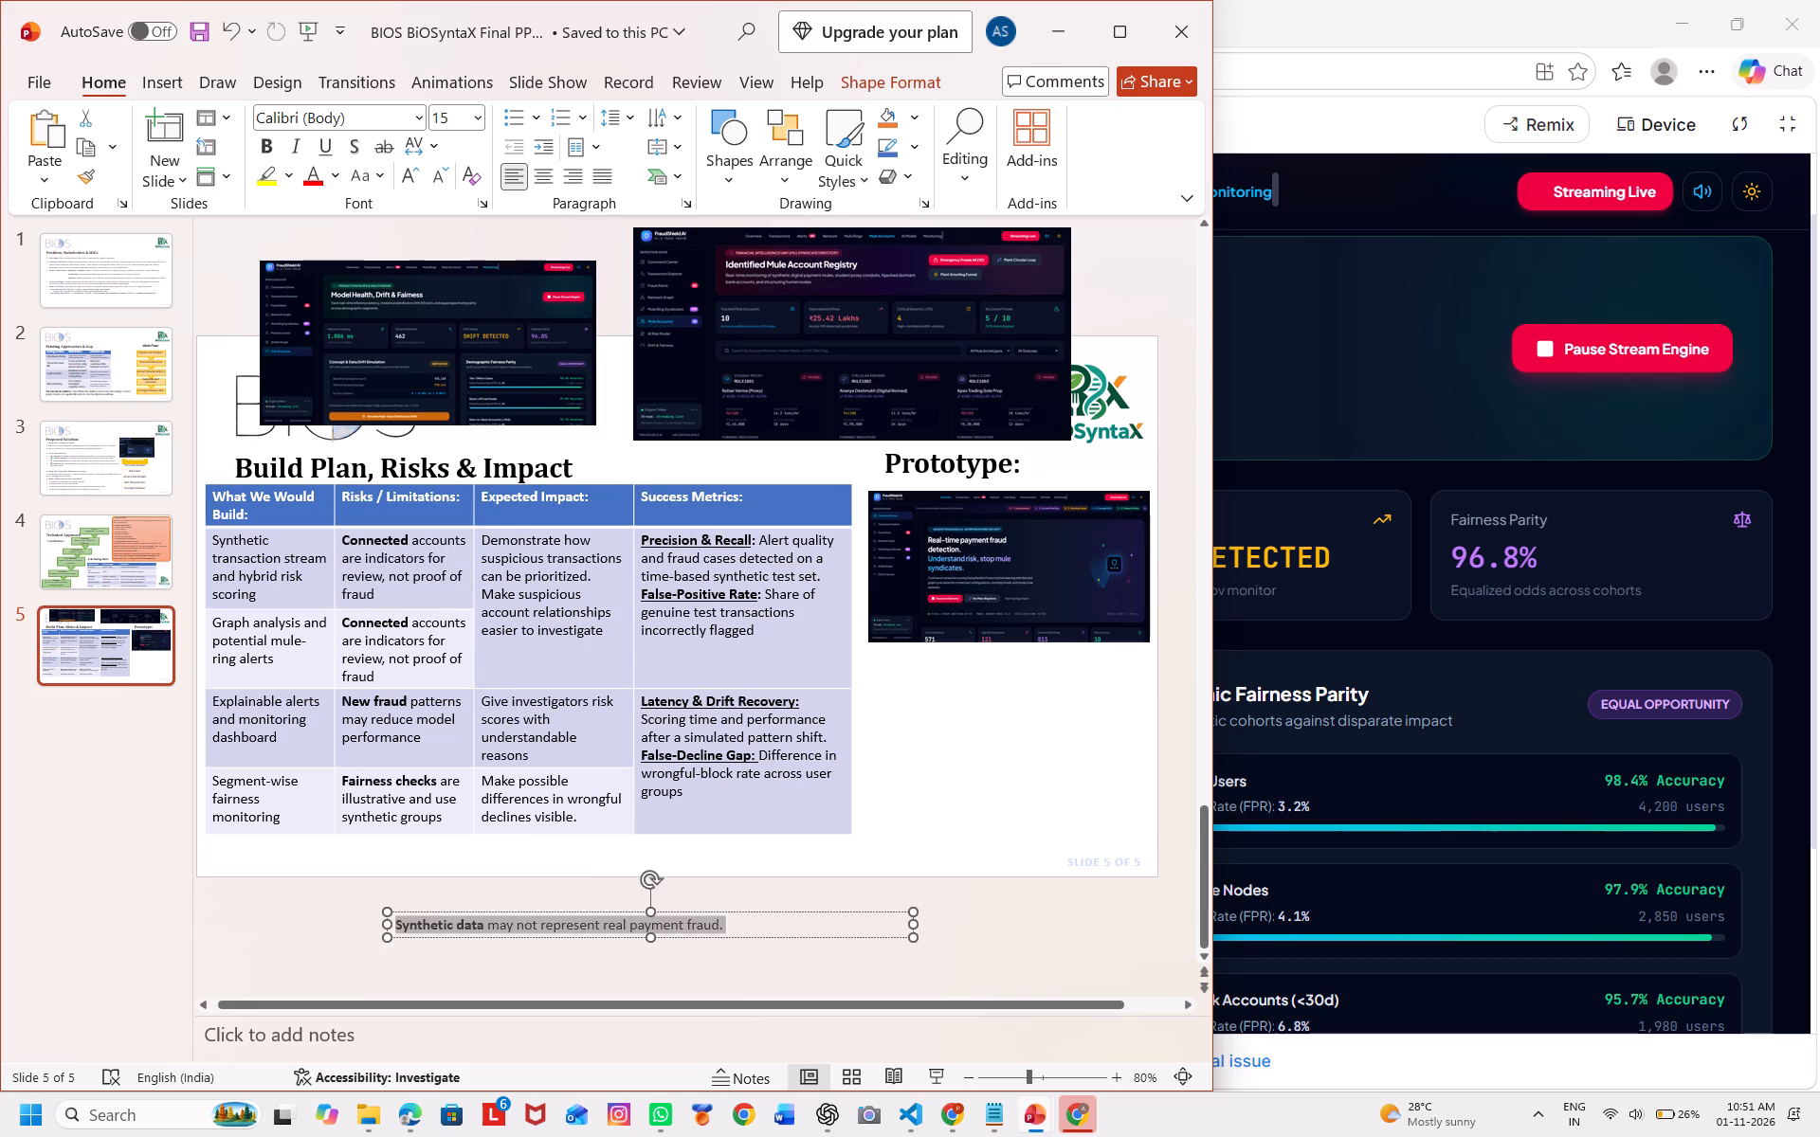
{"action": "key", "text": "ctrl+c"}
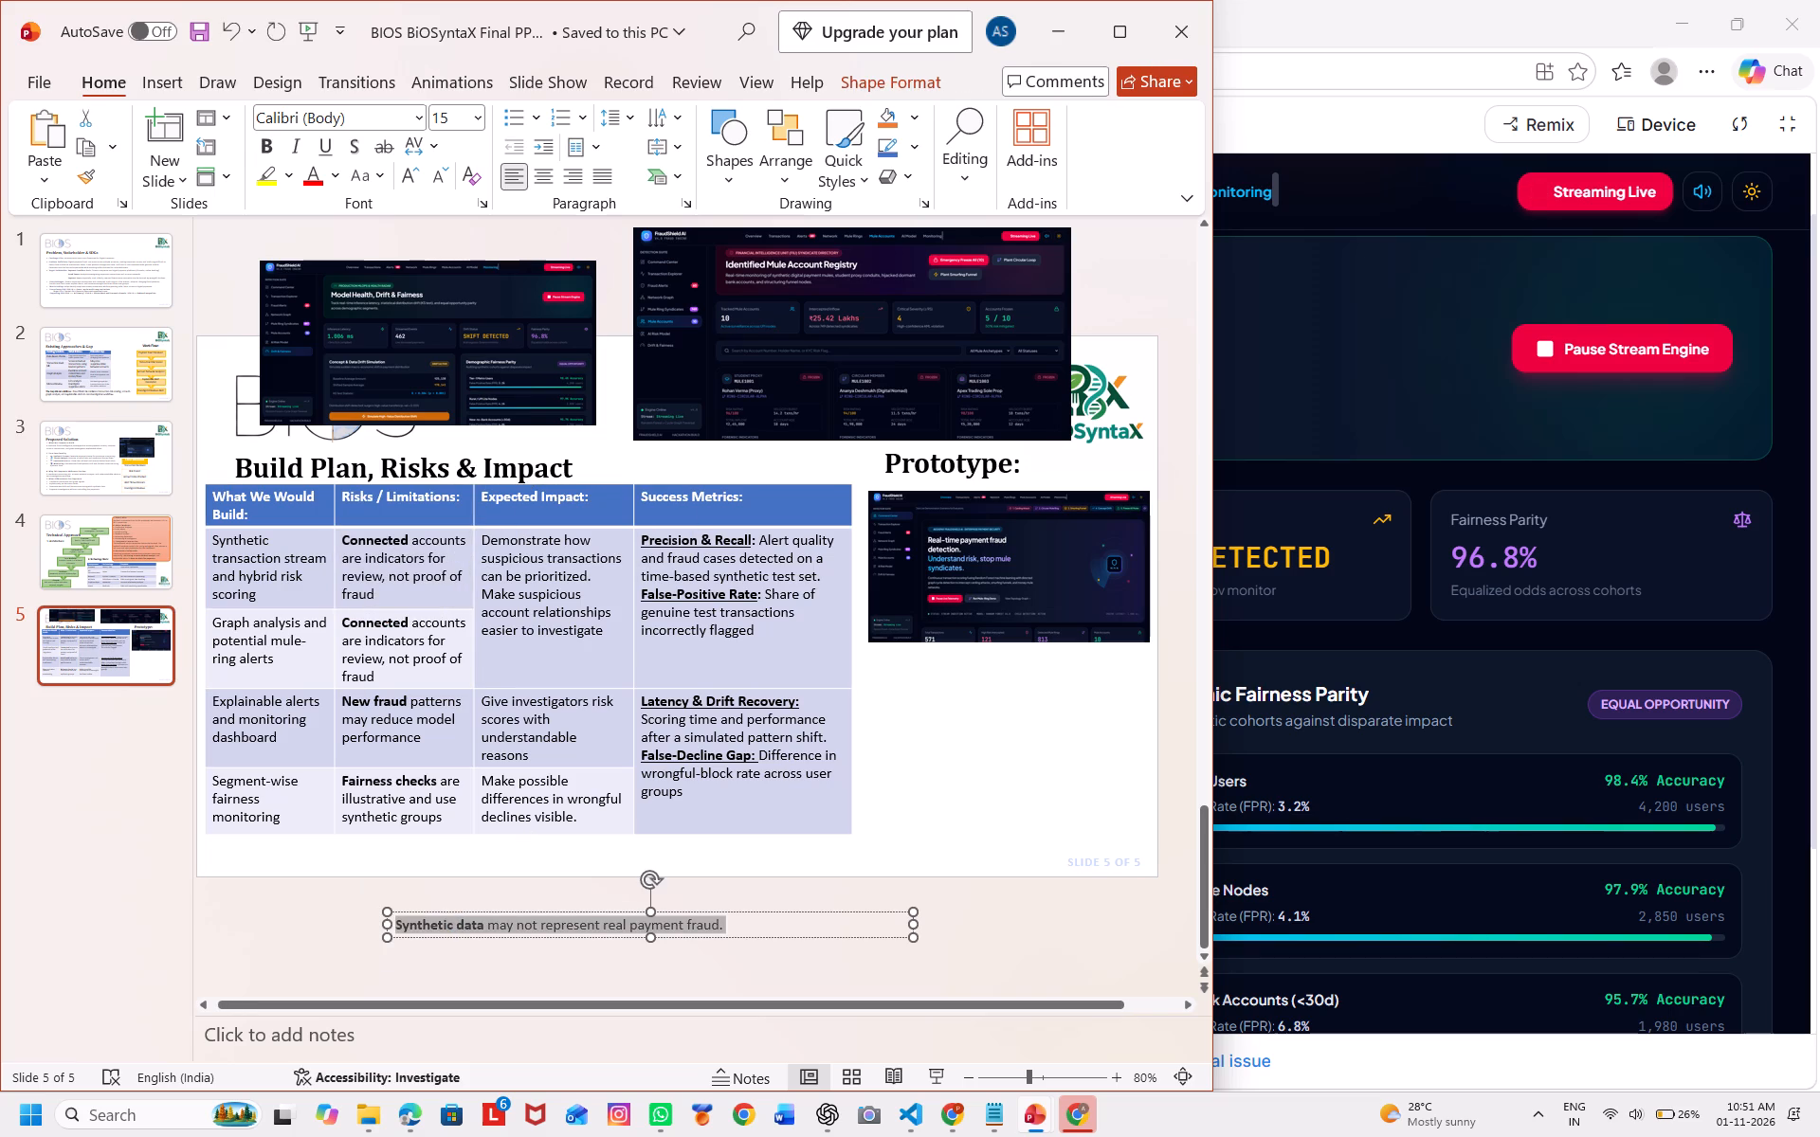
{"action": "left_click", "coordinate": [337, 661]}
{"action": "key", "text": "ctrl+v"}
{"action": "left_click", "coordinate": [337, 661], "text": "ctrl"}
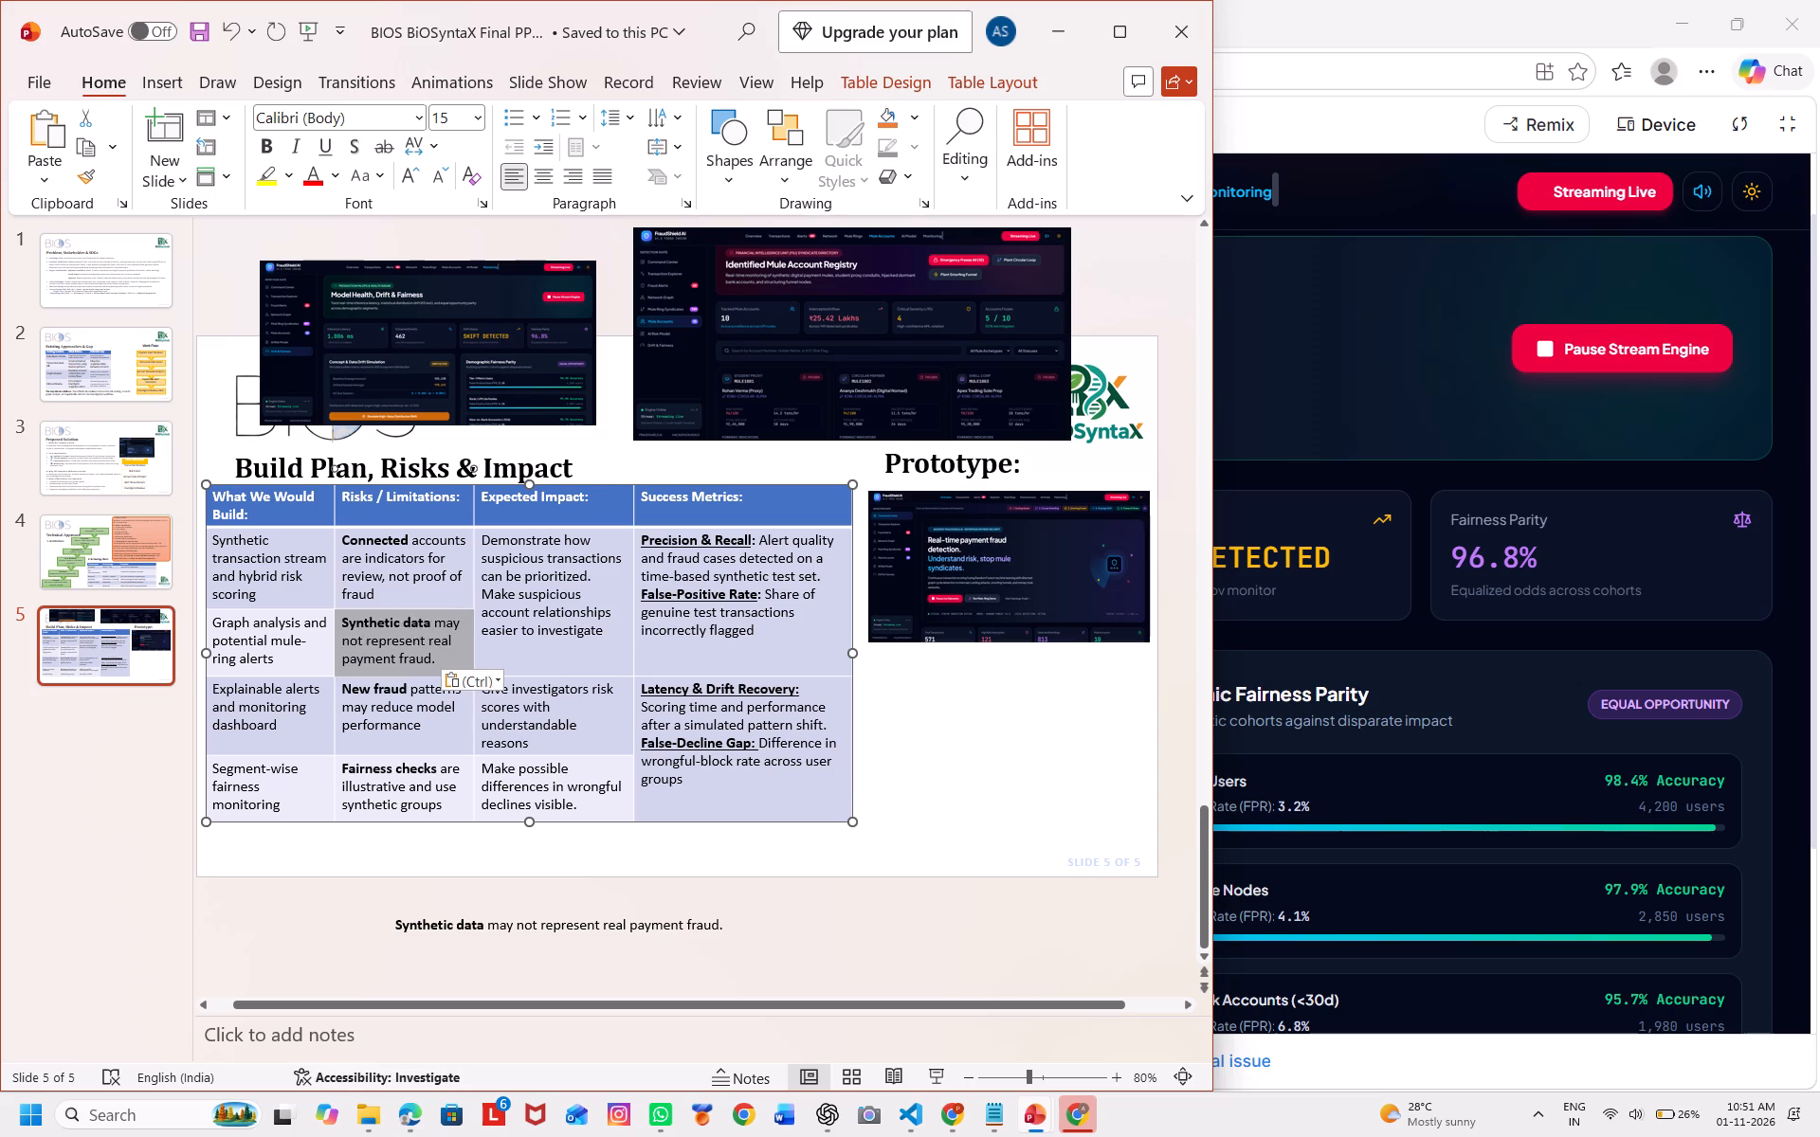
Delete the temporary "Synthetic data" text box parked below the slide.
{"action": "left_click", "coordinate": [544, 929]}
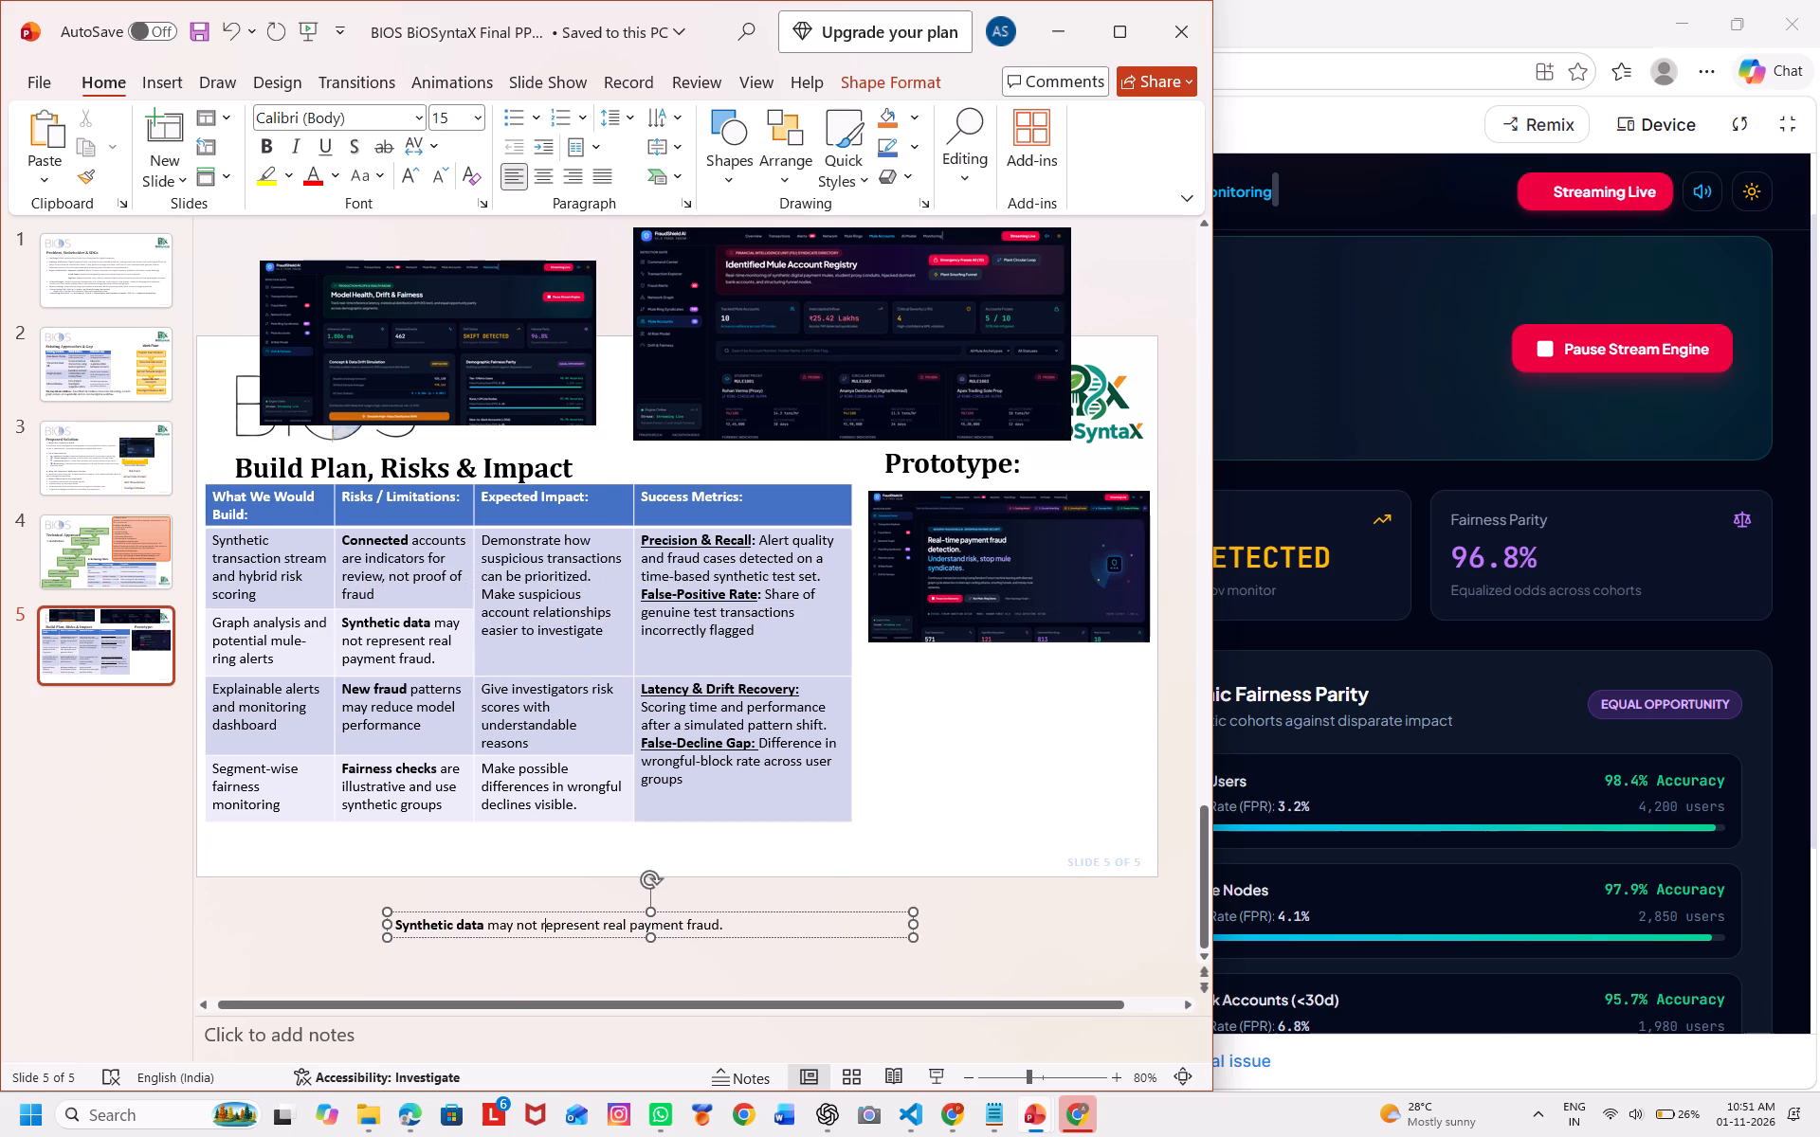
{"action": "left_click", "coordinate": [592, 913]}
{"action": "key", "text": "Delete"}
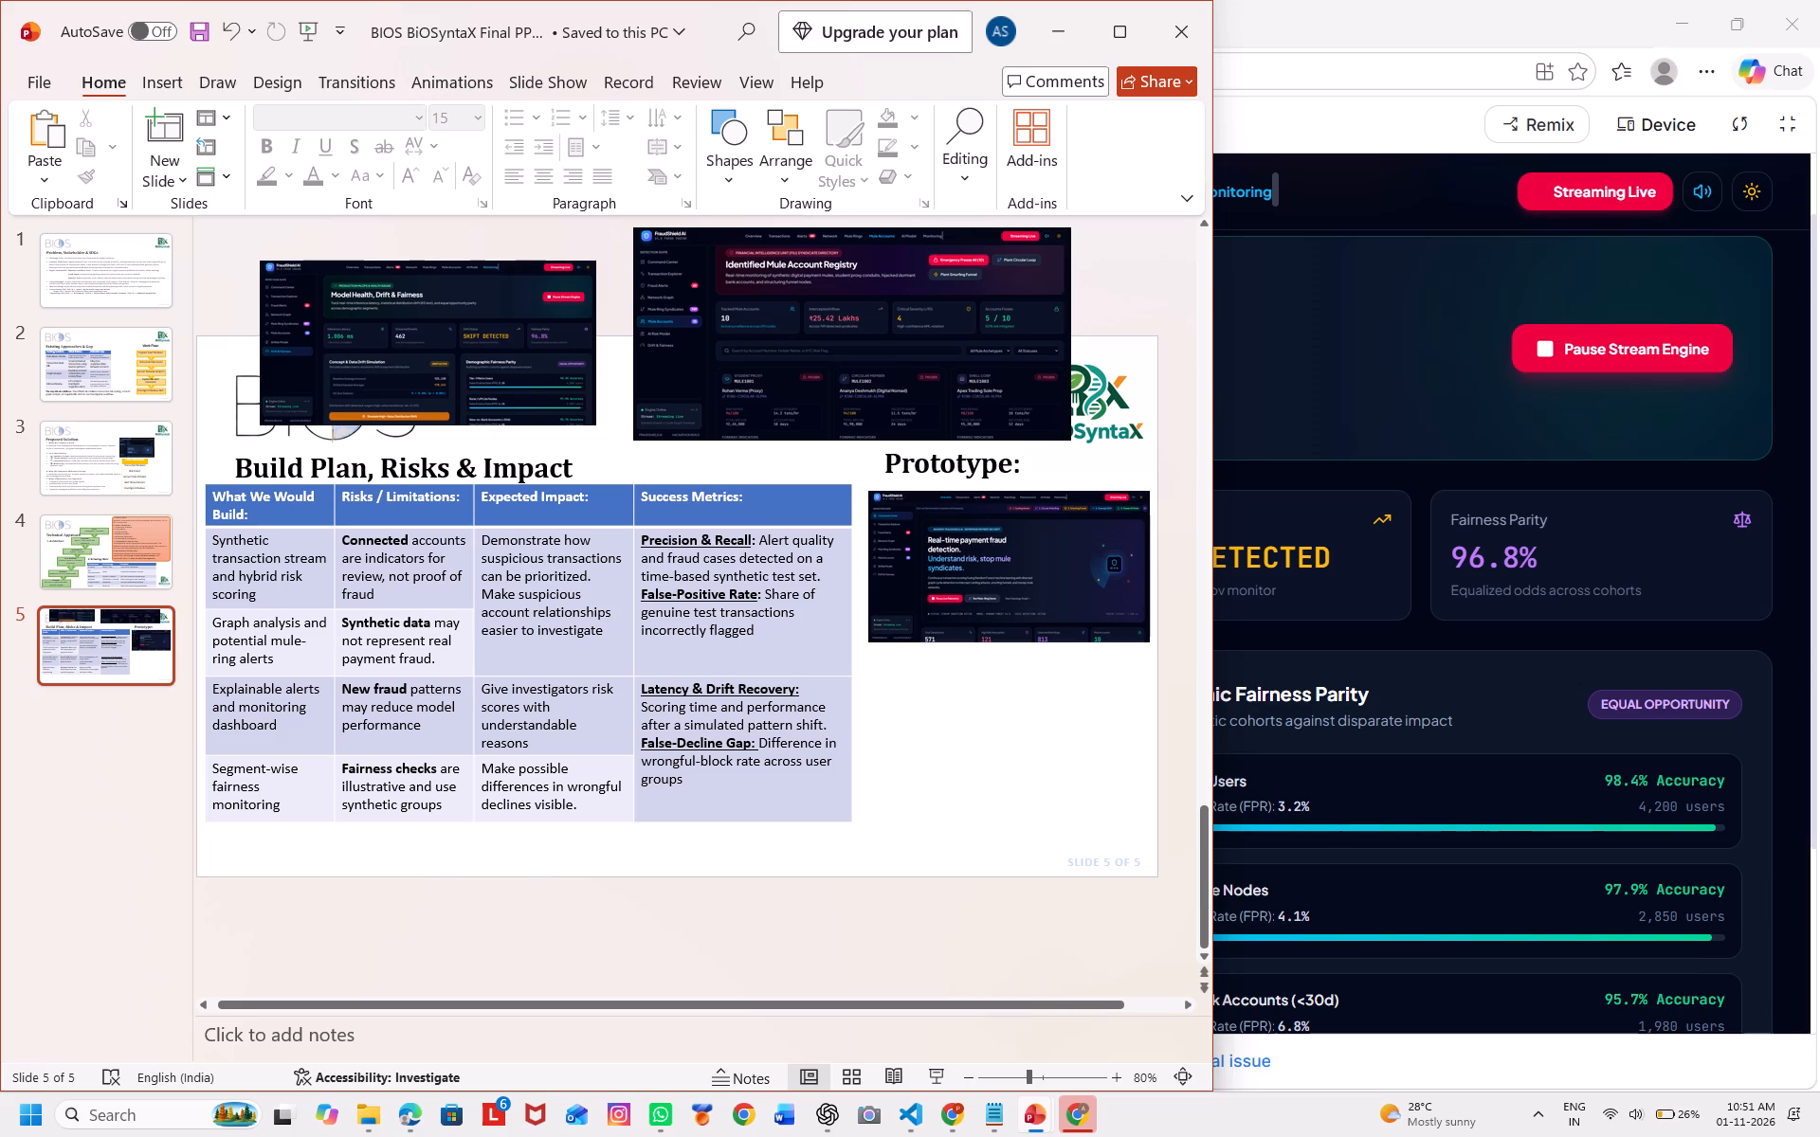
Narrow the "Success Metrics" column from its outer edge, leaving a wider gap before the Prototype screenshot.
{"action": "left_click_drag", "start_coordinate": [849, 697], "coordinate": [833, 697]}
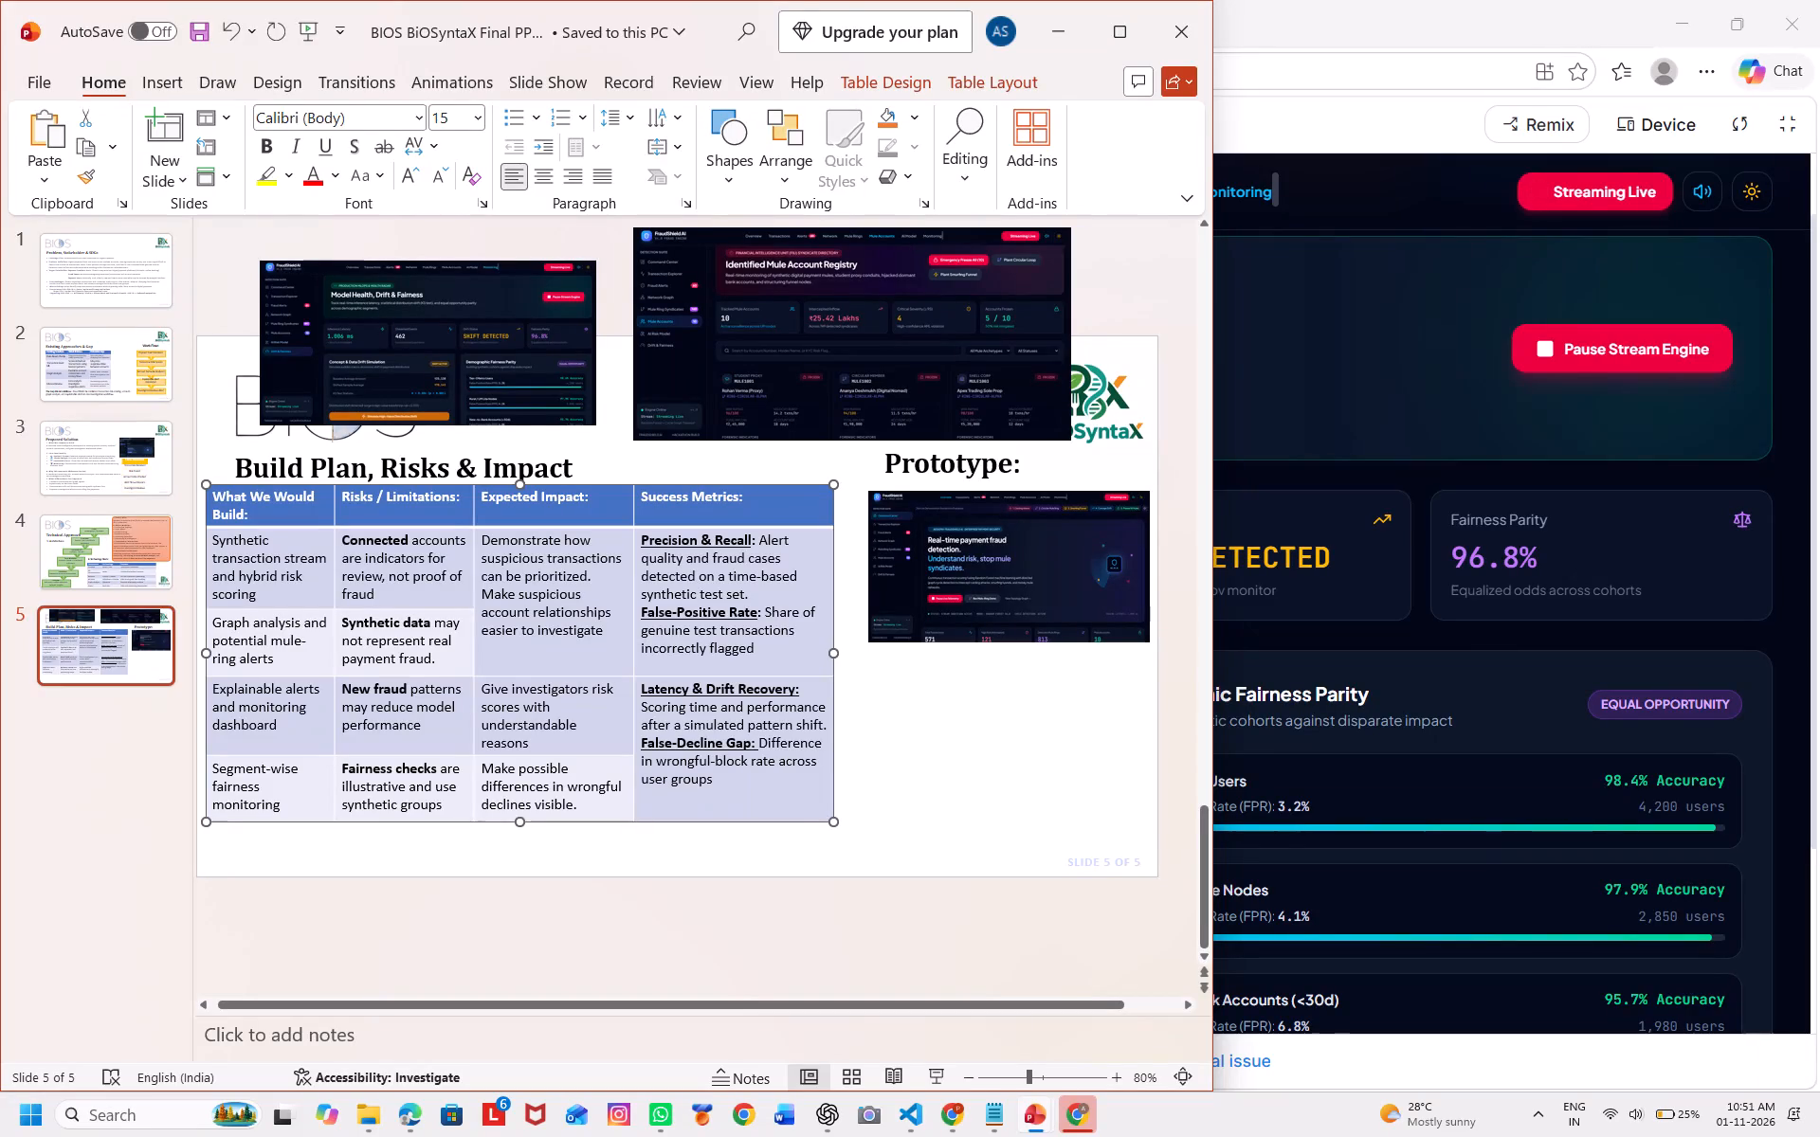
{"action": "left_click", "coordinate": [828, 787]}
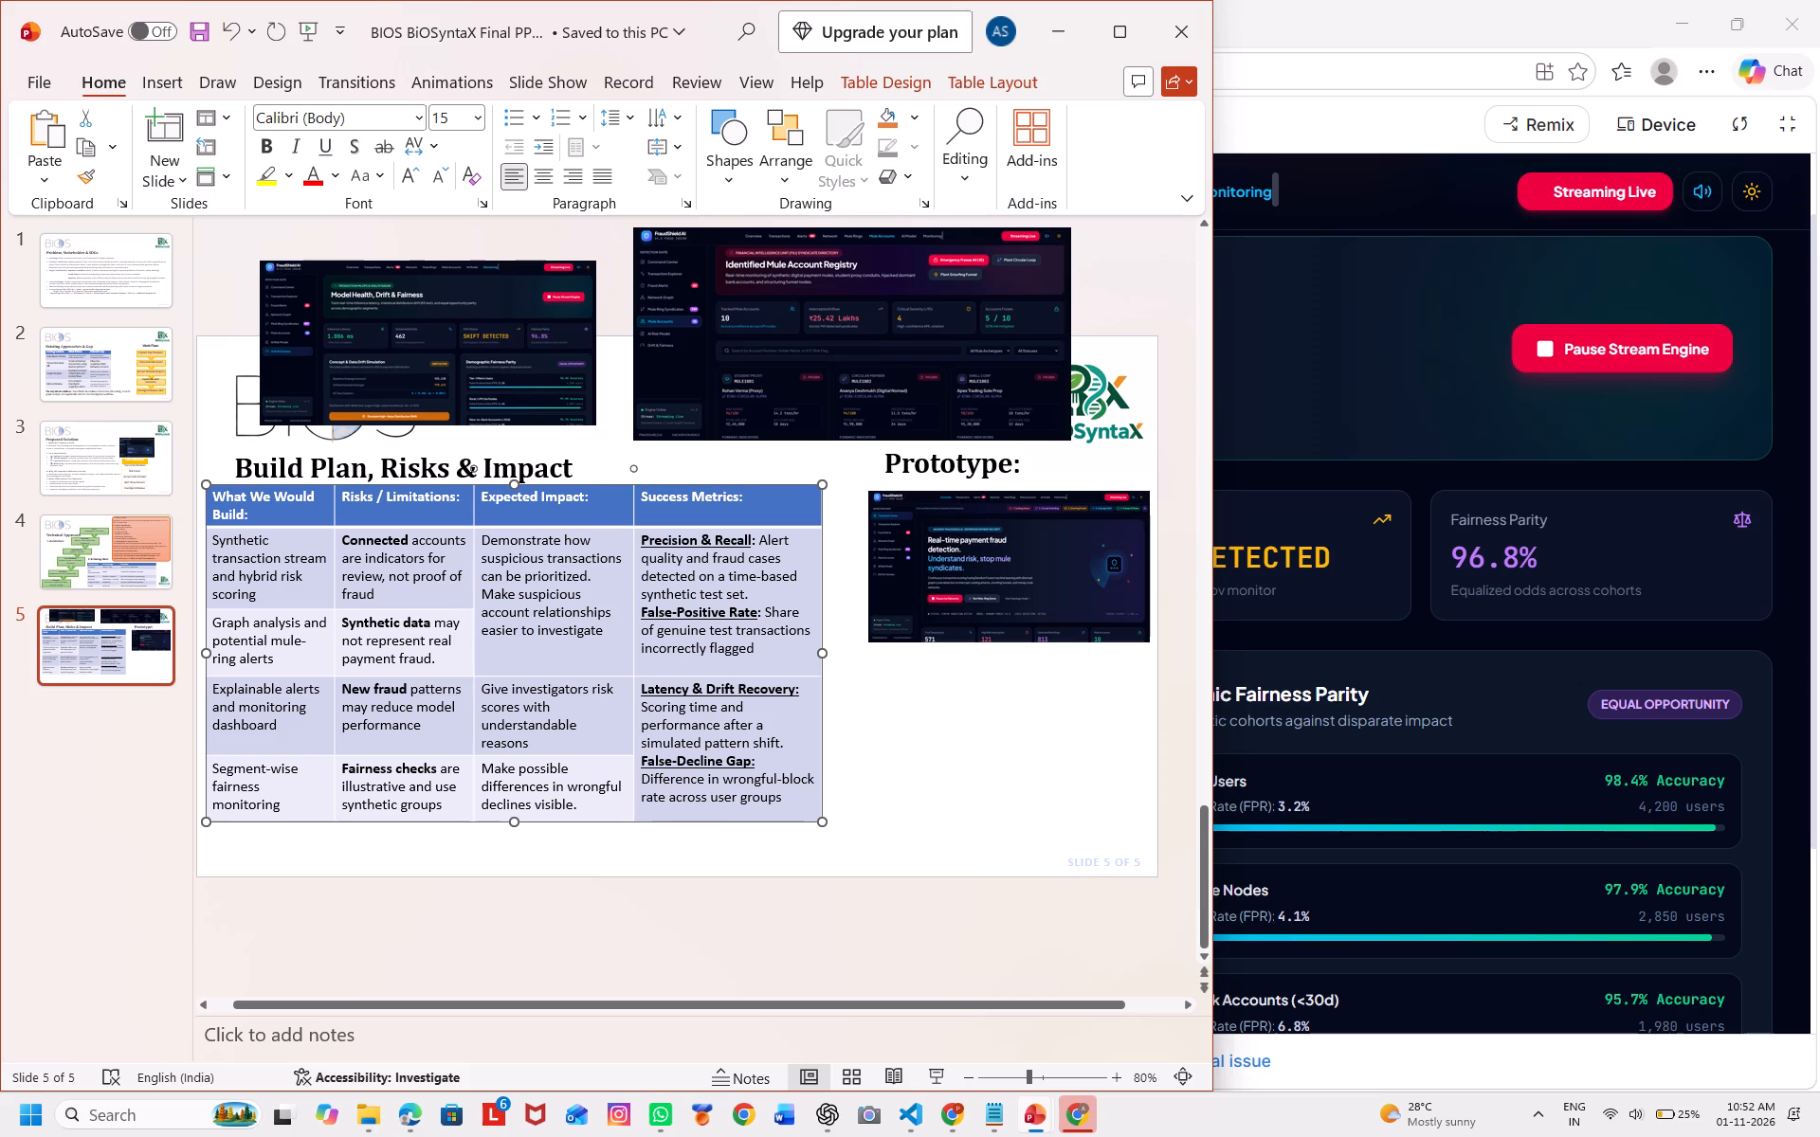
Narrow the "Risks / Limitations" column slightly in favour of the "Expected Impact" column.
{"action": "left_click_drag", "start_coordinate": [471, 705], "coordinate": [464, 704]}
{"action": "left_click_drag", "start_coordinate": [464, 704], "coordinate": [460, 702]}
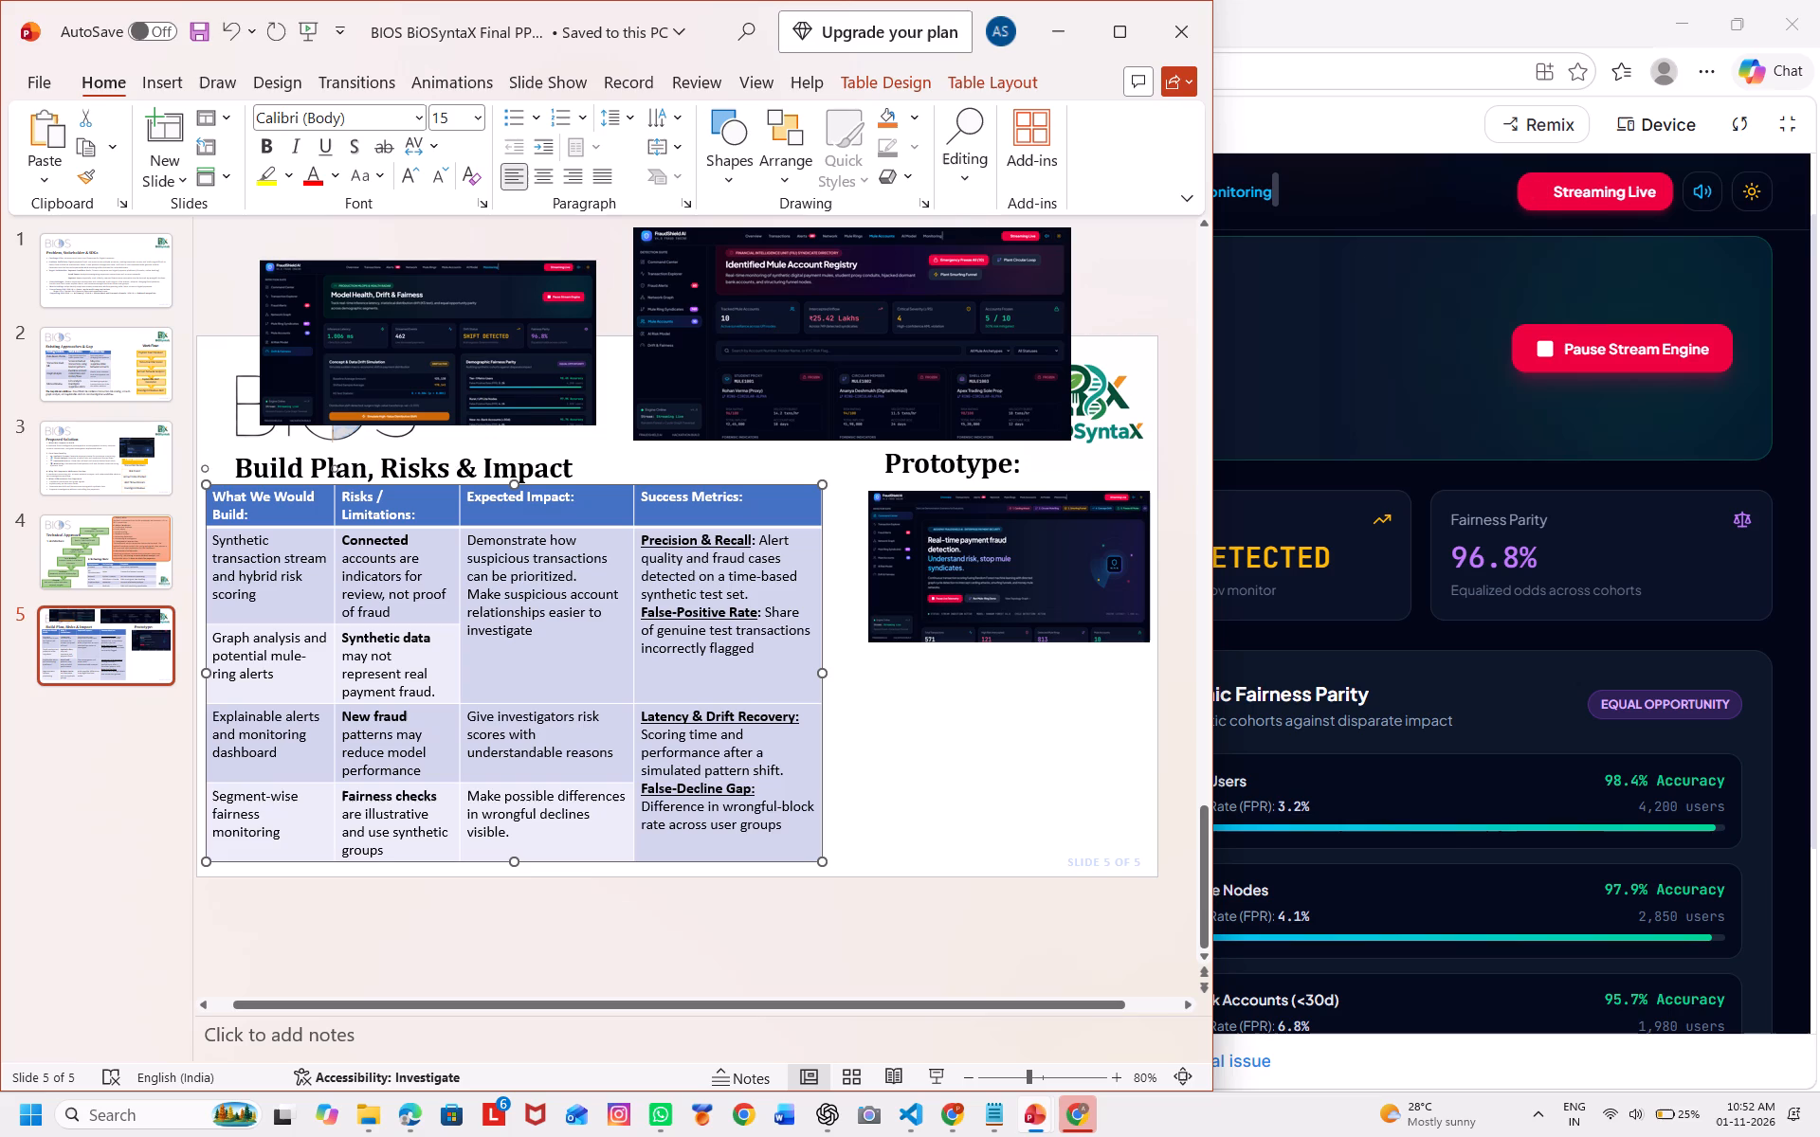
Narrow the "What We Would Build" column in small increments in favour of "Risks / Limitations", keeping its header on two lines.
{"action": "left_click", "coordinate": [335, 673]}
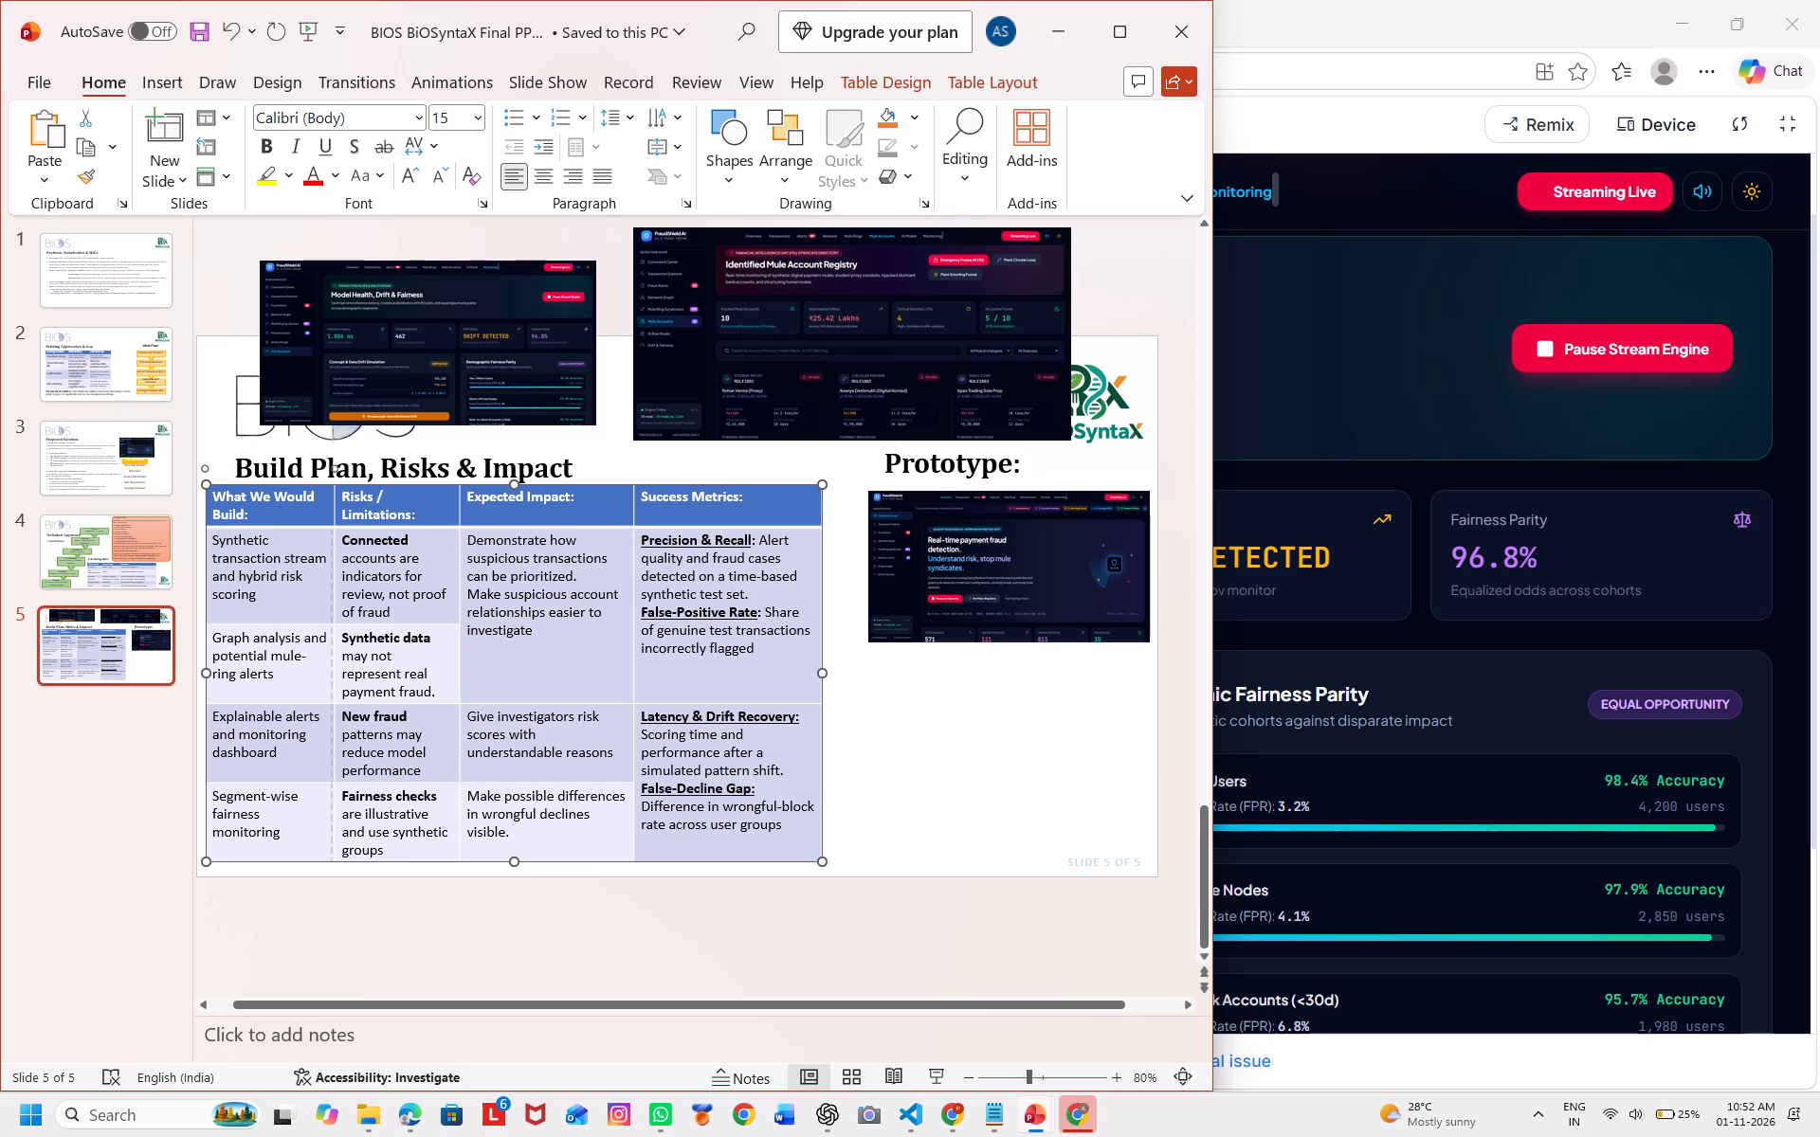
{"action": "left_click", "coordinate": [328, 673]}
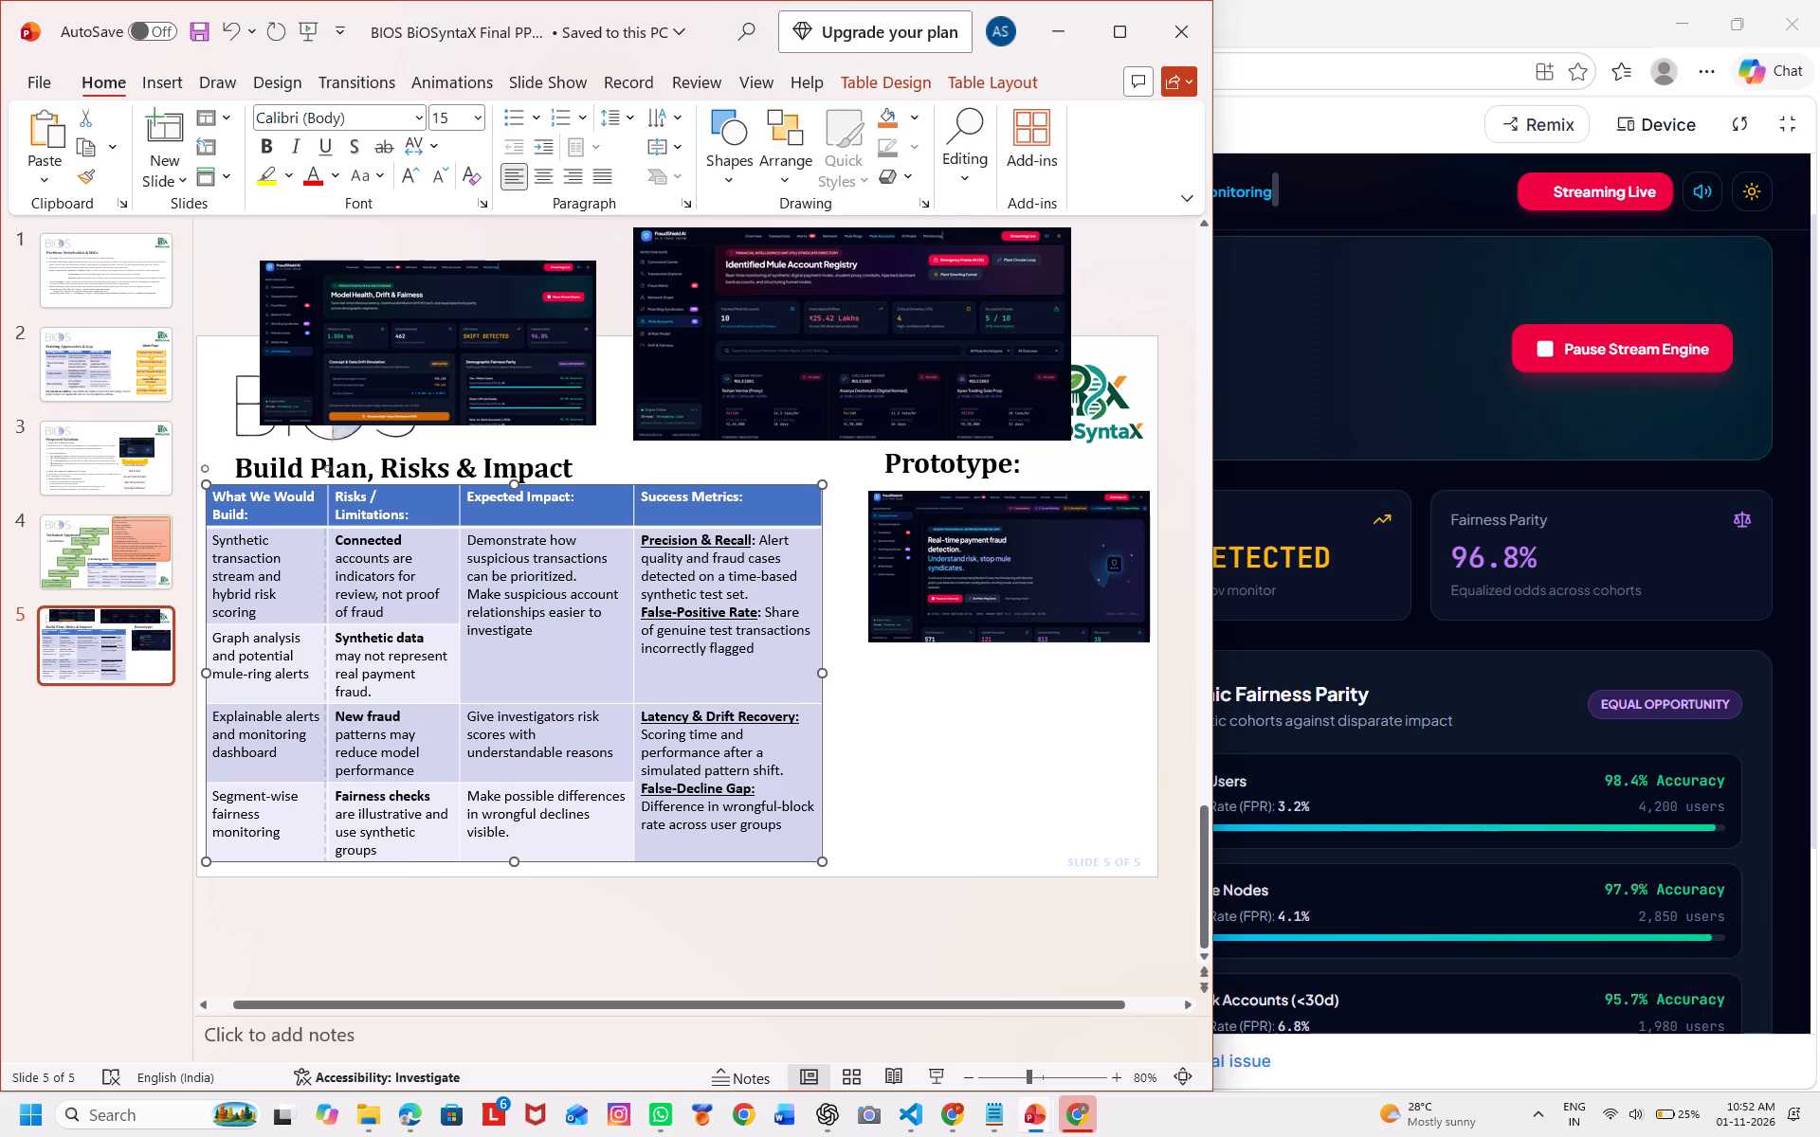
{"action": "left_click", "coordinate": [324, 671]}
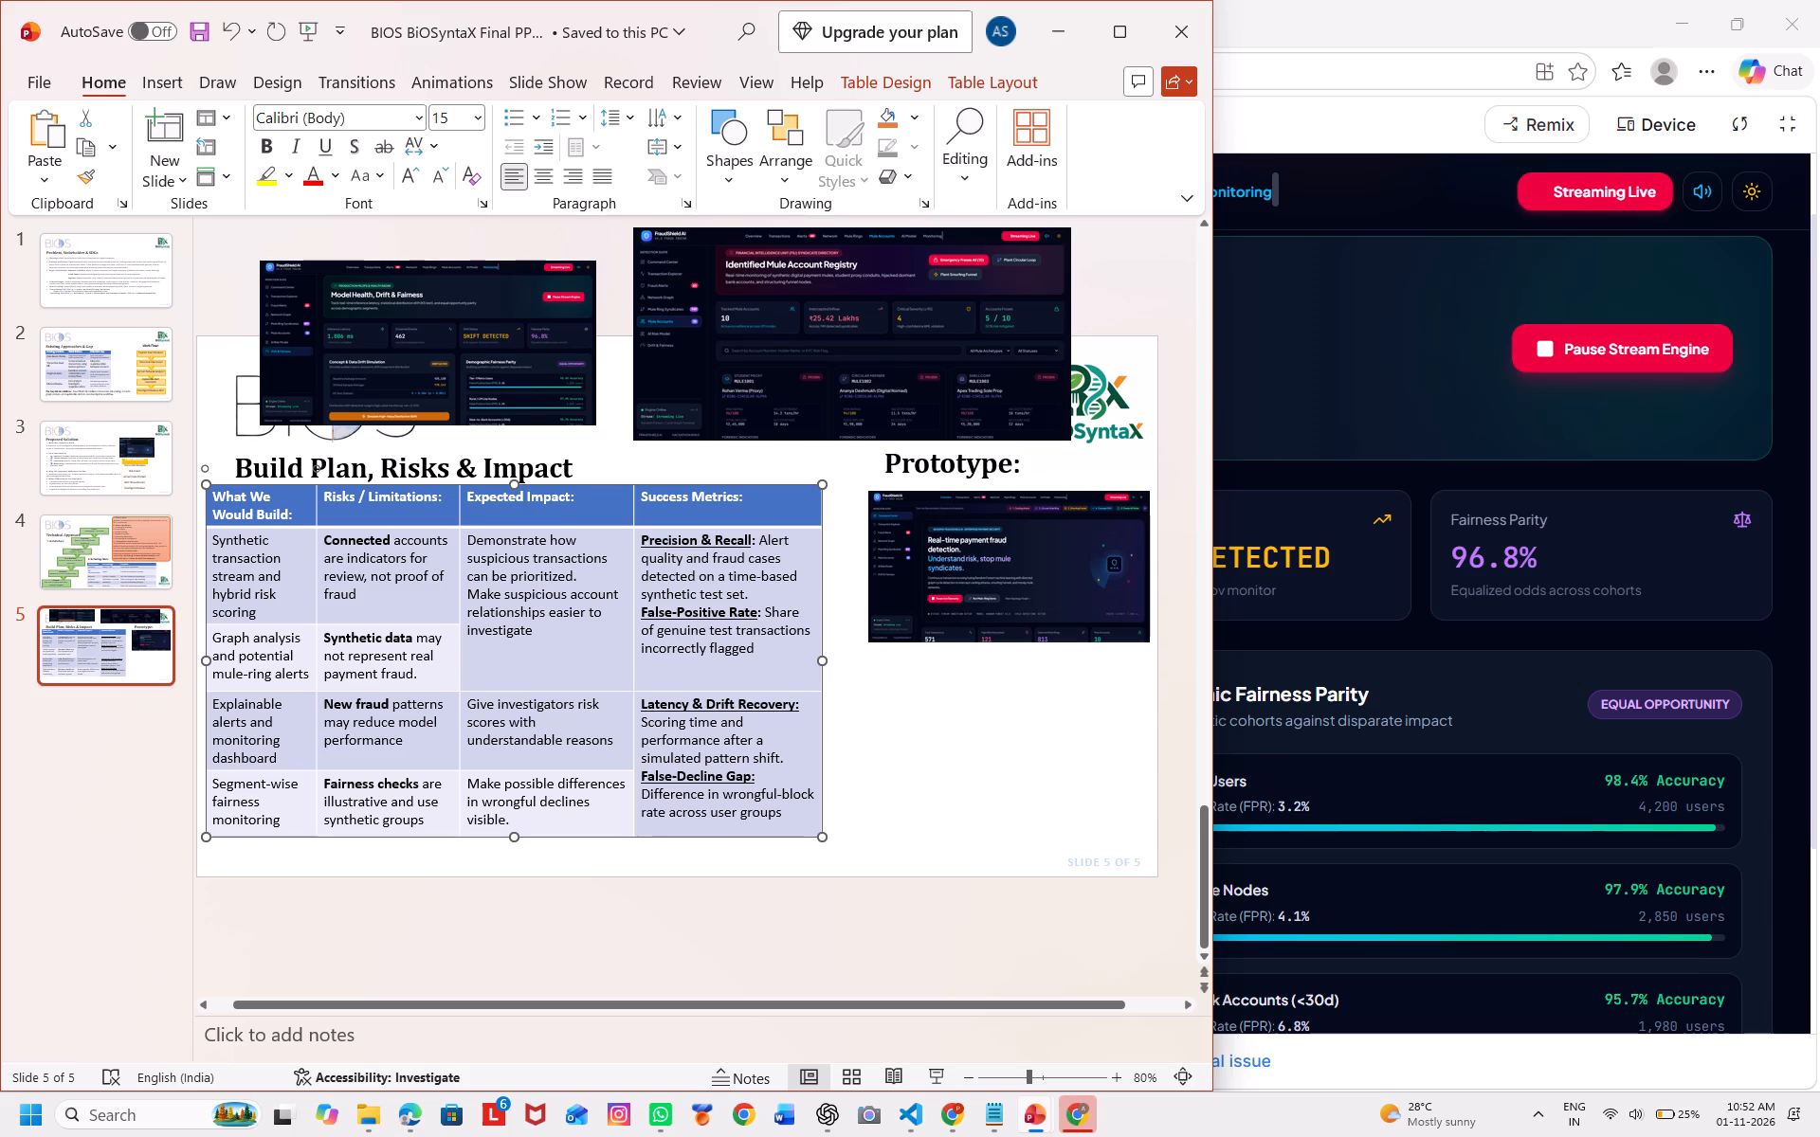
{"action": "left_click", "coordinate": [317, 669]}
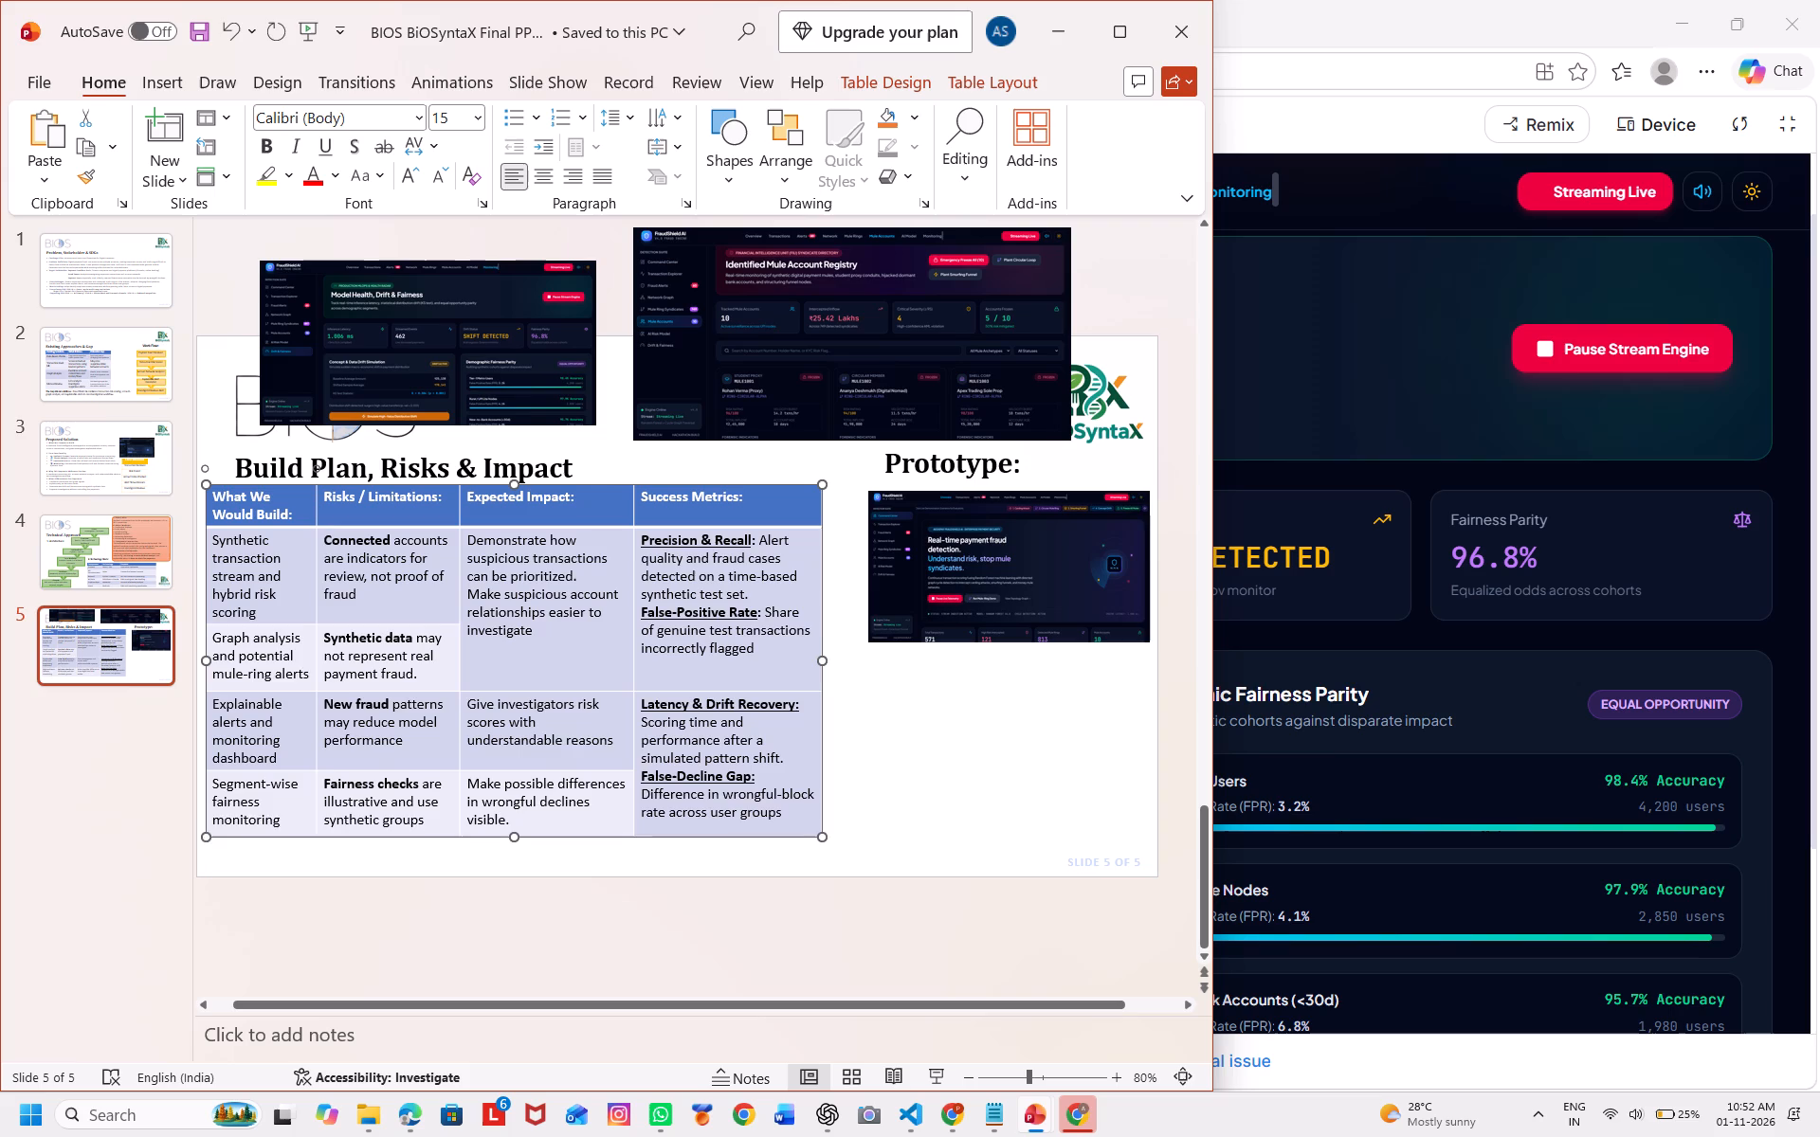
{"action": "left_click", "coordinate": [315, 668]}
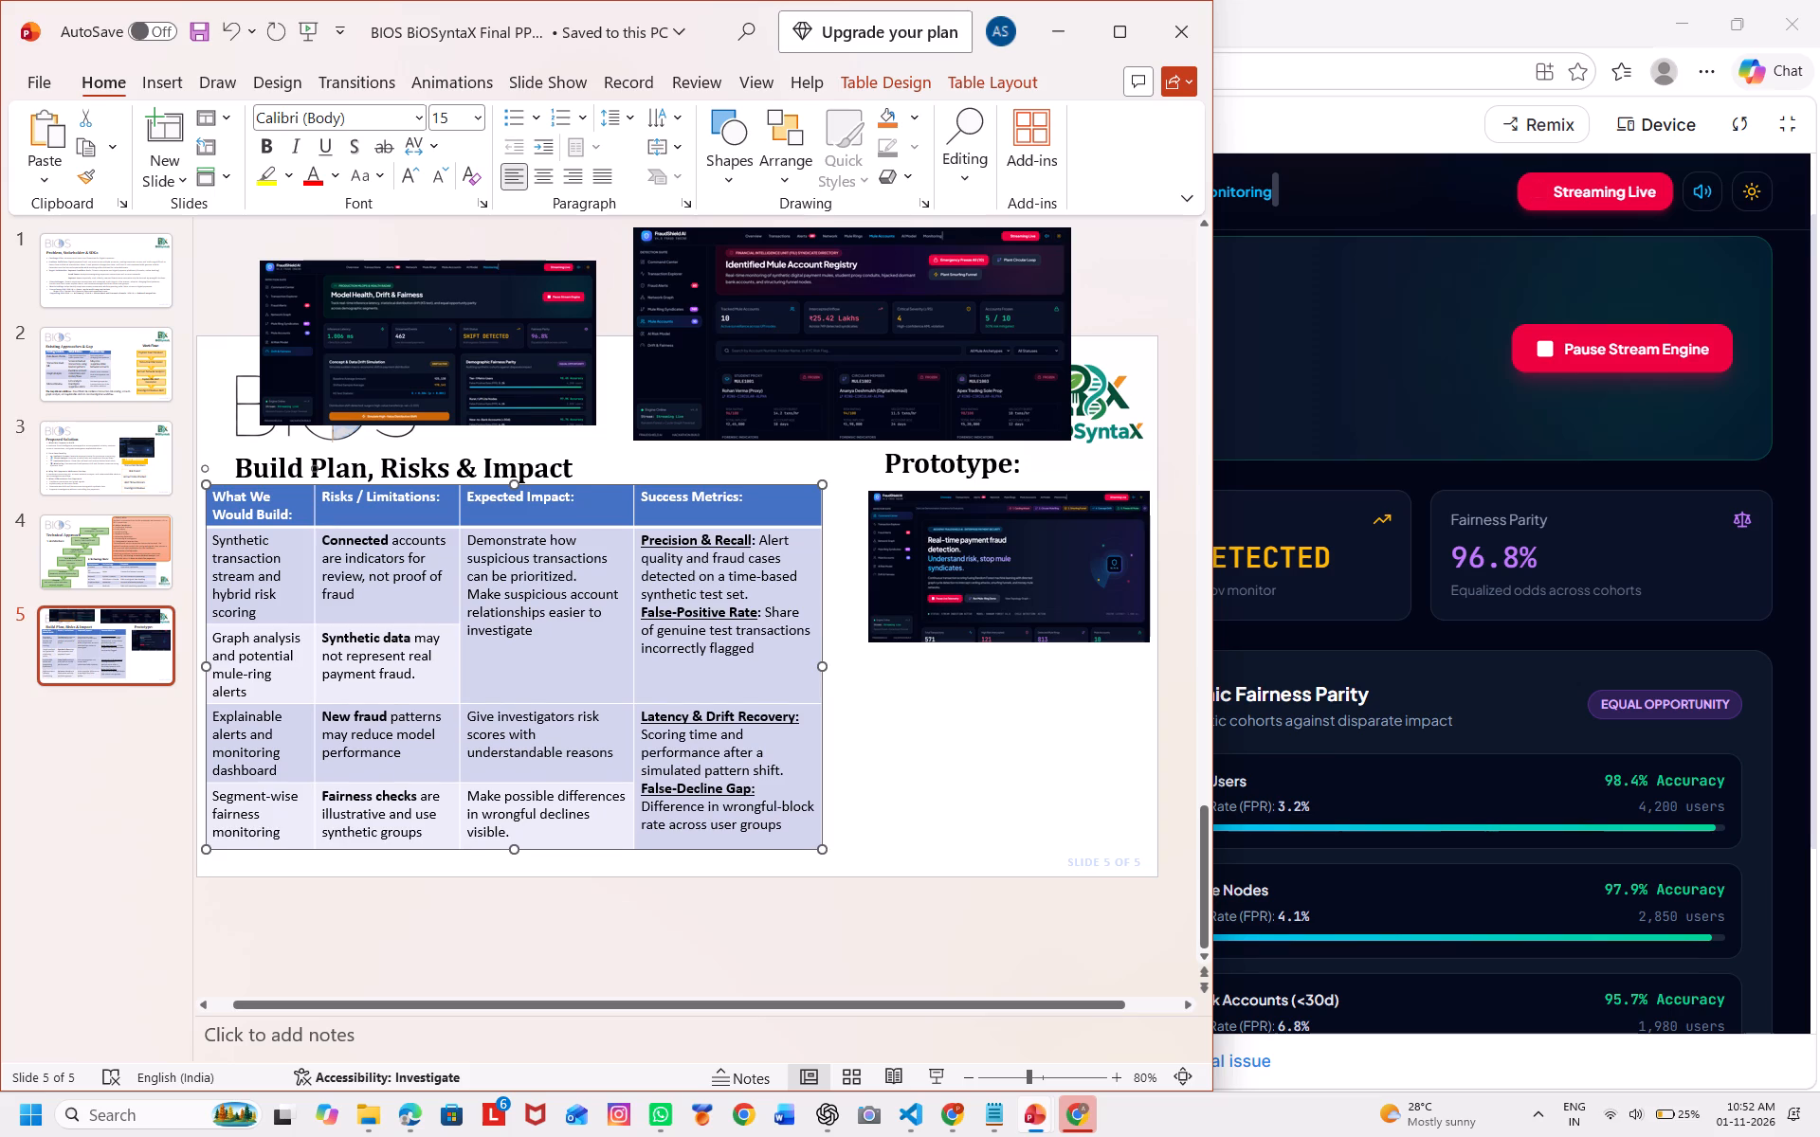
{"action": "left_click", "coordinate": [312, 668]}
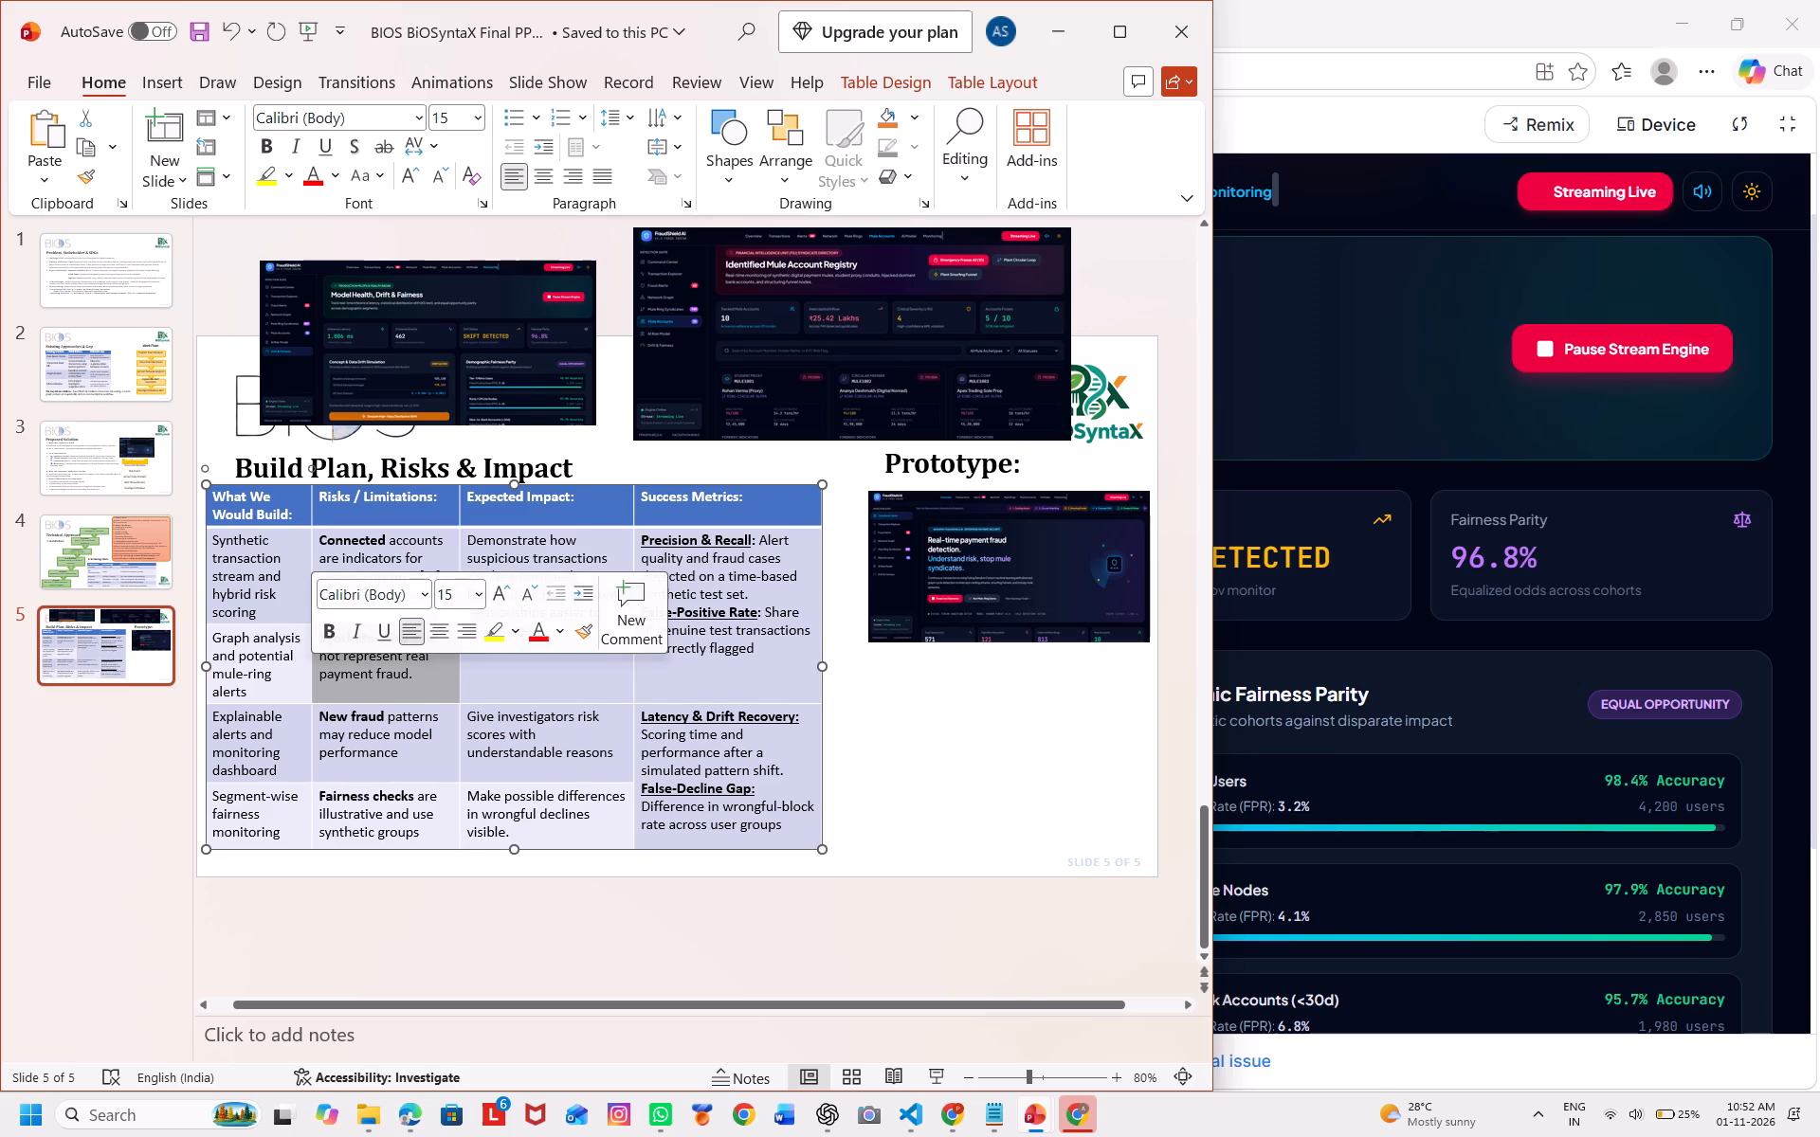
{"action": "left_click", "coordinate": [309, 673]}
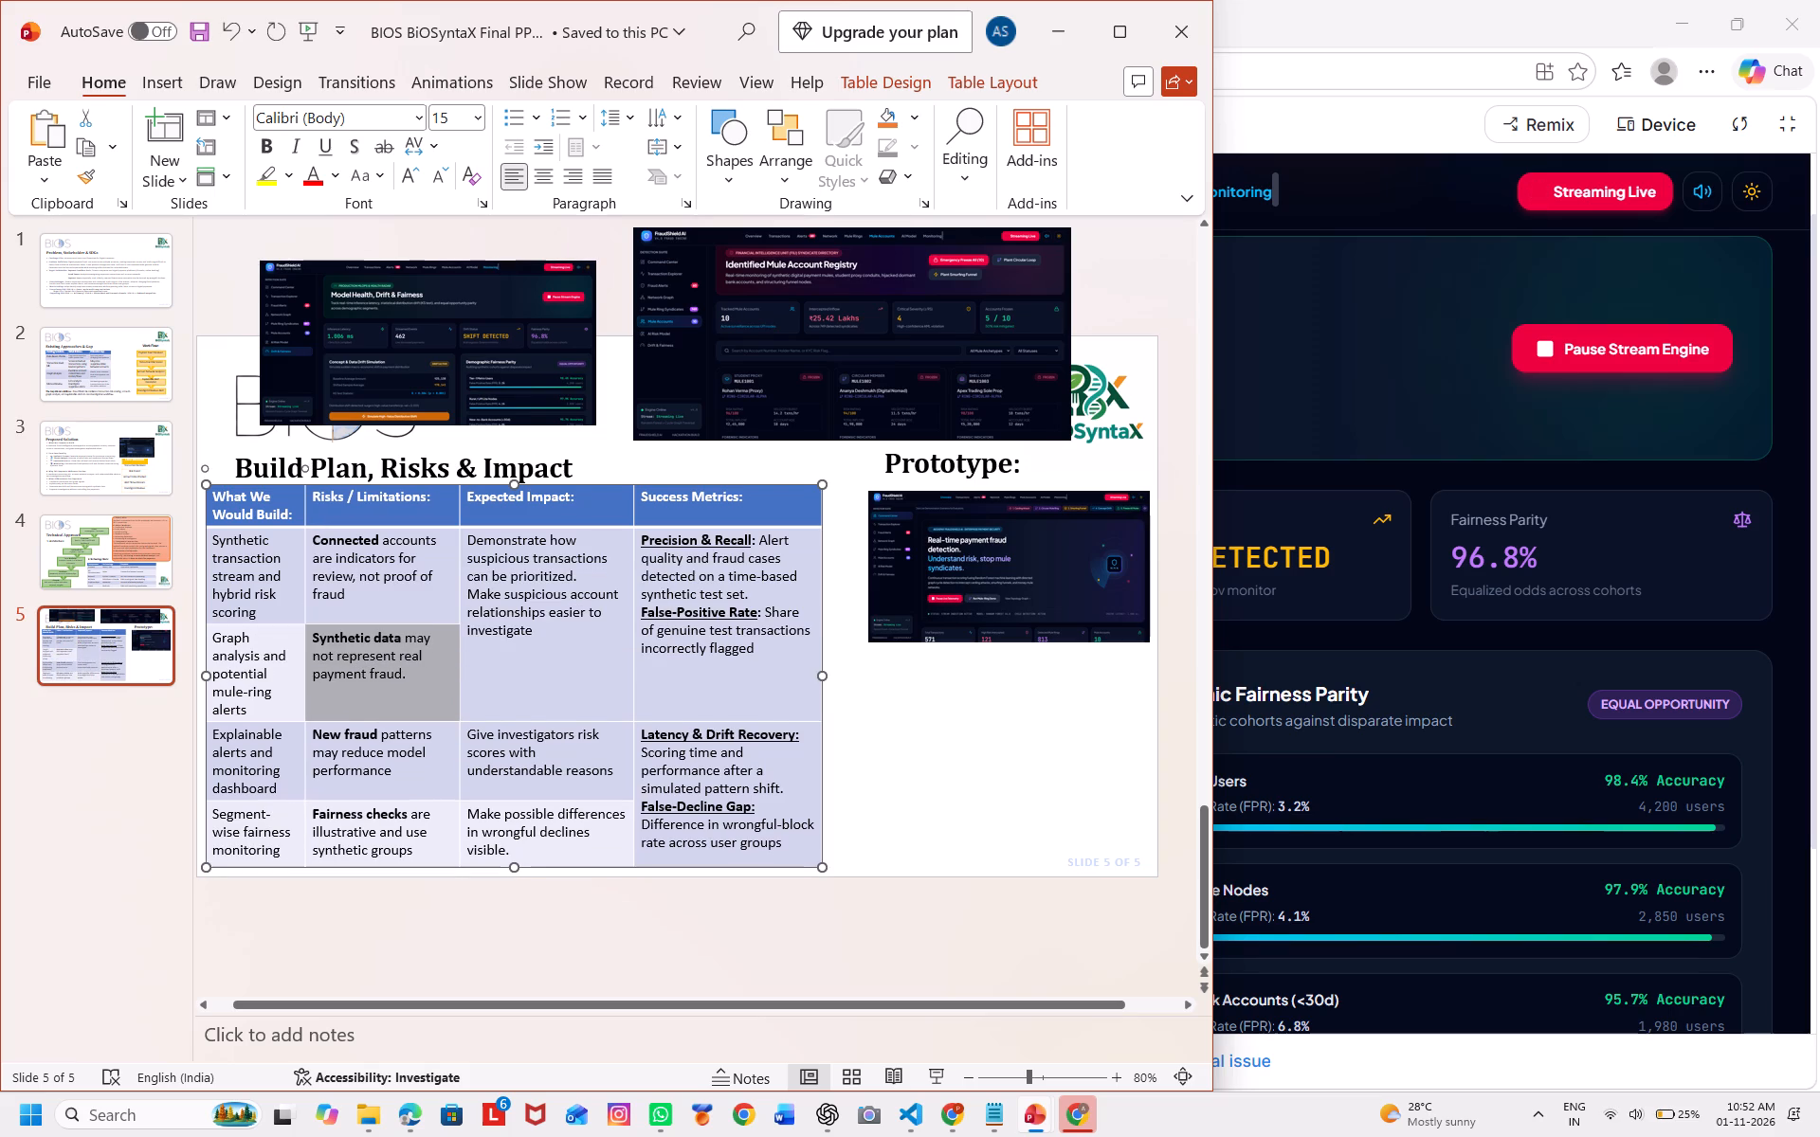
{"action": "left_click", "coordinate": [303, 669]}
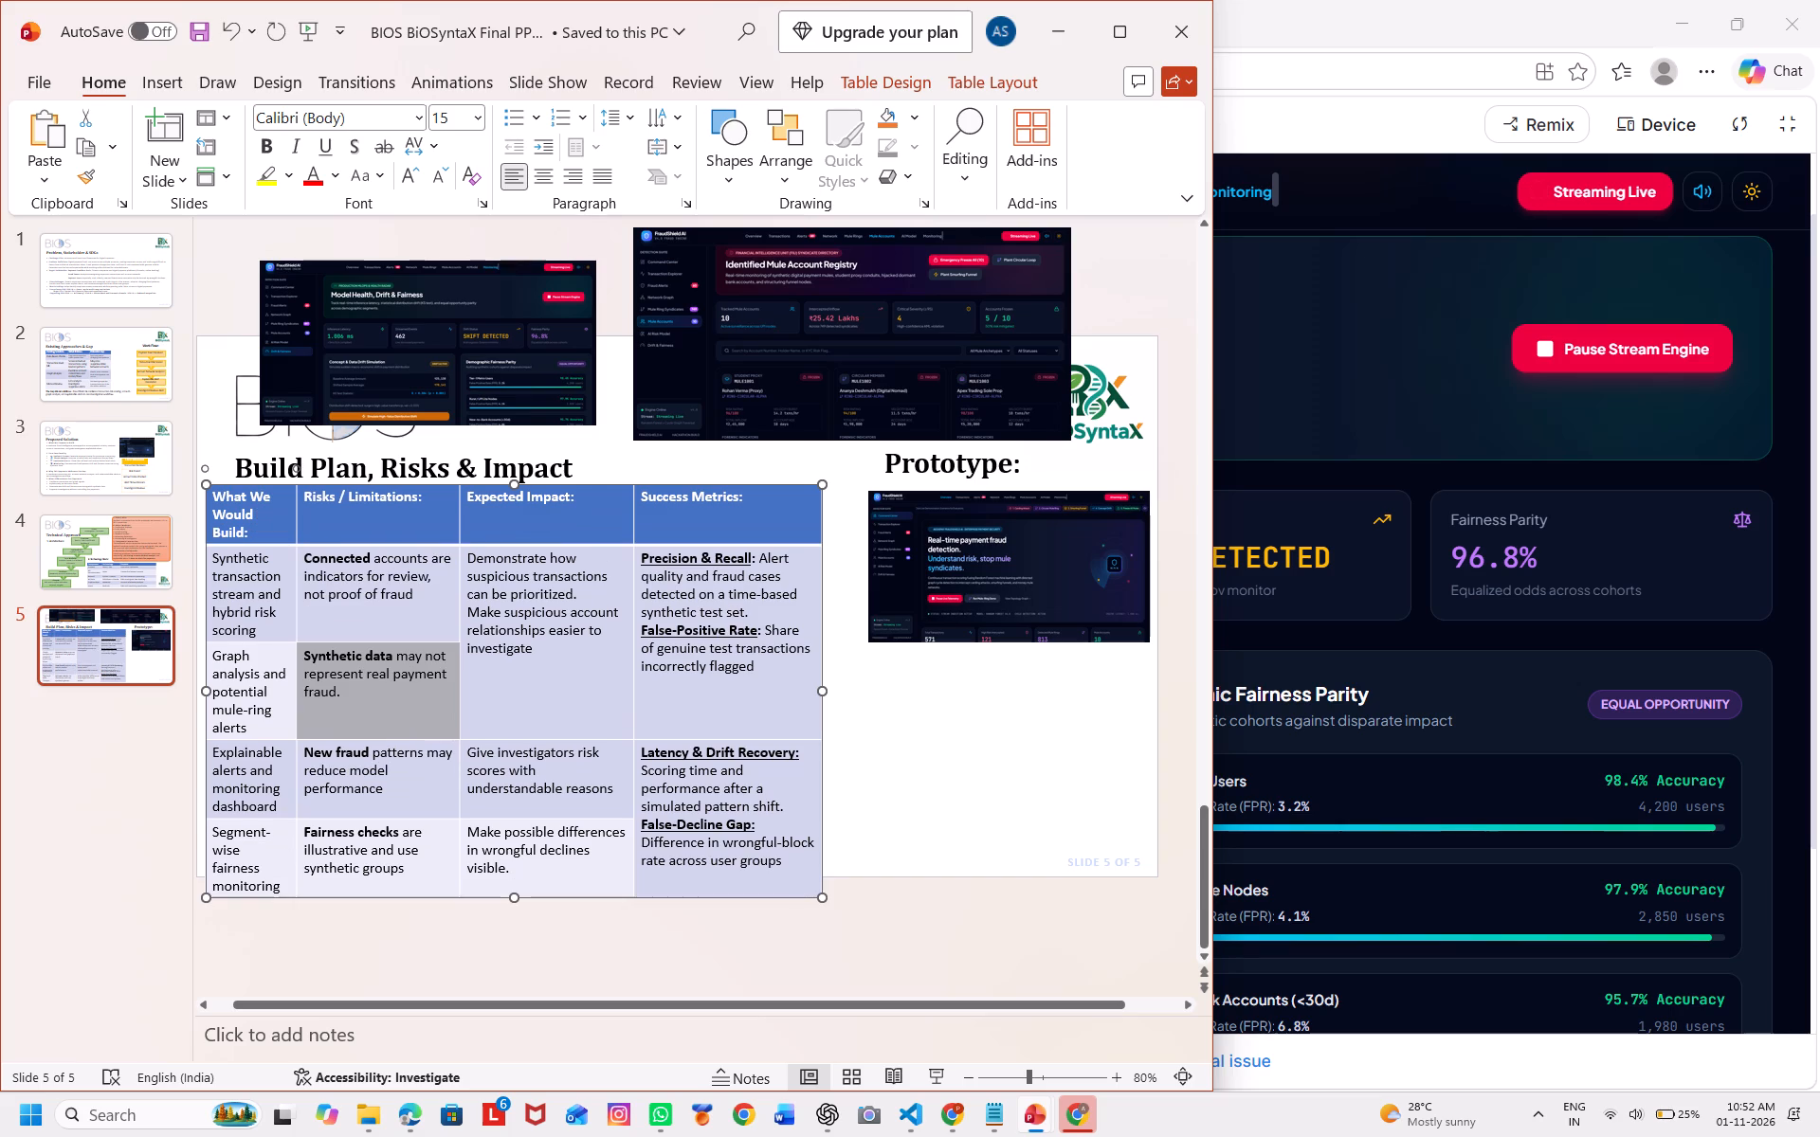
{"action": "left_click", "coordinate": [297, 668]}
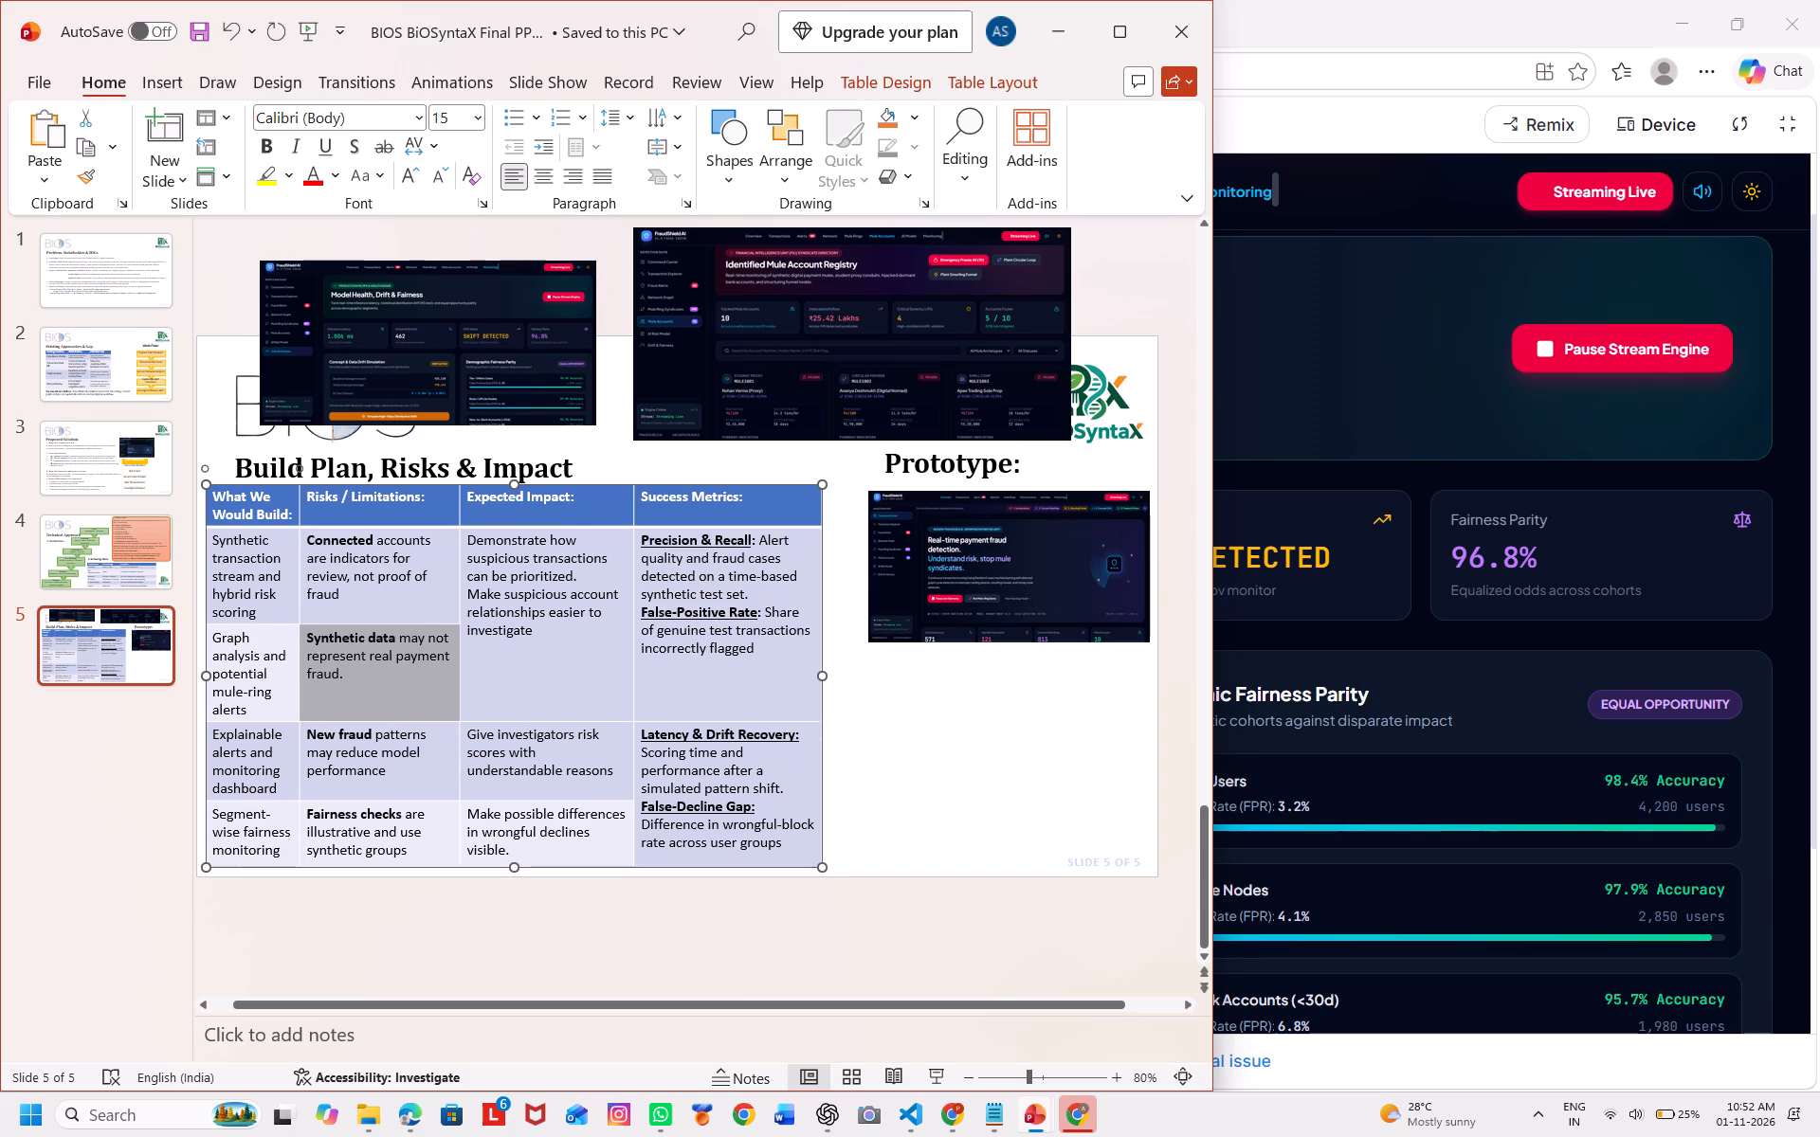
Shift the border between "Risks / Limitations" and "Expected Impact" to narrow the former, keeping the "Risks / Limitations:" header on one line.
{"action": "left_click", "coordinate": [486, 677]}
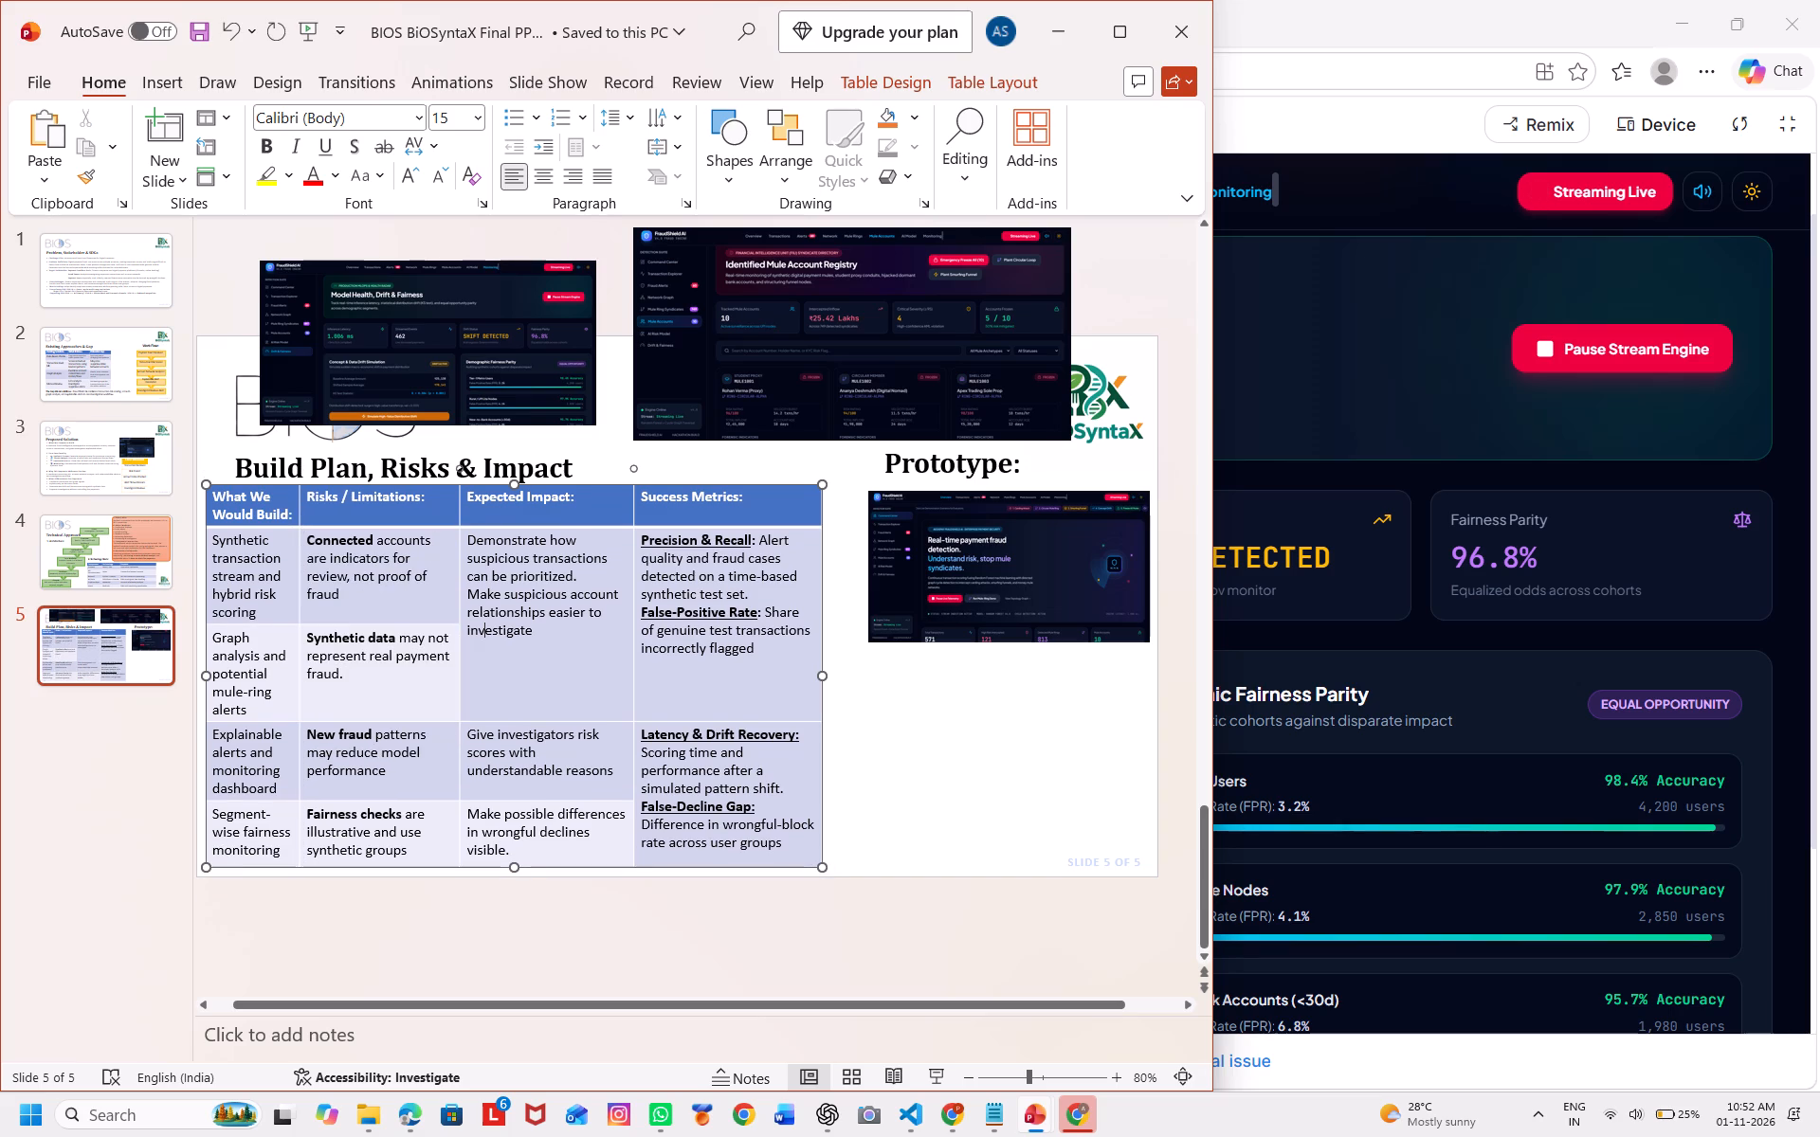
{"action": "left_click_drag", "start_coordinate": [455, 673], "coordinate": [443, 670]}
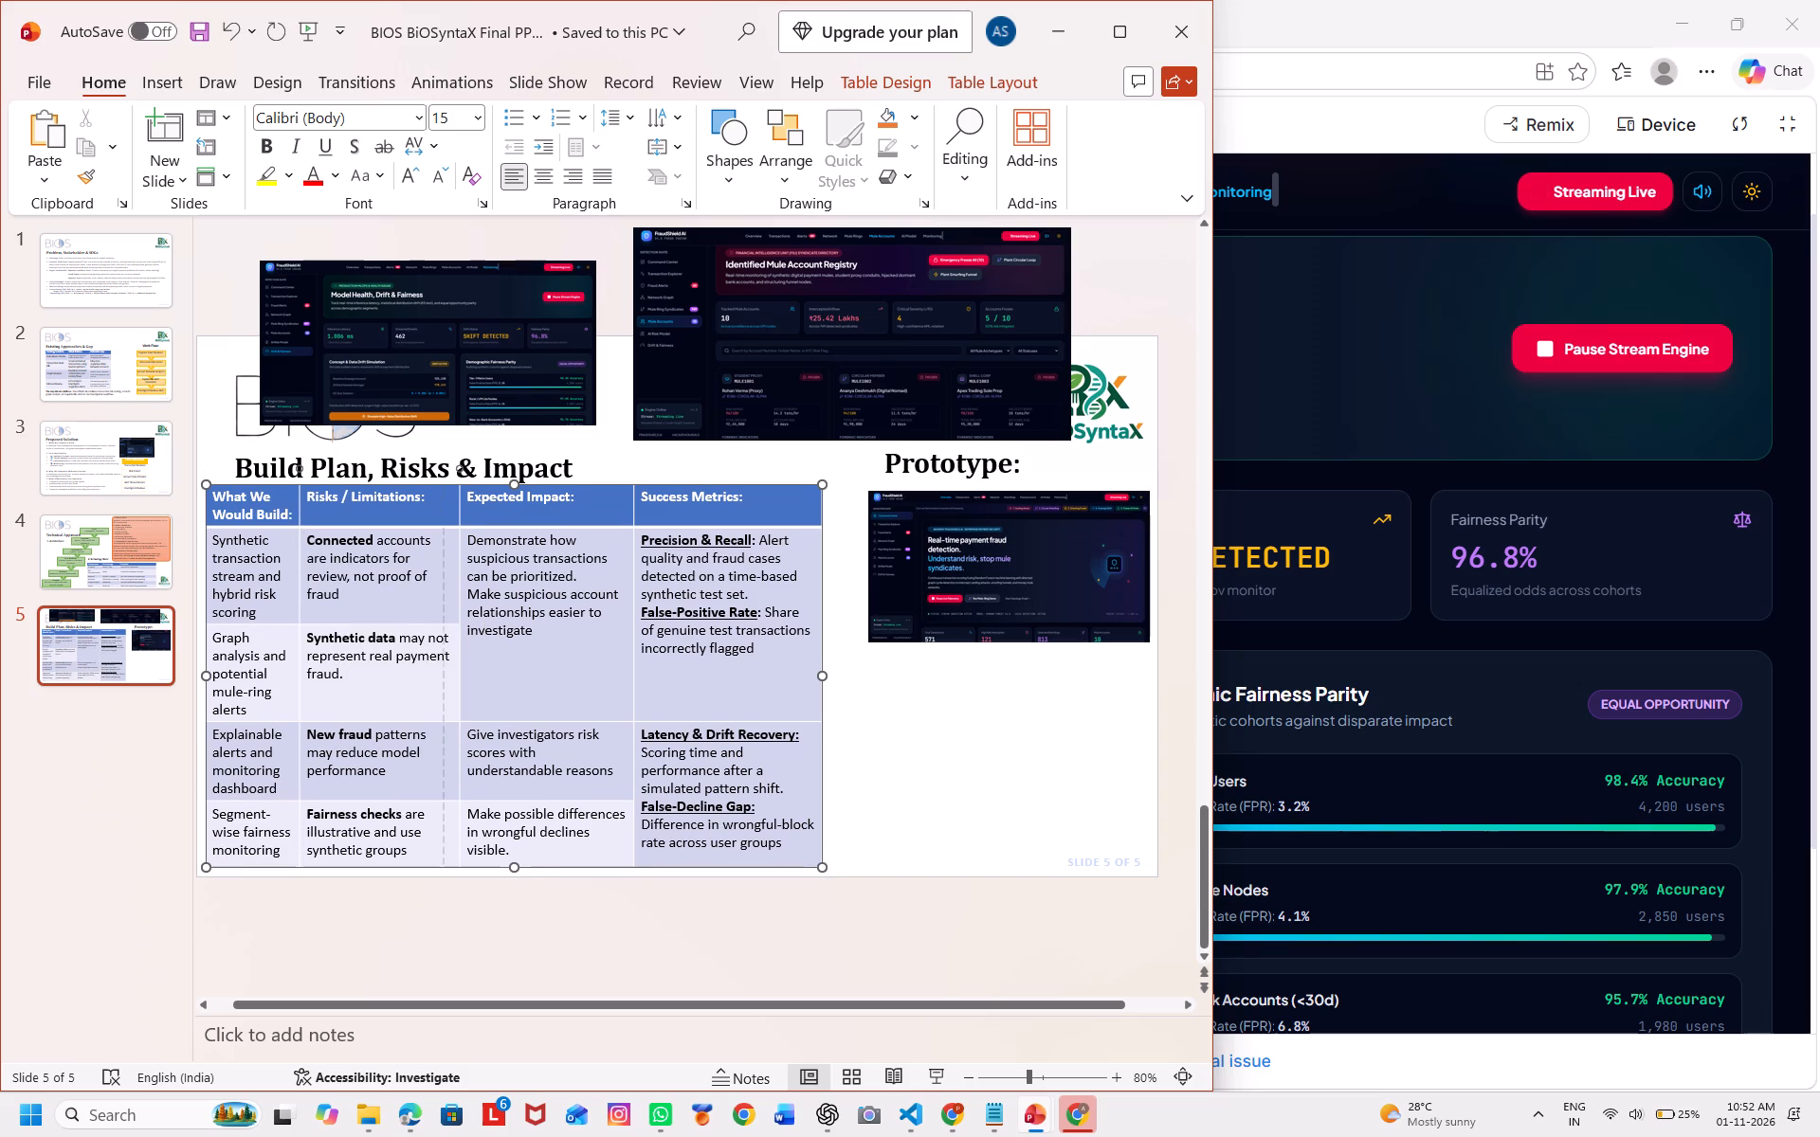
{"action": "left_click_drag", "start_coordinate": [443, 670], "coordinate": [440, 668]}
{"action": "left_click", "coordinate": [440, 668]}
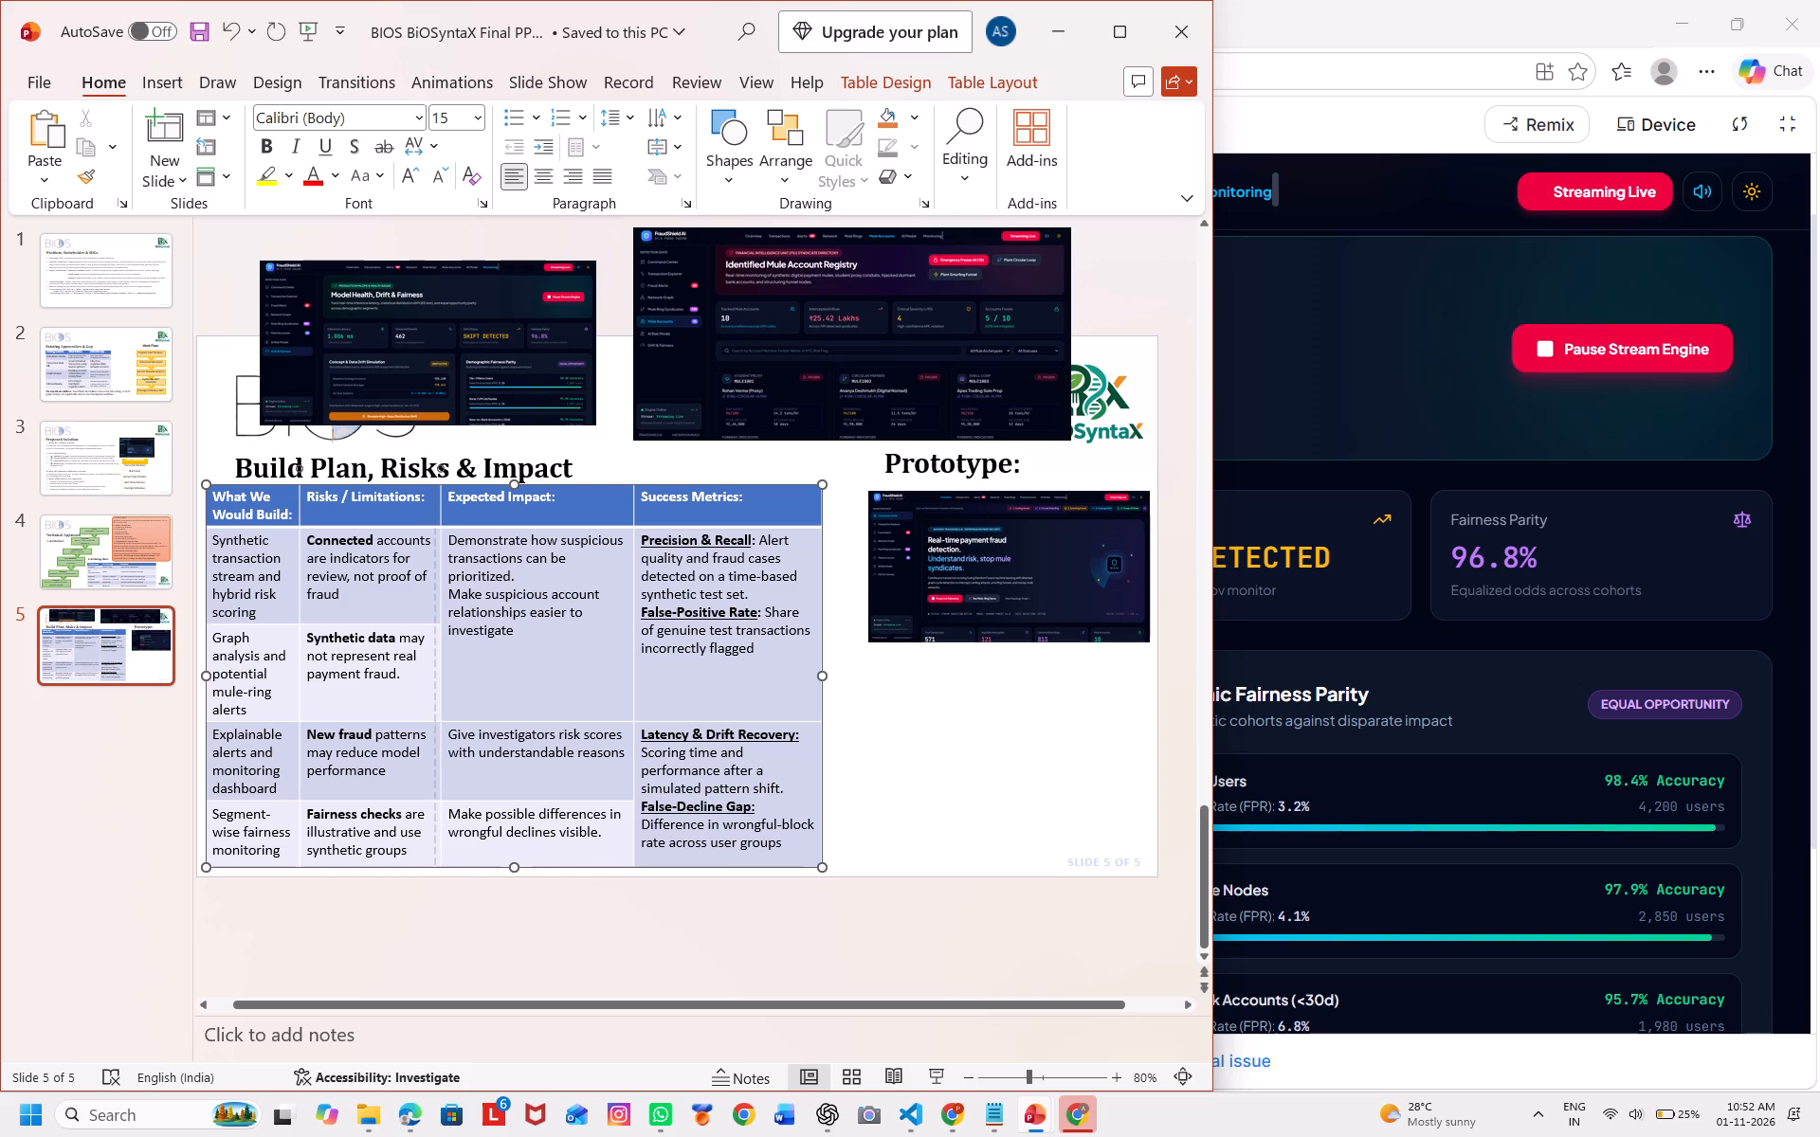
{"action": "left_click", "coordinate": [434, 667]}
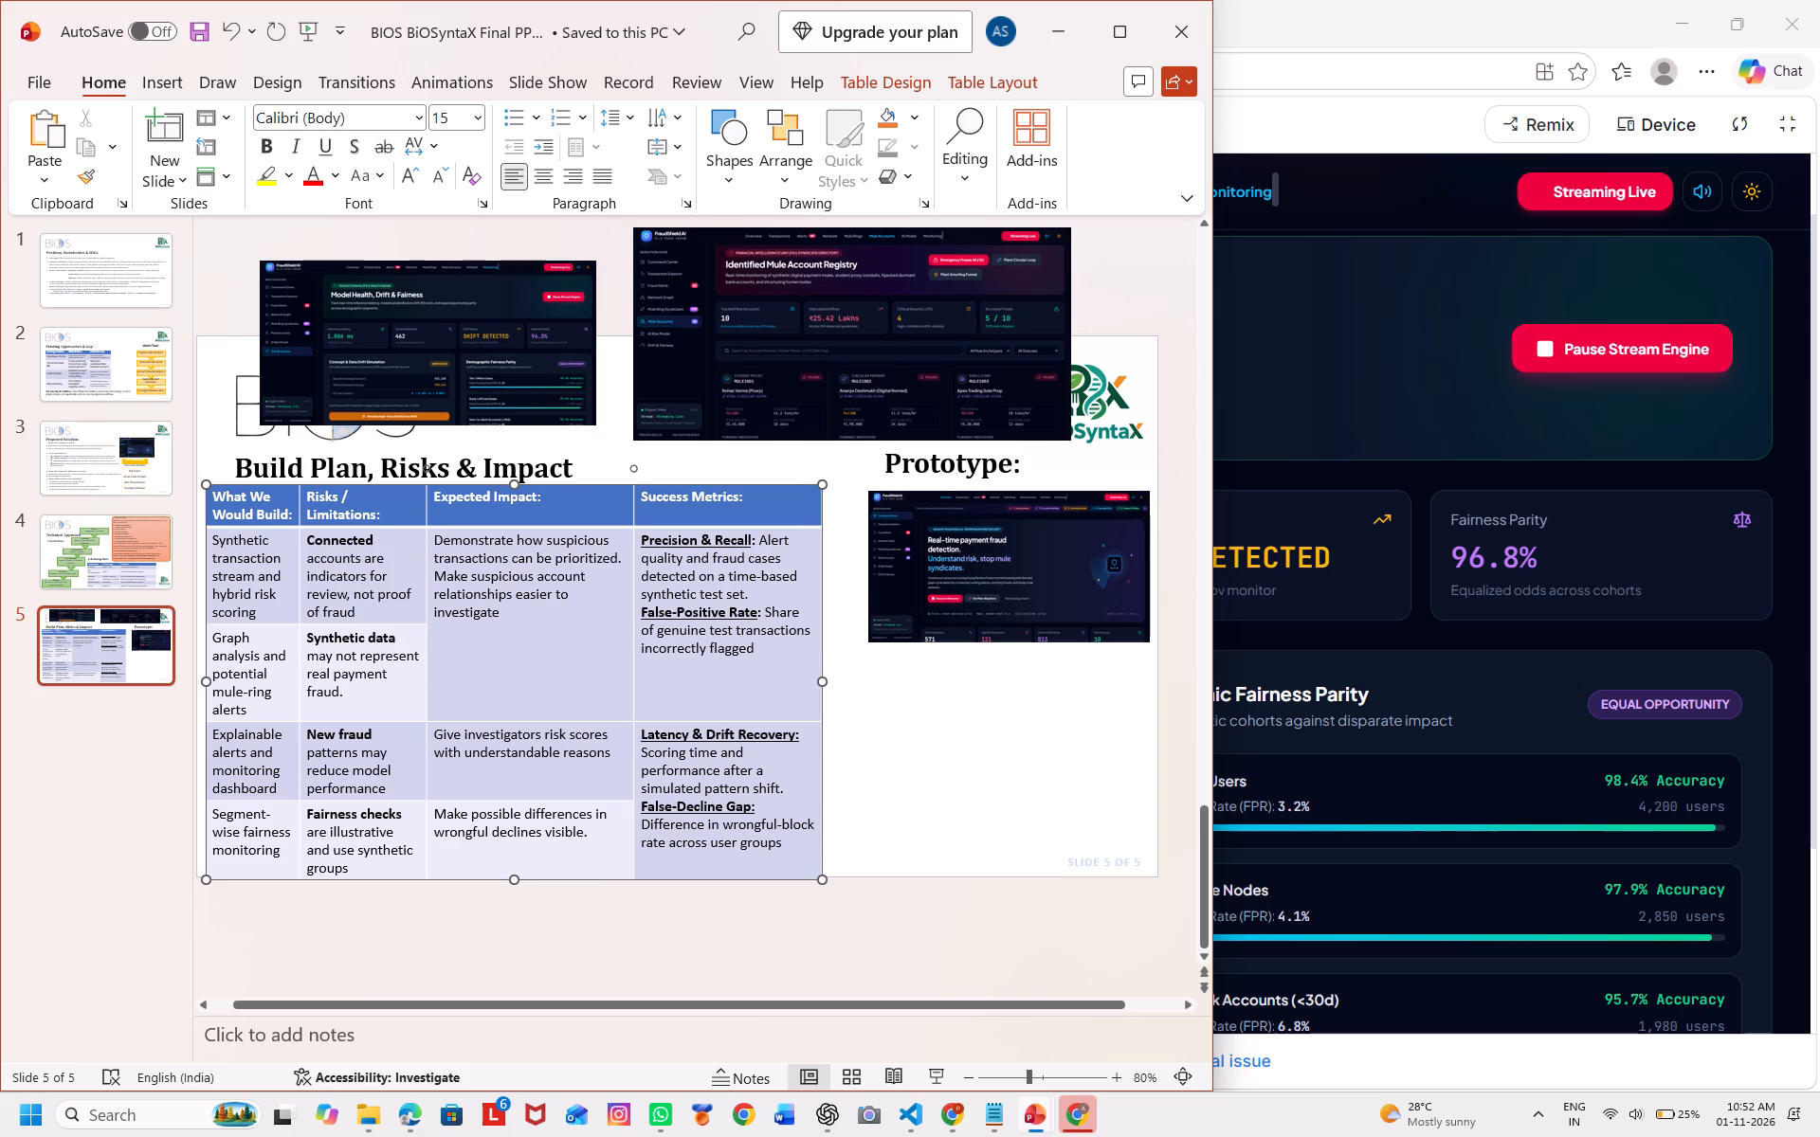
{"action": "left_click", "coordinate": [426, 671]}
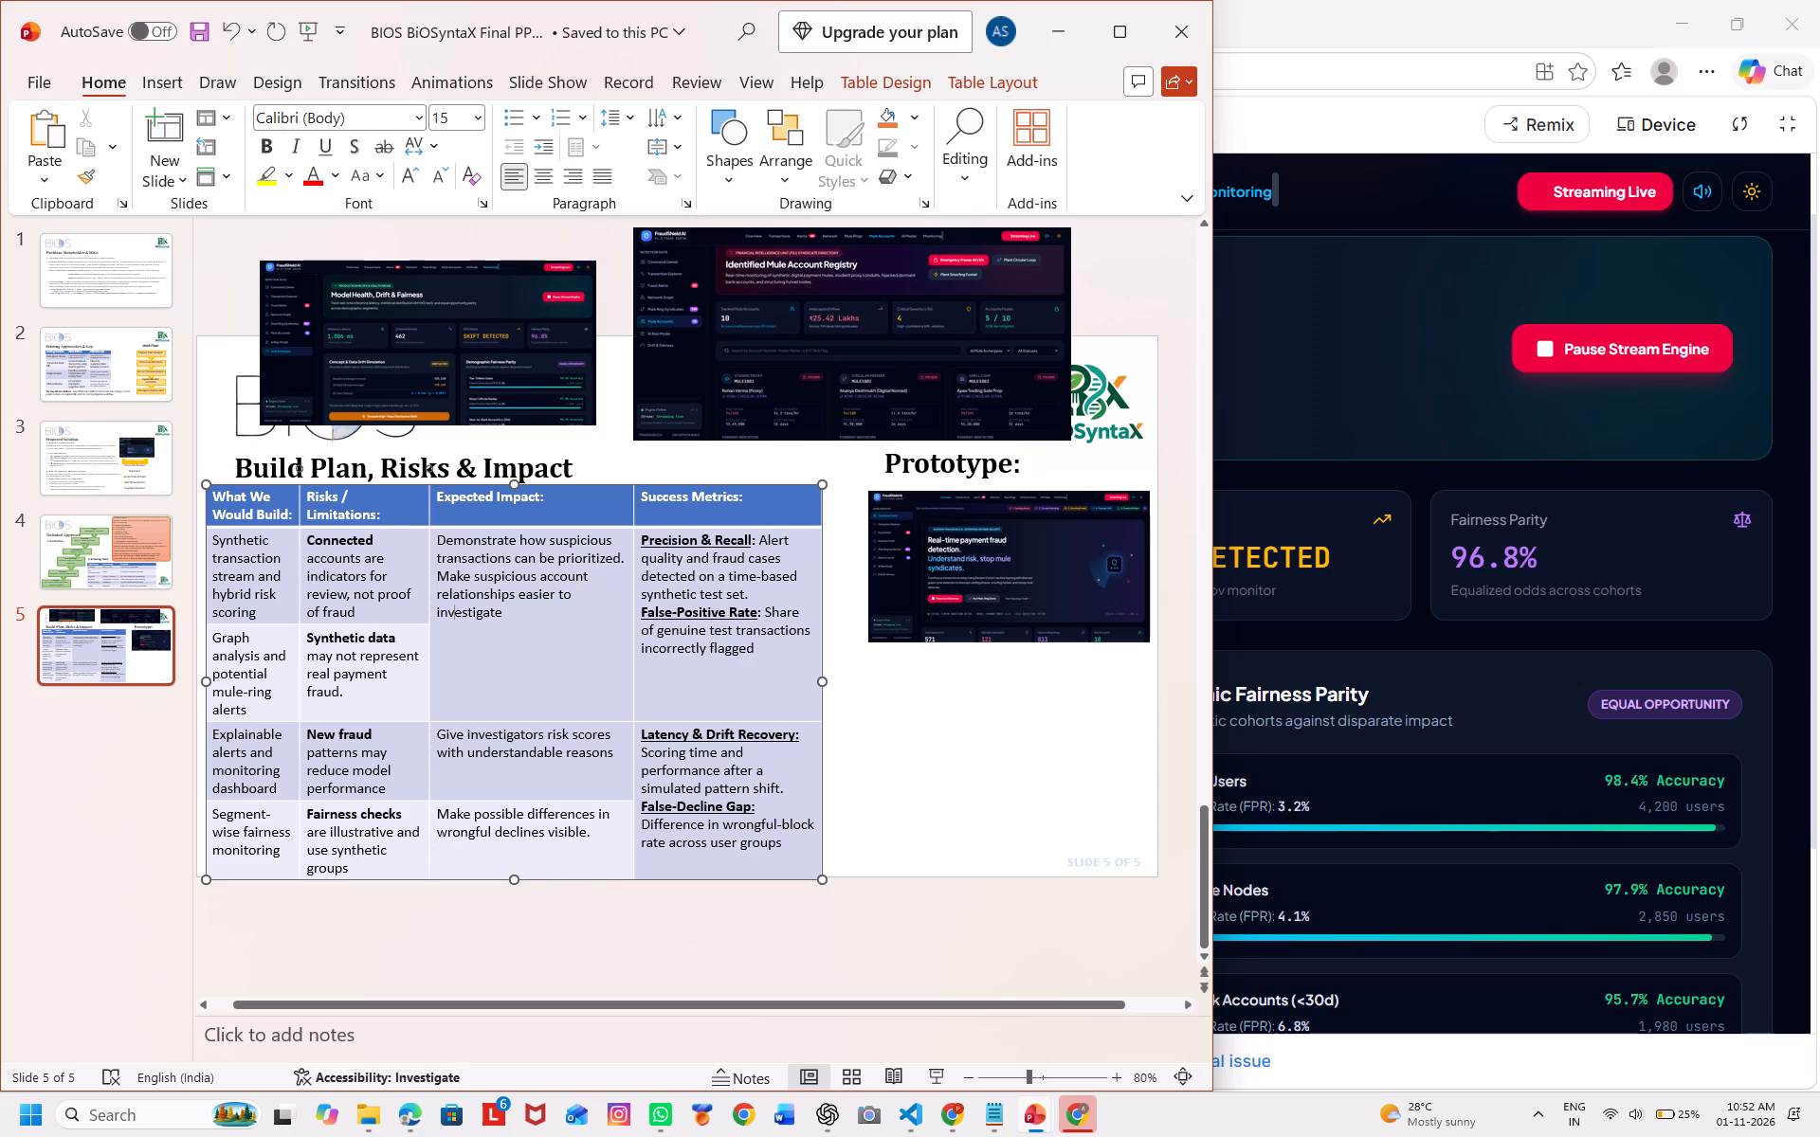
{"action": "left_click", "coordinate": [429, 670]}
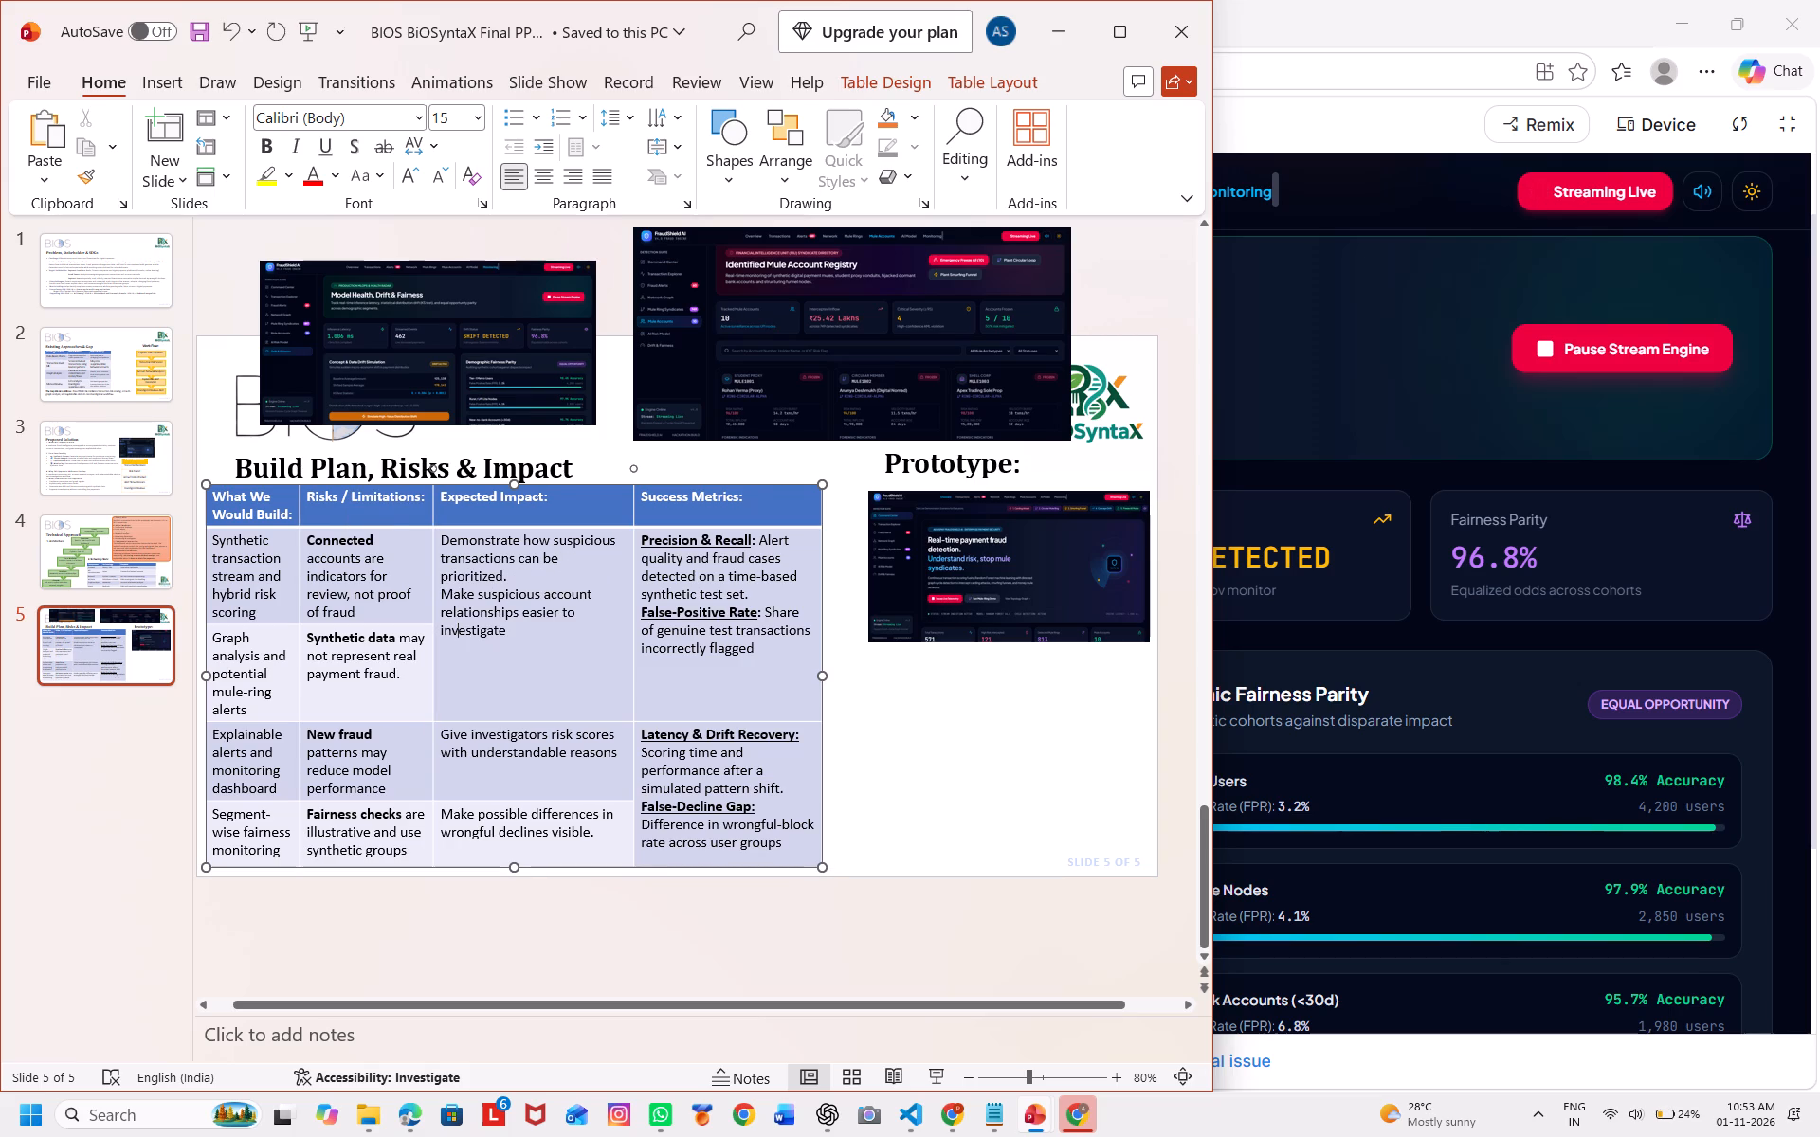
Narrow the "Expected Impact" column in small increments in favour of the "Success Metrics" column.
{"action": "left_click_drag", "start_coordinate": [628, 671], "coordinate": [615, 671]}
{"action": "left_click_drag", "start_coordinate": [615, 671], "coordinate": [613, 671]}
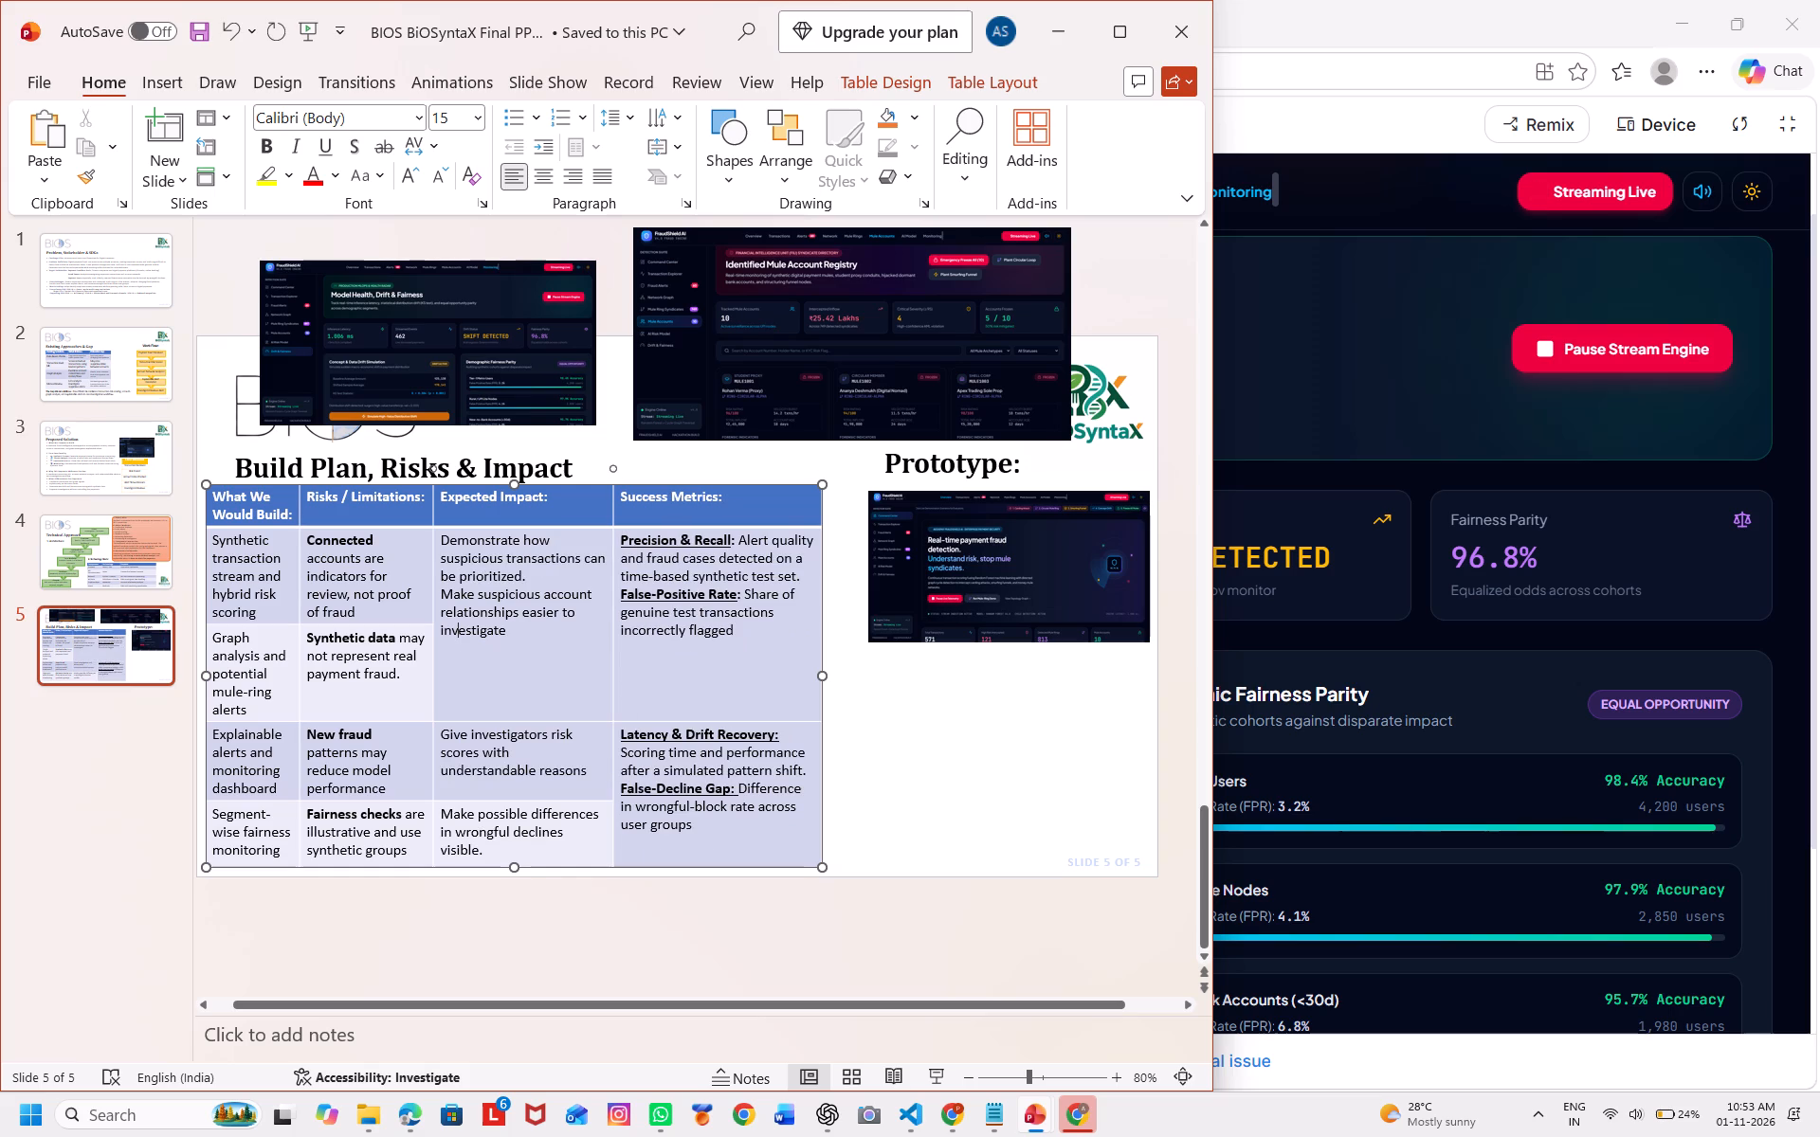
{"action": "left_click_drag", "start_coordinate": [609, 669], "coordinate": [600, 666]}
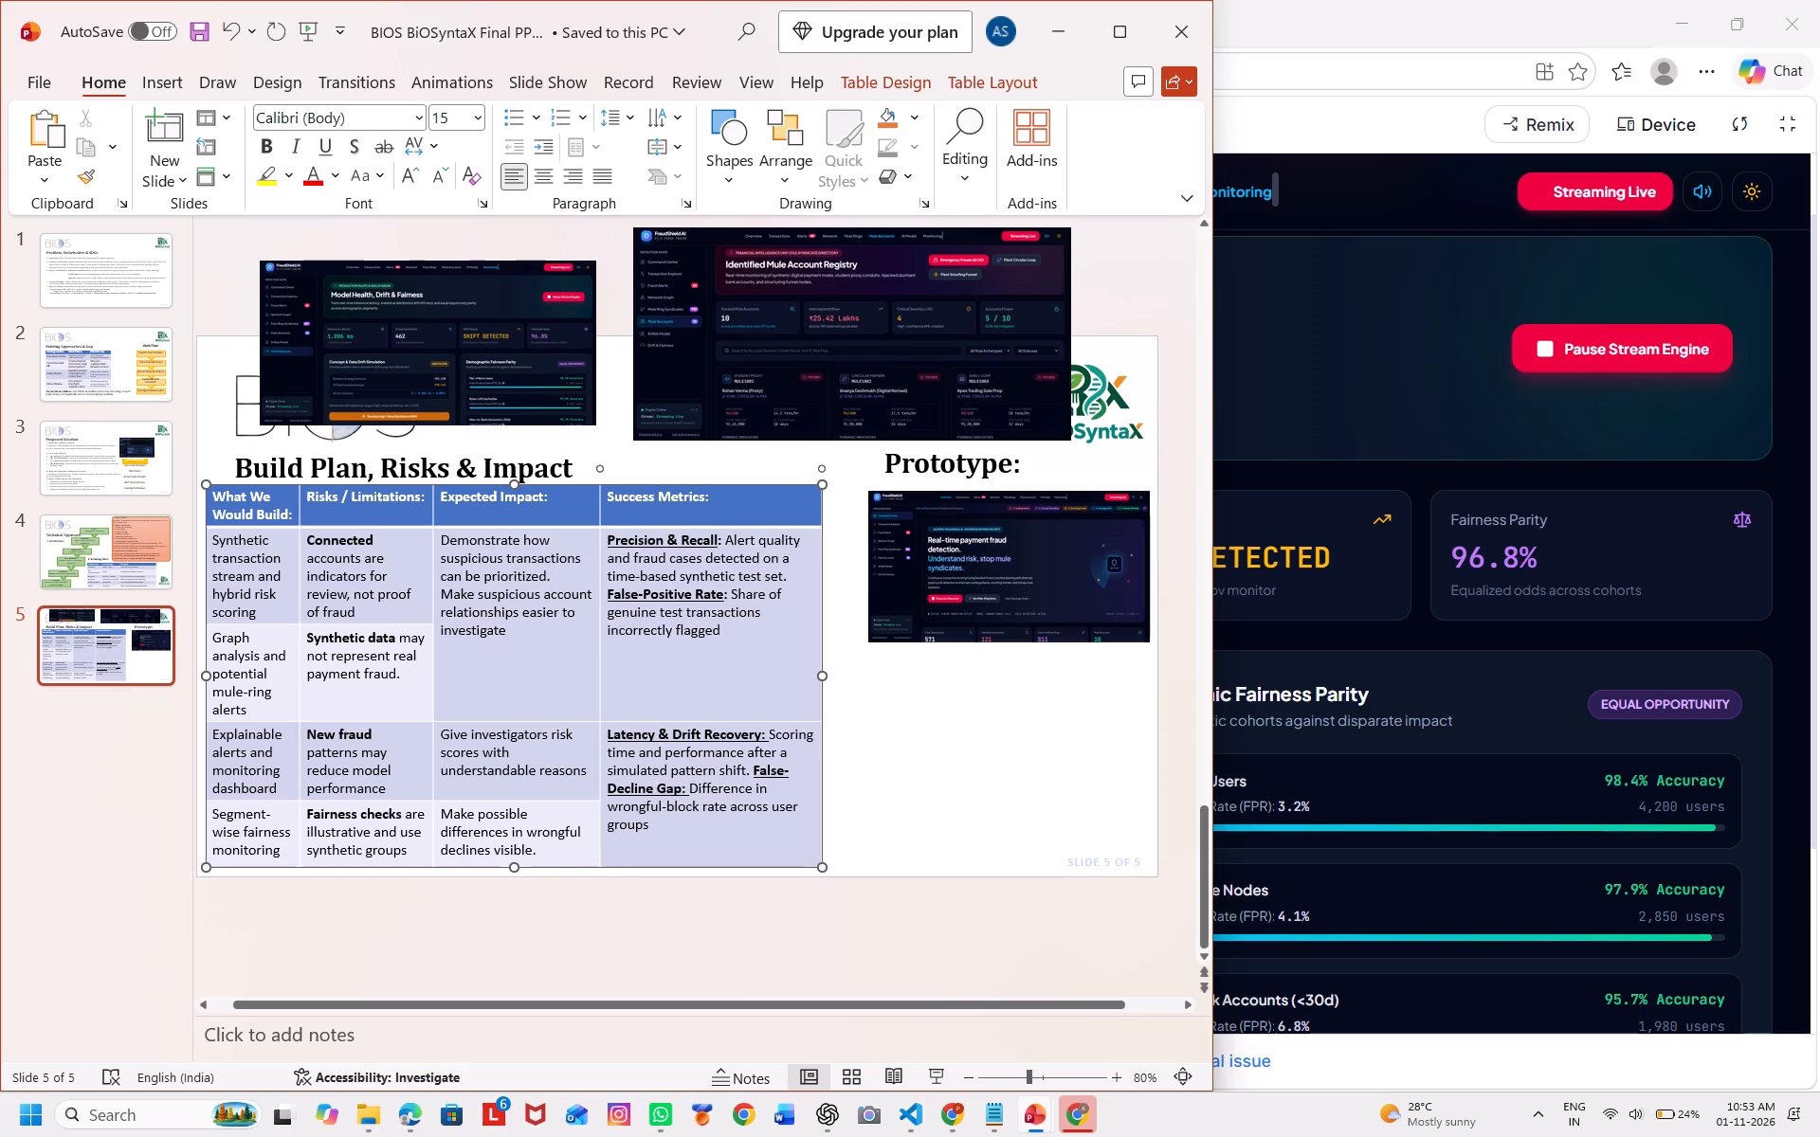
{"action": "left_click_drag", "start_coordinate": [597, 665], "coordinate": [582, 659]}
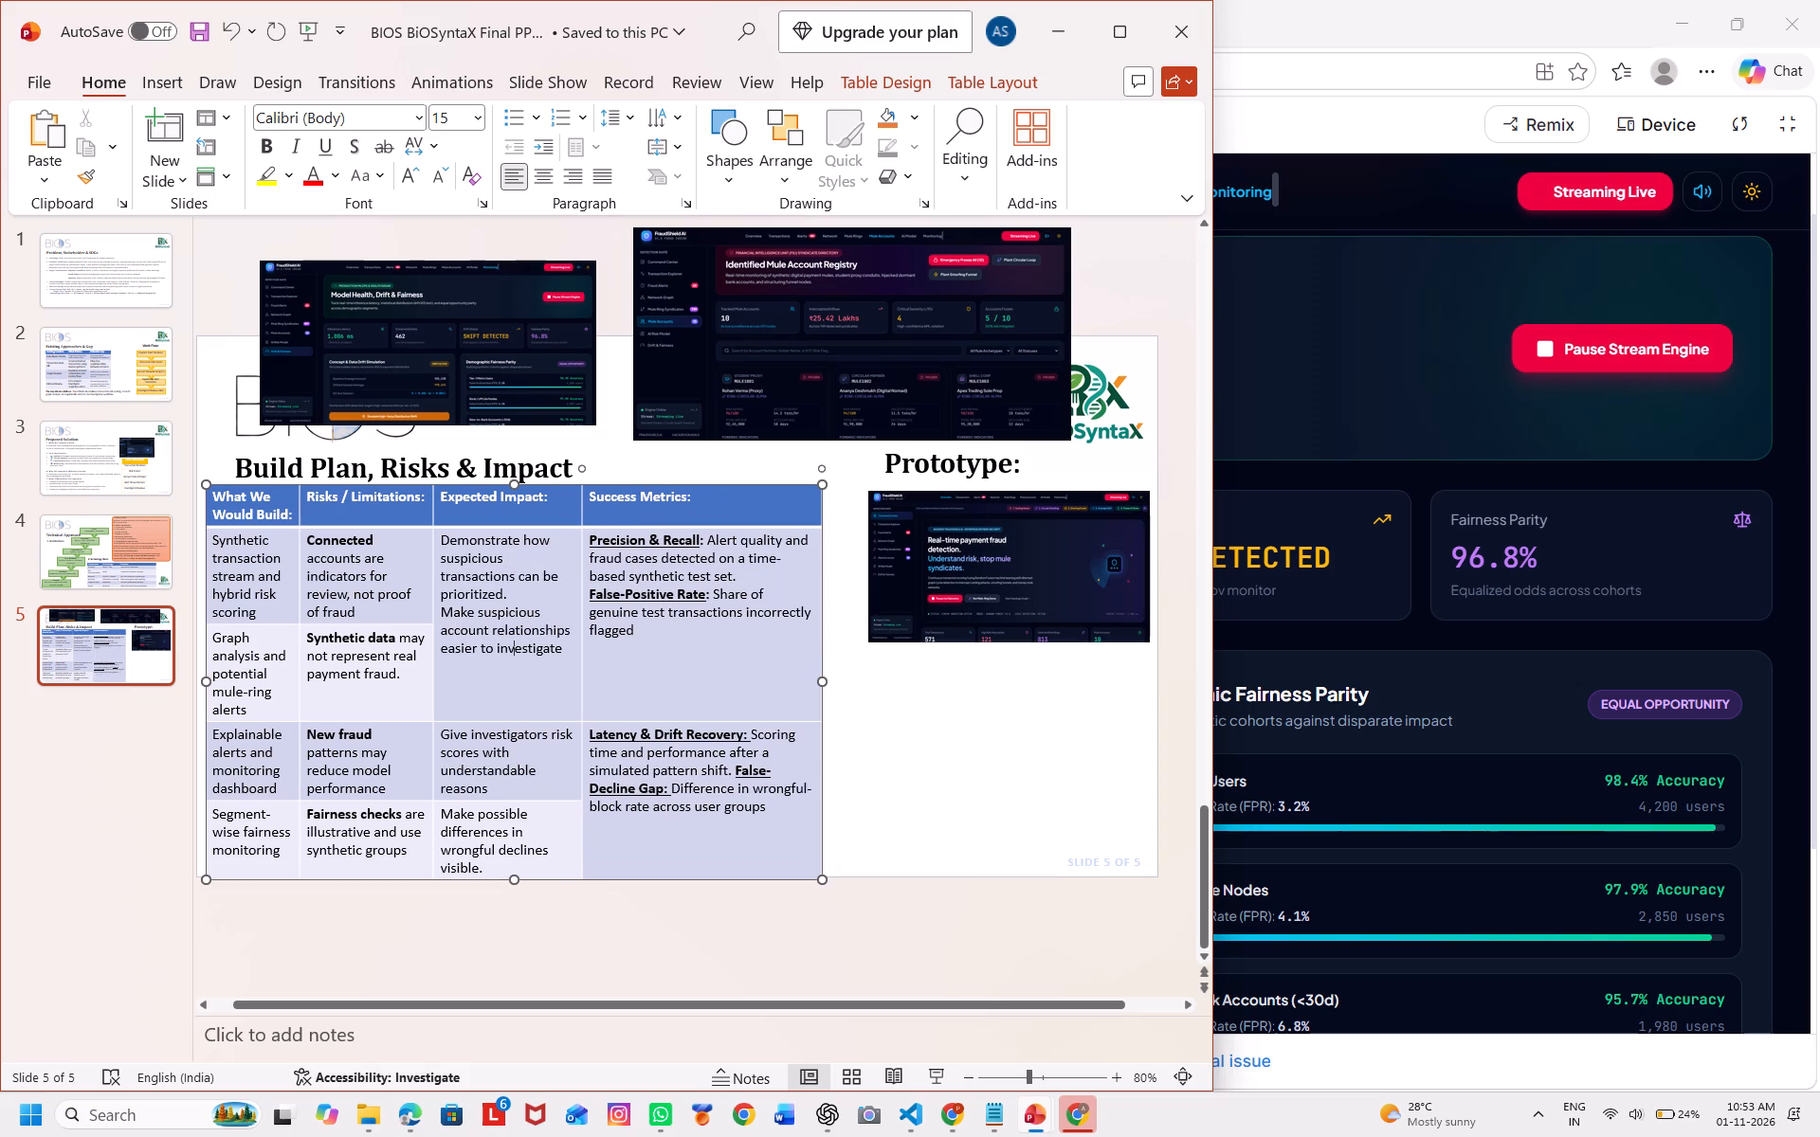
Widen the "Expected Impact" column in small increments at the expense of the "Success Metrics" column.
{"action": "left_click", "coordinate": [579, 664]}
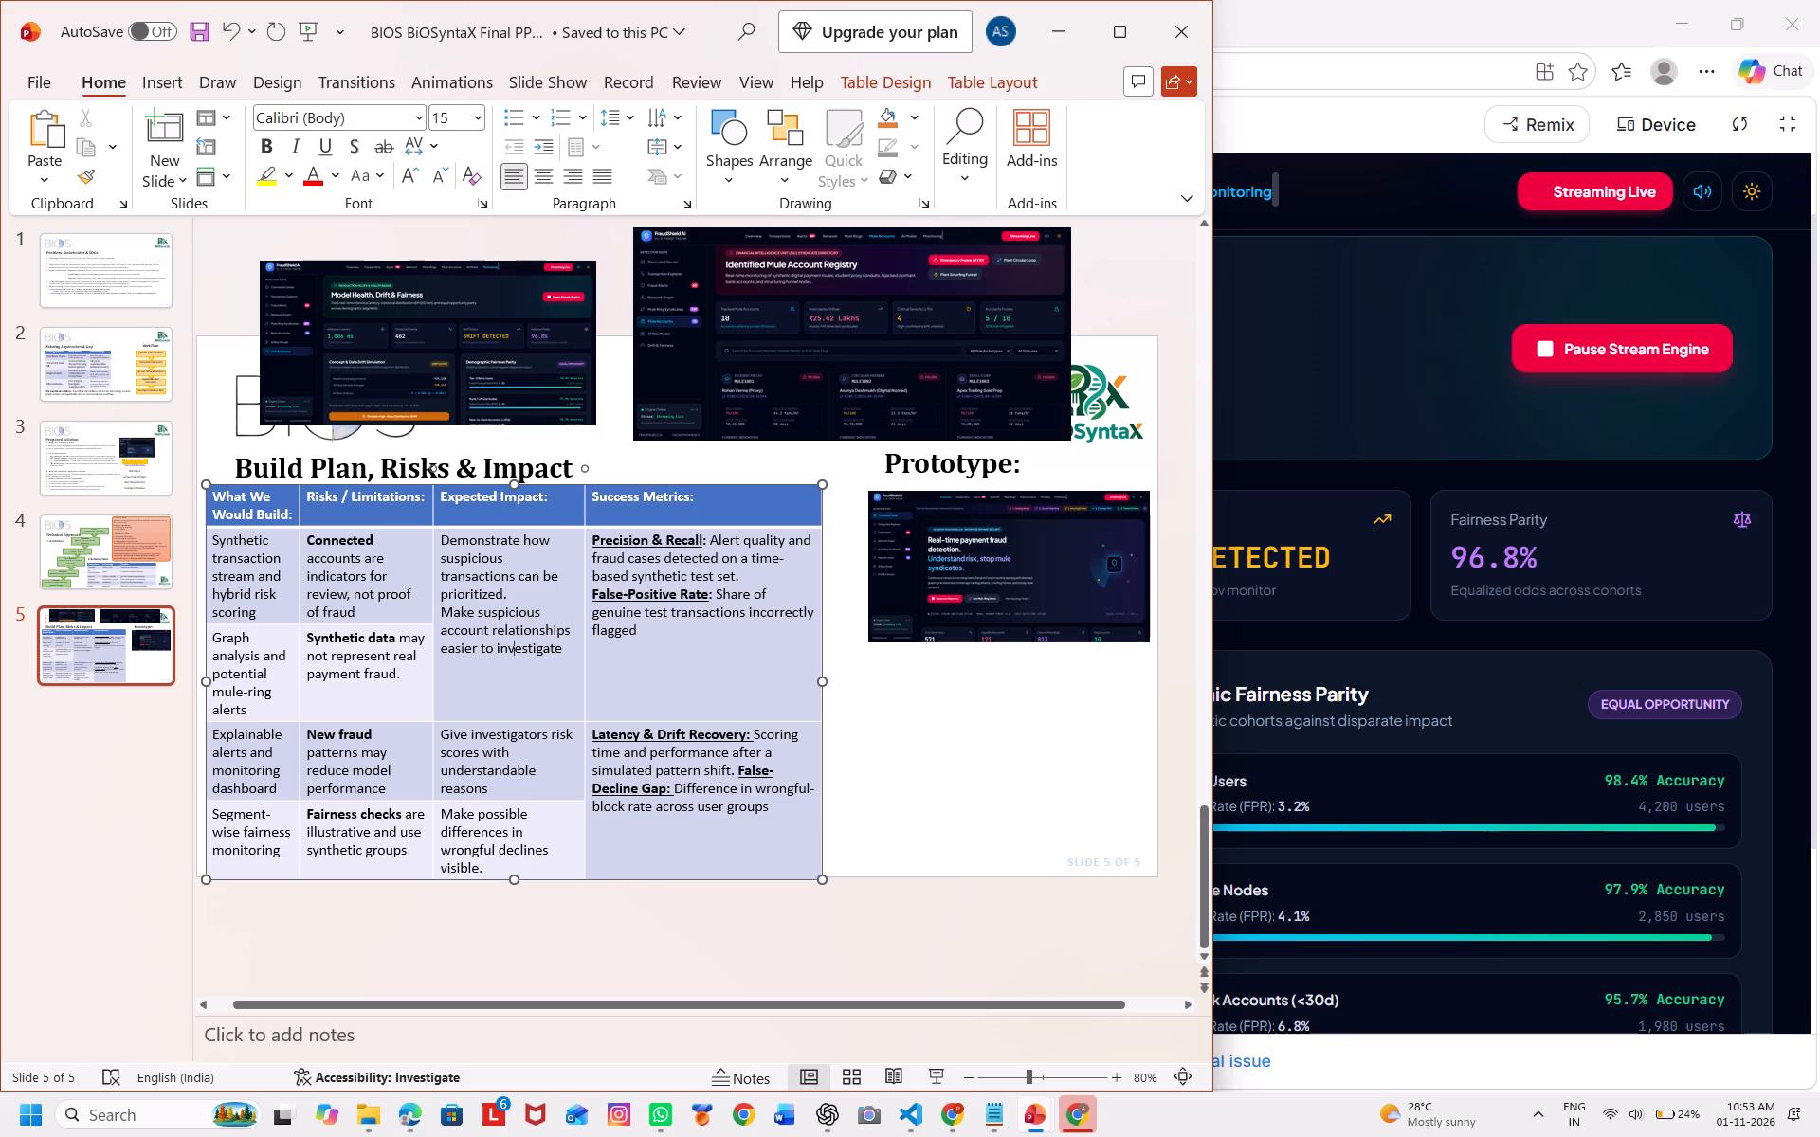
{"action": "left_click", "coordinate": [582, 662]}
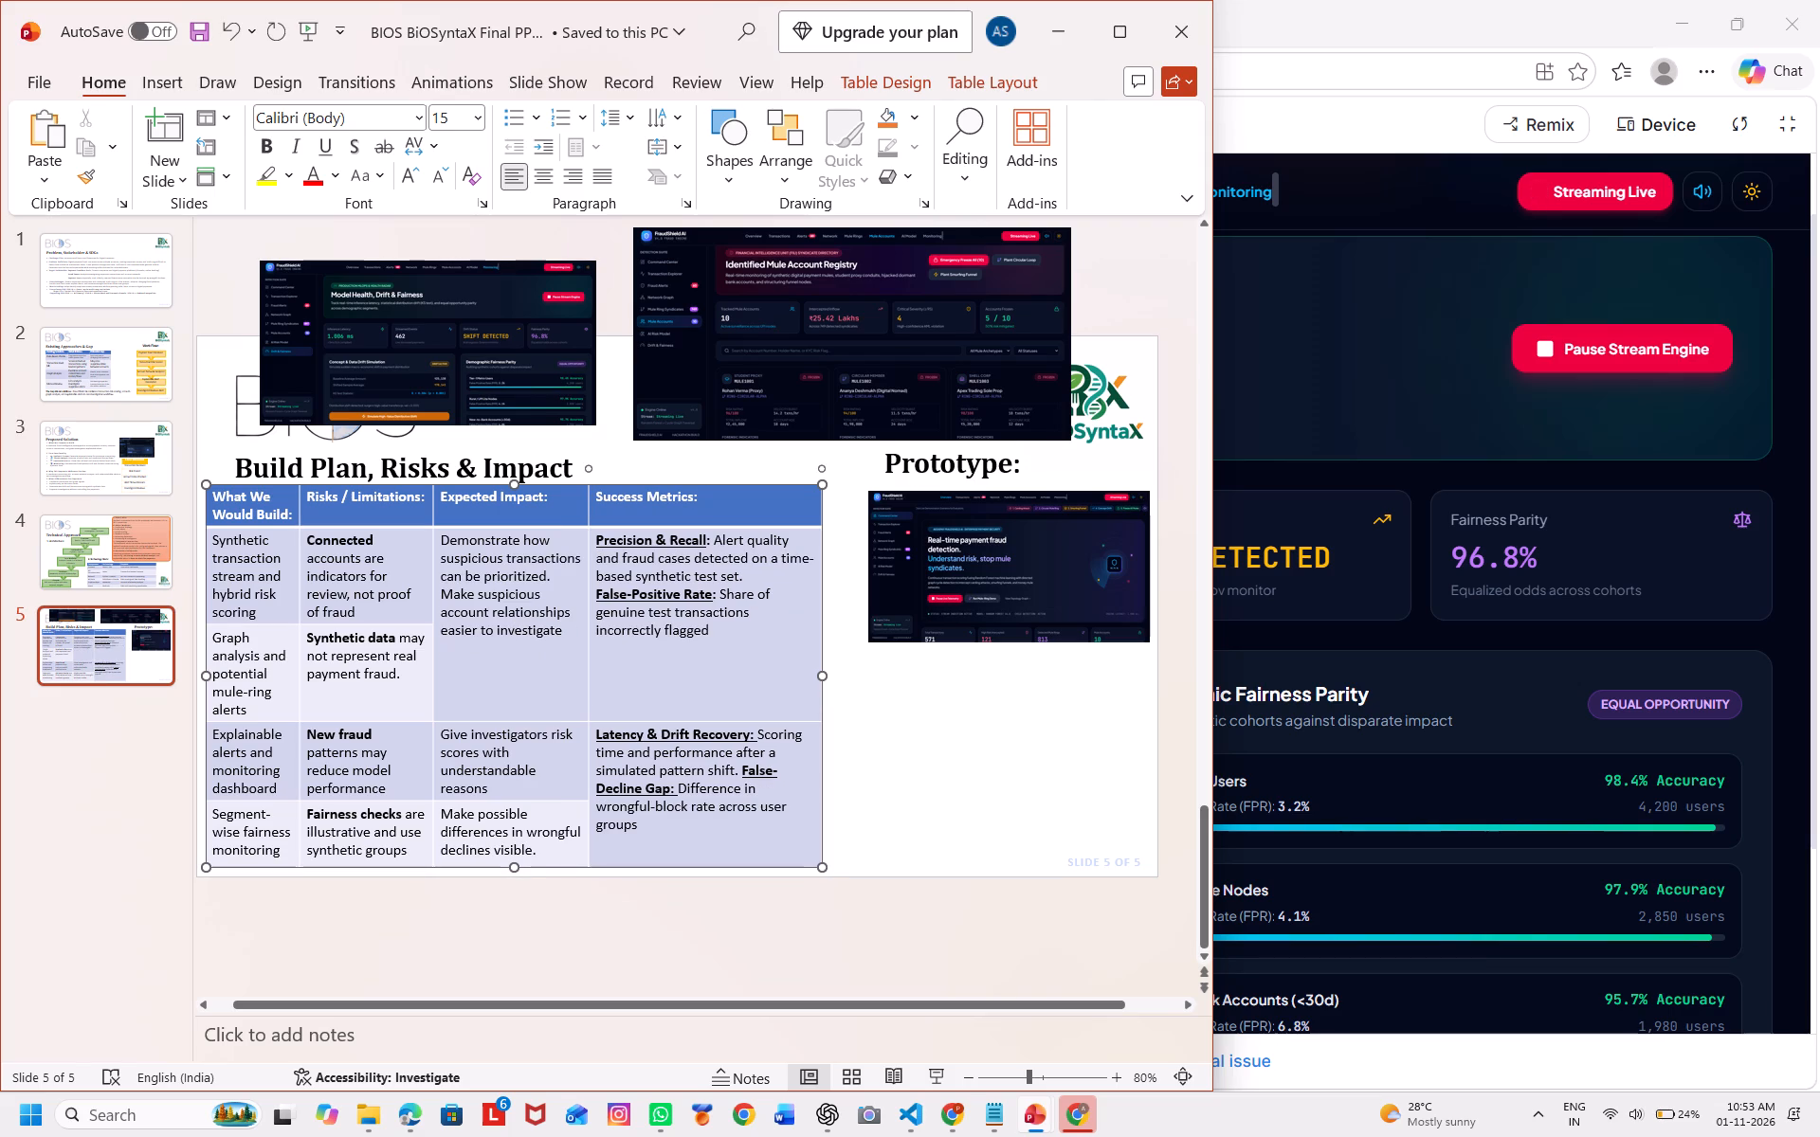
Narrow the "Success Metrics" column in small increments from the table's outer edge, and nudge the whole table slightly up.
{"action": "left_click_drag", "start_coordinate": [816, 644], "coordinate": [787, 637]}
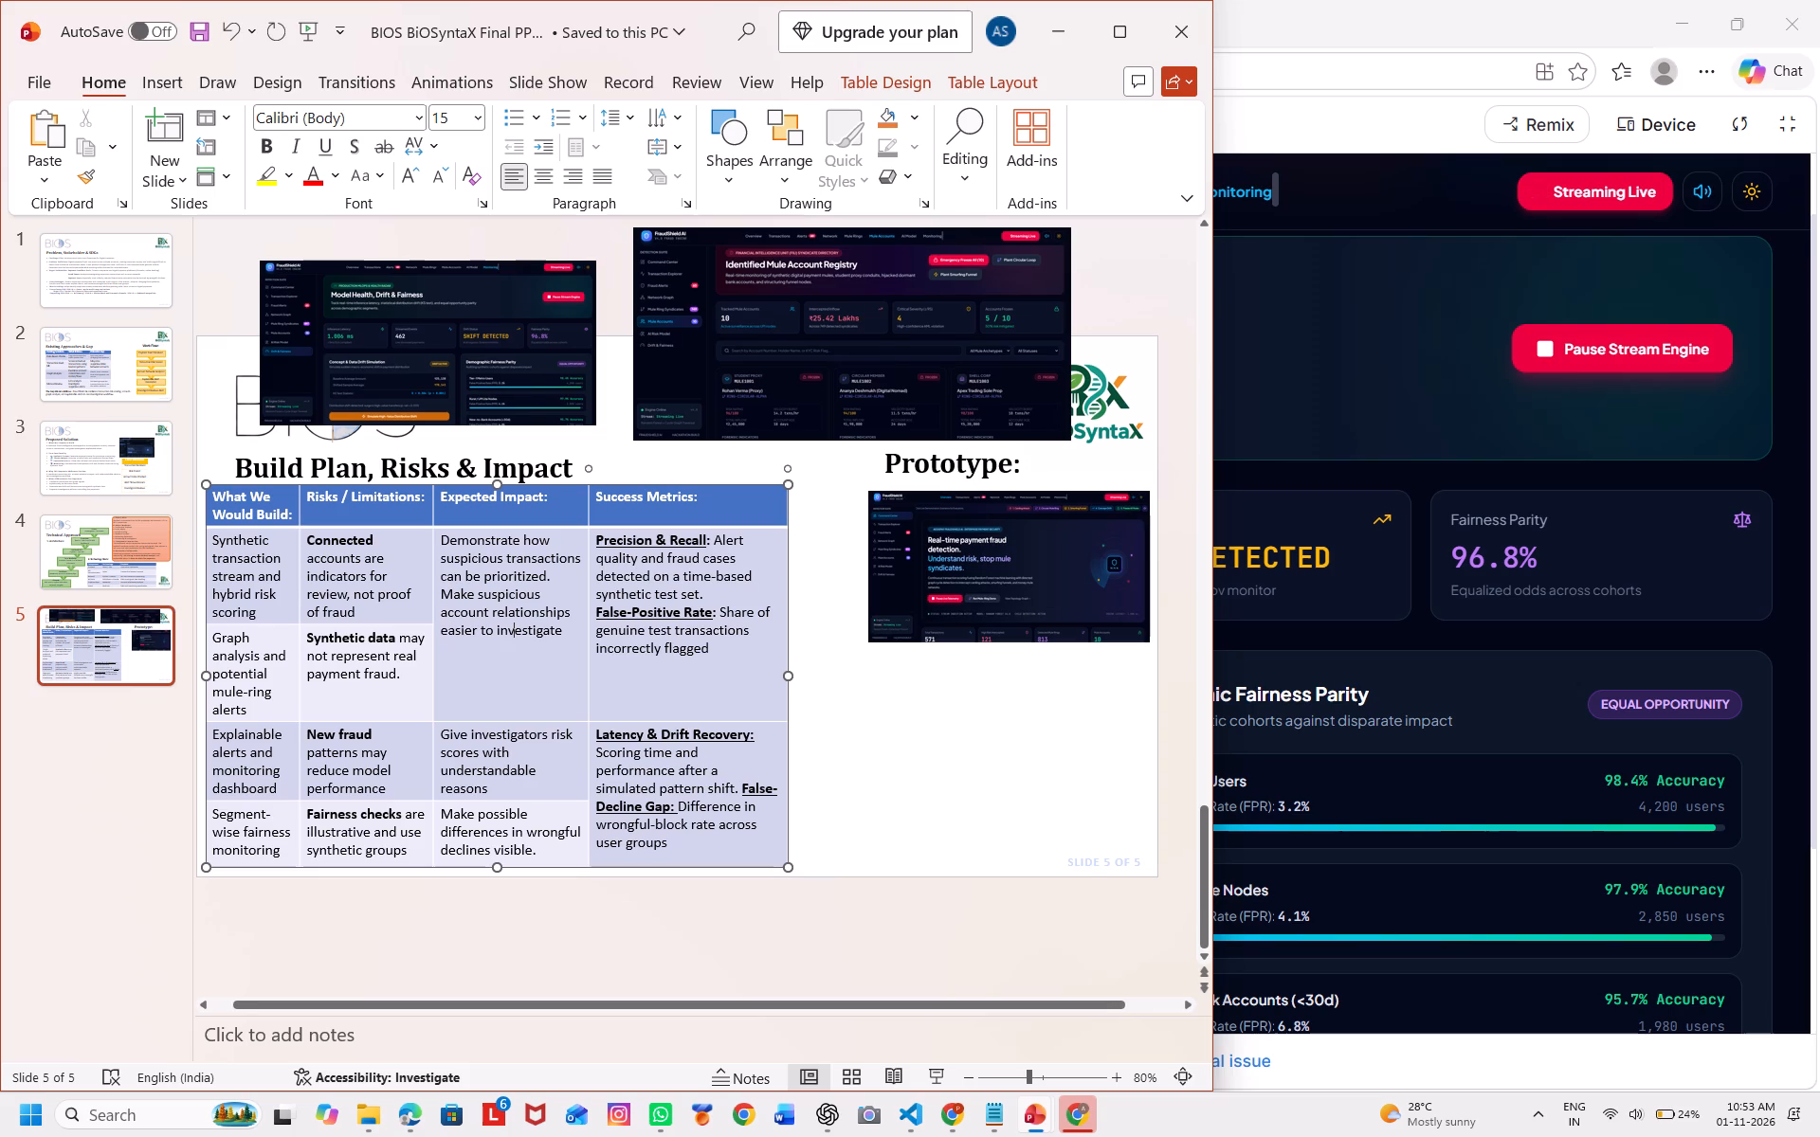
{"action": "left_click", "coordinate": [782, 642]}
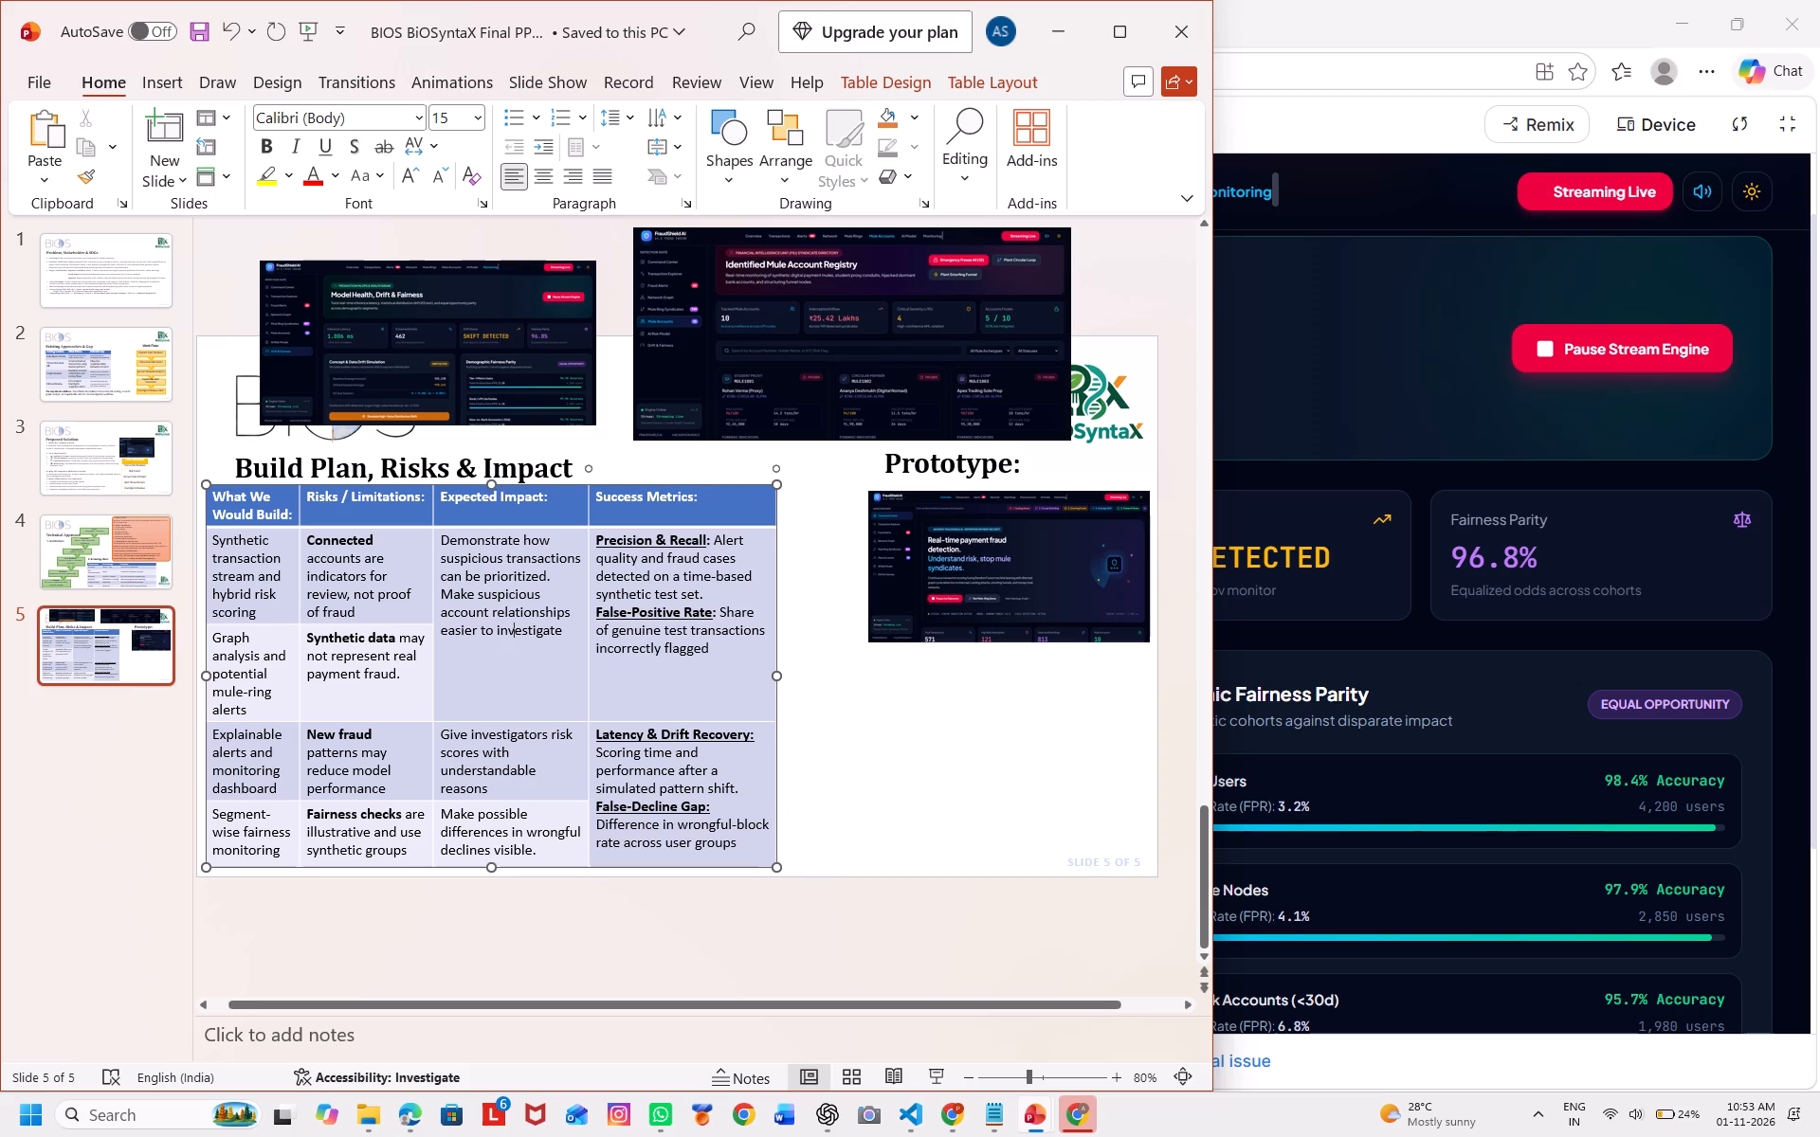
{"action": "scroll", "coordinate": [734, 813], "scroll_direction": "down", "scroll_amount": 2}
{"action": "left_click", "coordinate": [773, 659]}
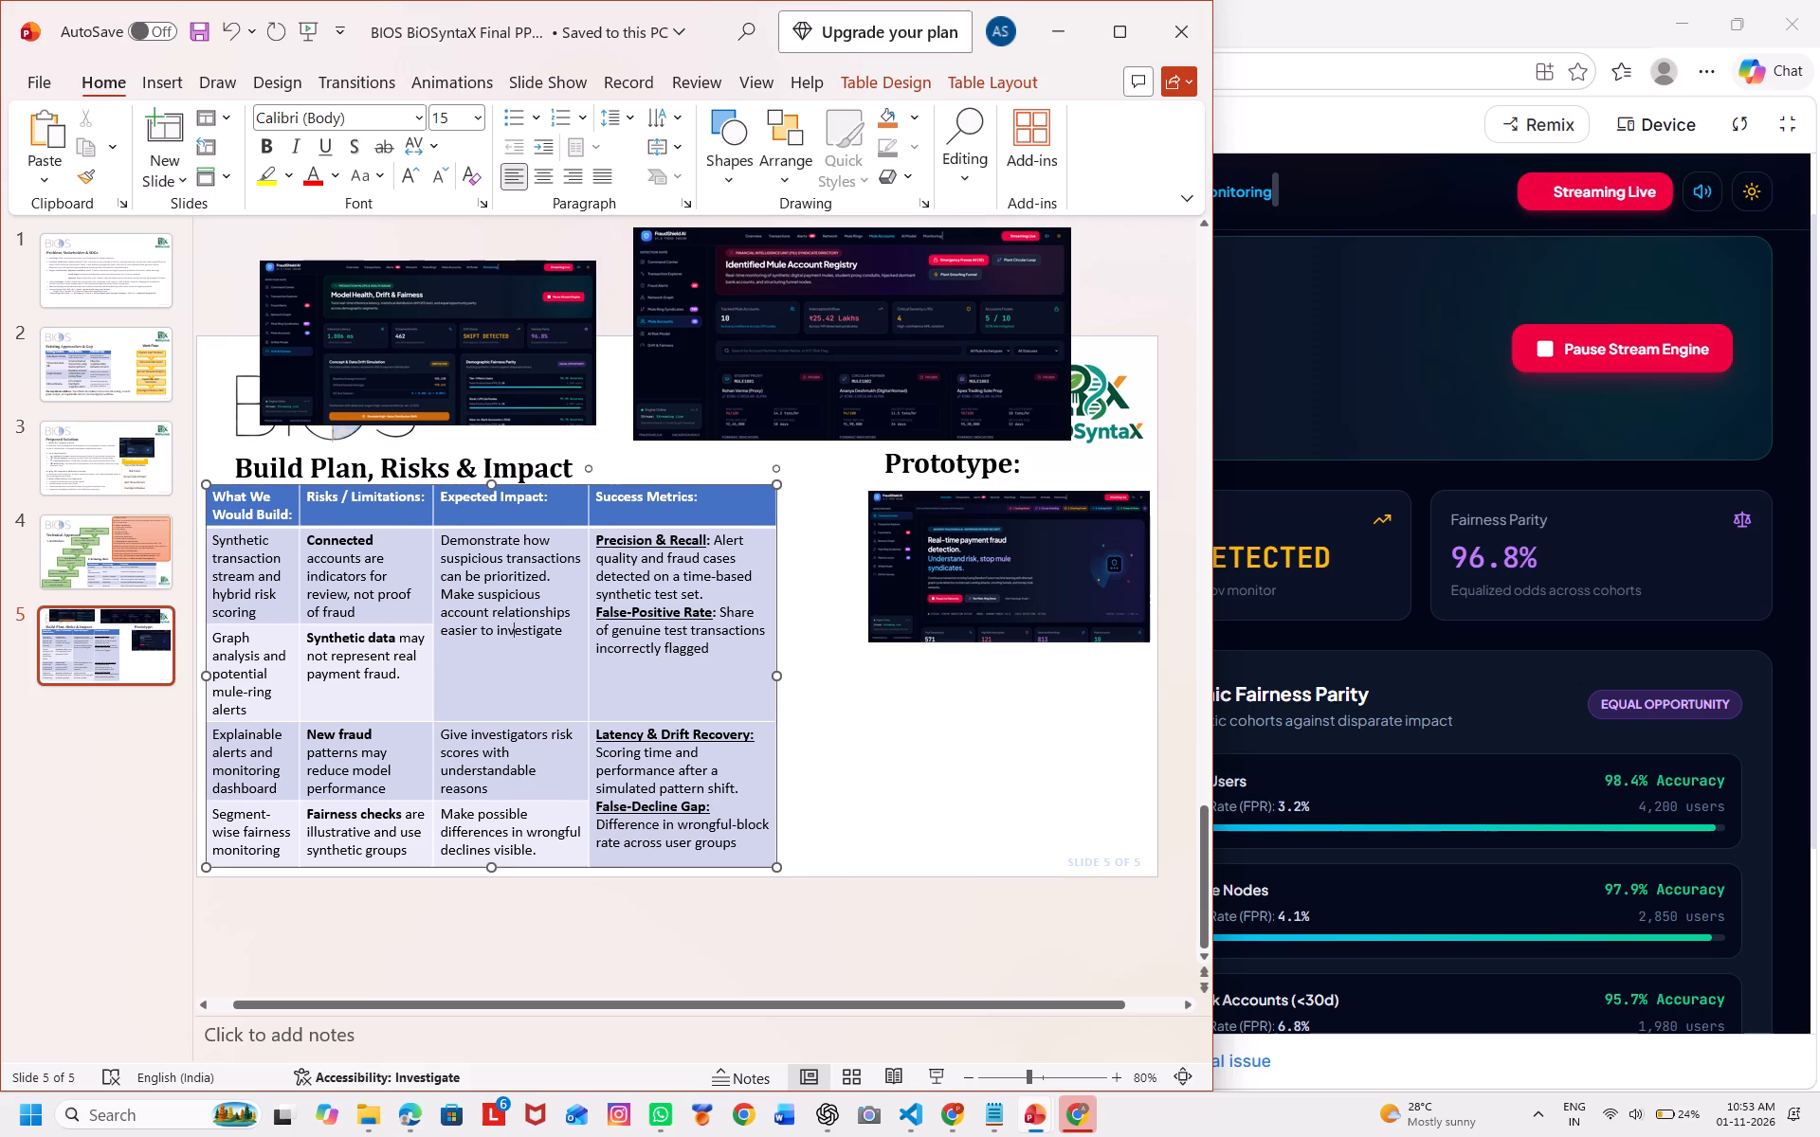
{"action": "left_click", "coordinate": [772, 649]}
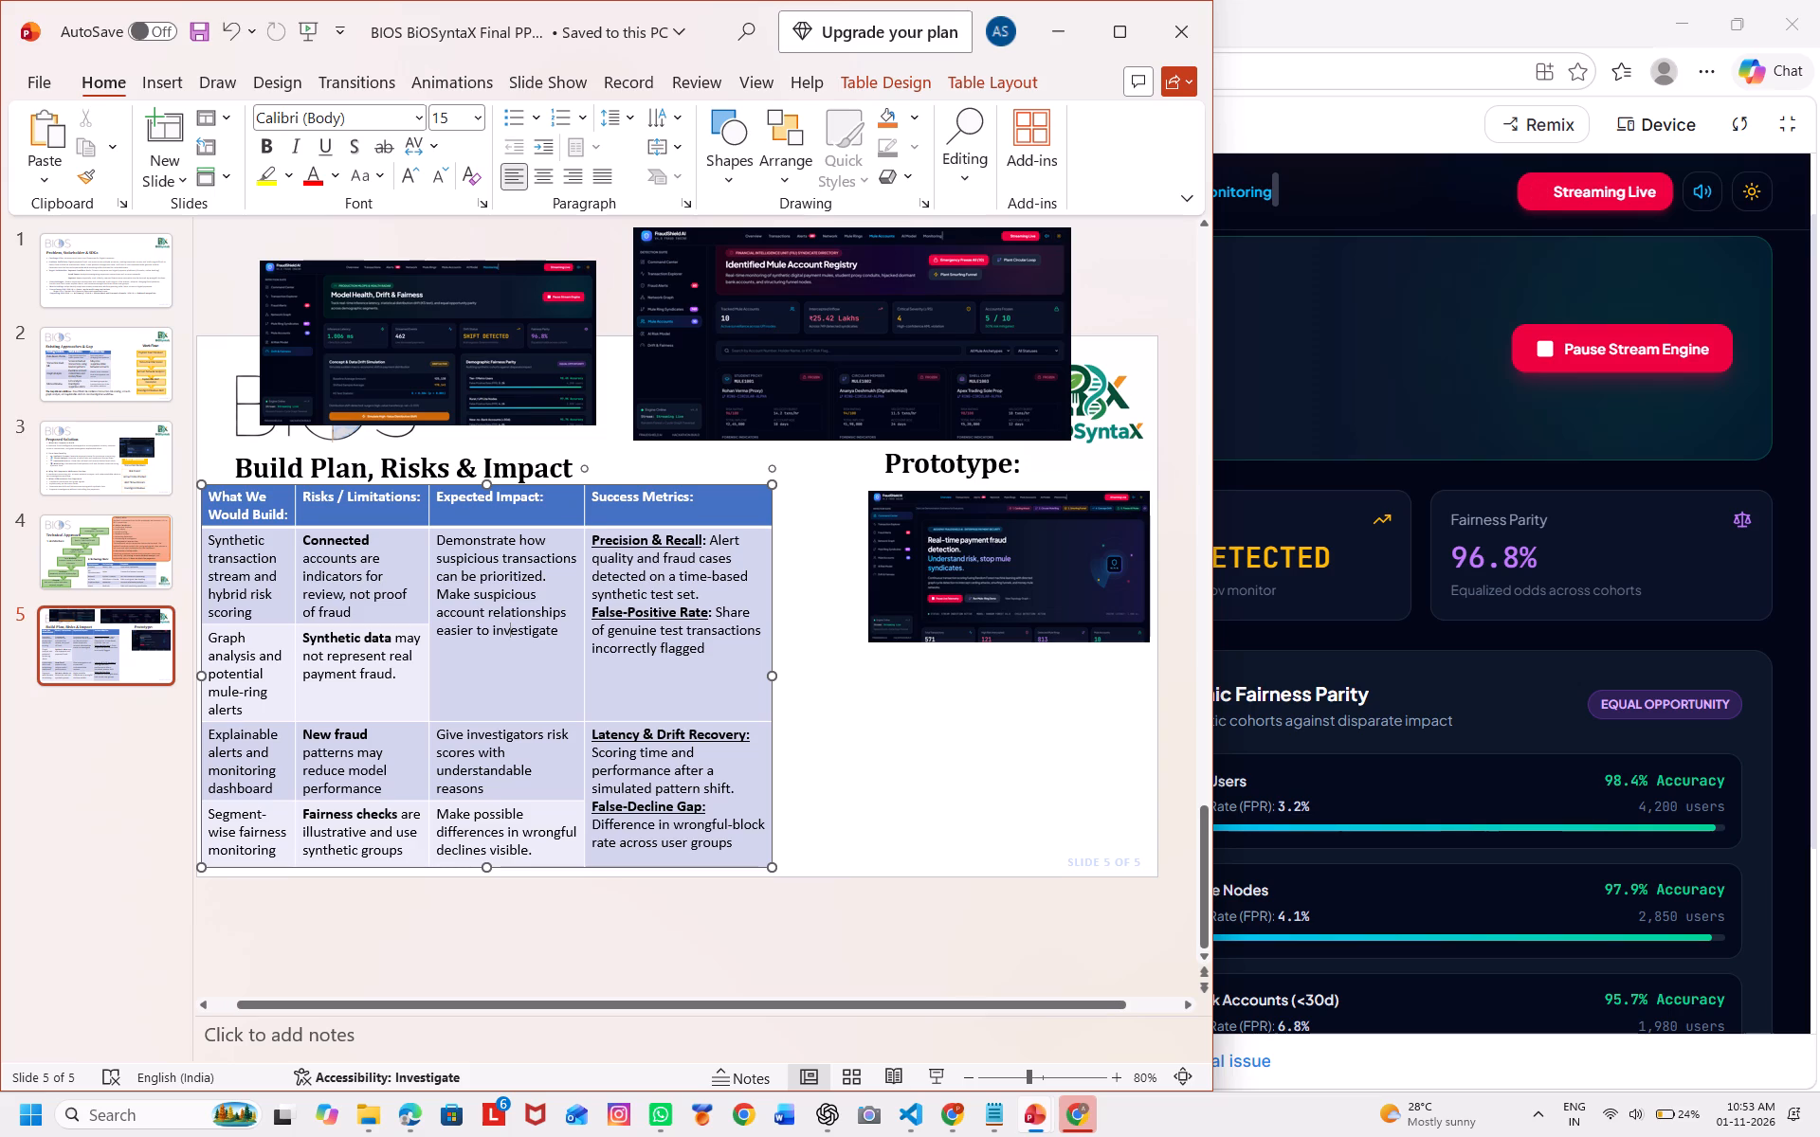
{"action": "left_click", "coordinate": [768, 647]}
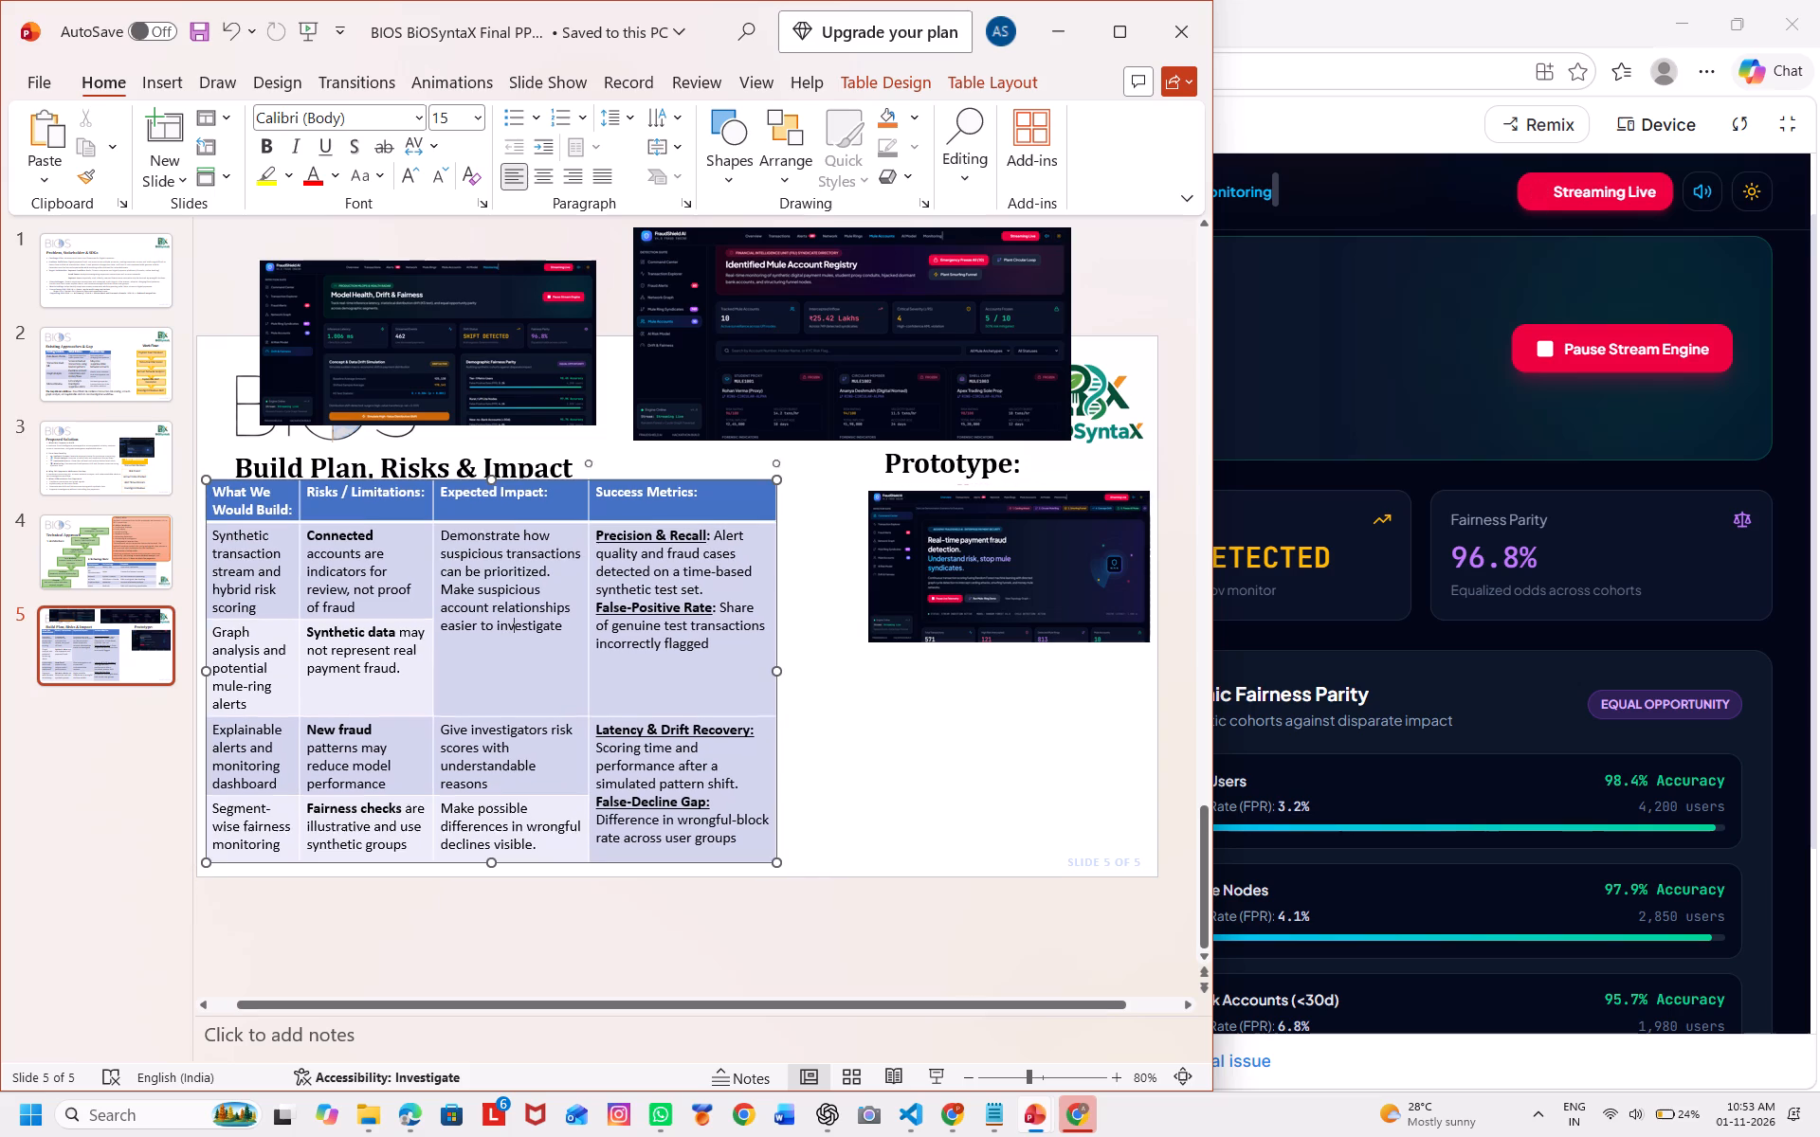
{"action": "left_click", "coordinate": [772, 737]}
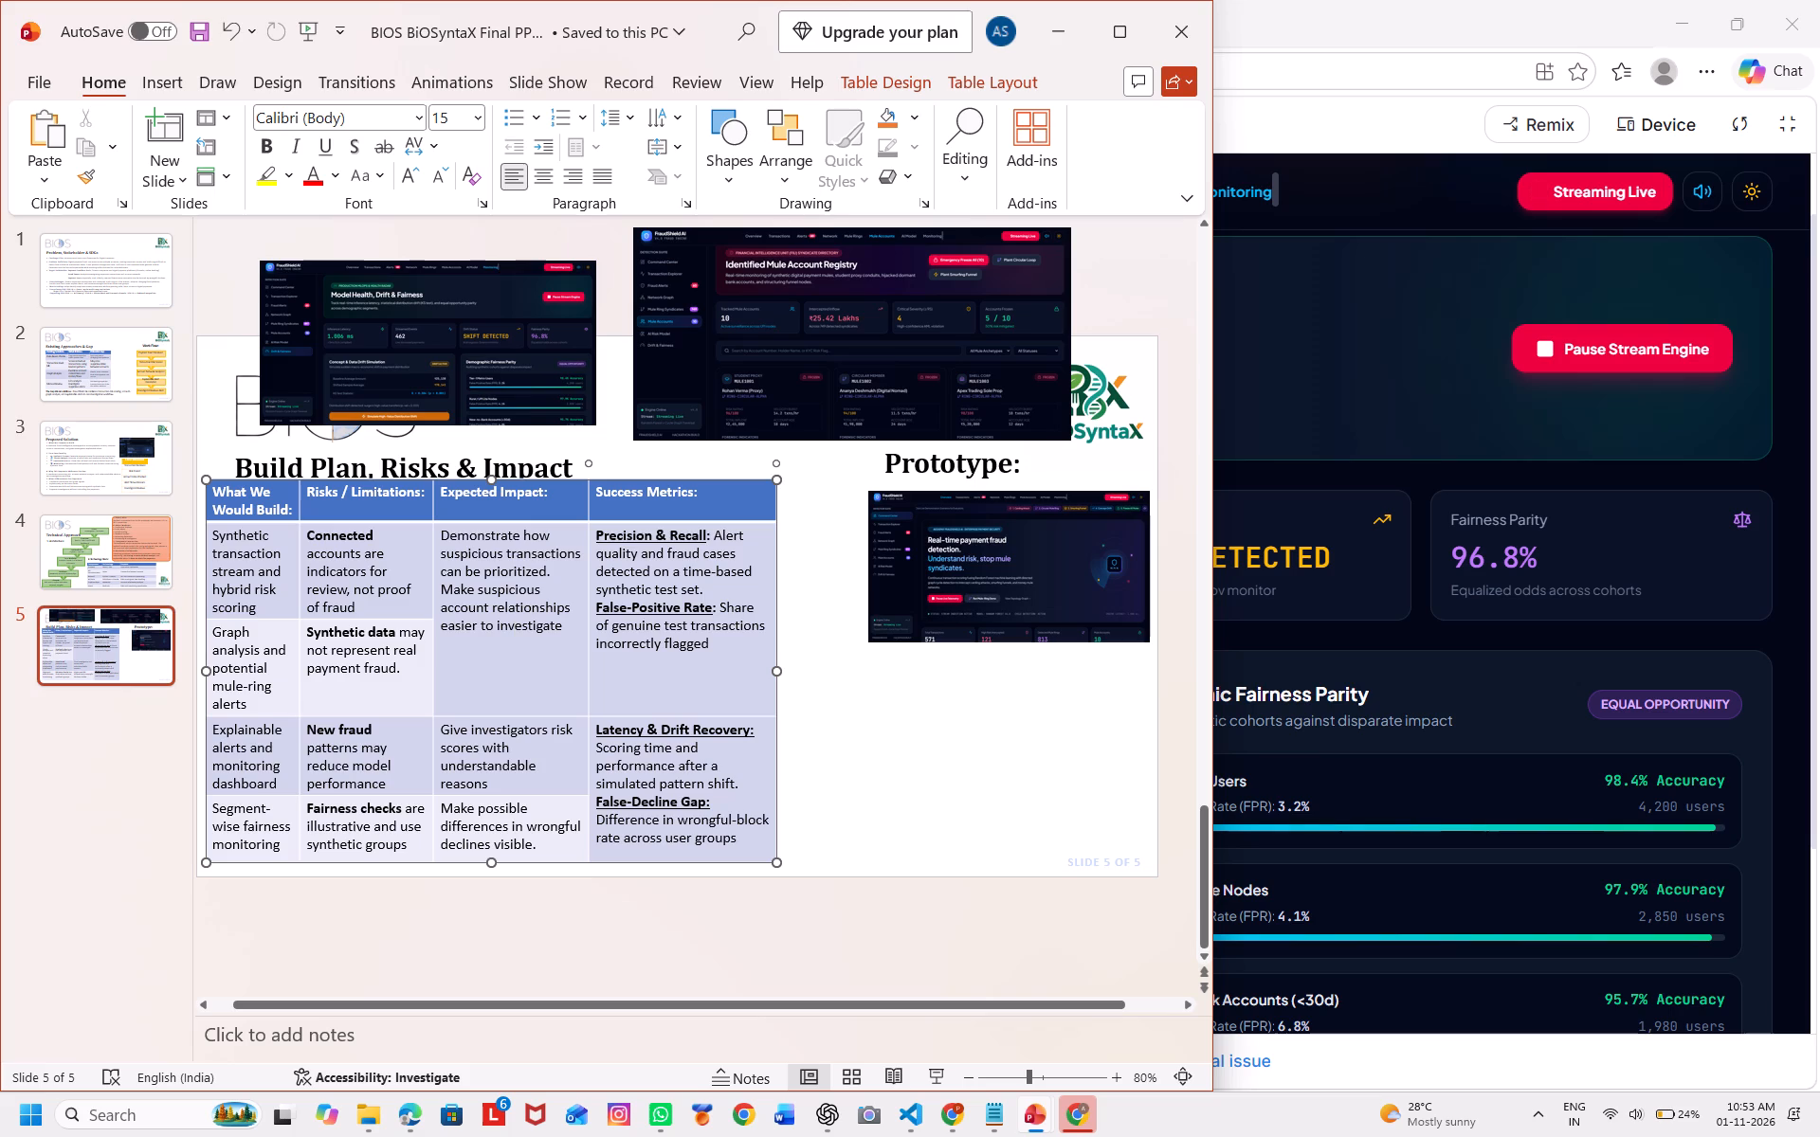
{"action": "triple_click", "coordinate": [772, 737]}
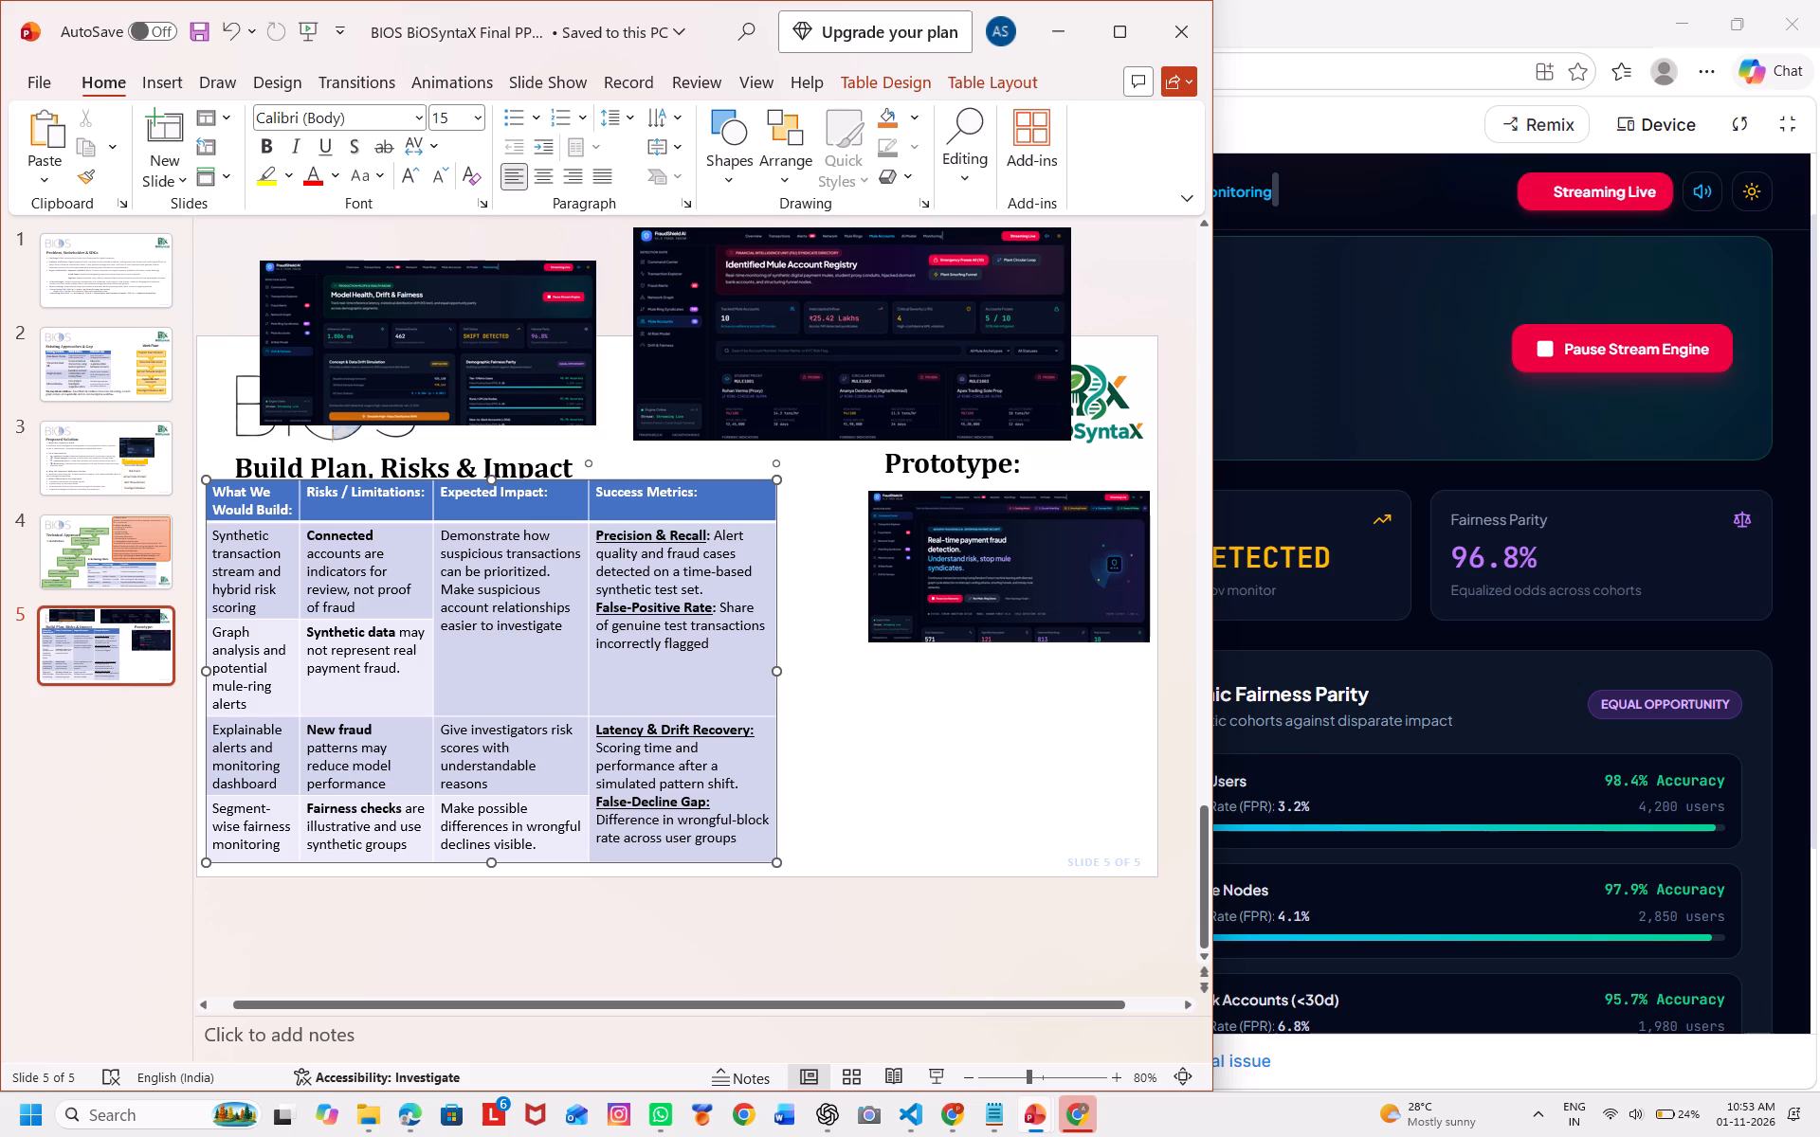
{"action": "left_click", "coordinate": [771, 735]}
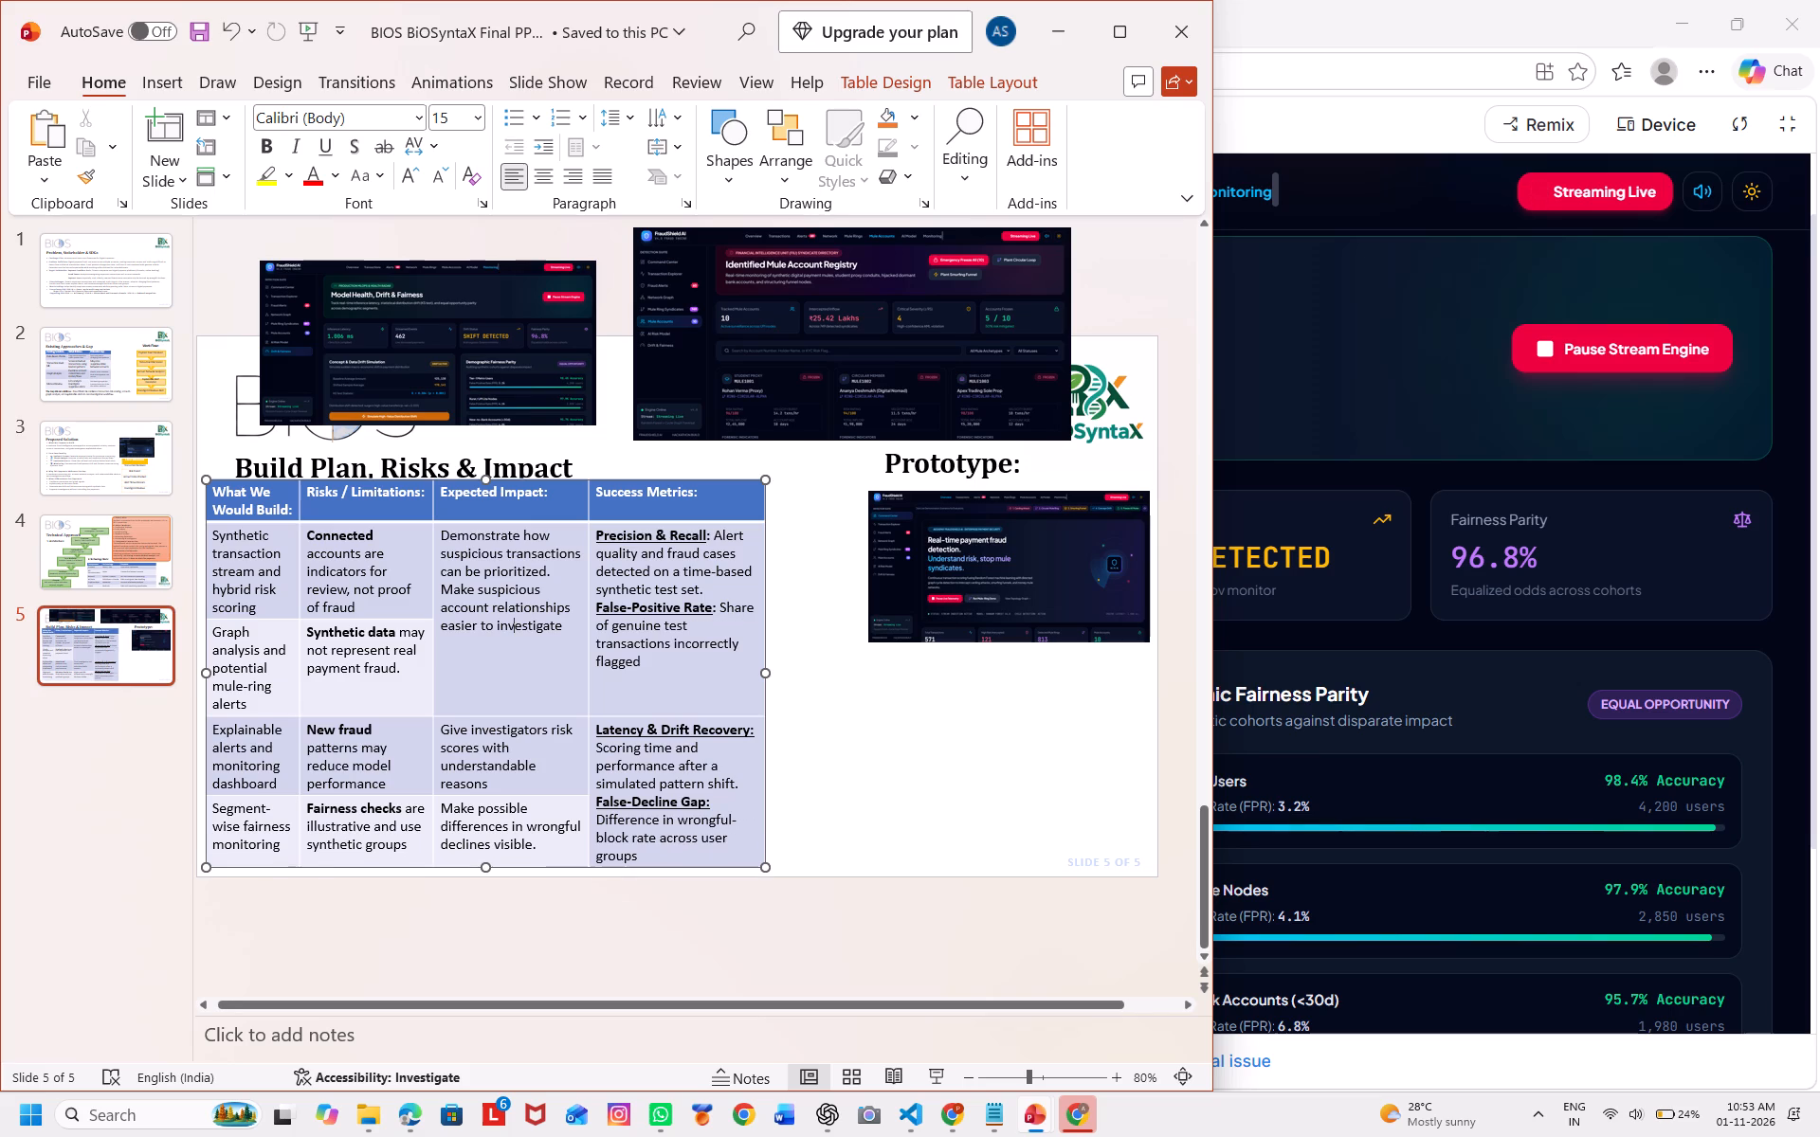
Move the "Real-time payment fraud detection" screenshot under the Prototype heading so it sits just beside the table.
{"action": "left_click", "coordinate": [934, 610]}
{"action": "left_click_drag", "start_coordinate": [987, 561], "coordinate": [943, 559]}
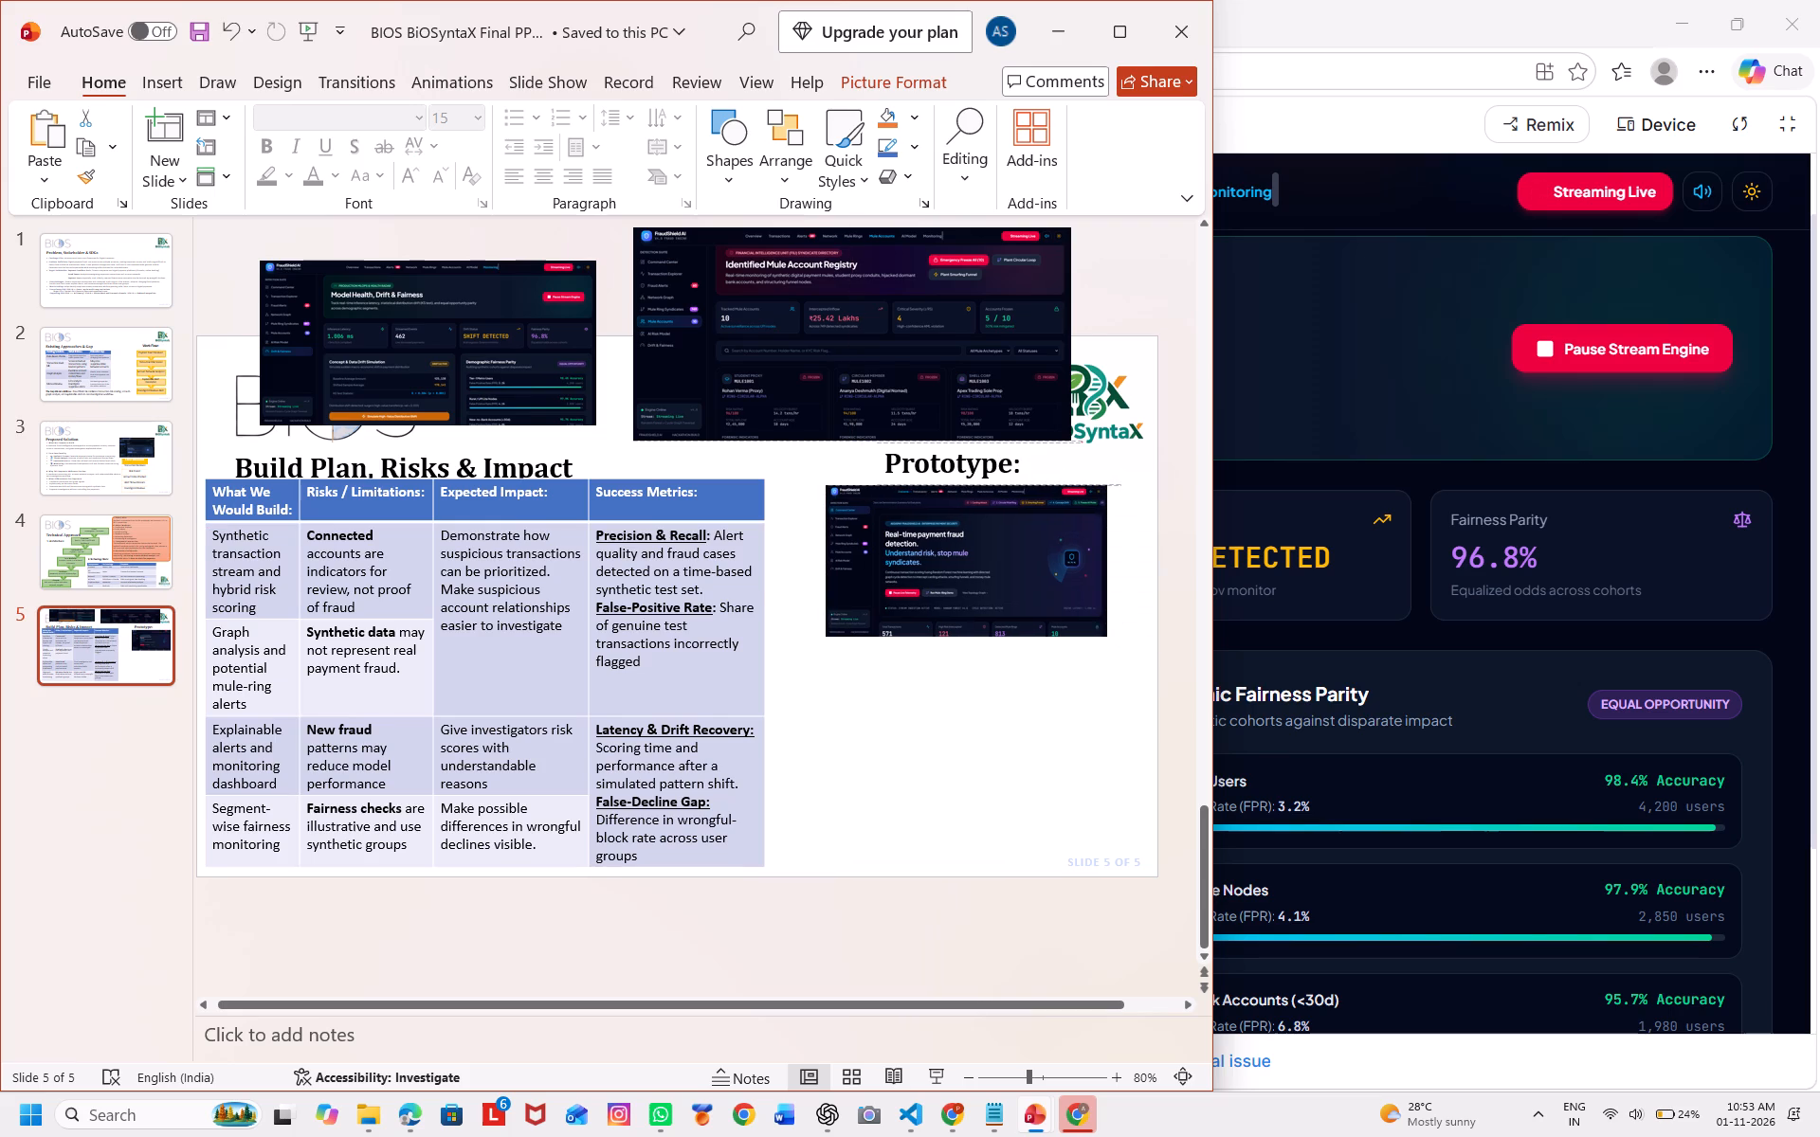
{"action": "left_click_drag", "start_coordinate": [943, 559], "coordinate": [891, 558]}
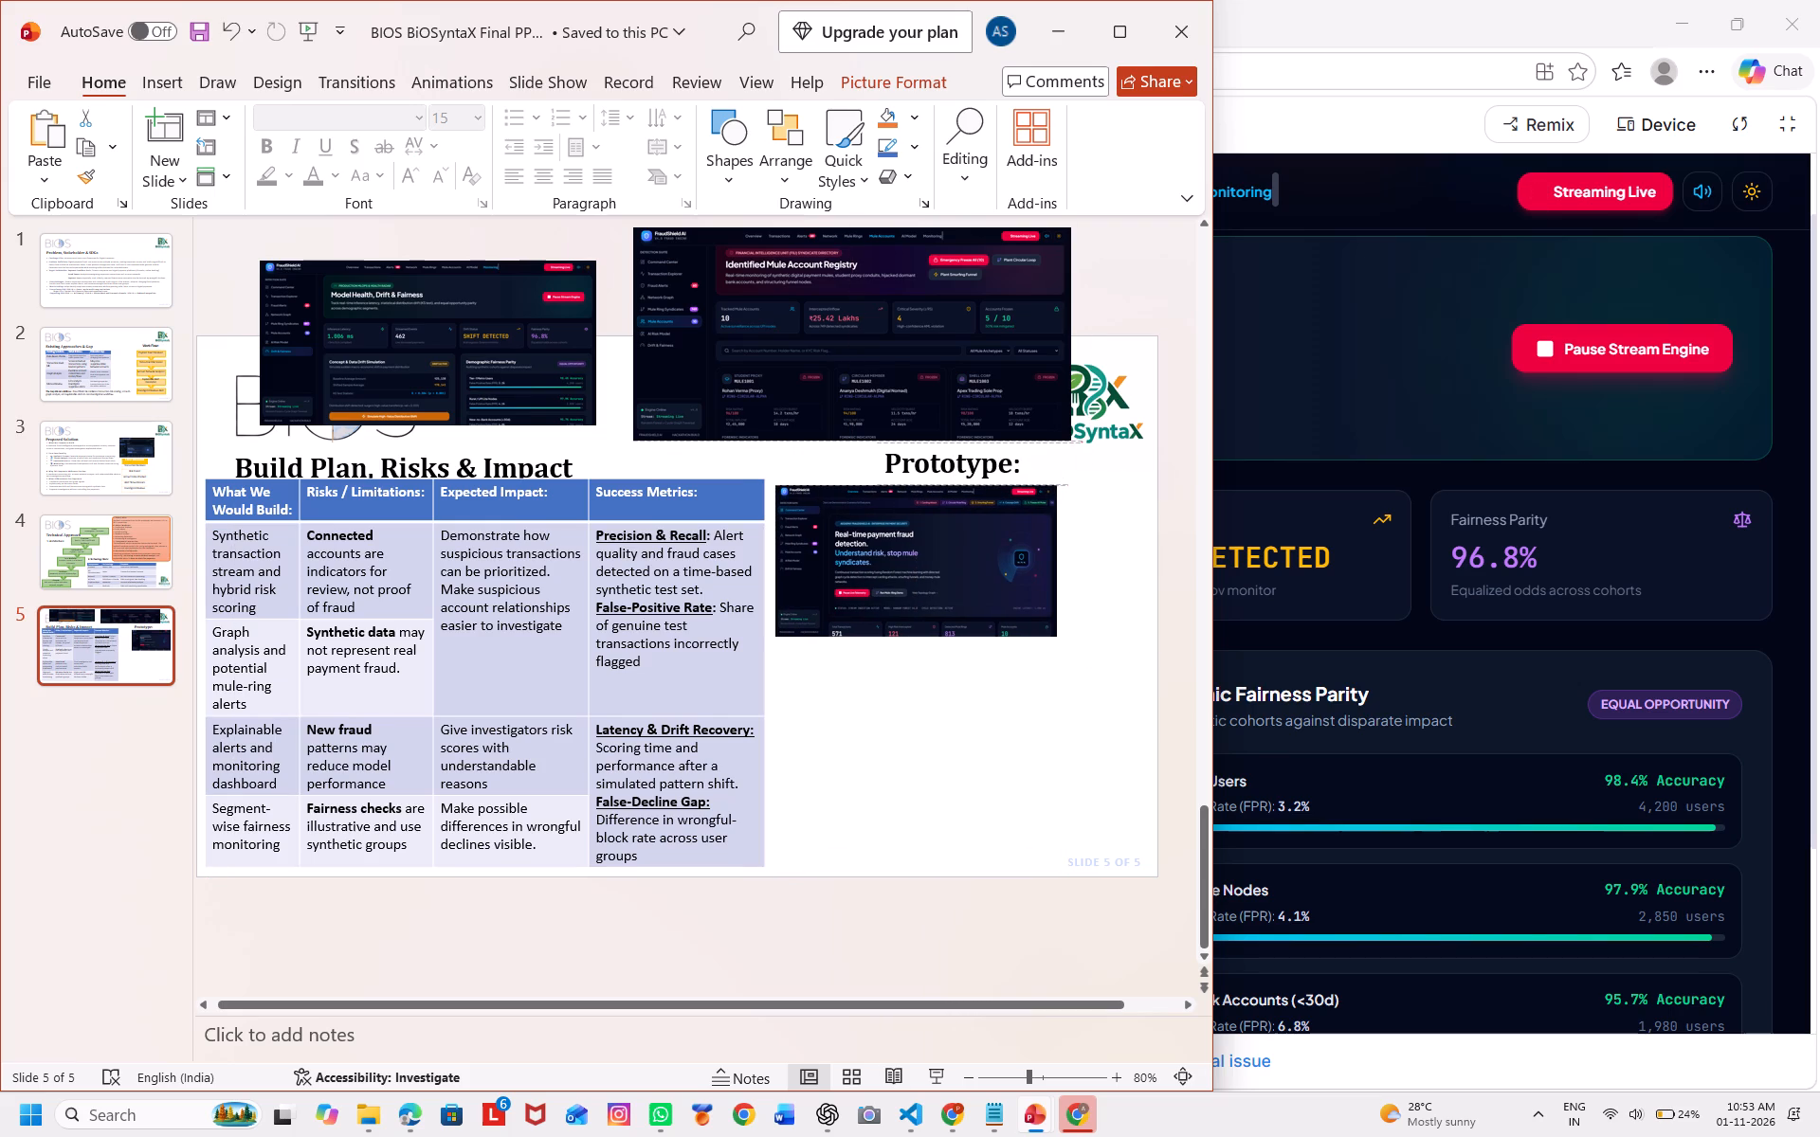
{"action": "left_click_drag", "start_coordinate": [891, 558], "coordinate": [897, 565]}
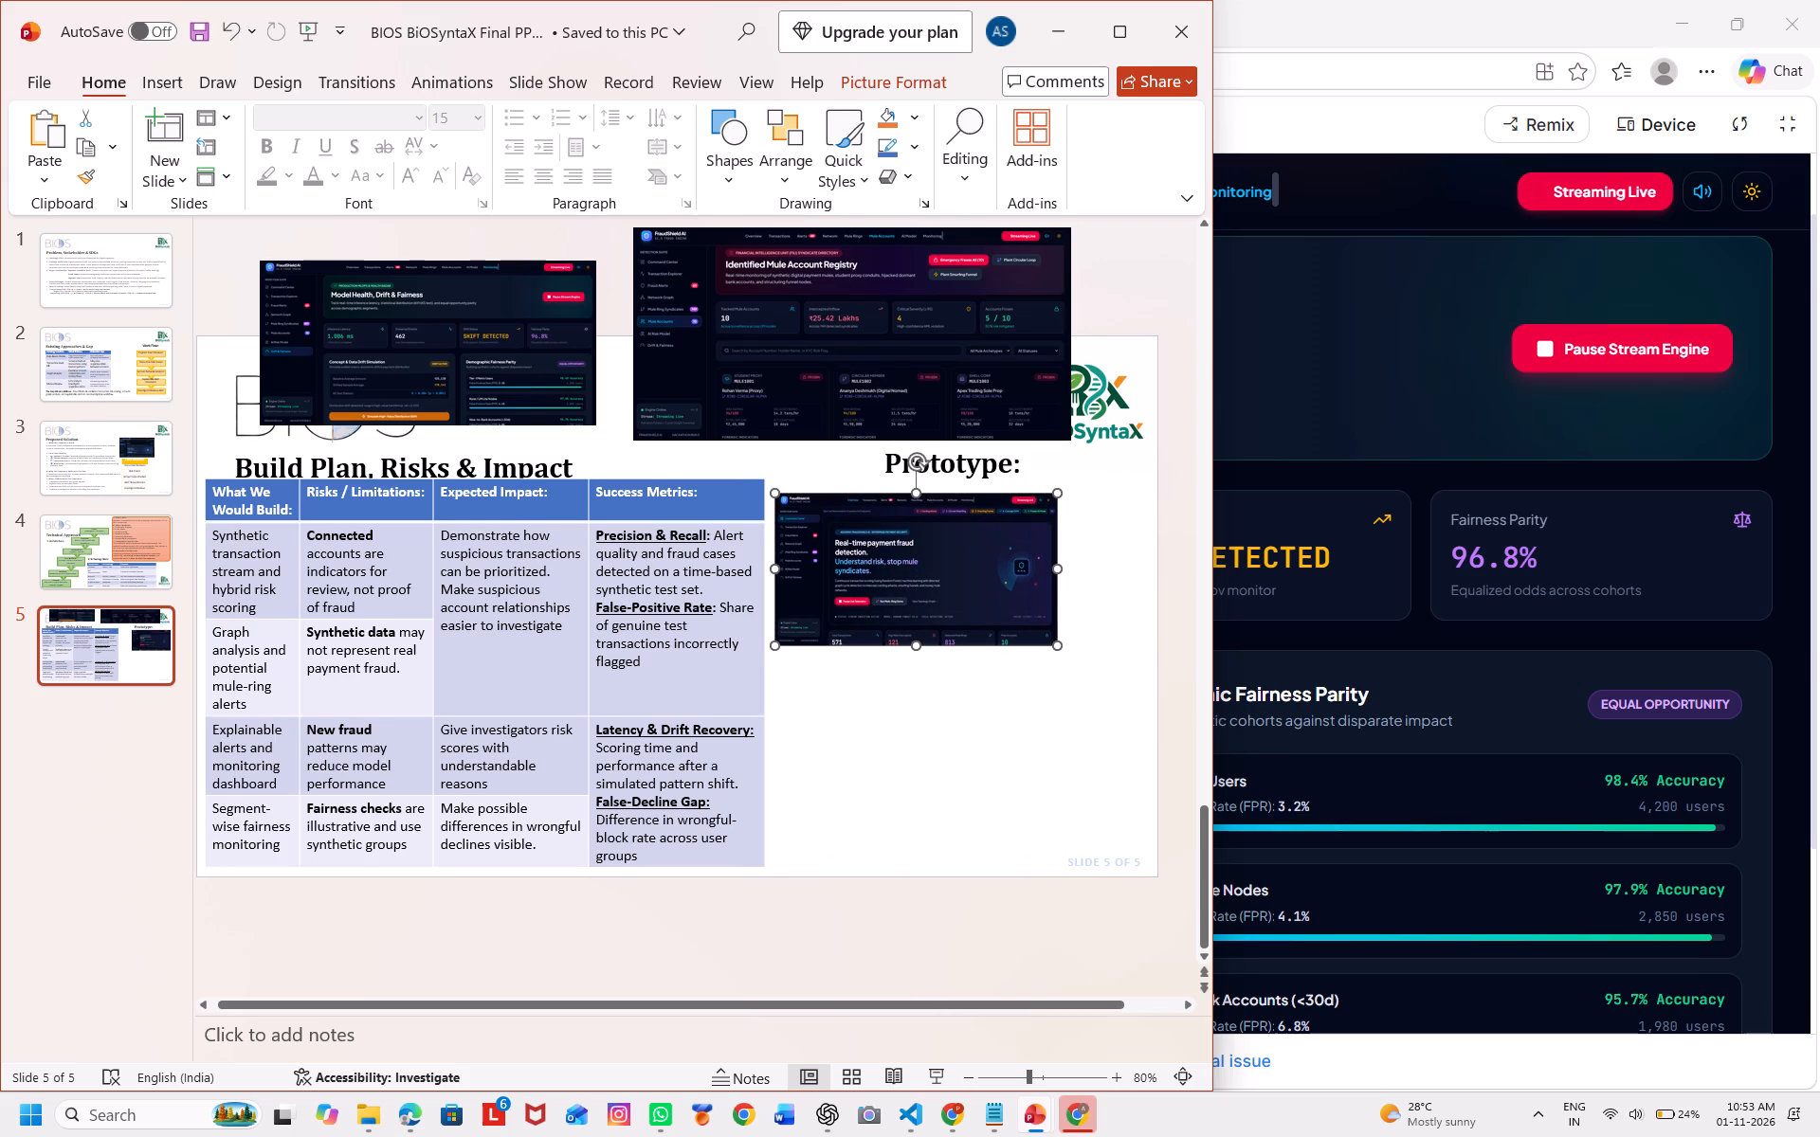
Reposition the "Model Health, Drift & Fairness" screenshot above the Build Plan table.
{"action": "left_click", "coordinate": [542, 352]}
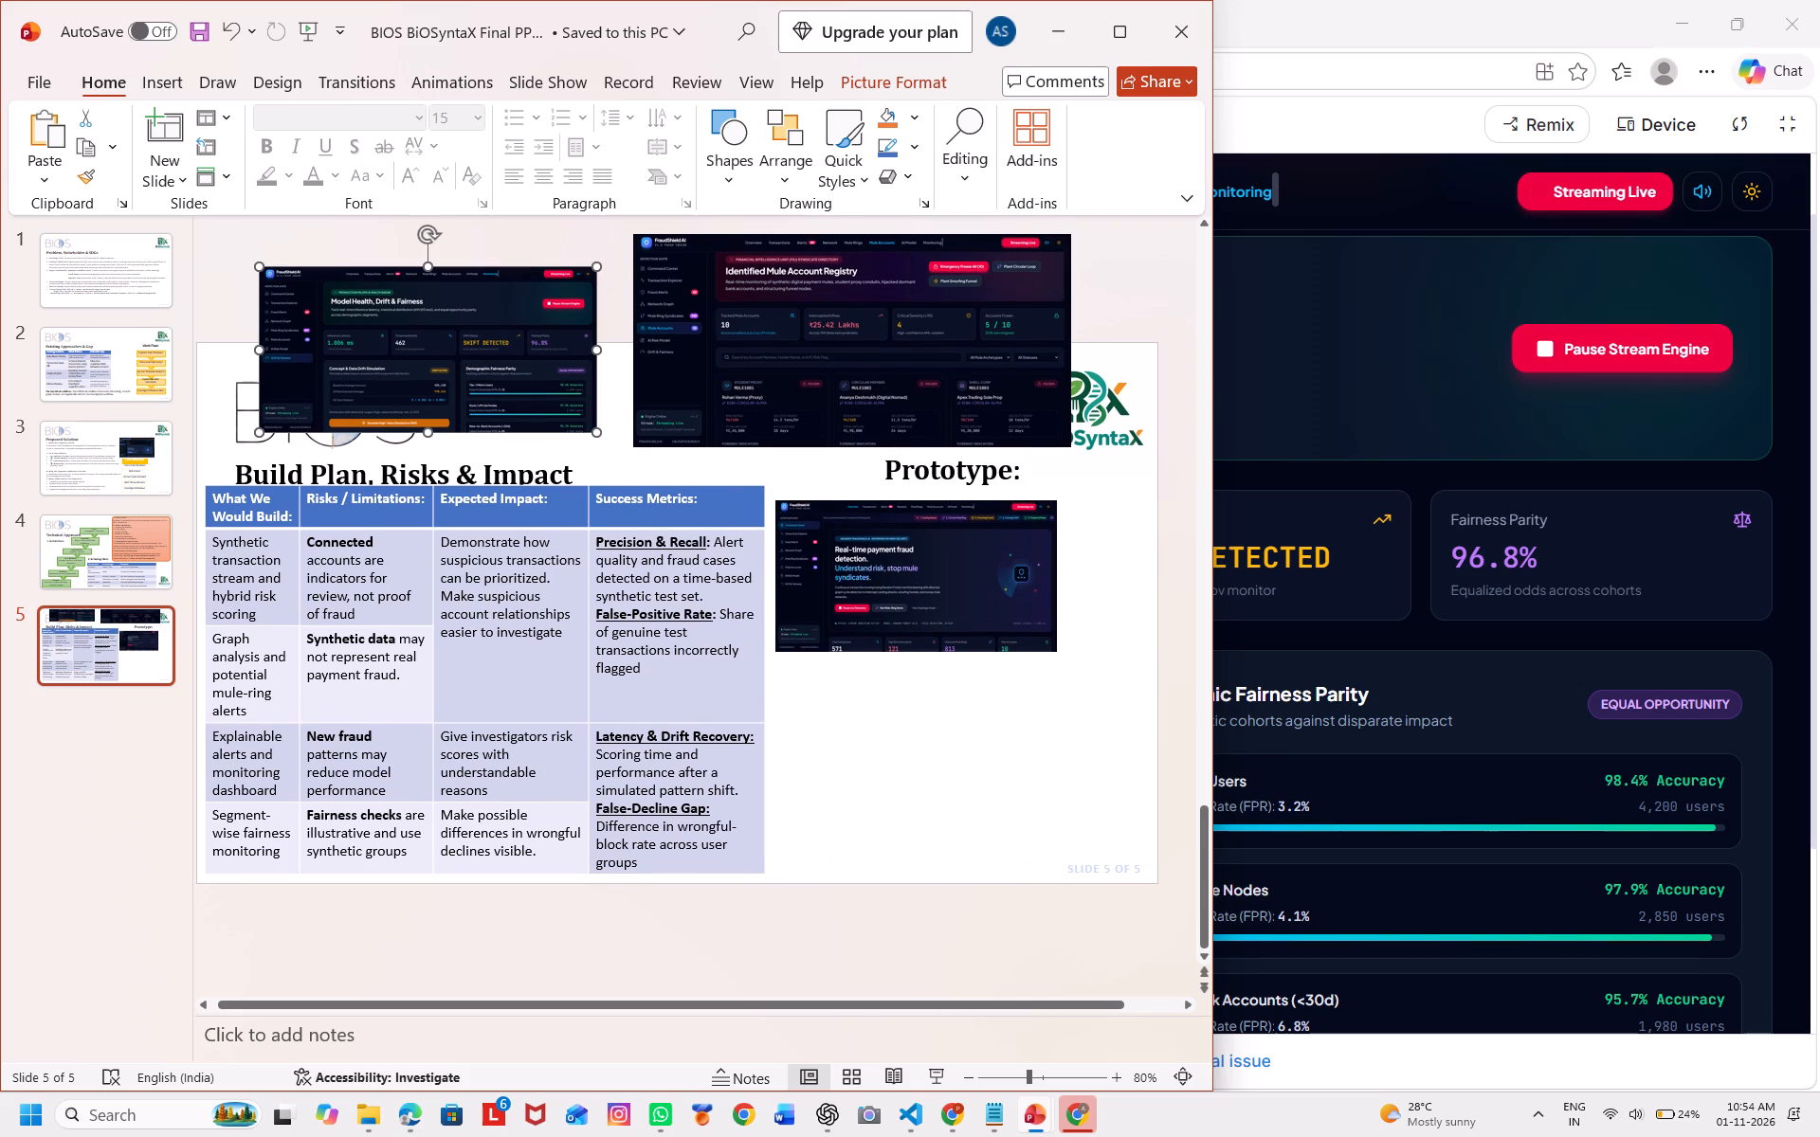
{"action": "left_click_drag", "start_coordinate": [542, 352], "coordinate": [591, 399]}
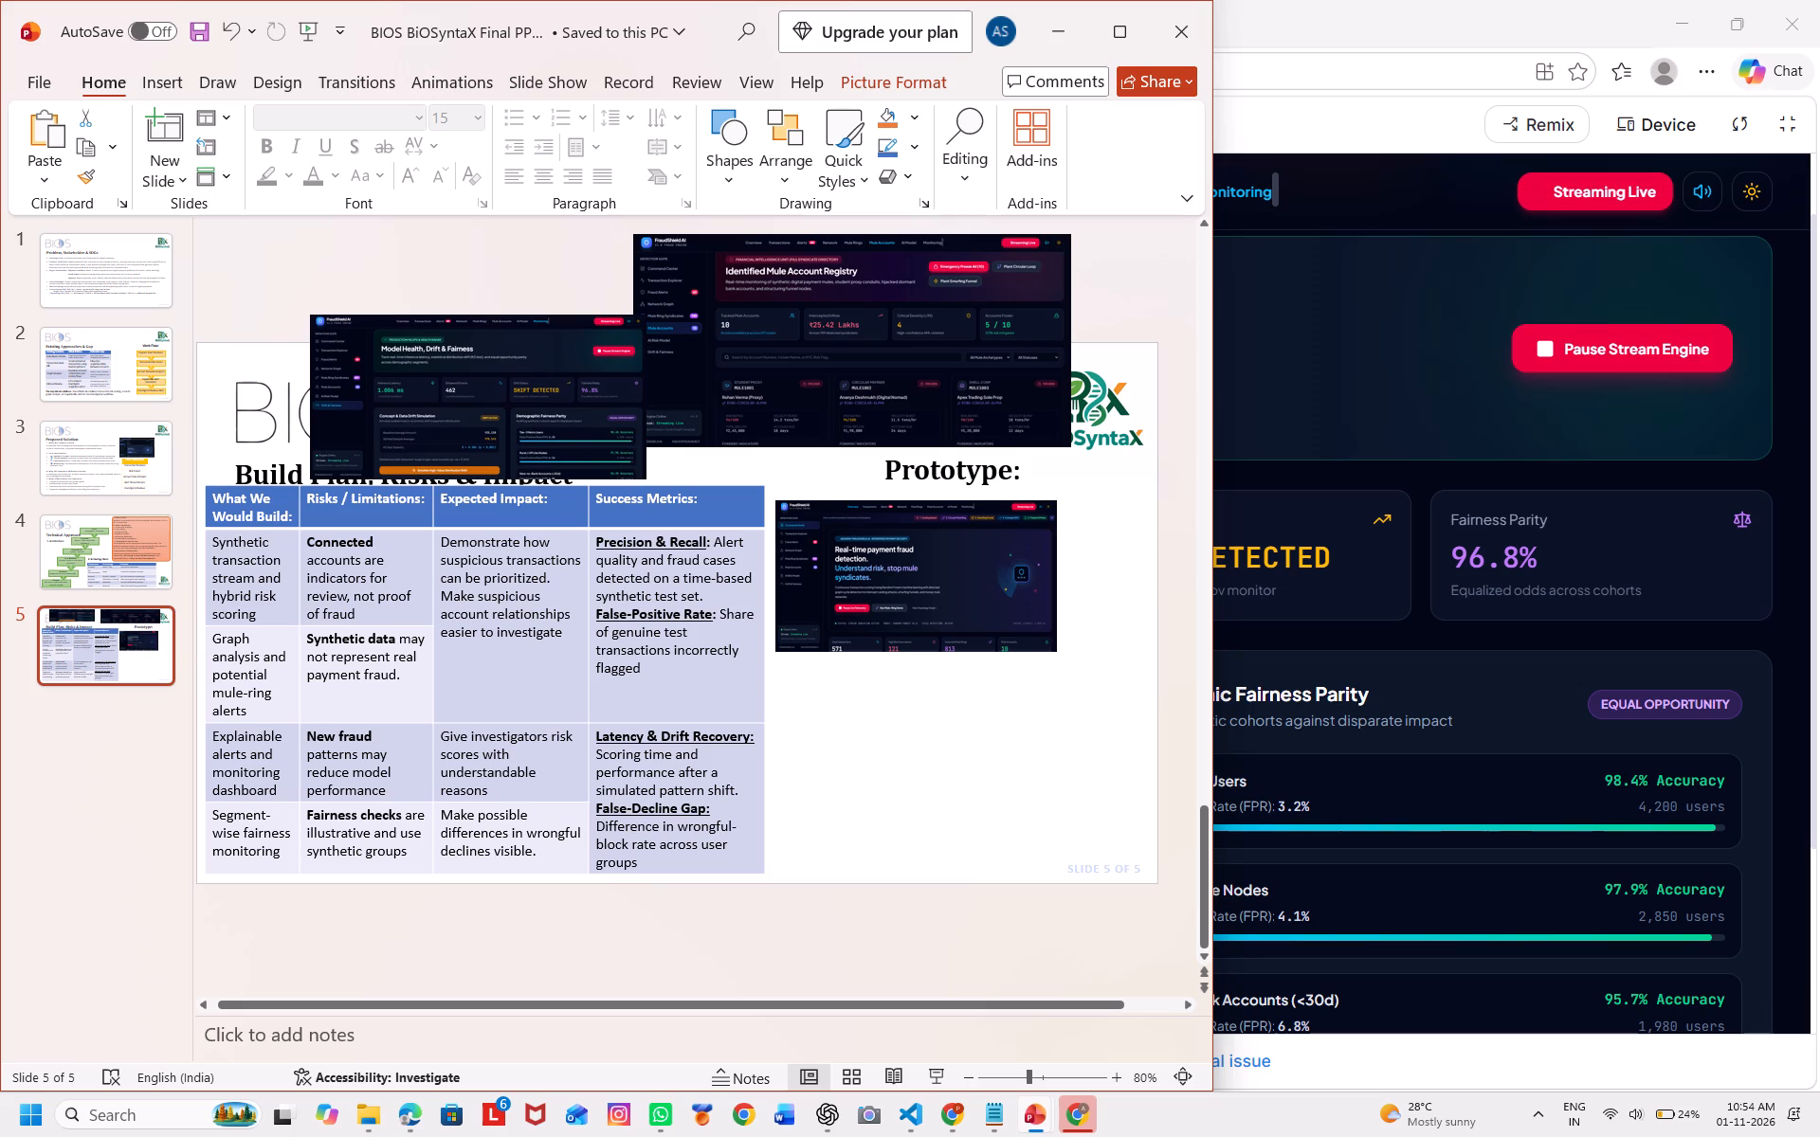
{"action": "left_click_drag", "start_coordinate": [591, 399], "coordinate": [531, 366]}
Move the "Identified Mule Account Registry" screenshot down into the Prototype area, overlapping the landing-page screenshot.
{"action": "left_click", "coordinate": [755, 339]}
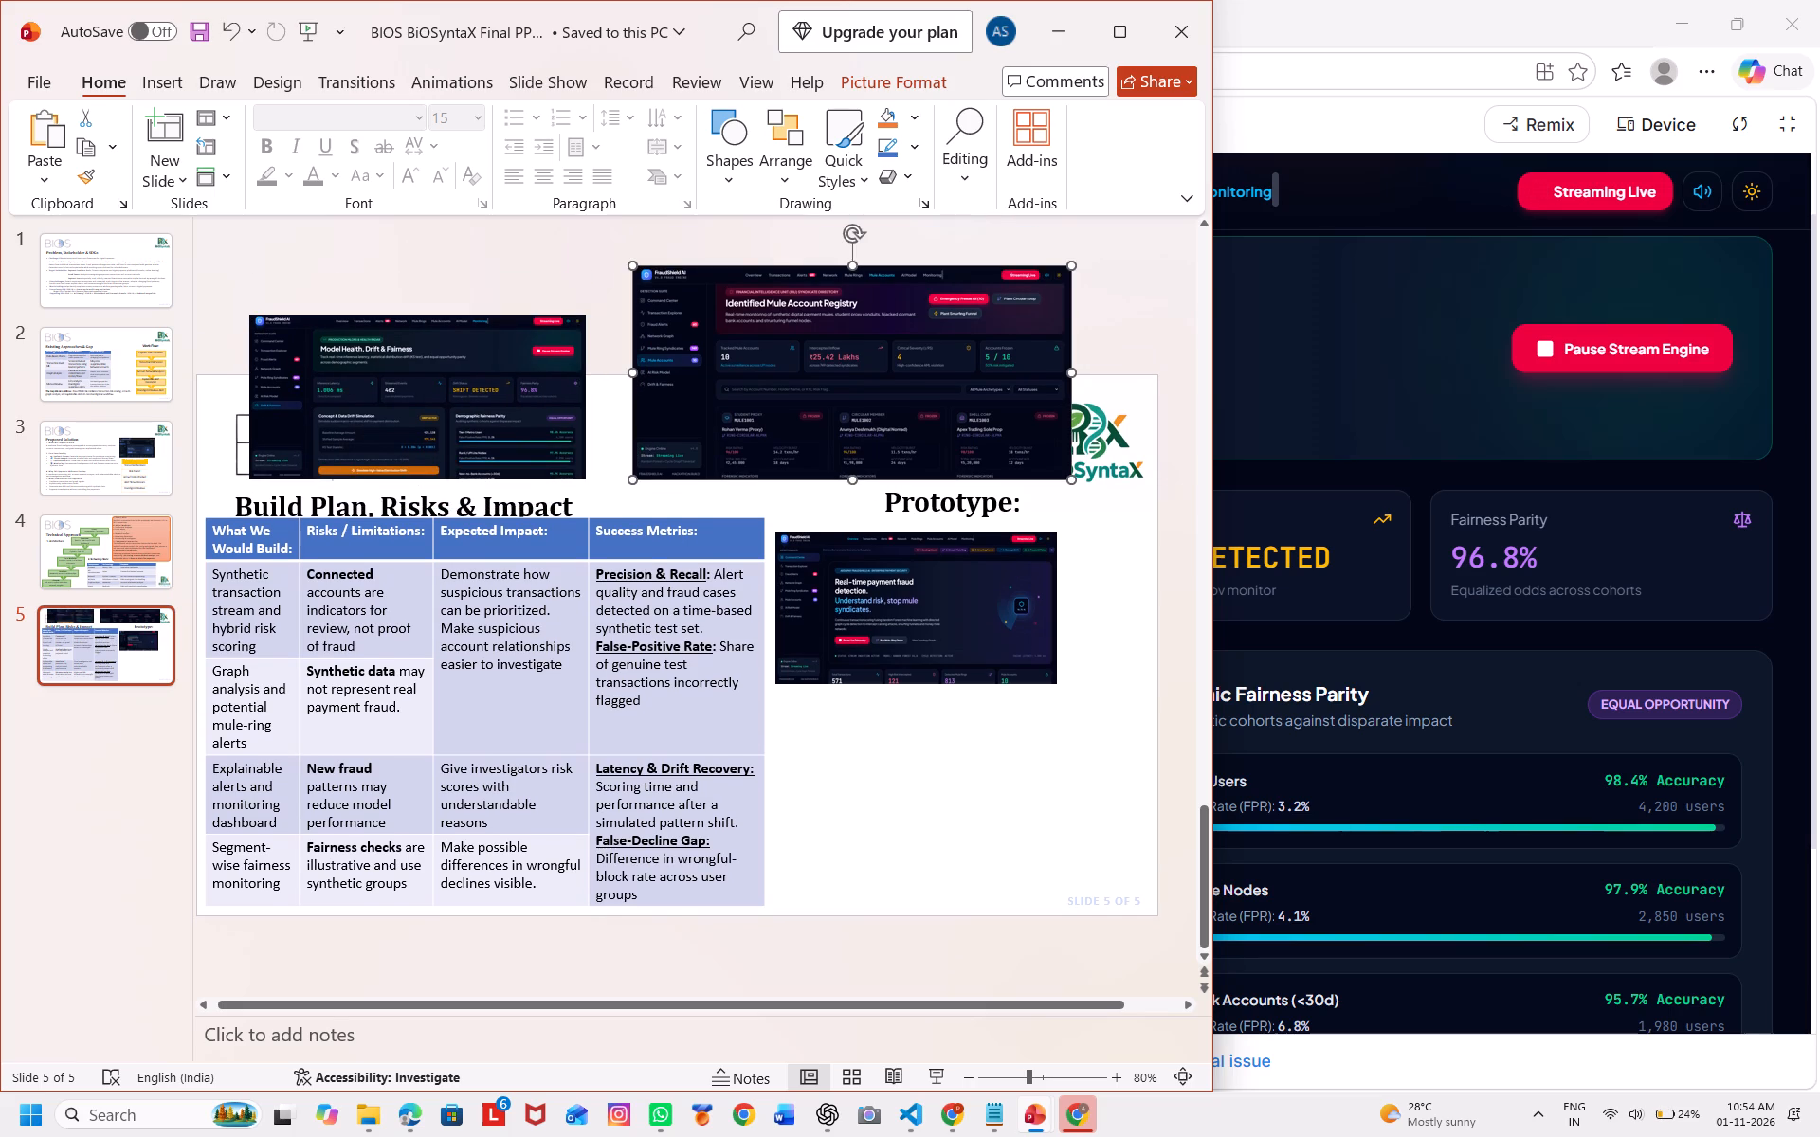
{"action": "left_click_drag", "start_coordinate": [755, 339], "coordinate": [929, 674]}
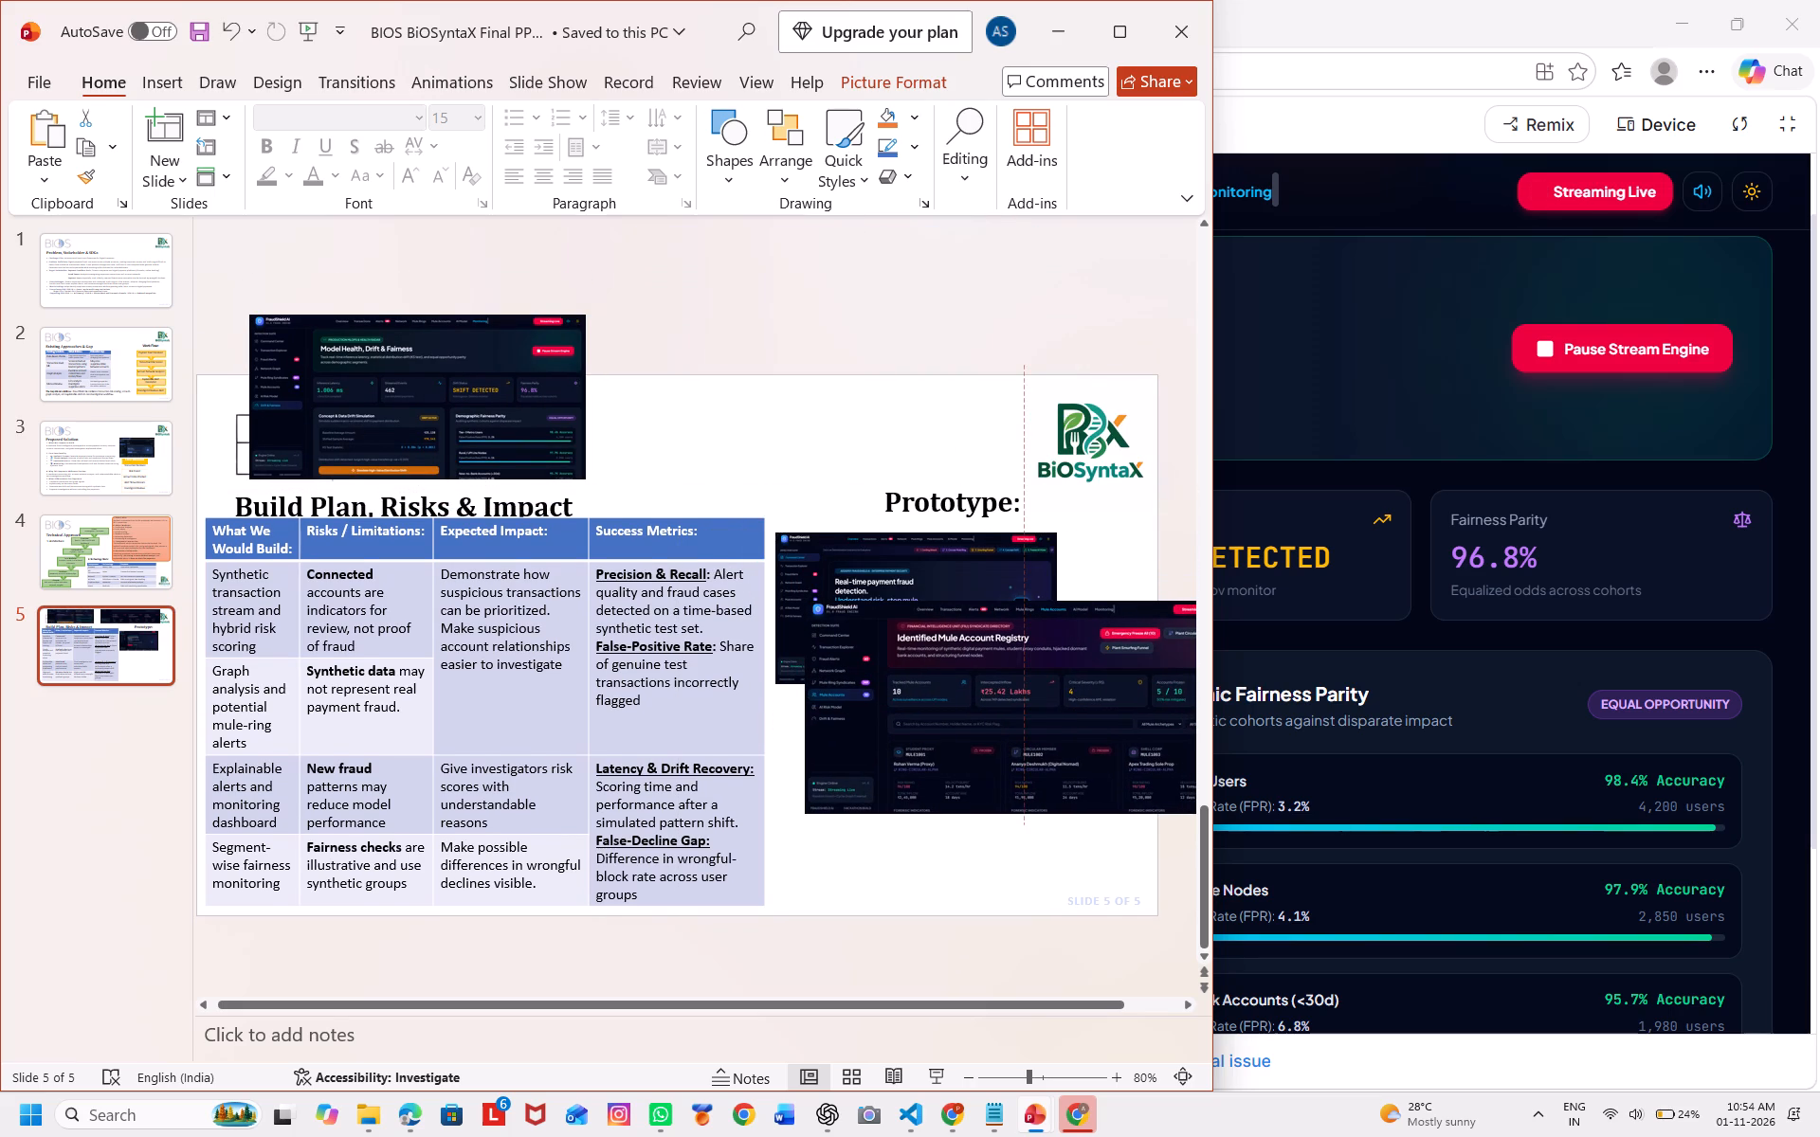
{"action": "left_click_drag", "start_coordinate": [929, 674], "coordinate": [928, 674]}
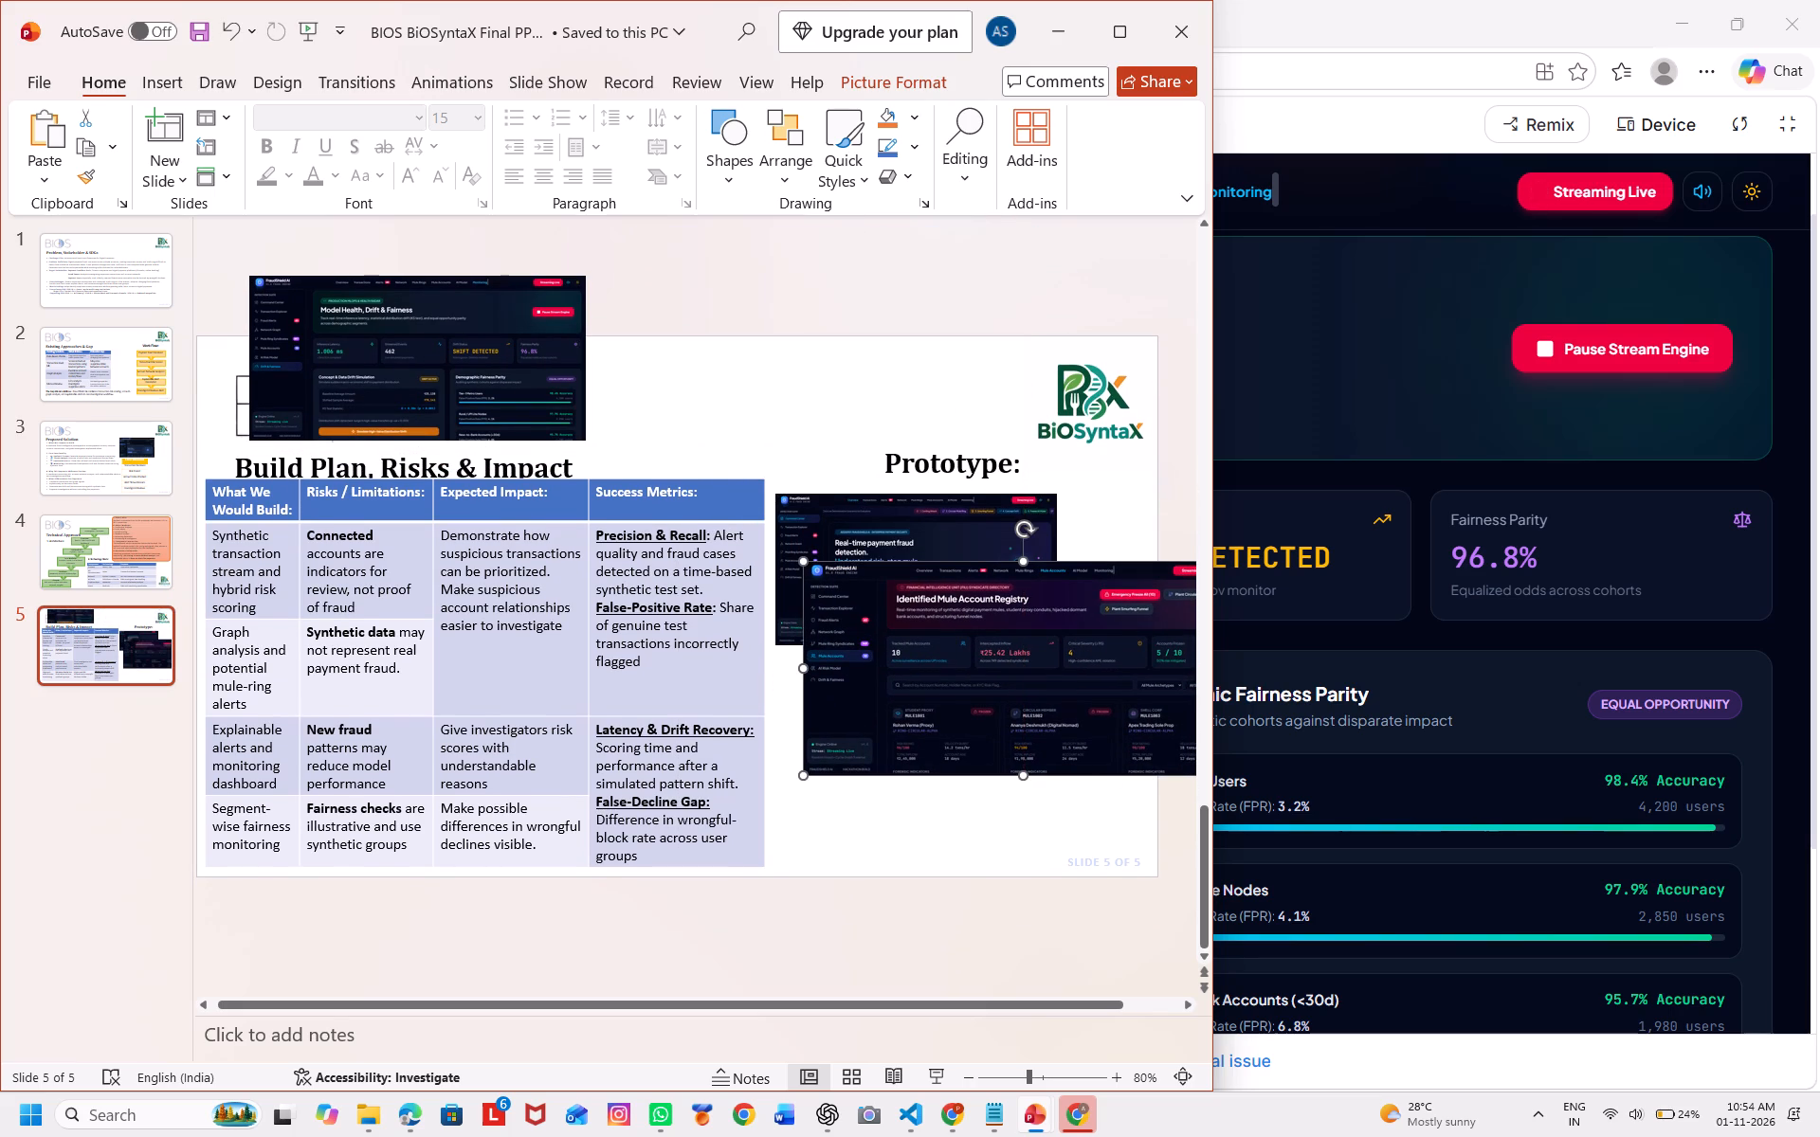
Shrink the Mule Account Registry screenshot to about 5.32 cm high by 9.8 cm wide, using the landing-page screenshot as size guide.
{"action": "left_click_drag", "start_coordinate": [805, 775], "coordinate": [920, 740]}
{"action": "left_click_drag", "start_coordinate": [1033, 652], "coordinate": [926, 583]}
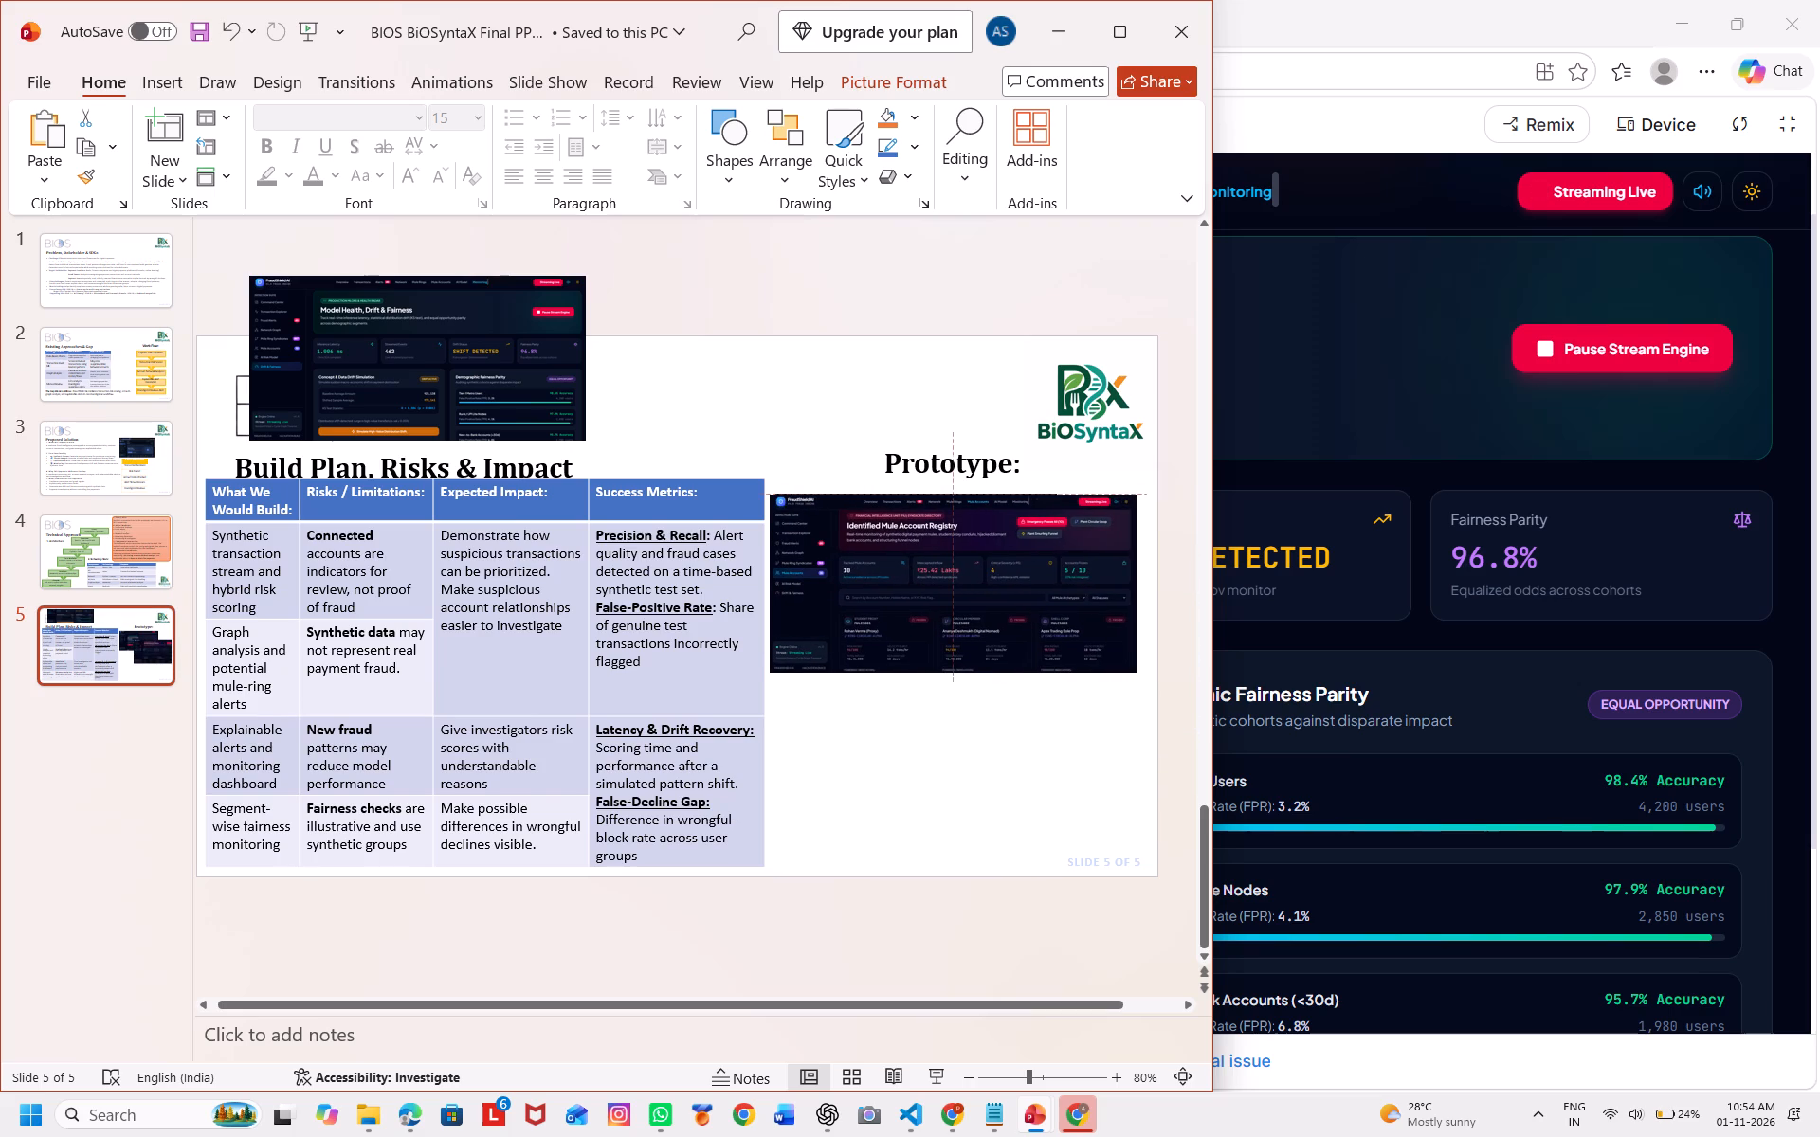
{"action": "left_click_drag", "start_coordinate": [926, 583], "coordinate": [938, 585]}
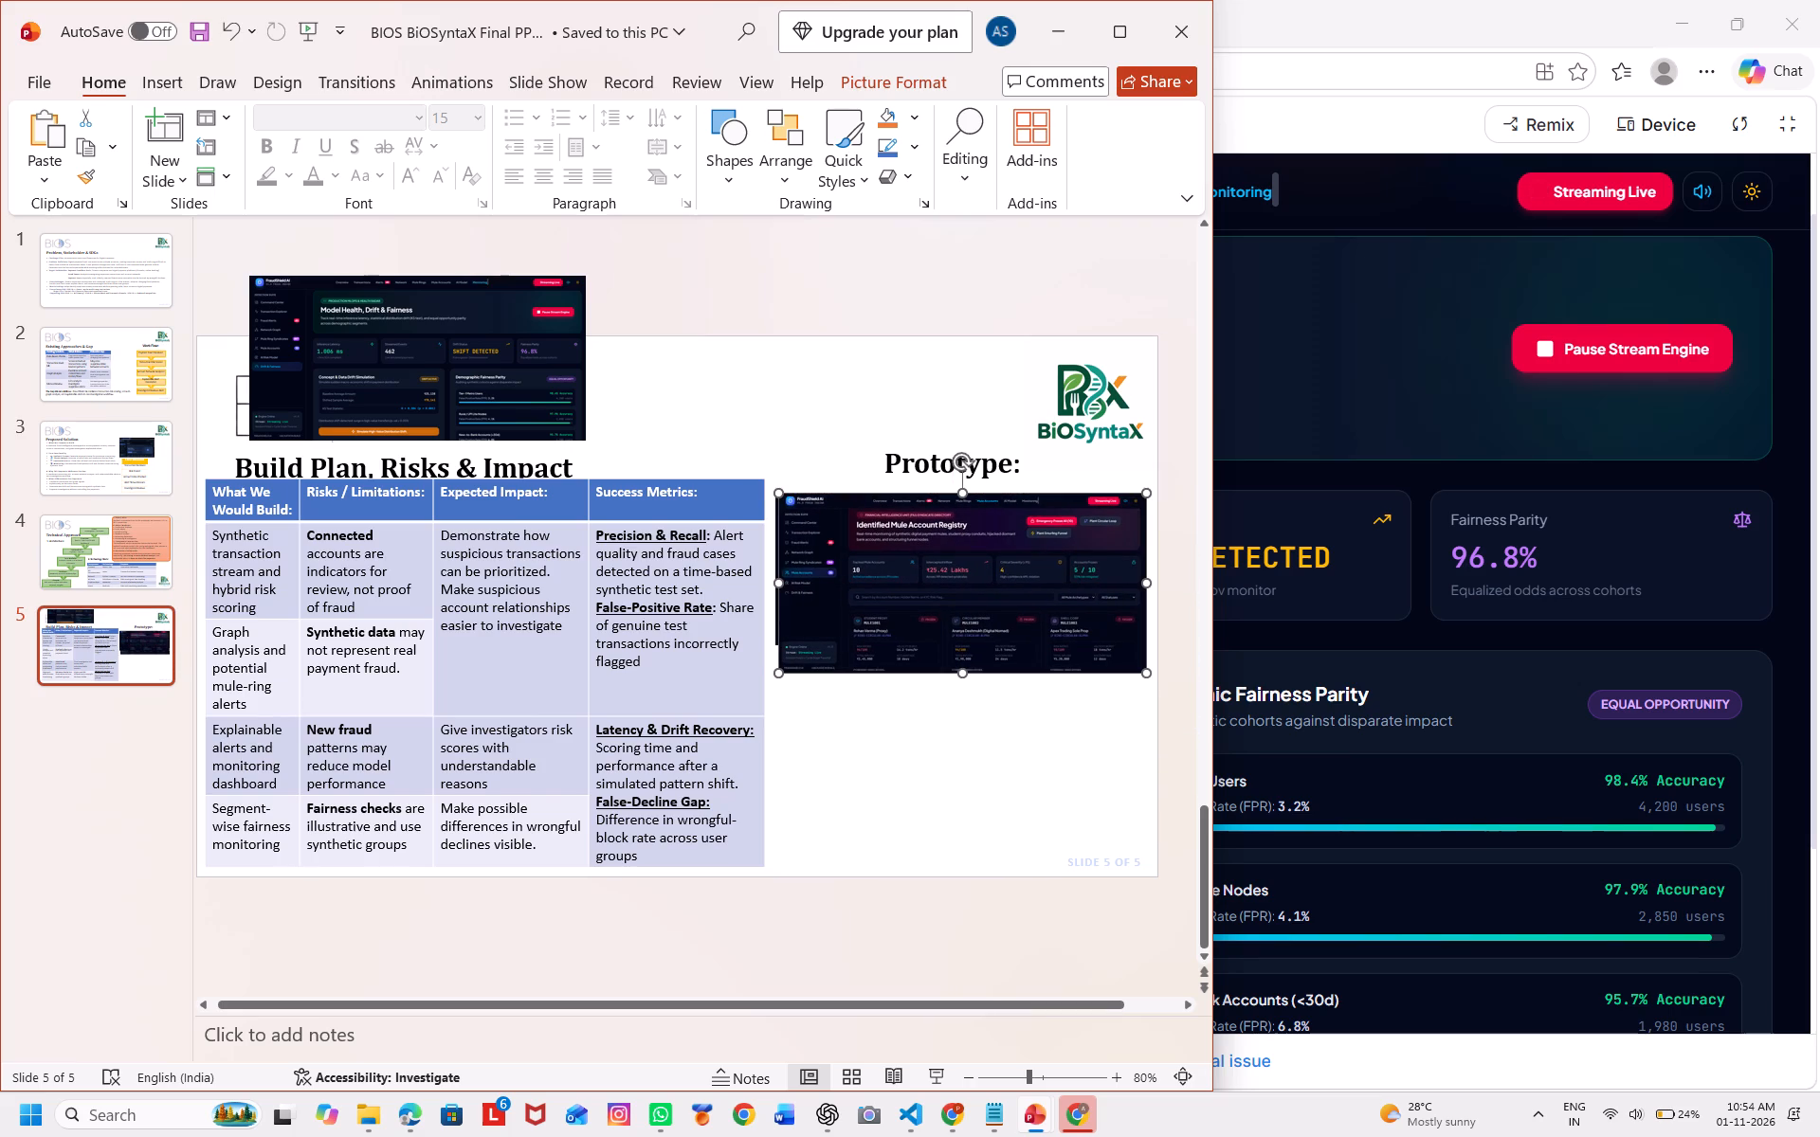
{"action": "left_click_drag", "start_coordinate": [1148, 673], "coordinate": [1036, 647]}
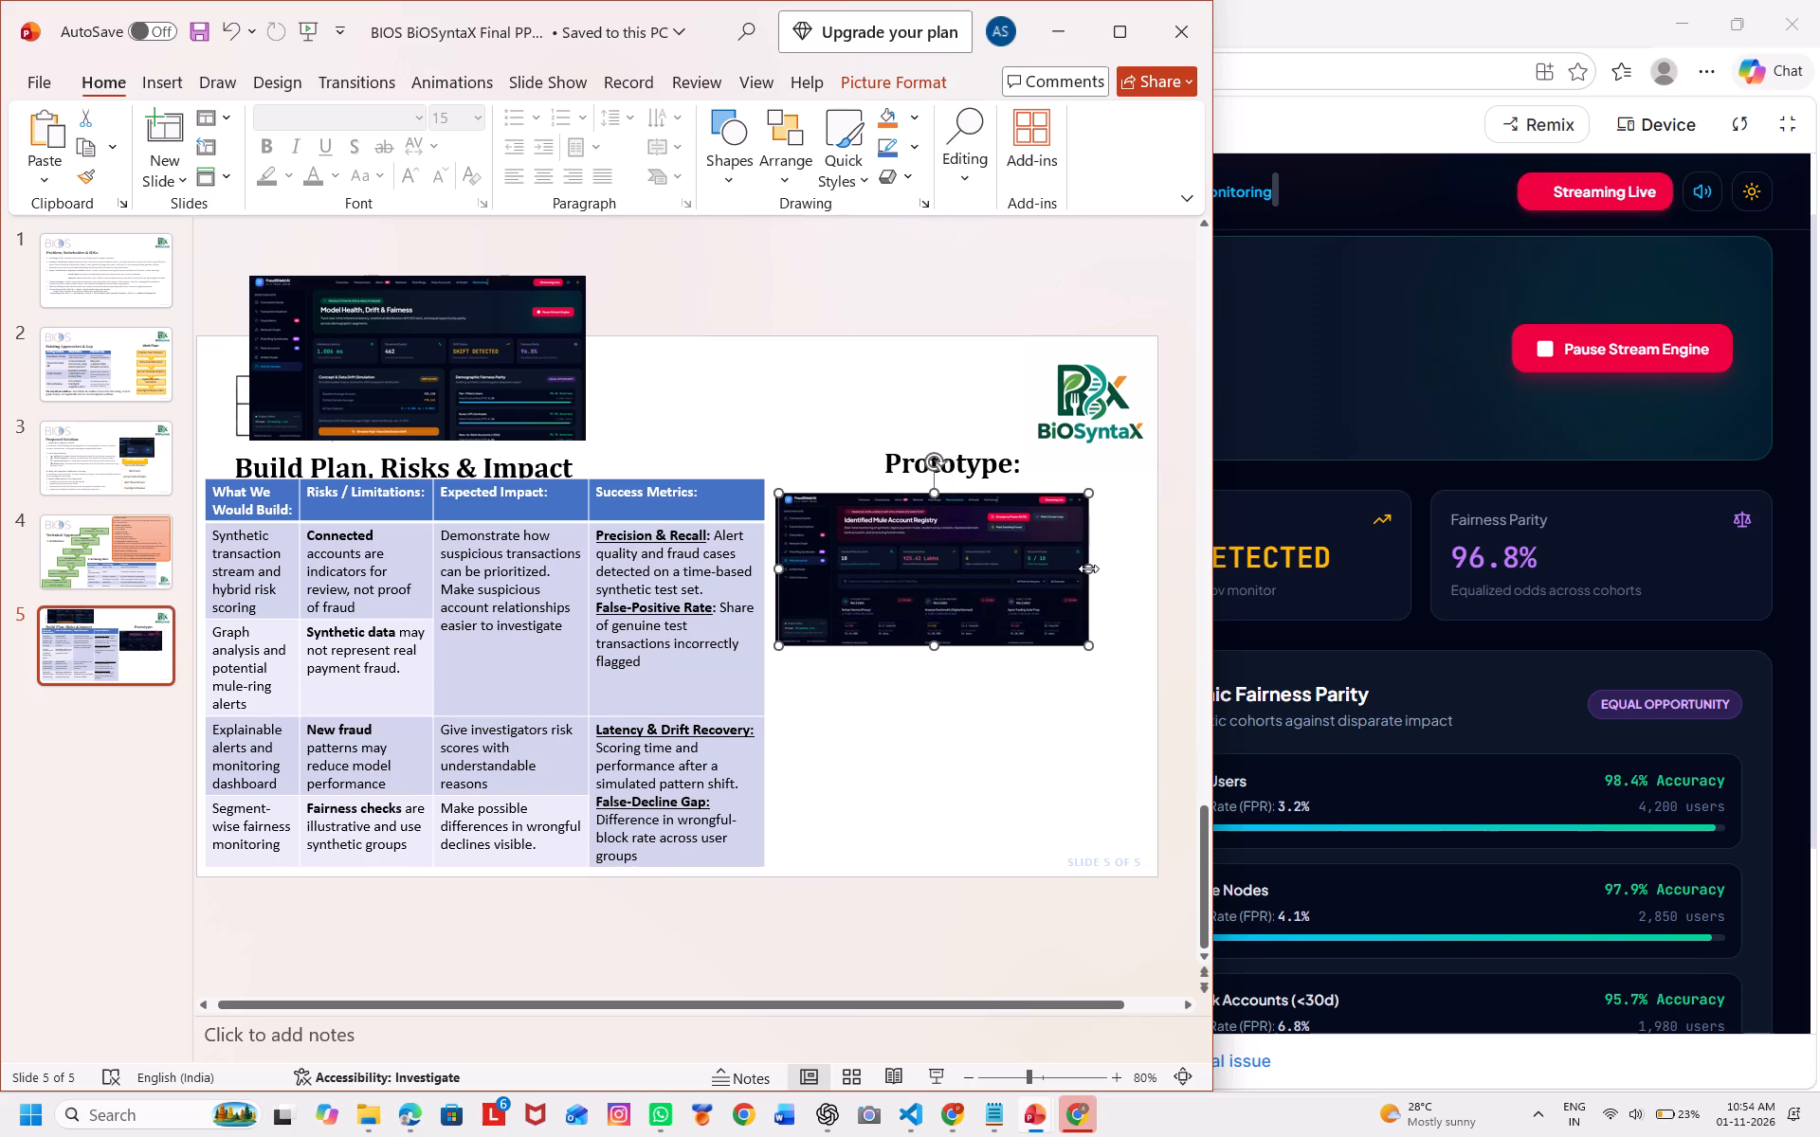
{"action": "left_click_drag", "start_coordinate": [1088, 568], "coordinate": [1056, 569]}
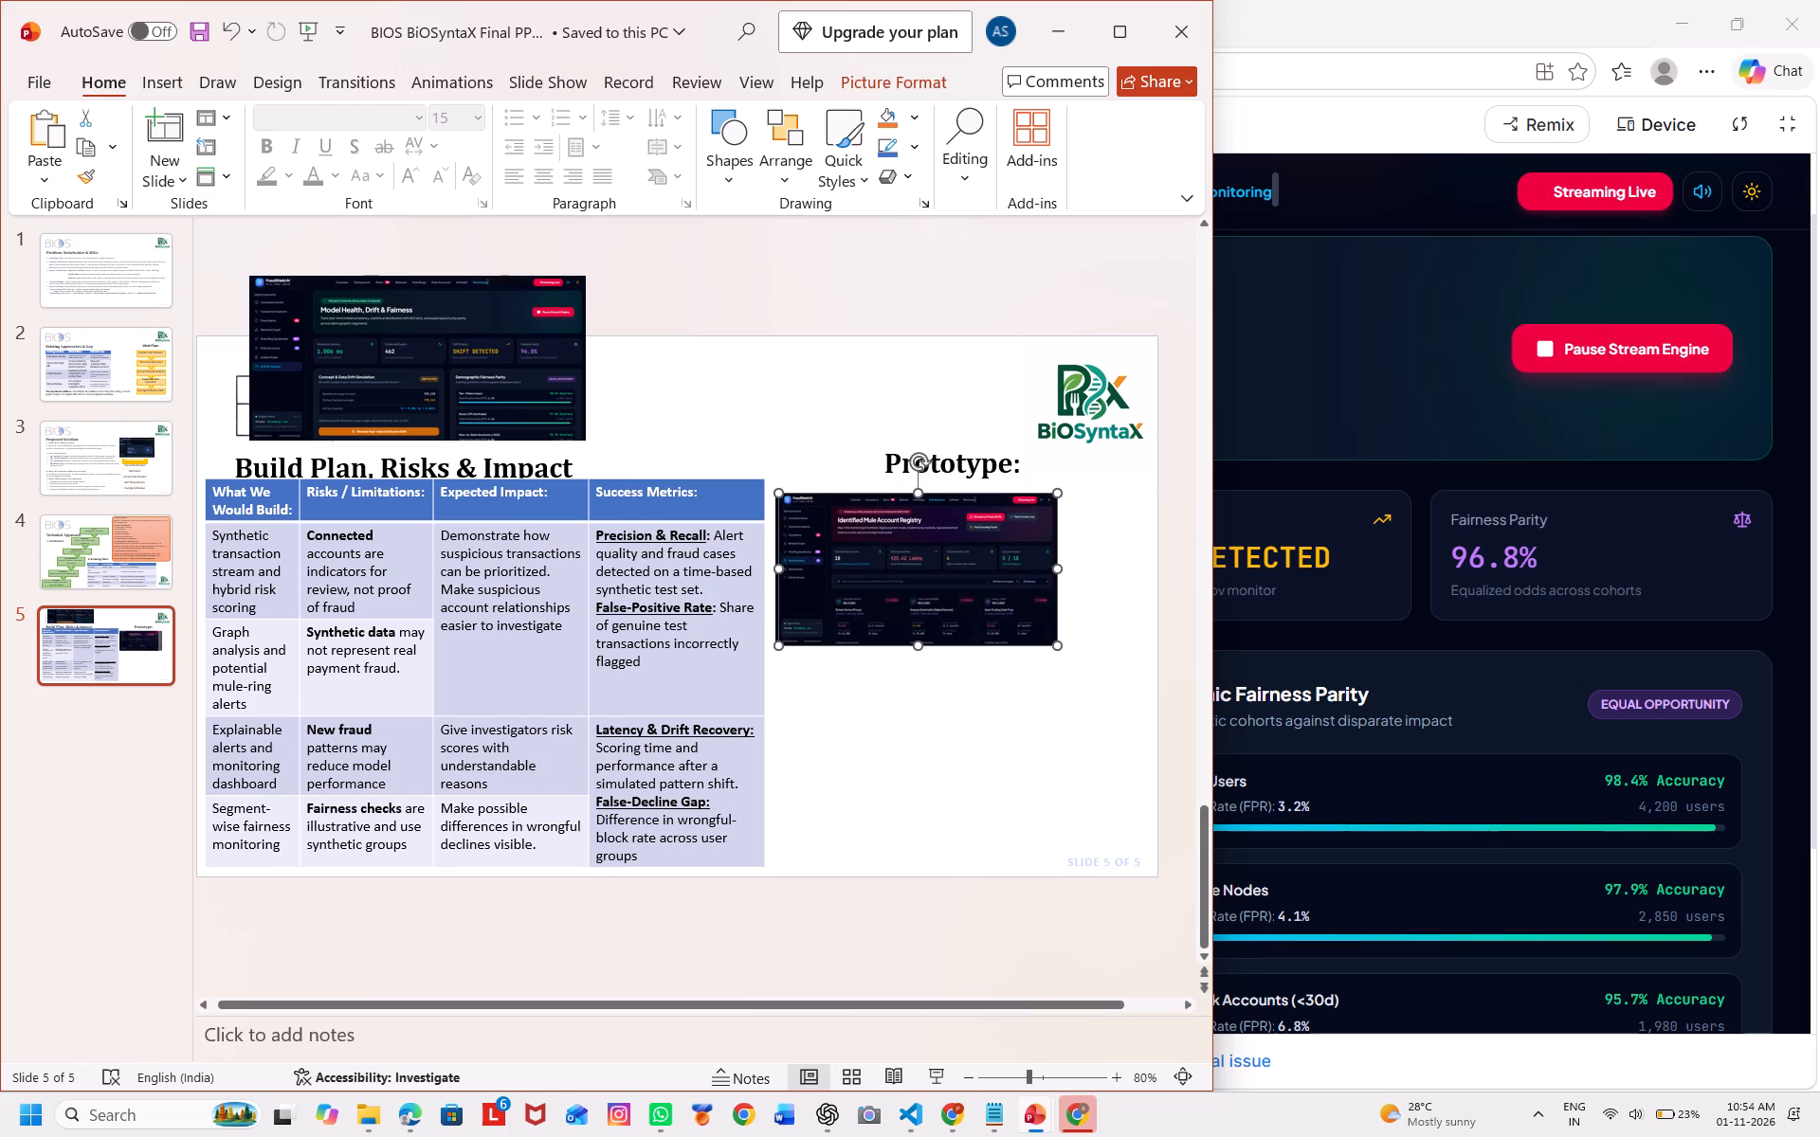
Place the Mule Account Registry screenshot diagonally below the landing-page screenshot, overlapping its lower corner and staying inside the slide's edge.
{"action": "left_click_drag", "start_coordinate": [1004, 564], "coordinate": [1099, 665]}
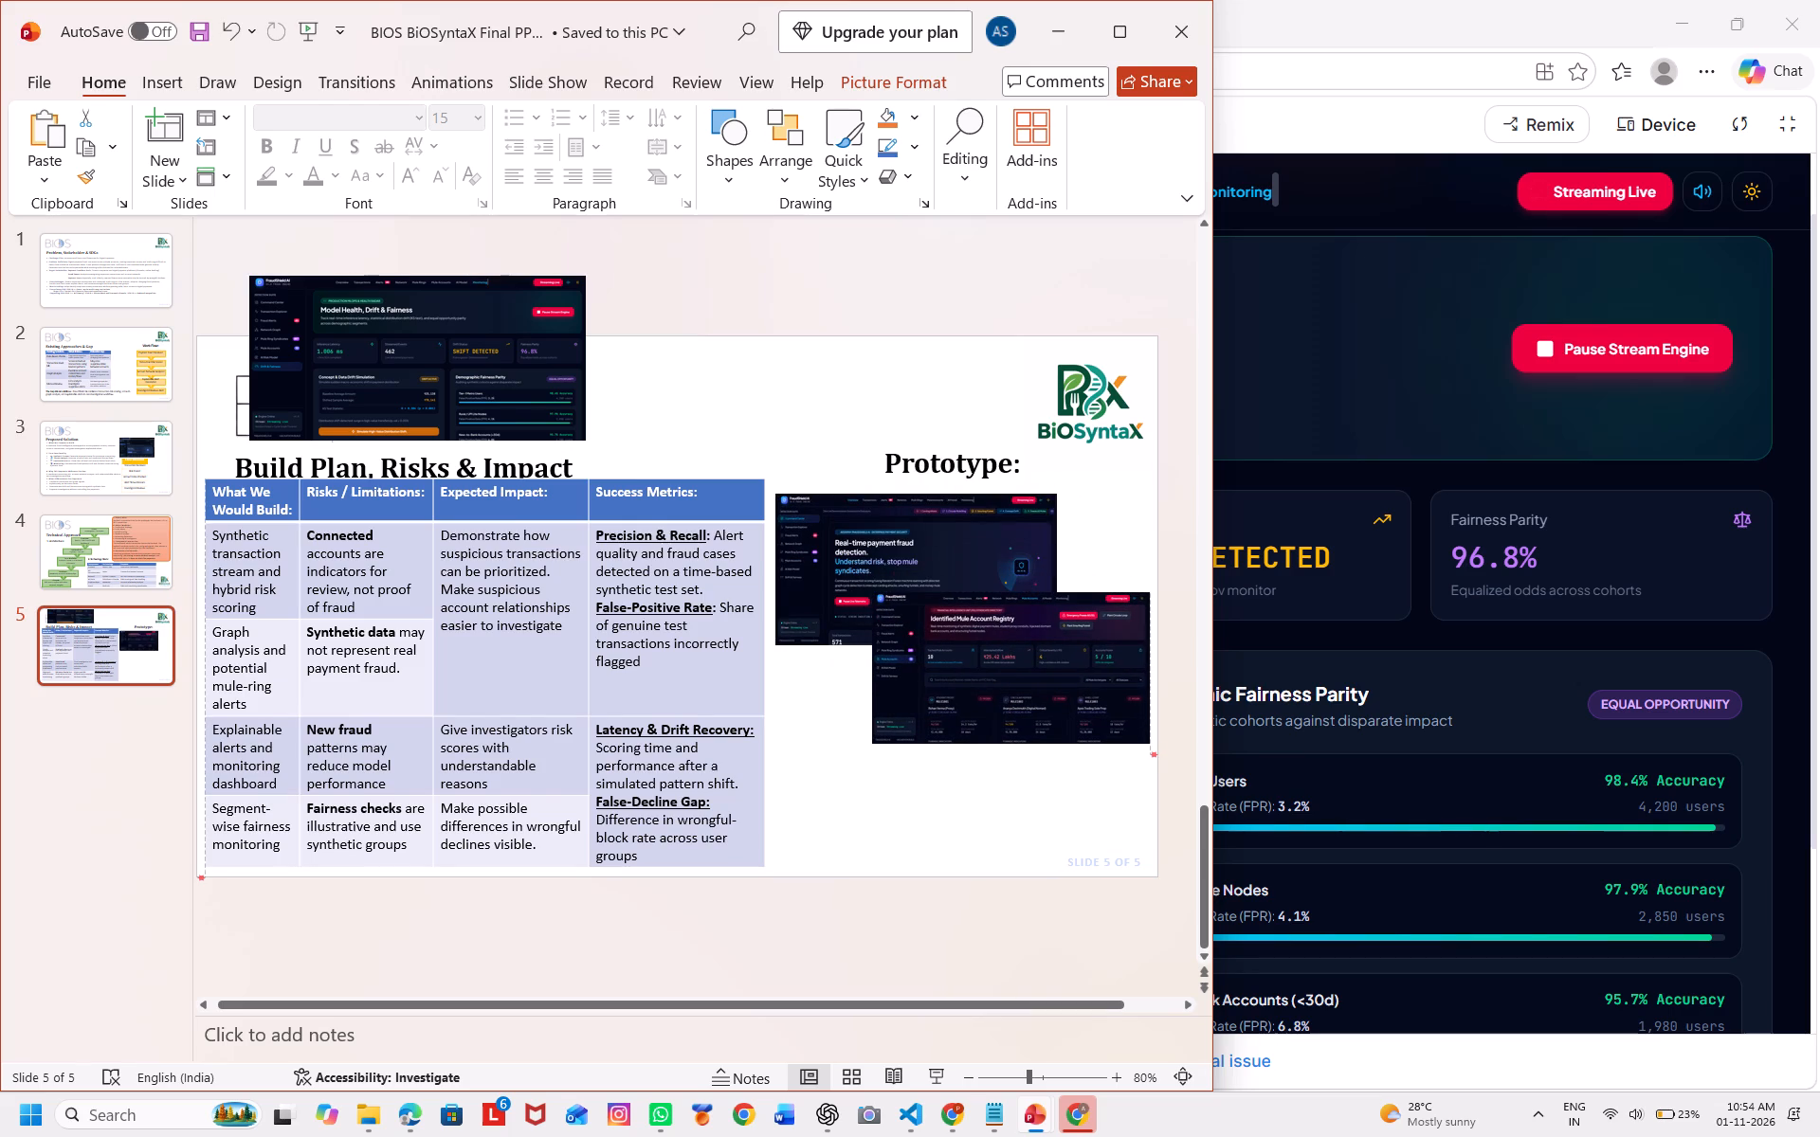
{"action": "left_click_drag", "start_coordinate": [1099, 665], "coordinate": [1108, 662]}
{"action": "left_click", "coordinate": [974, 801]}
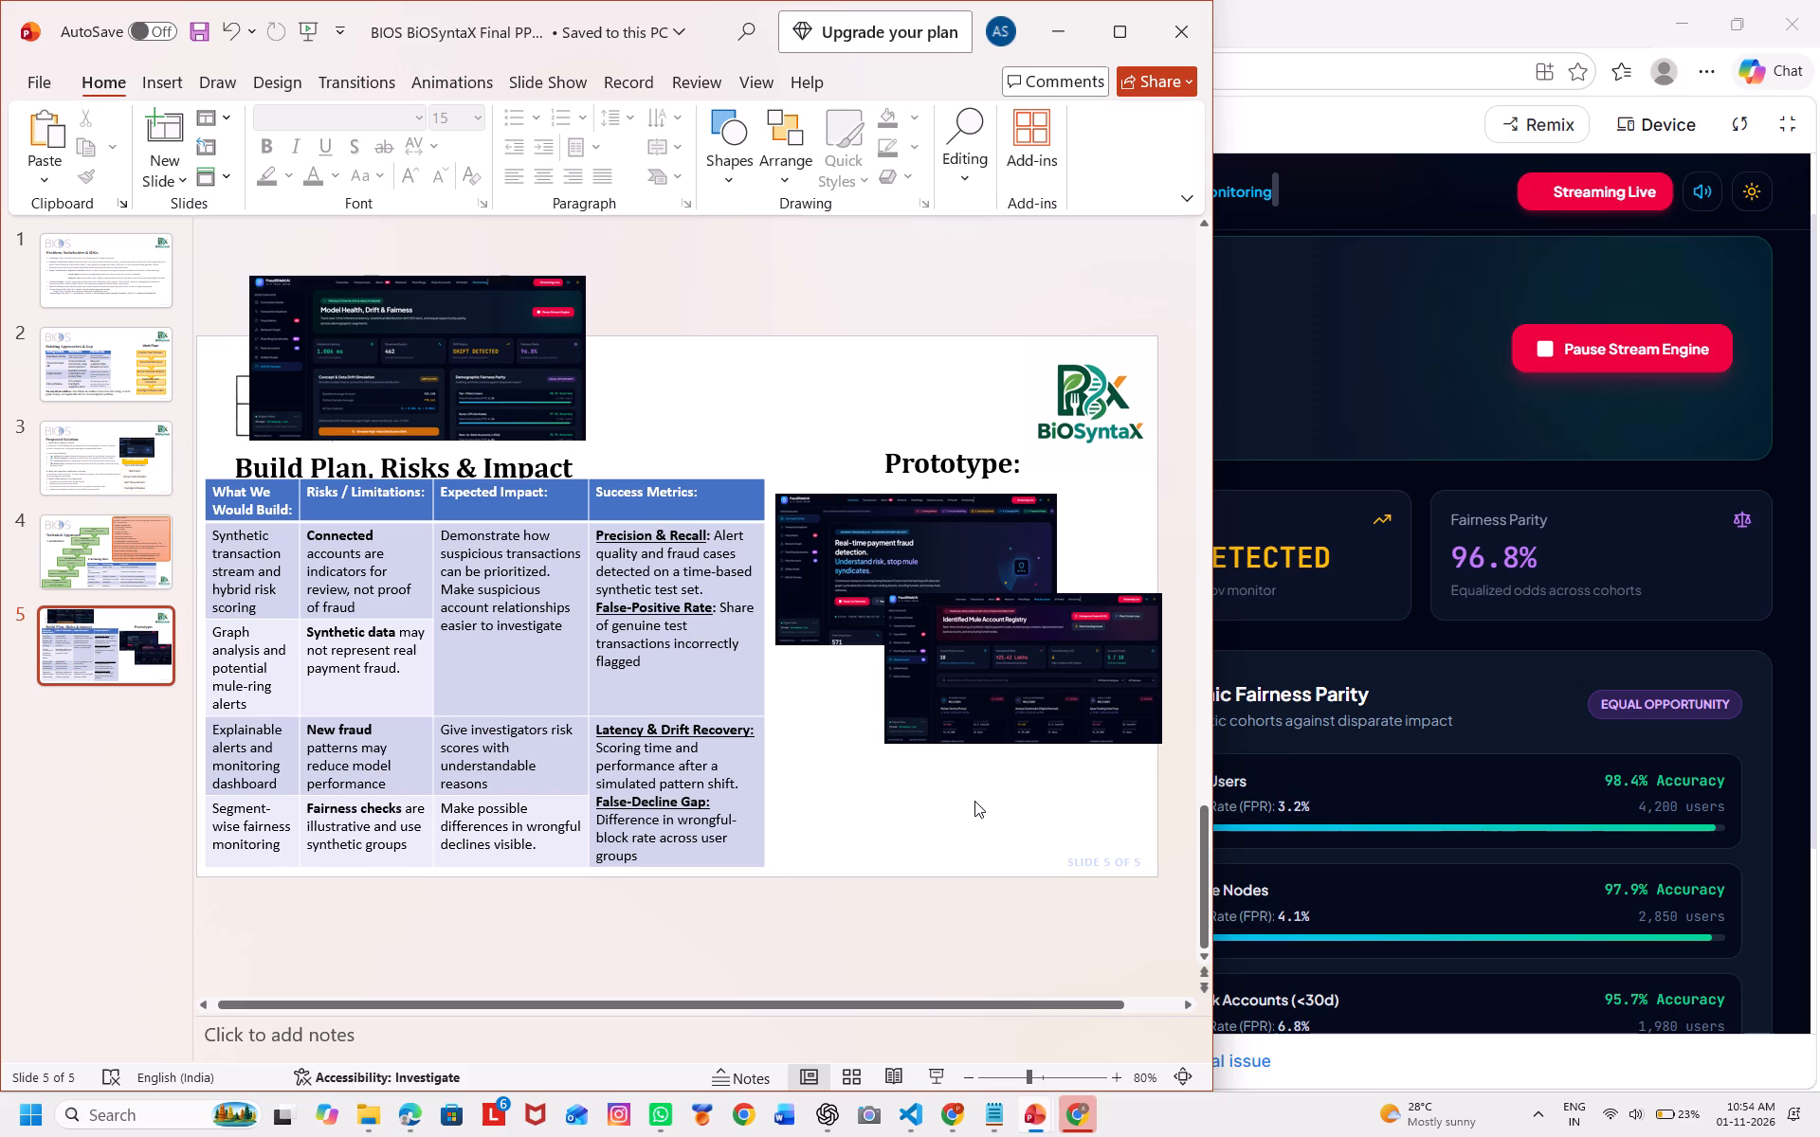
{"action": "left_click", "coordinate": [1053, 714]}
{"action": "left_click_drag", "start_coordinate": [1053, 714], "coordinate": [1044, 716]}
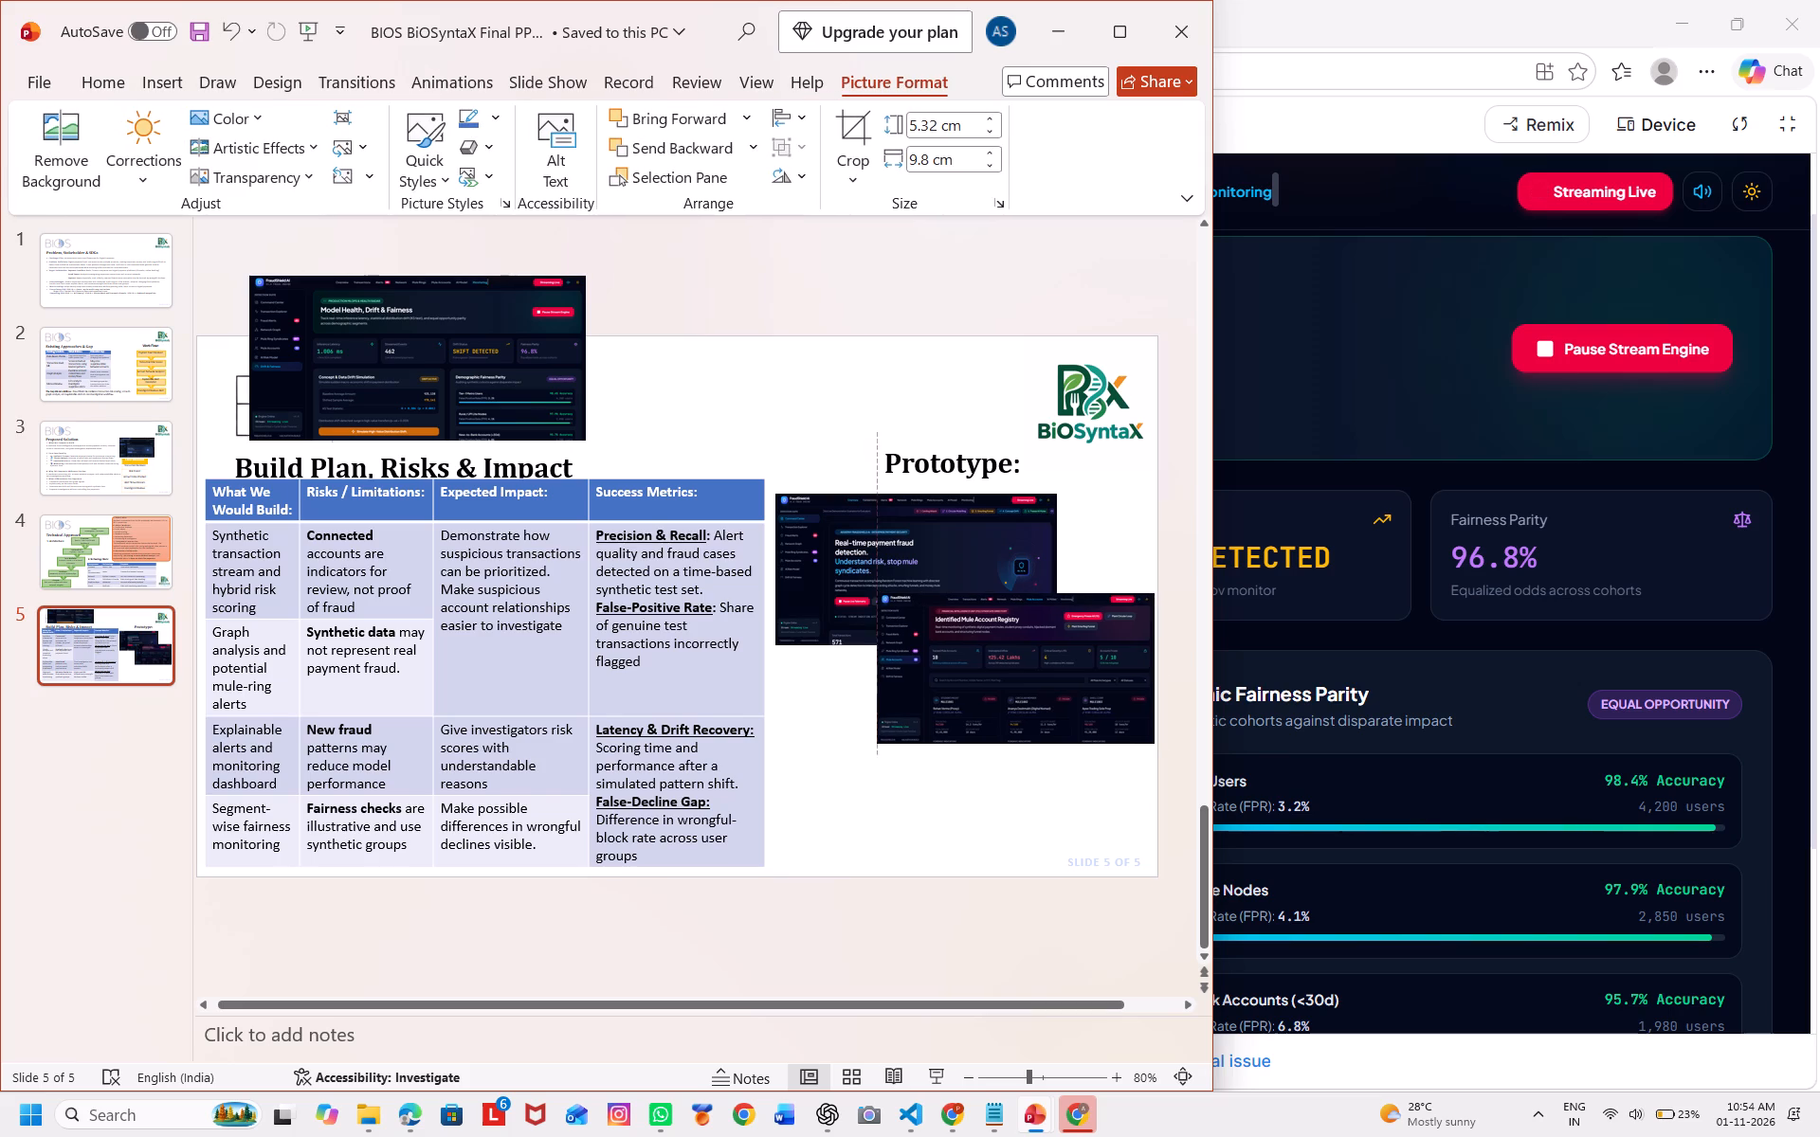
{"action": "left_click_drag", "start_coordinate": [1044, 716], "coordinate": [1042, 717]}
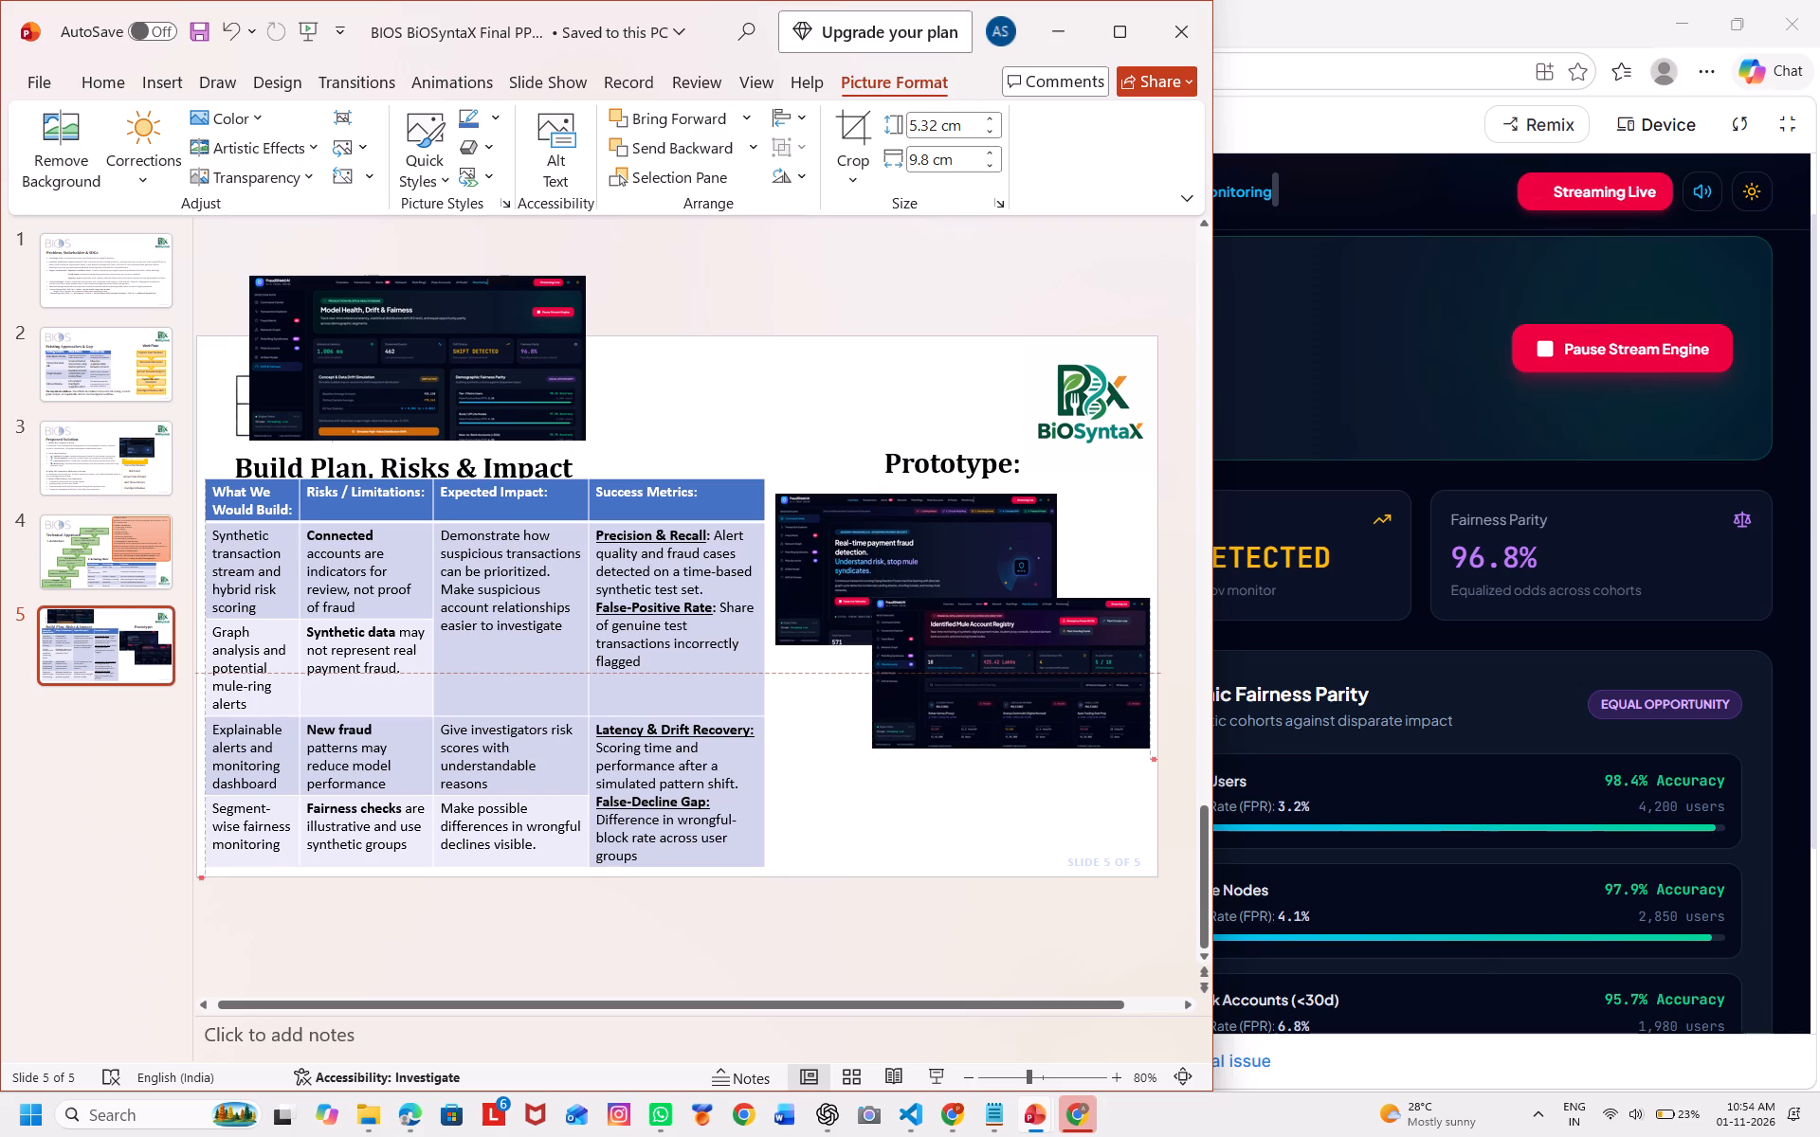
{"action": "left_click_drag", "start_coordinate": [1042, 717], "coordinate": [1043, 718]}
{"action": "left_click", "coordinate": [1039, 777]}
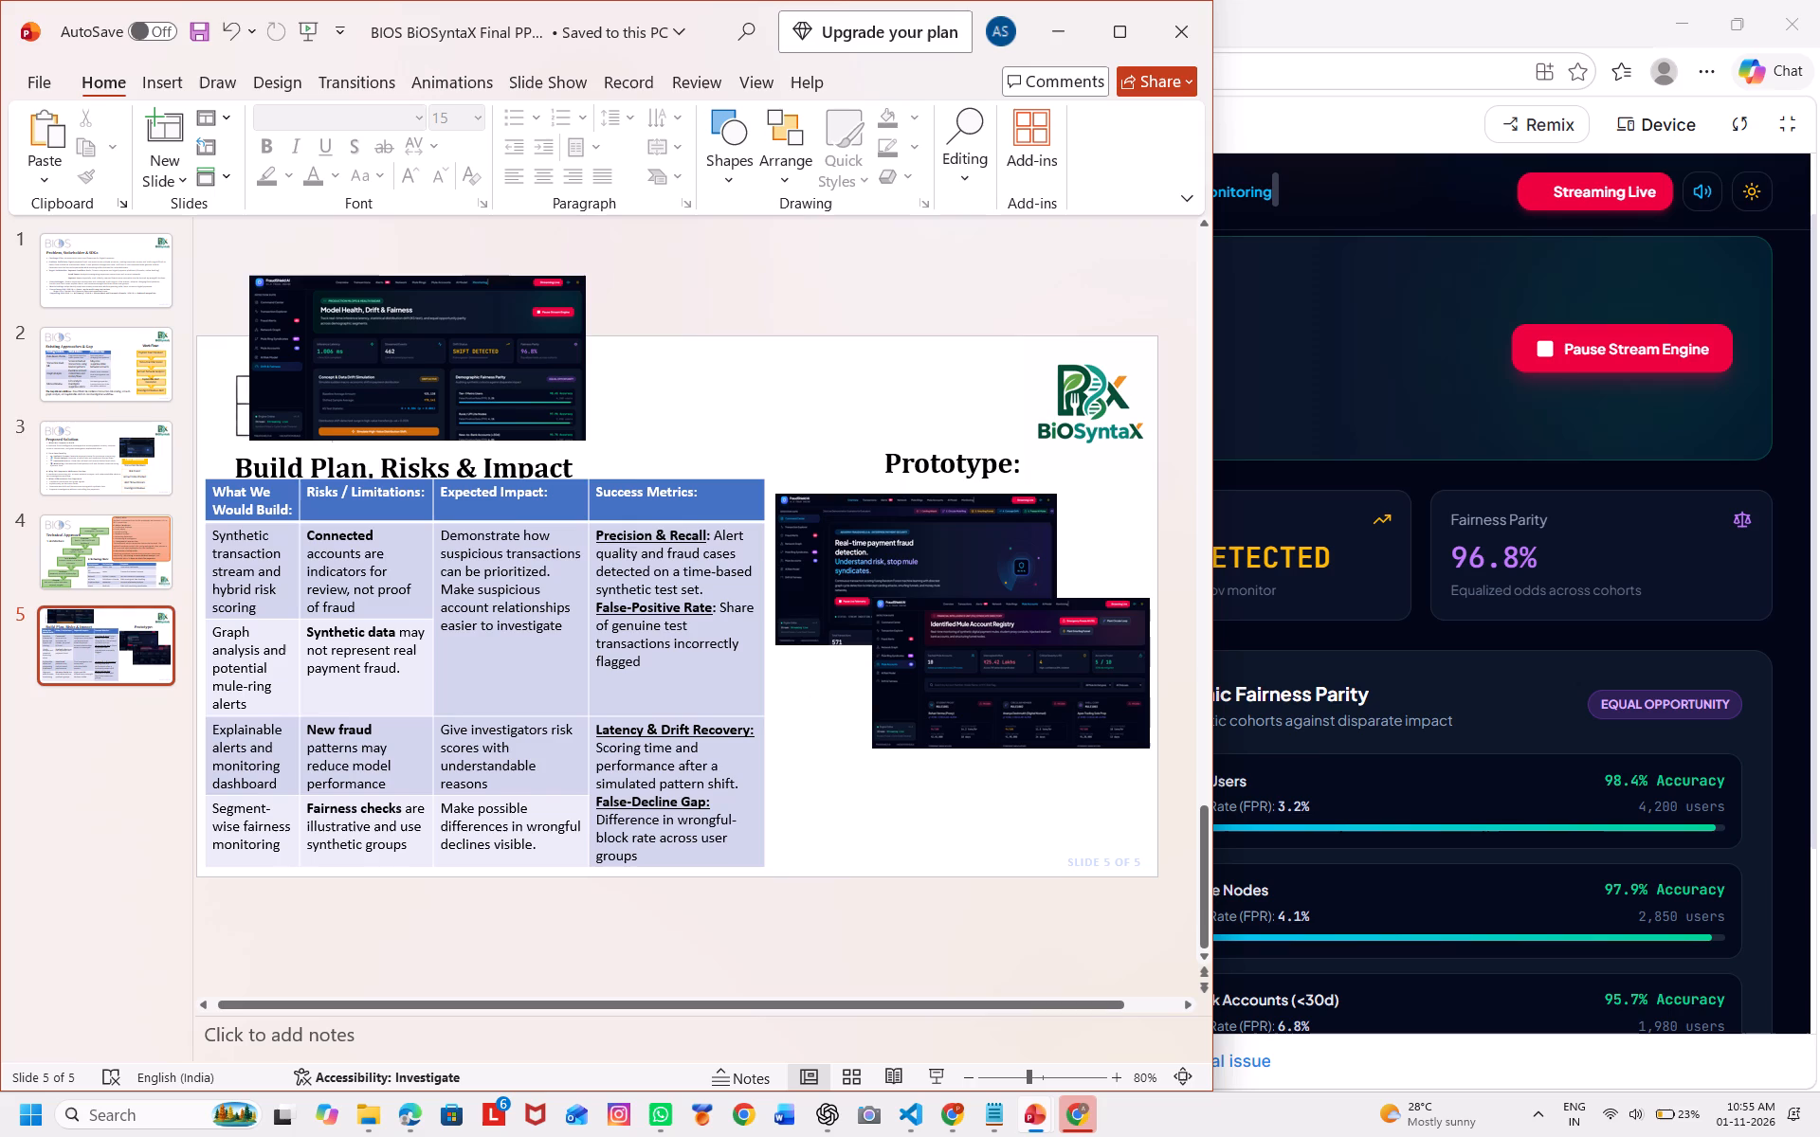
Delete the "Model Health, Drift & Fairness" screenshot covering the BIOS logo.
{"action": "left_click", "coordinate": [370, 411]}
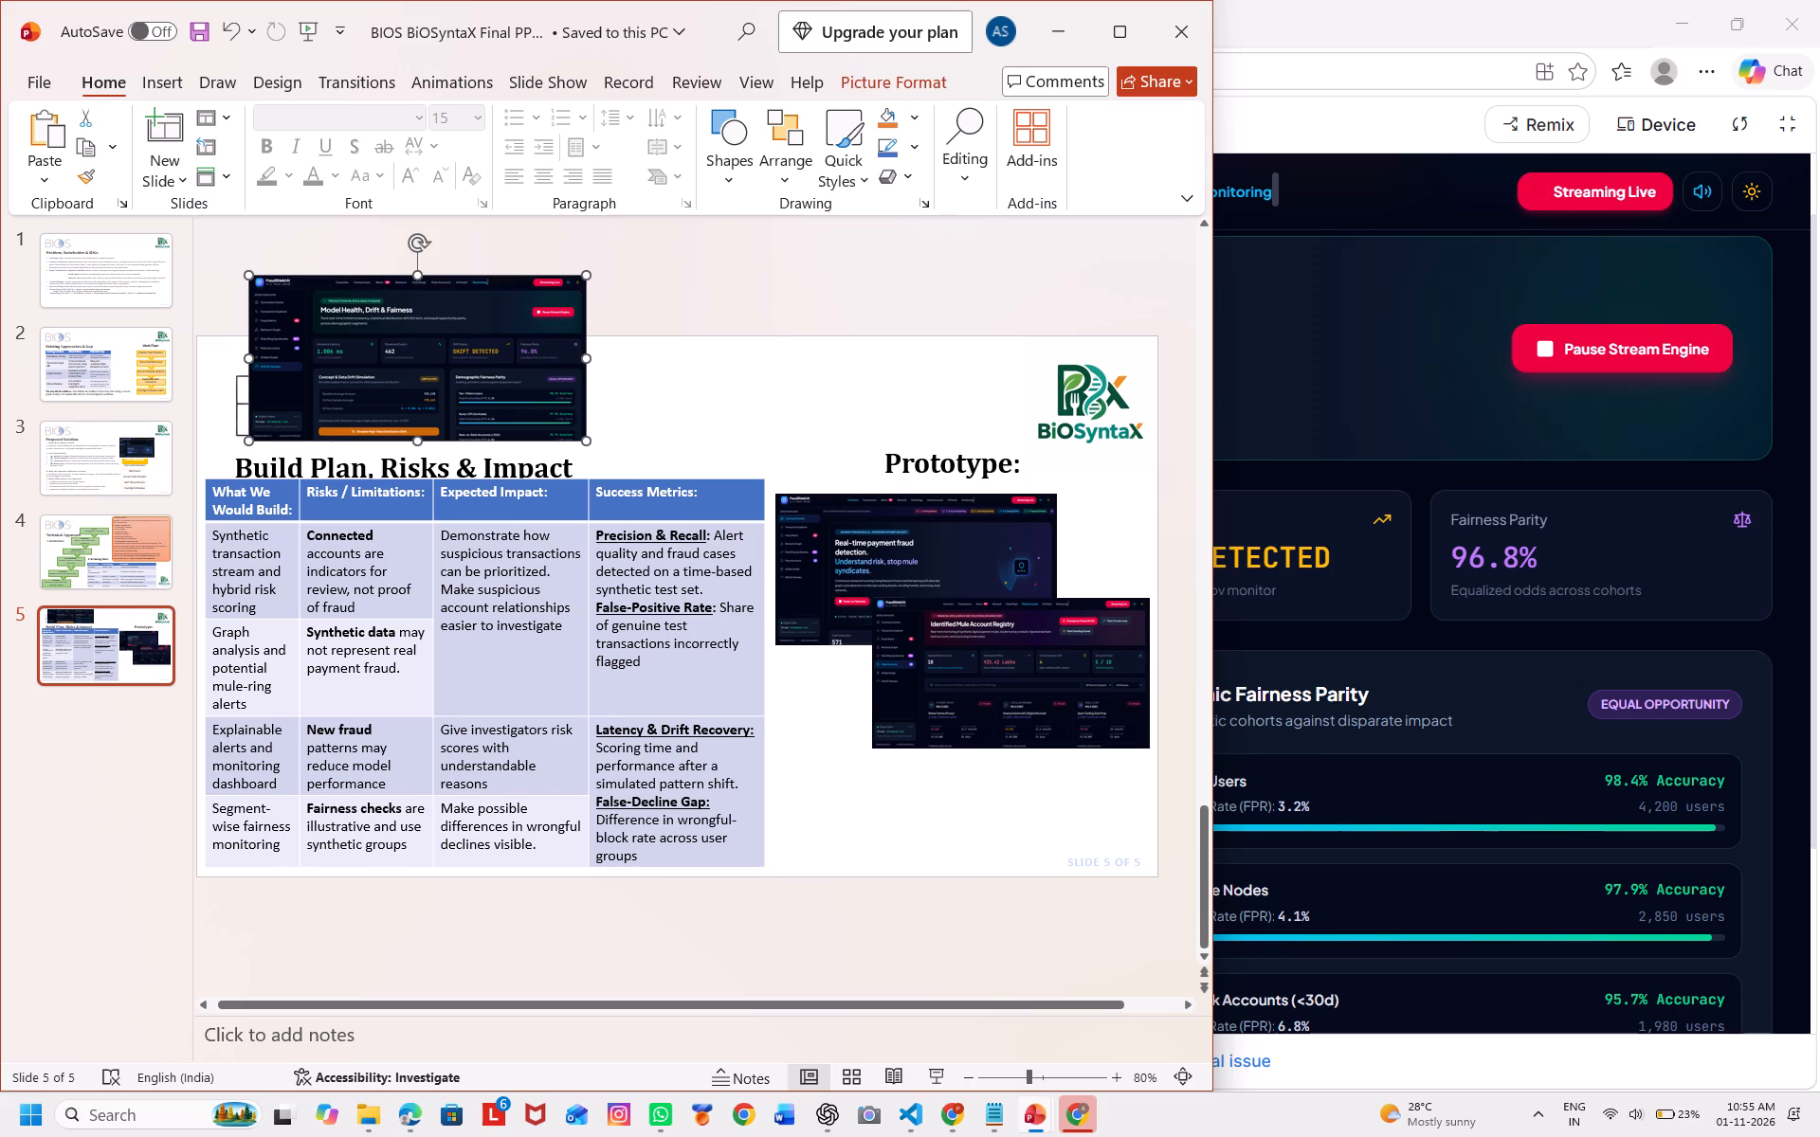
{"action": "key", "text": "Delete"}
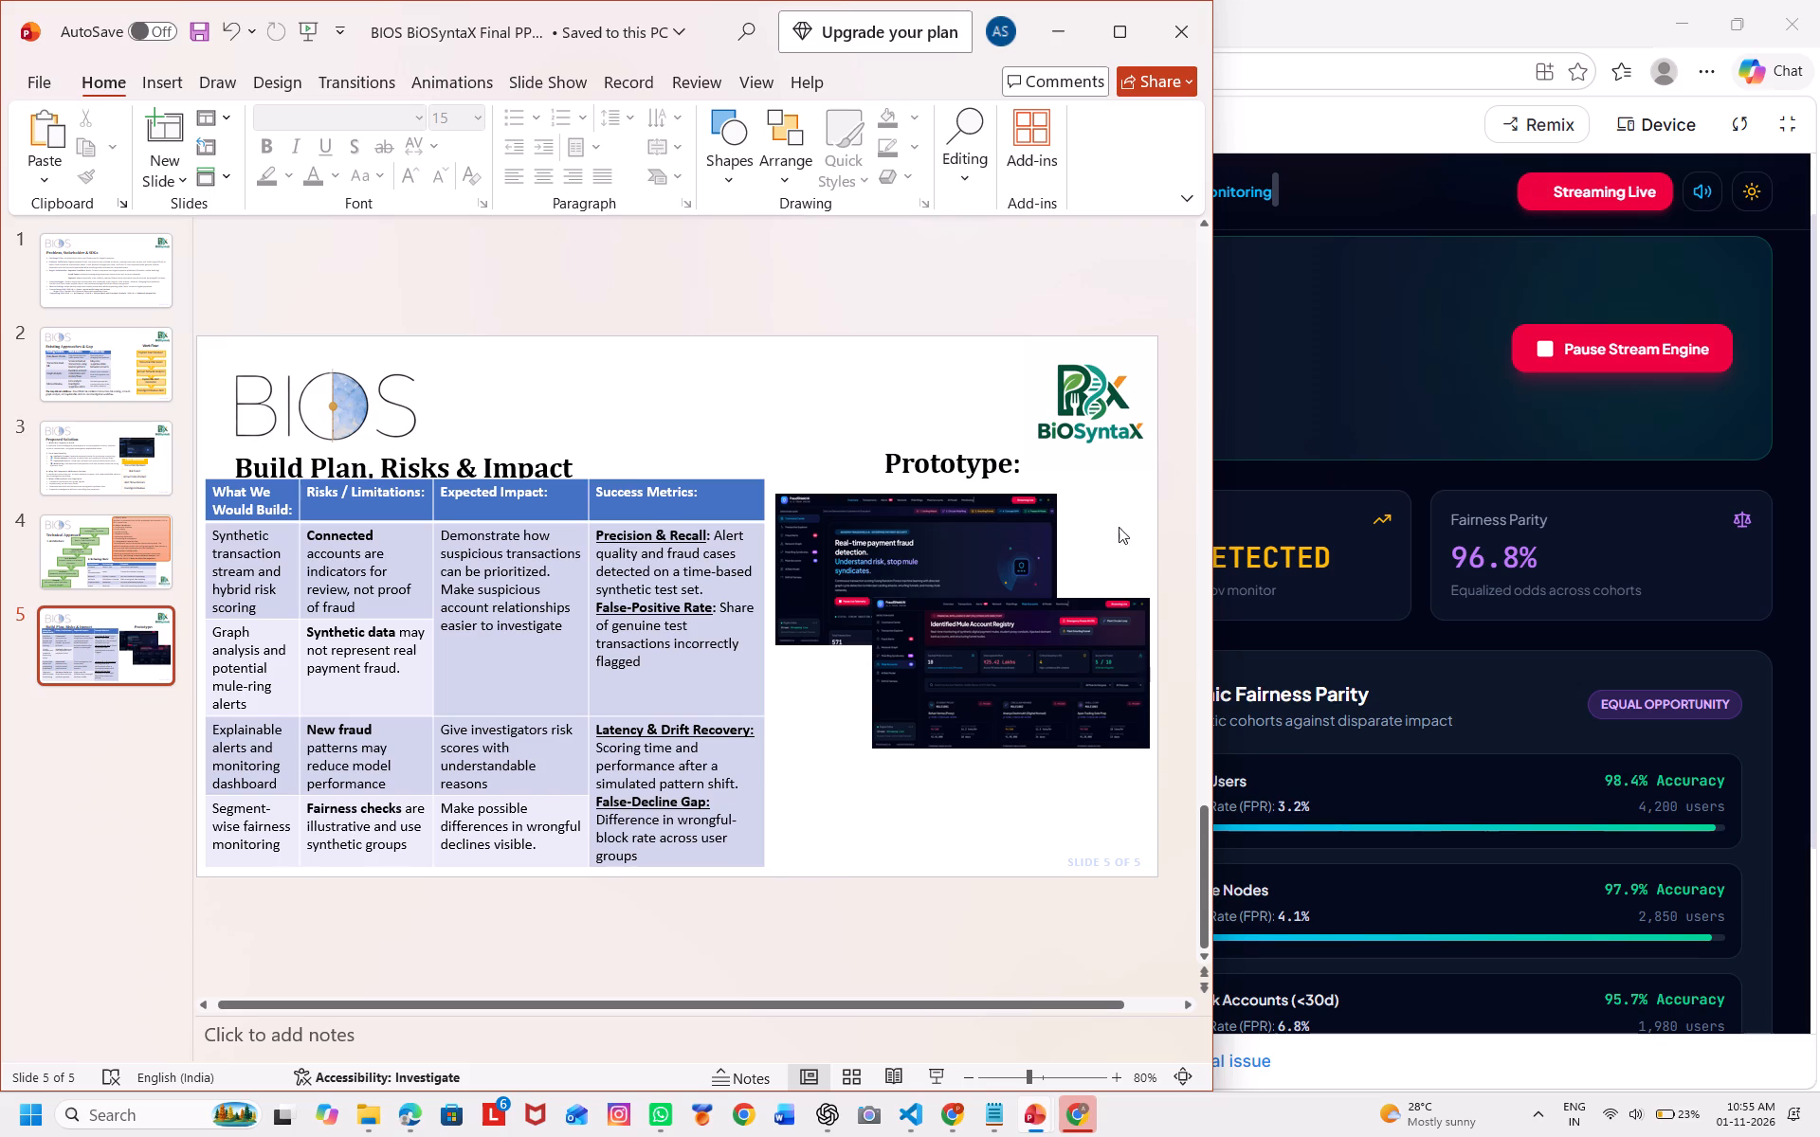
Insert a text box reading "Link" below the two prototype screenshots.
{"action": "left_click", "coordinate": [890, 789]}
{"action": "type", "text": "Li"}
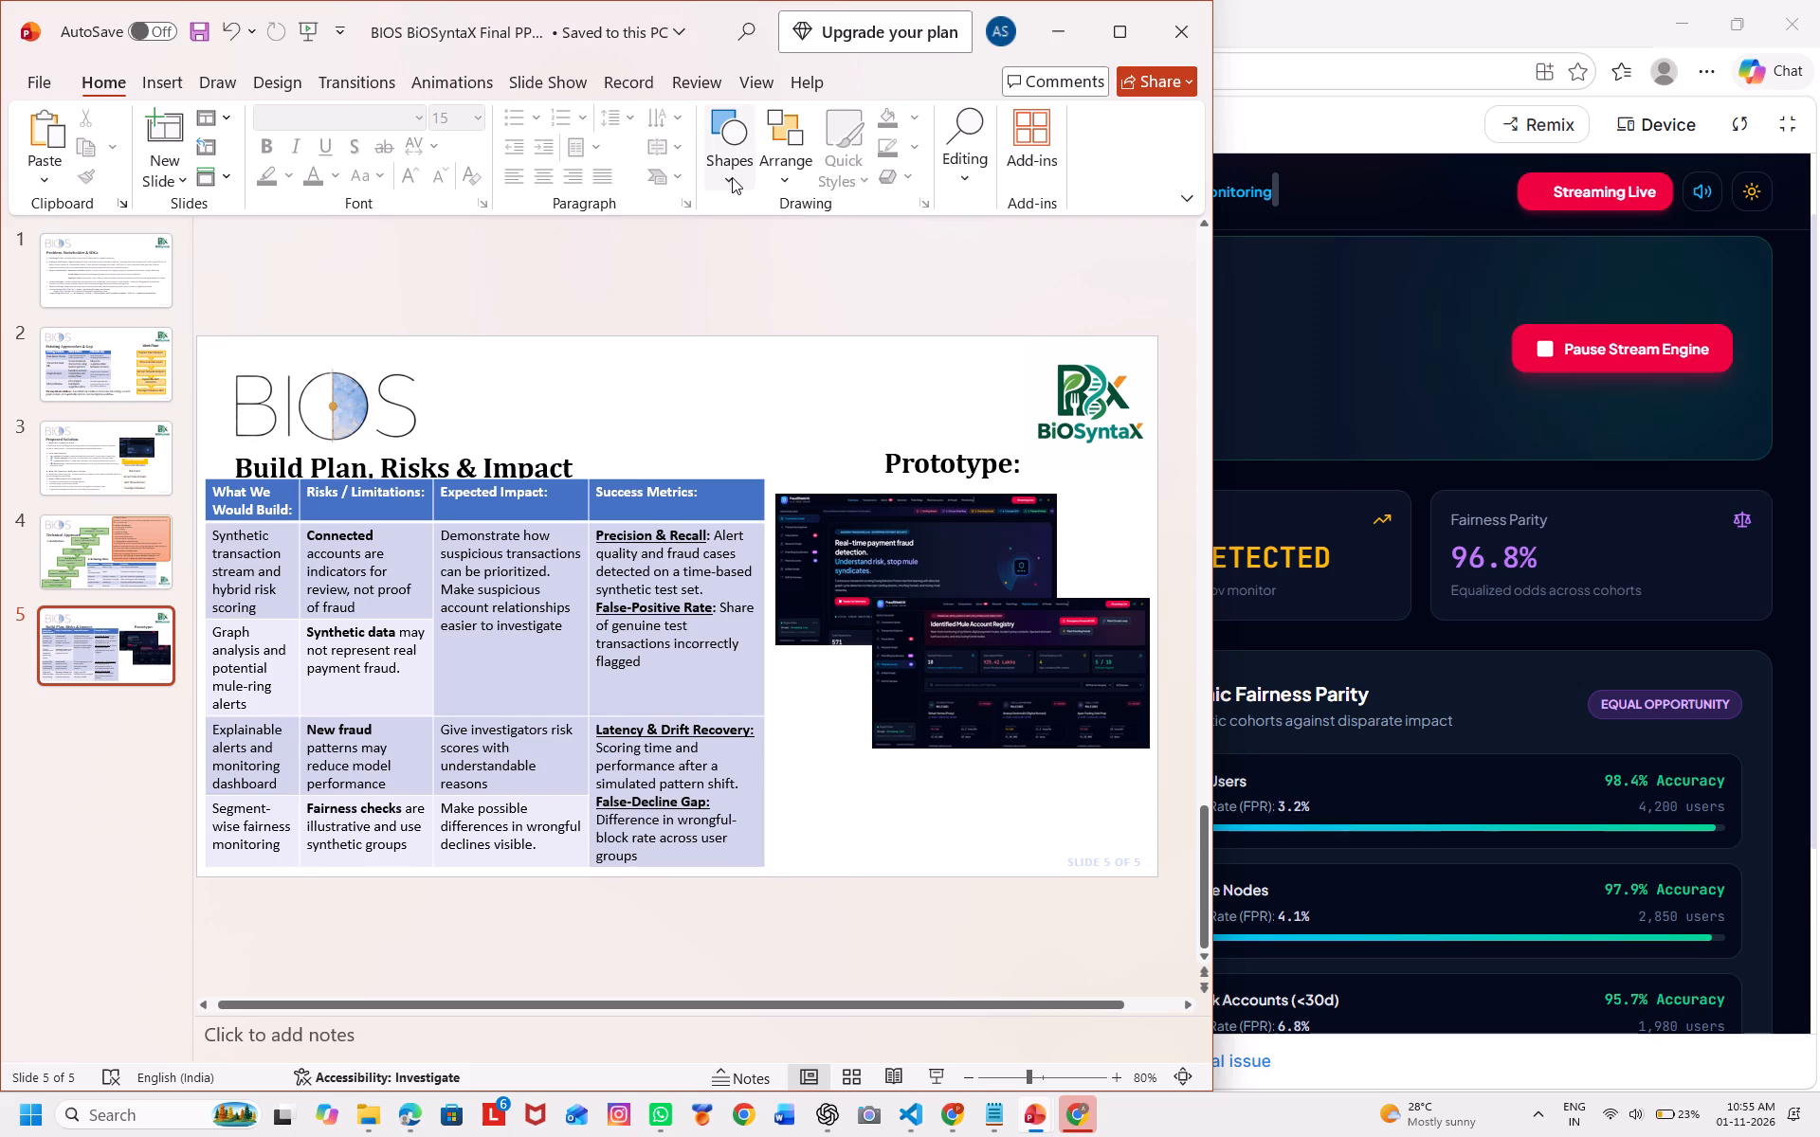
{"action": "left_click", "coordinate": [728, 171]}
{"action": "left_click", "coordinate": [727, 241]}
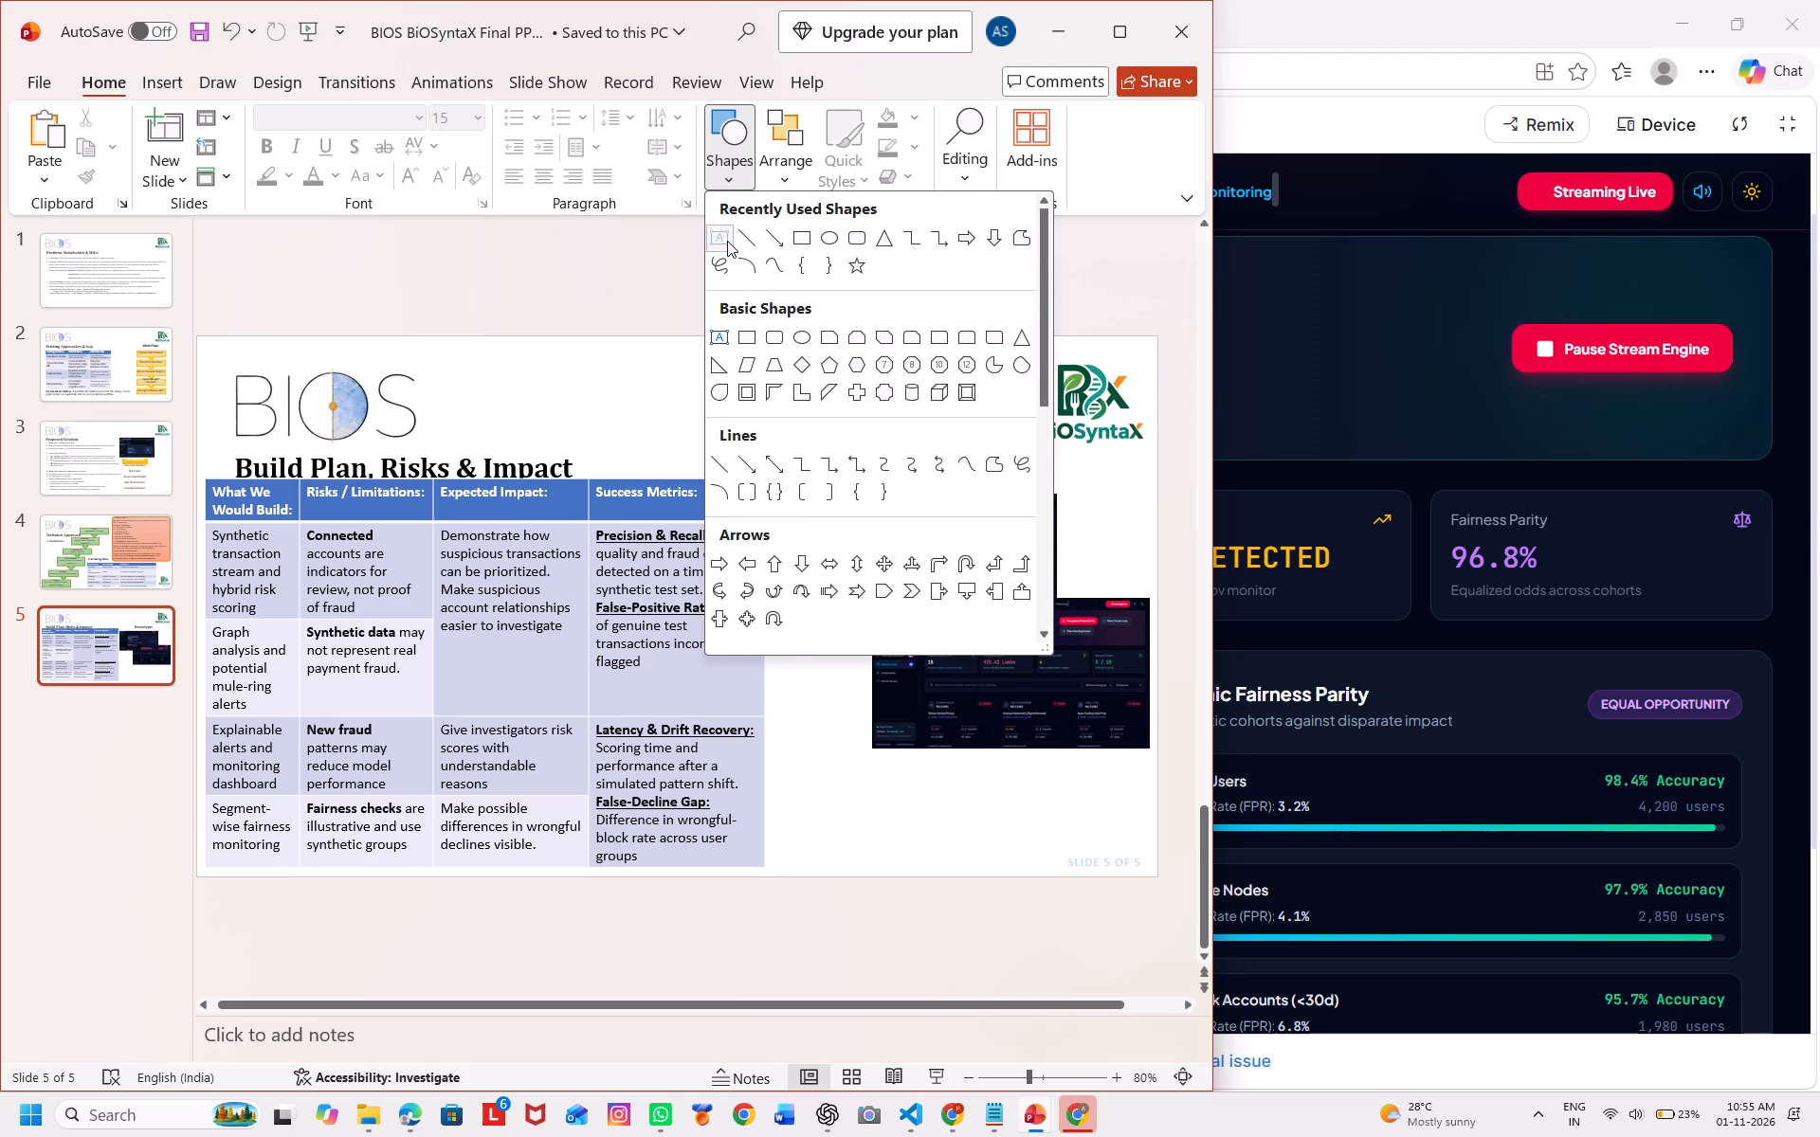
{"action": "left_click", "coordinate": [943, 794]}
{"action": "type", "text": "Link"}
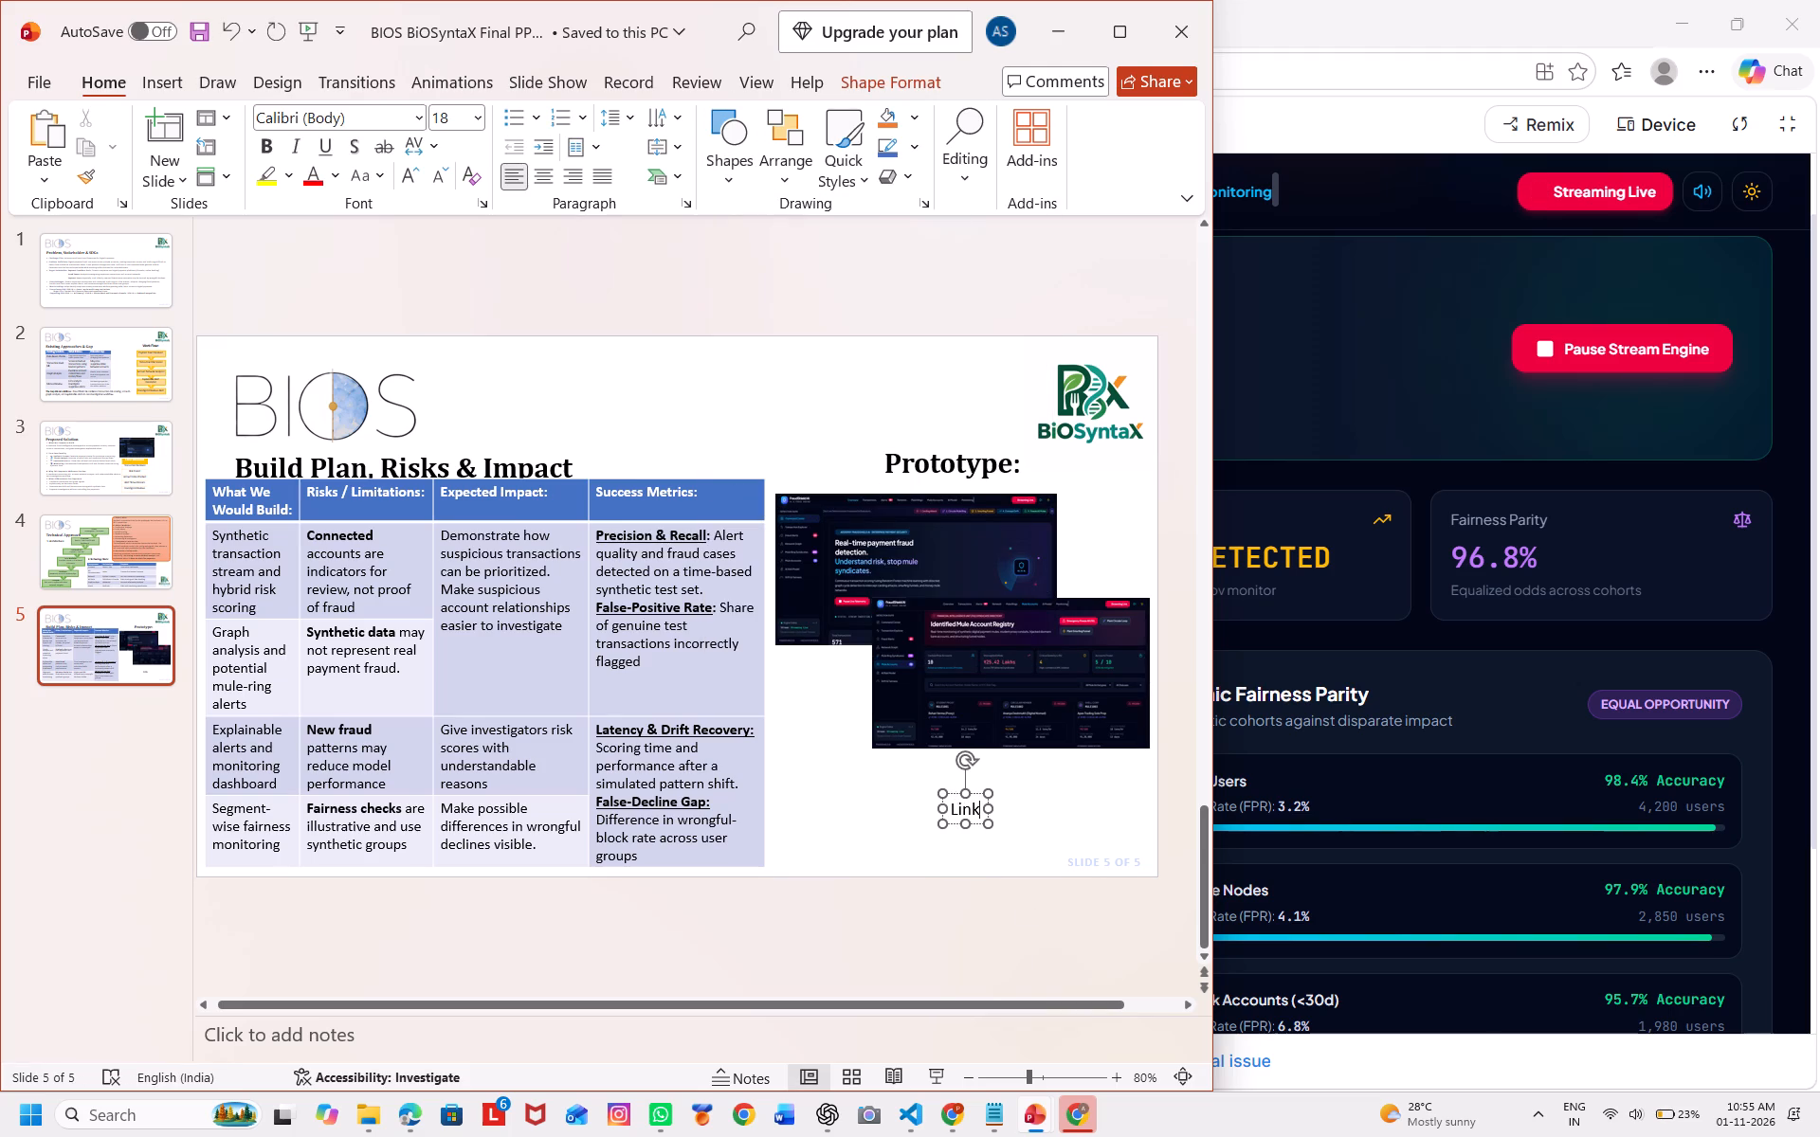
Start inserting a hyperlink on the "Link" text below the prototype screenshots on slide 5.
{"action": "right_click", "coordinate": [969, 810]}
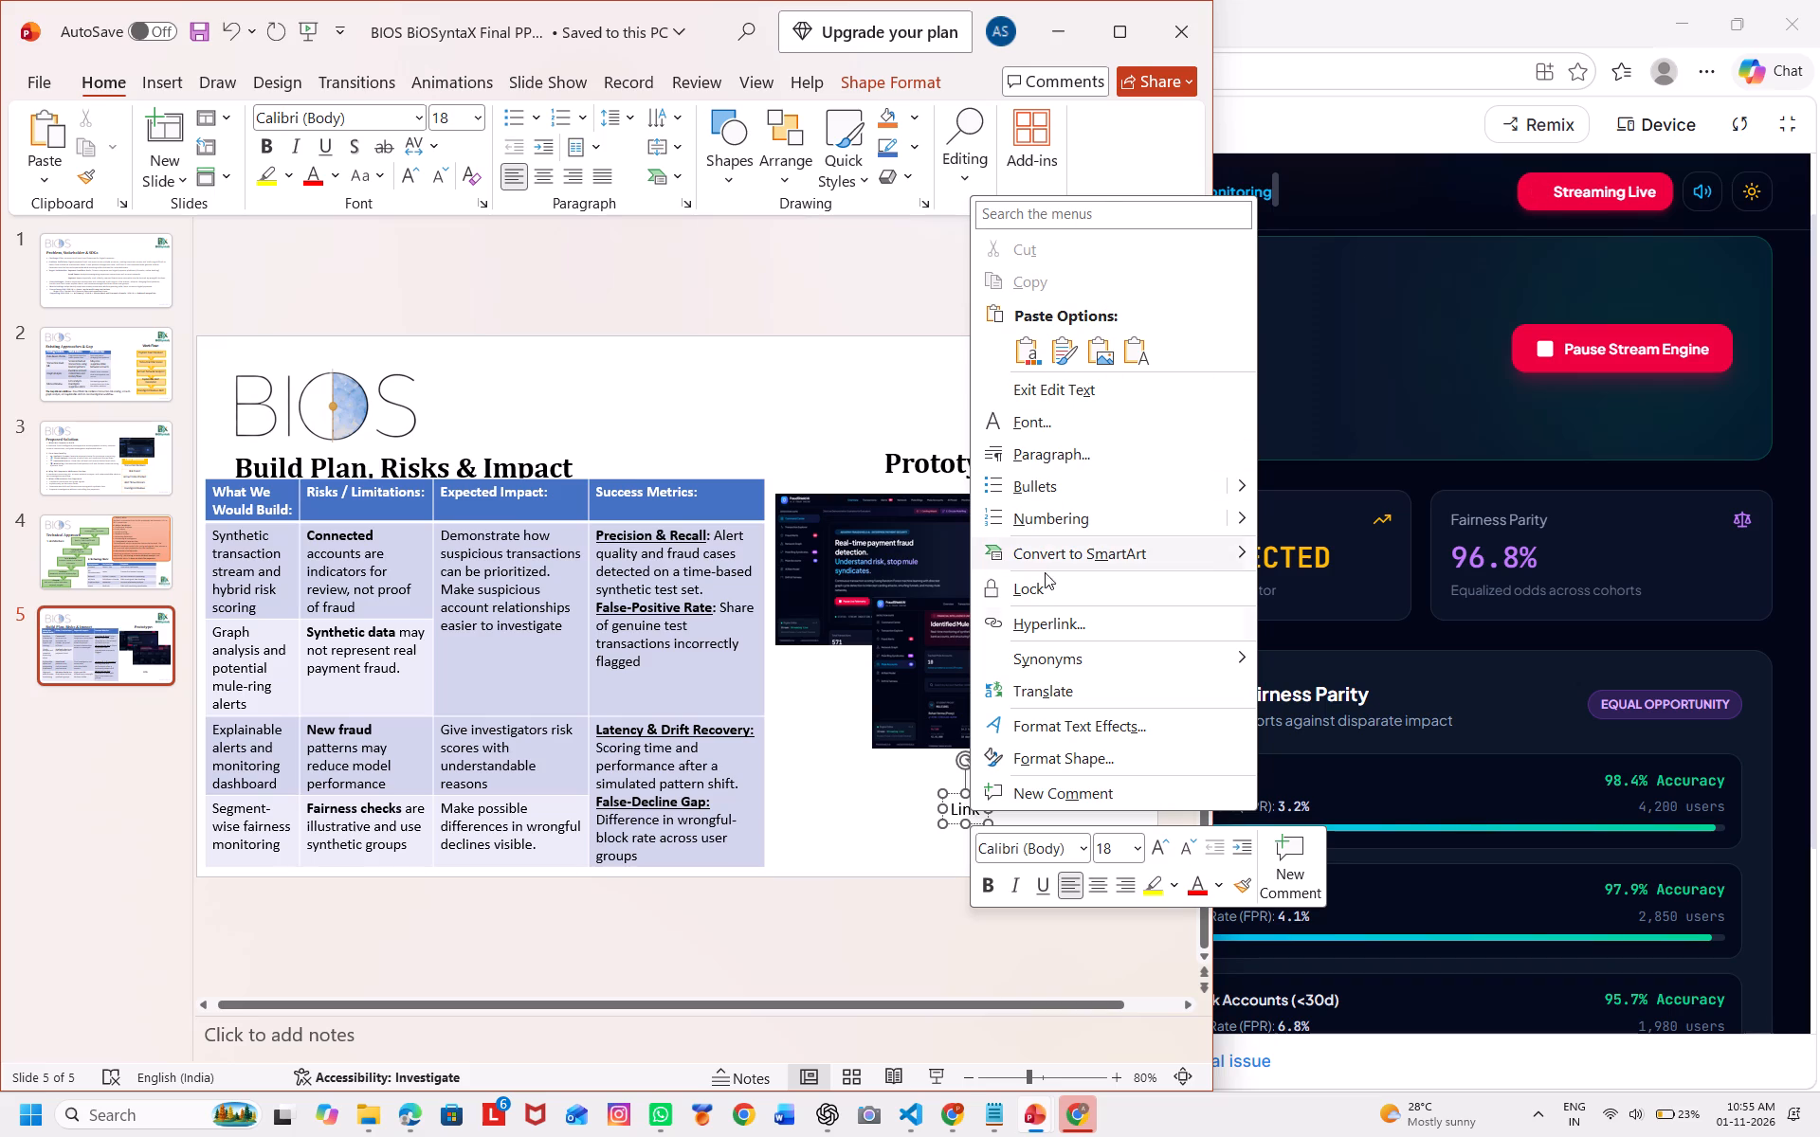
{"action": "left_click", "coordinate": [1054, 612]}
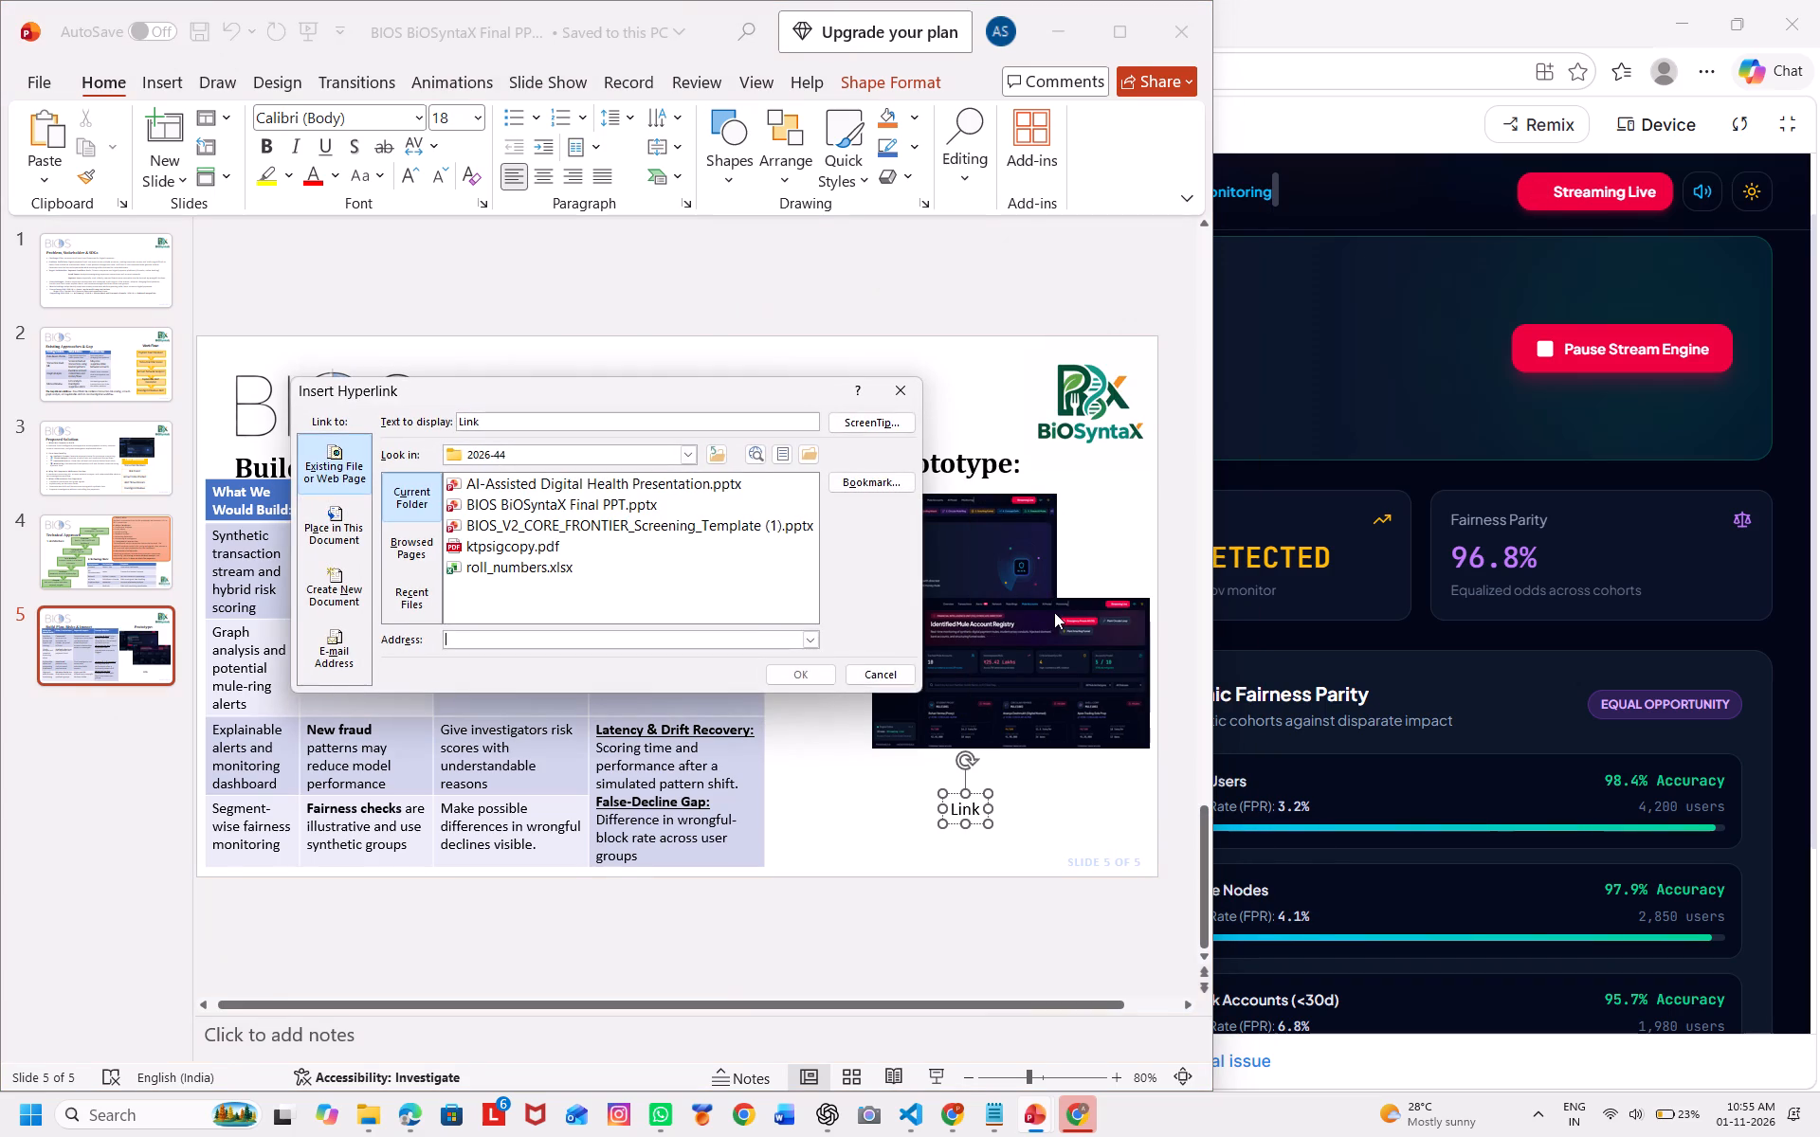
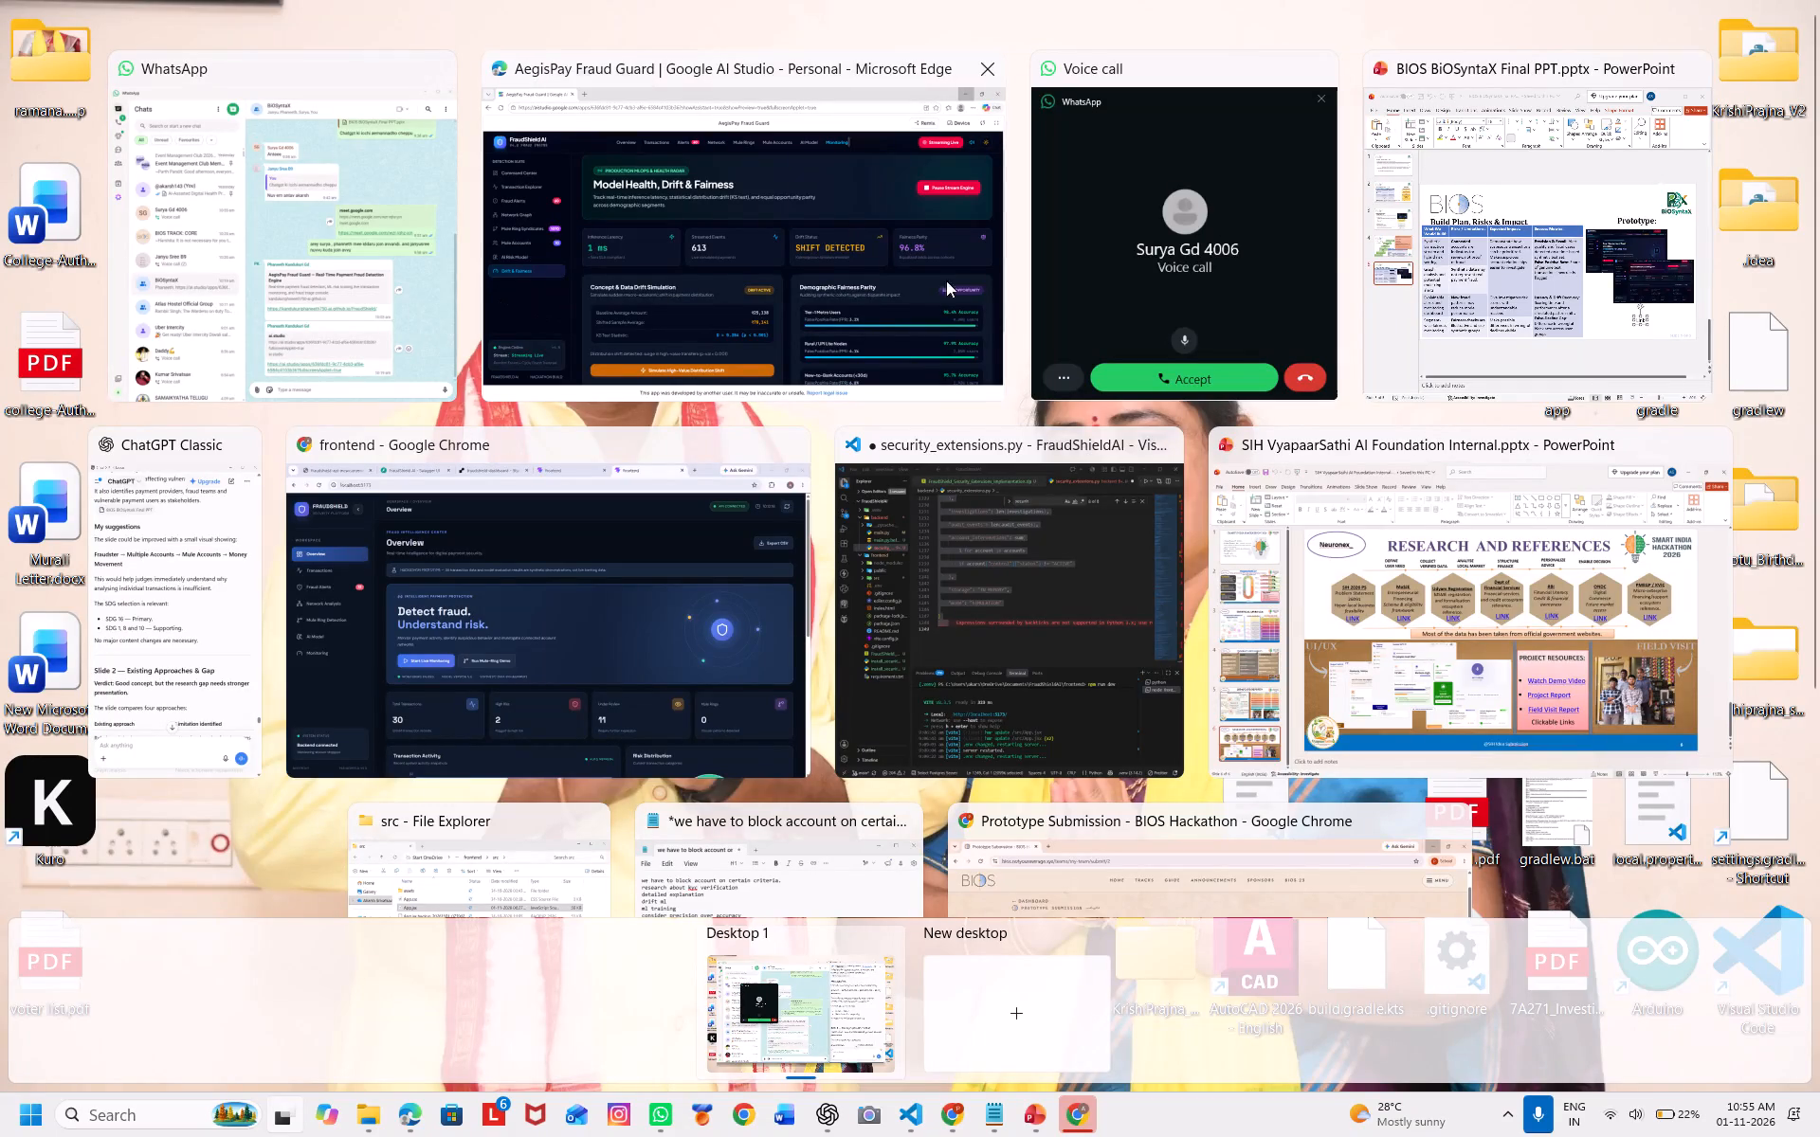
Return to the BIOS BiOSyntaX Final PPT presentation and hyperlink the "Link" text box to the copied prototype web address.
{"action": "left_click", "coordinate": [1577, 262]}
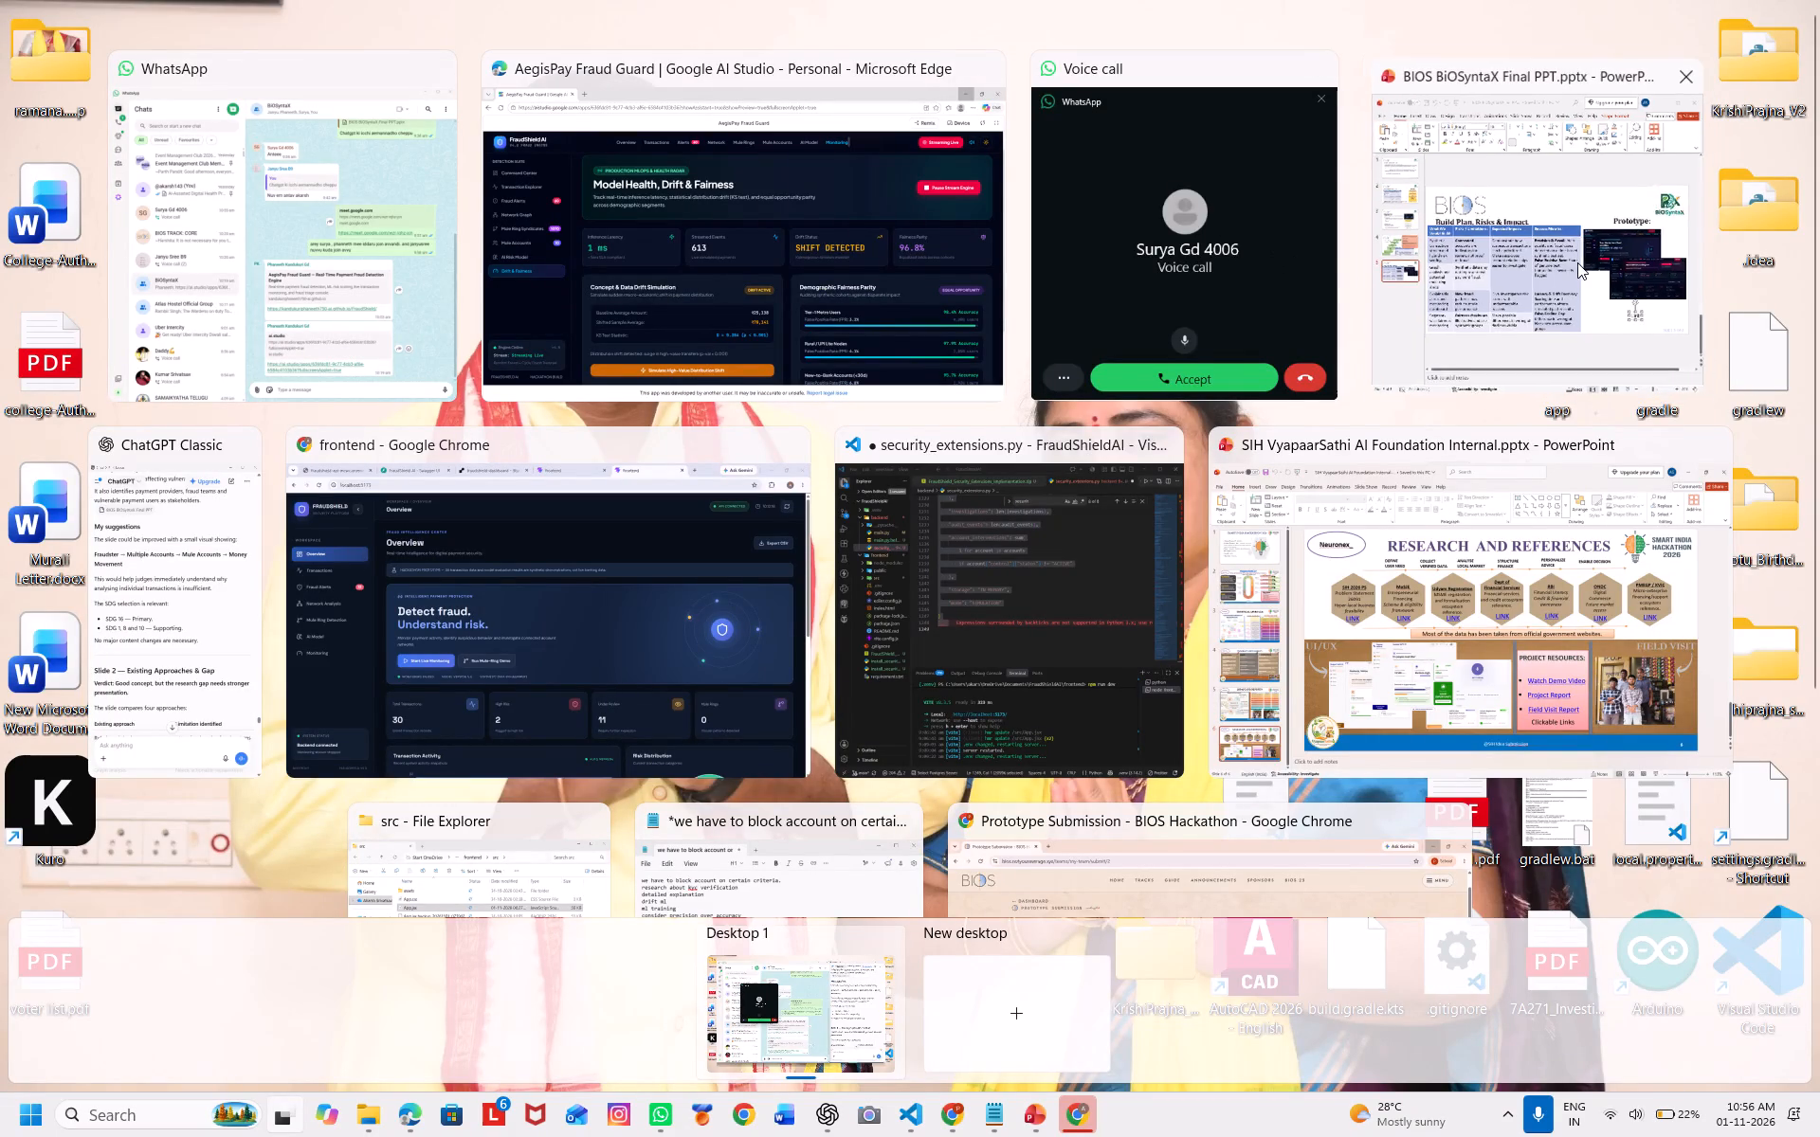
{"action": "left_click", "coordinate": [754, 639]}
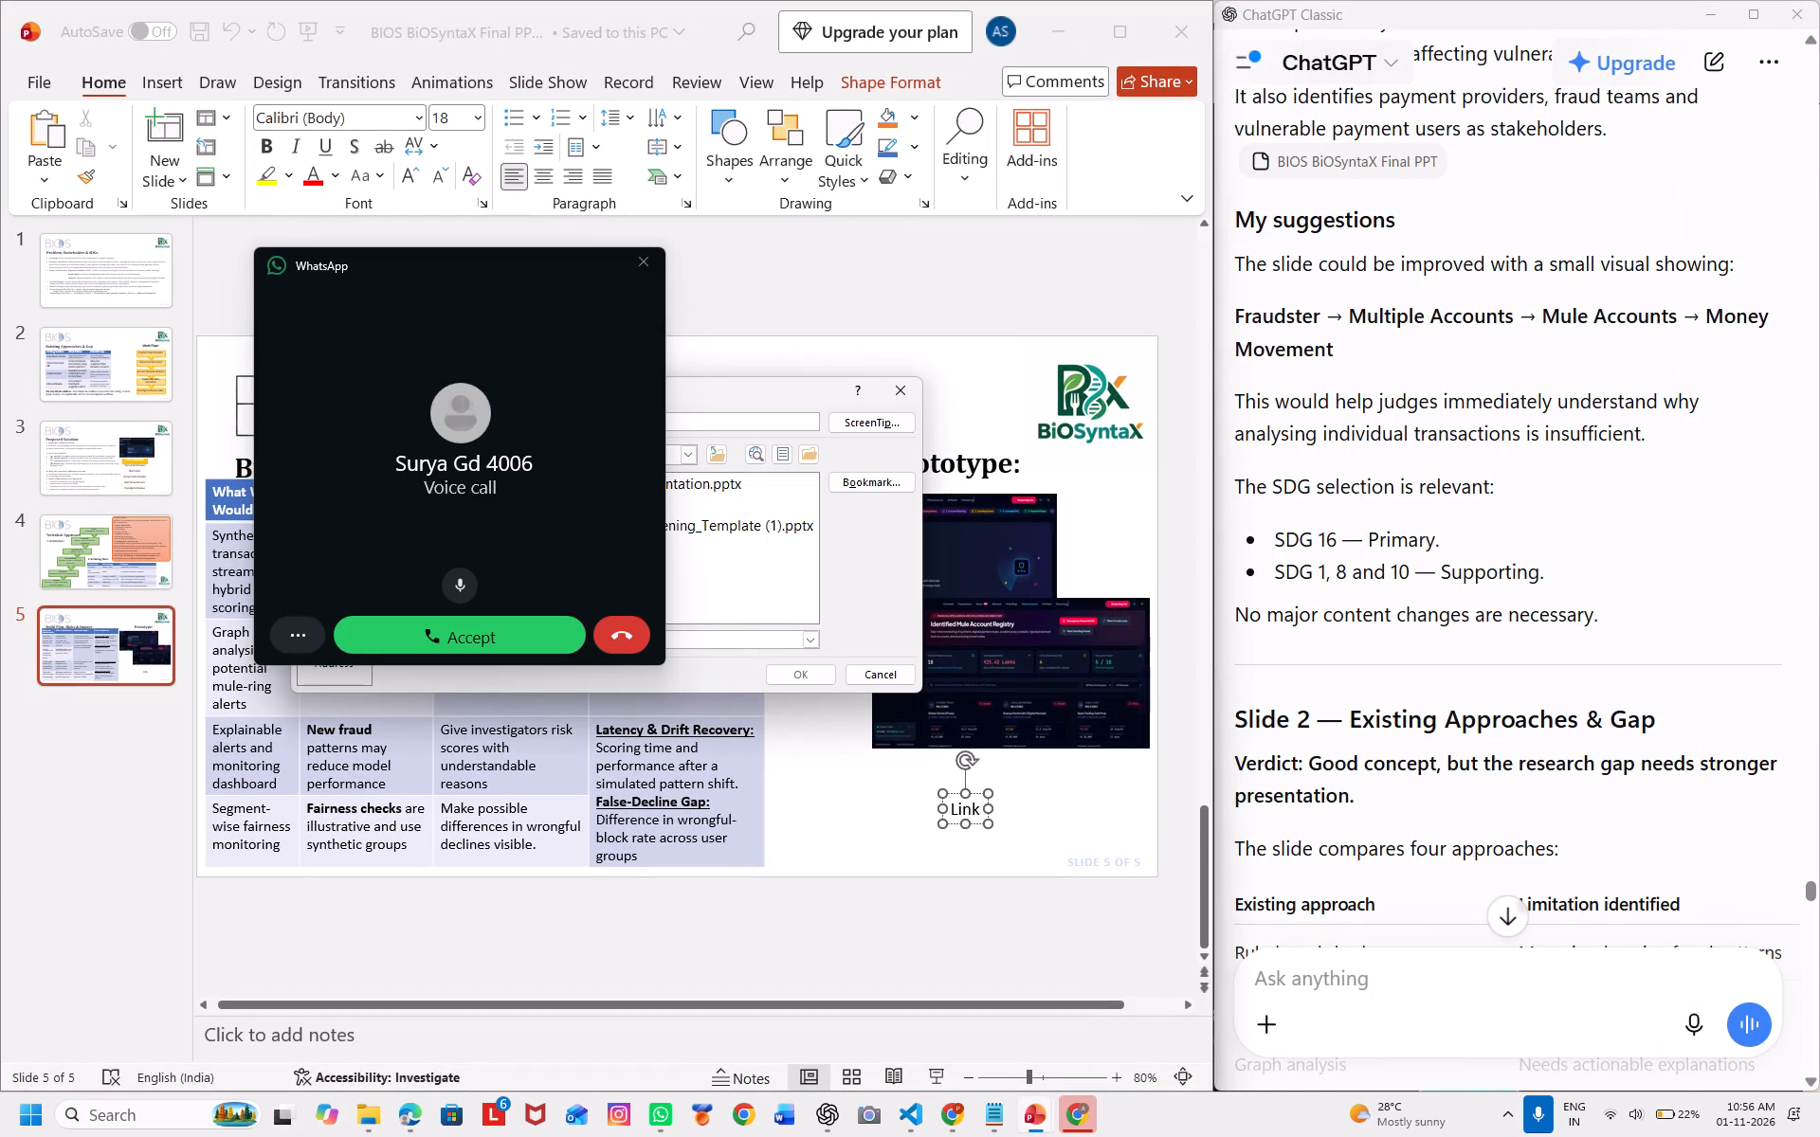
{"action": "key", "text": "ctrl+v"}
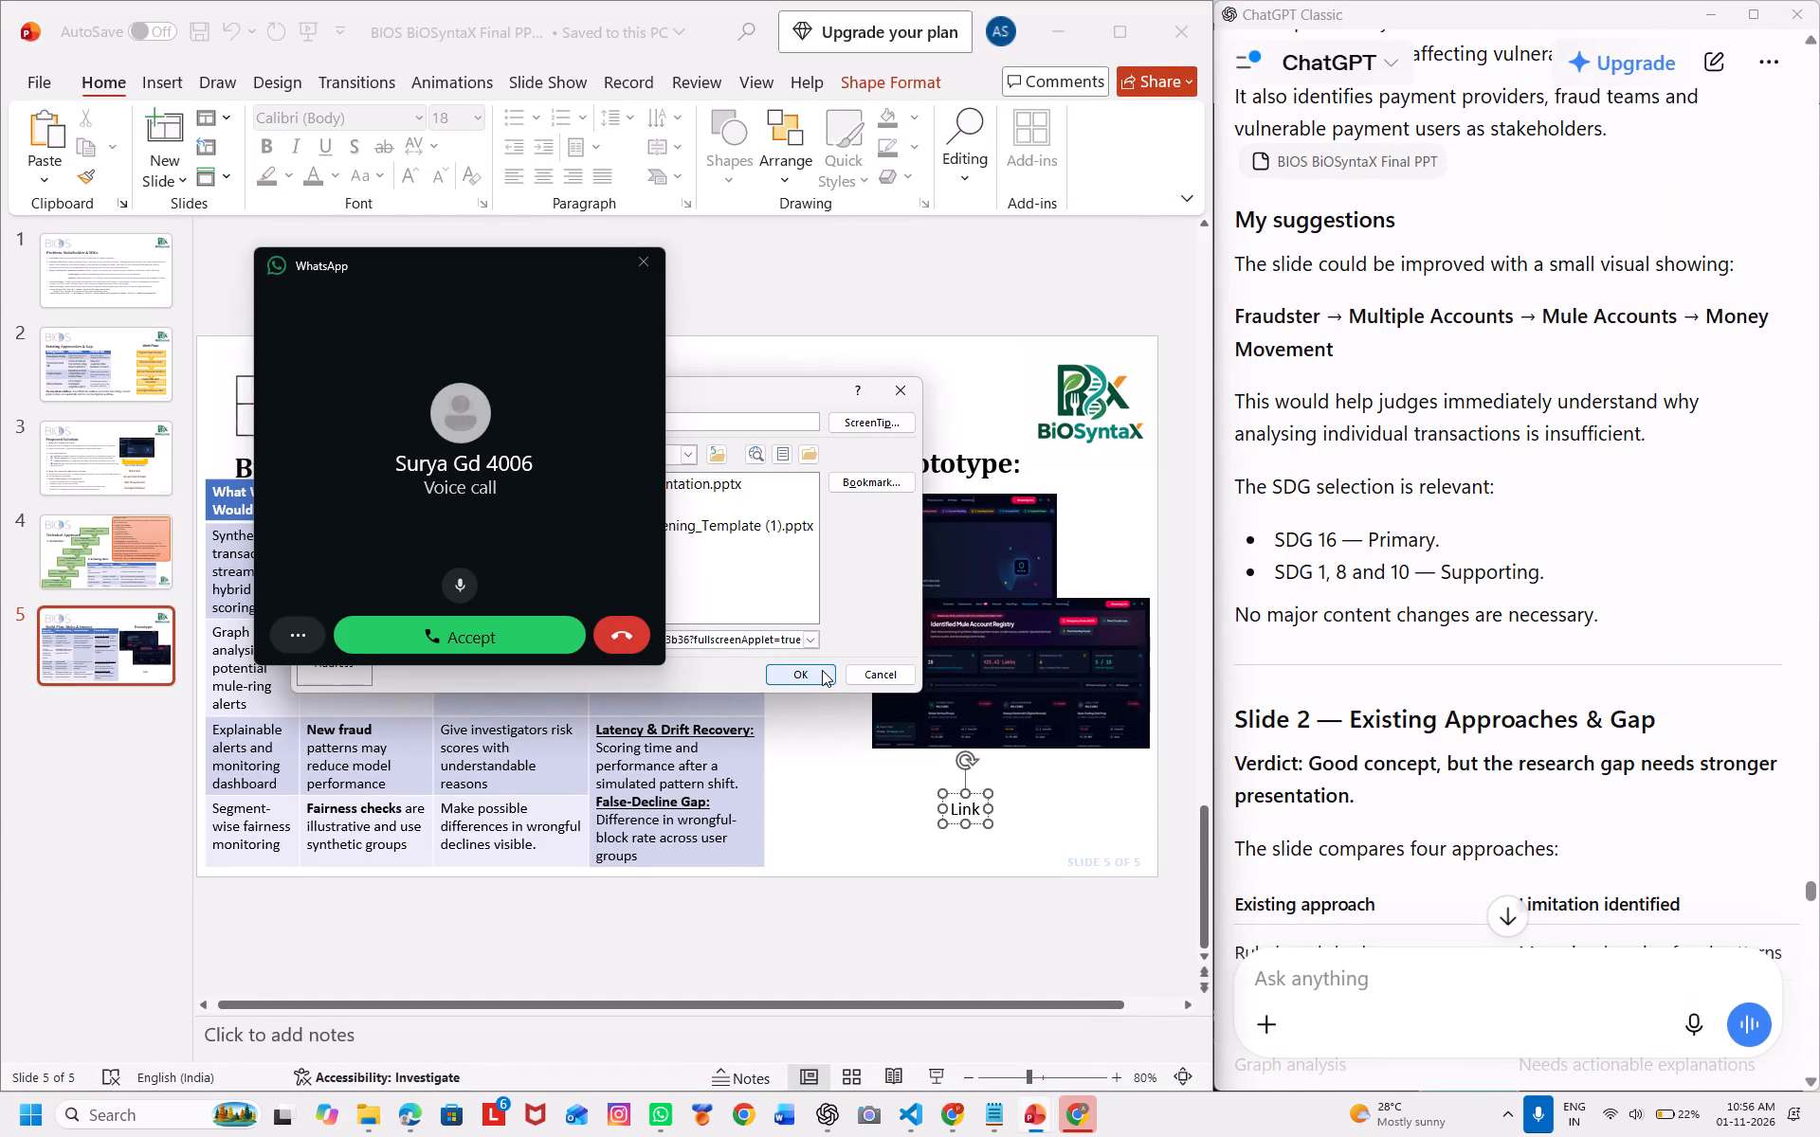
{"action": "left_click", "coordinate": [822, 670]}
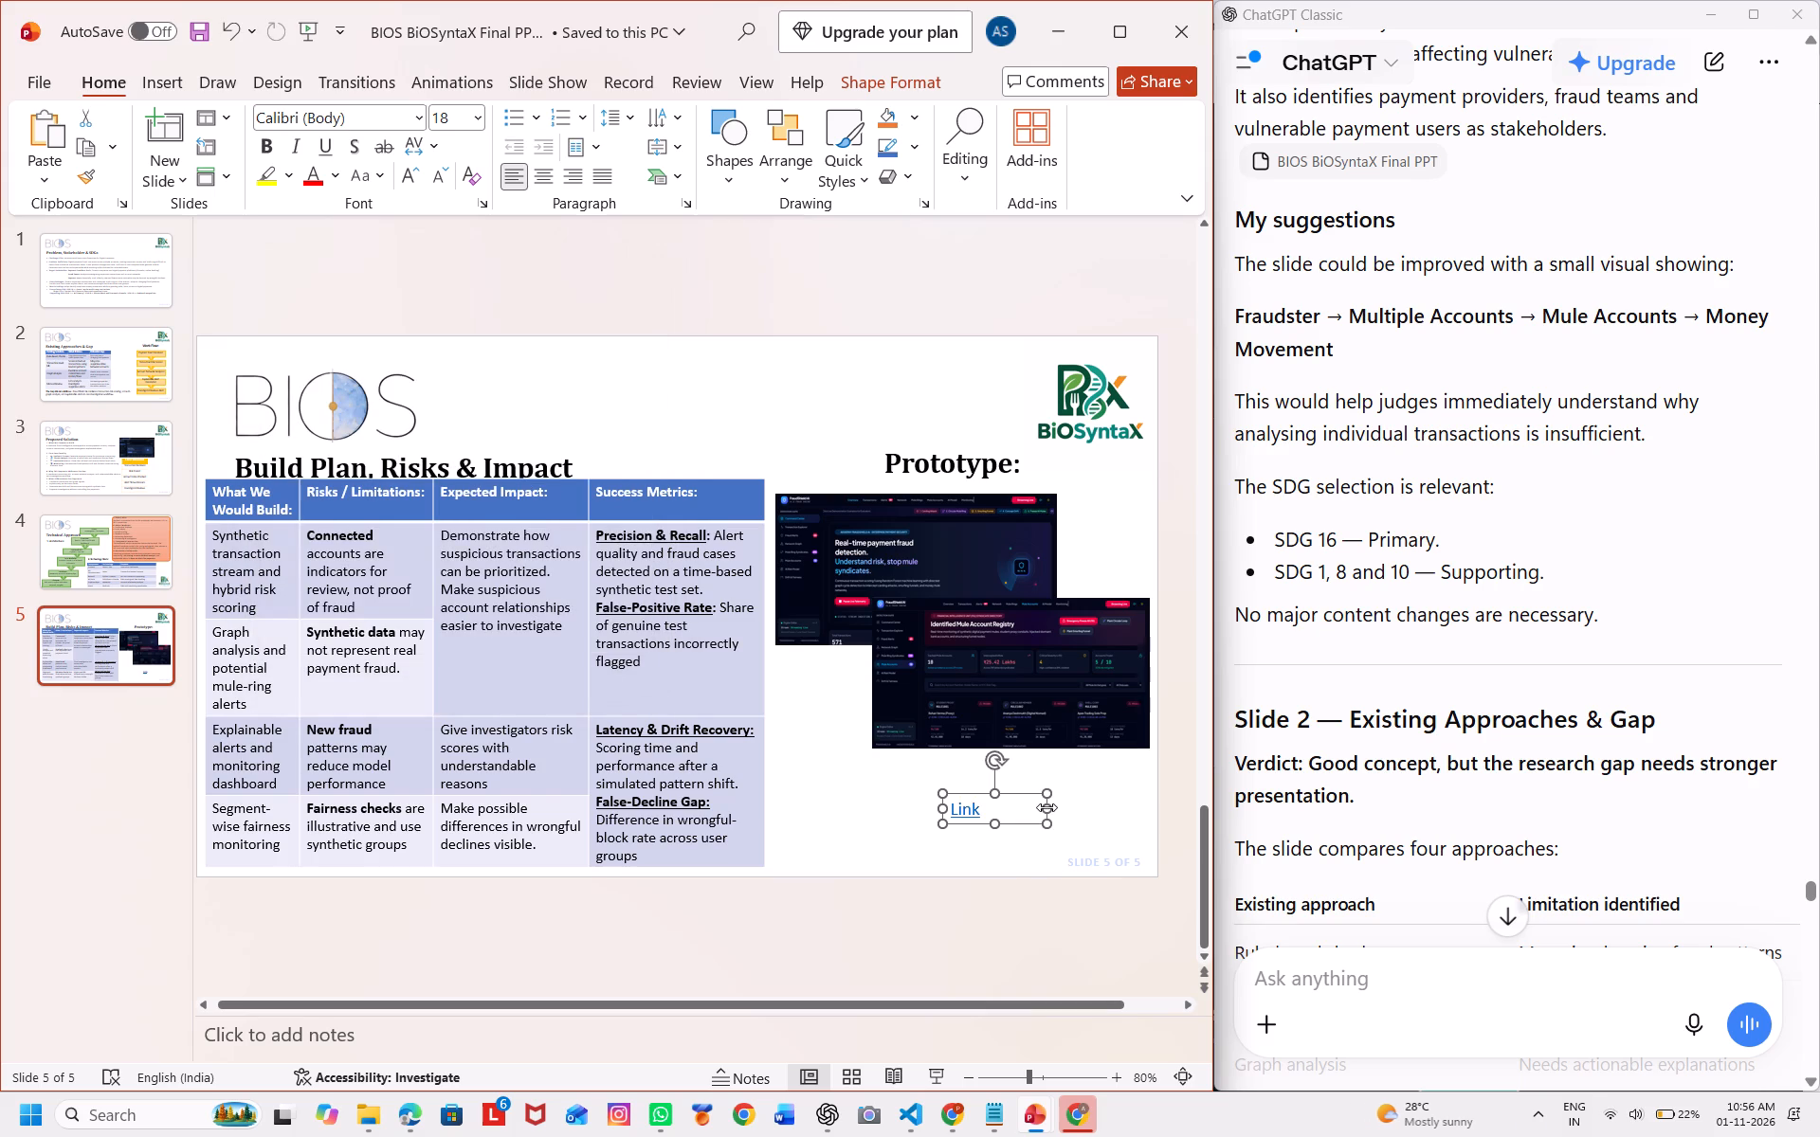
{"action": "left_click", "coordinate": [863, 808]}
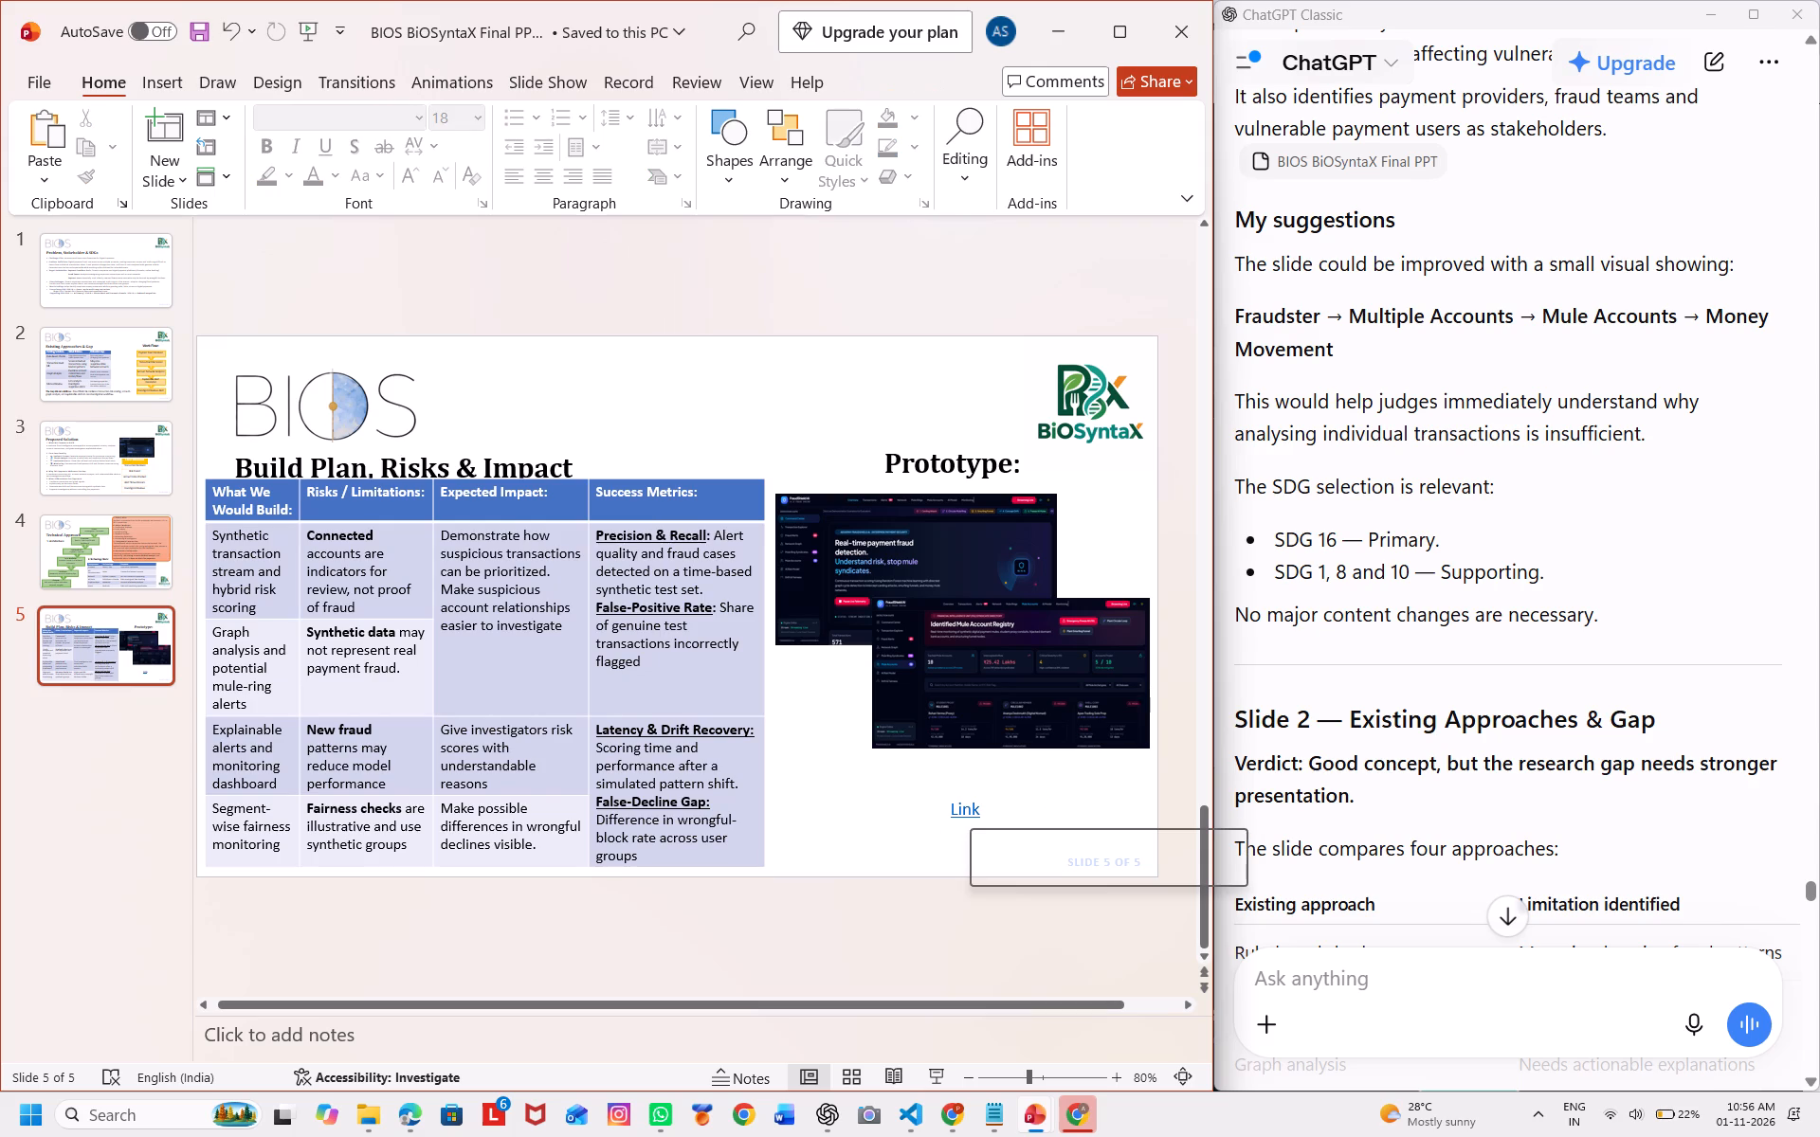
{"action": "left_click", "coordinate": [961, 807]}
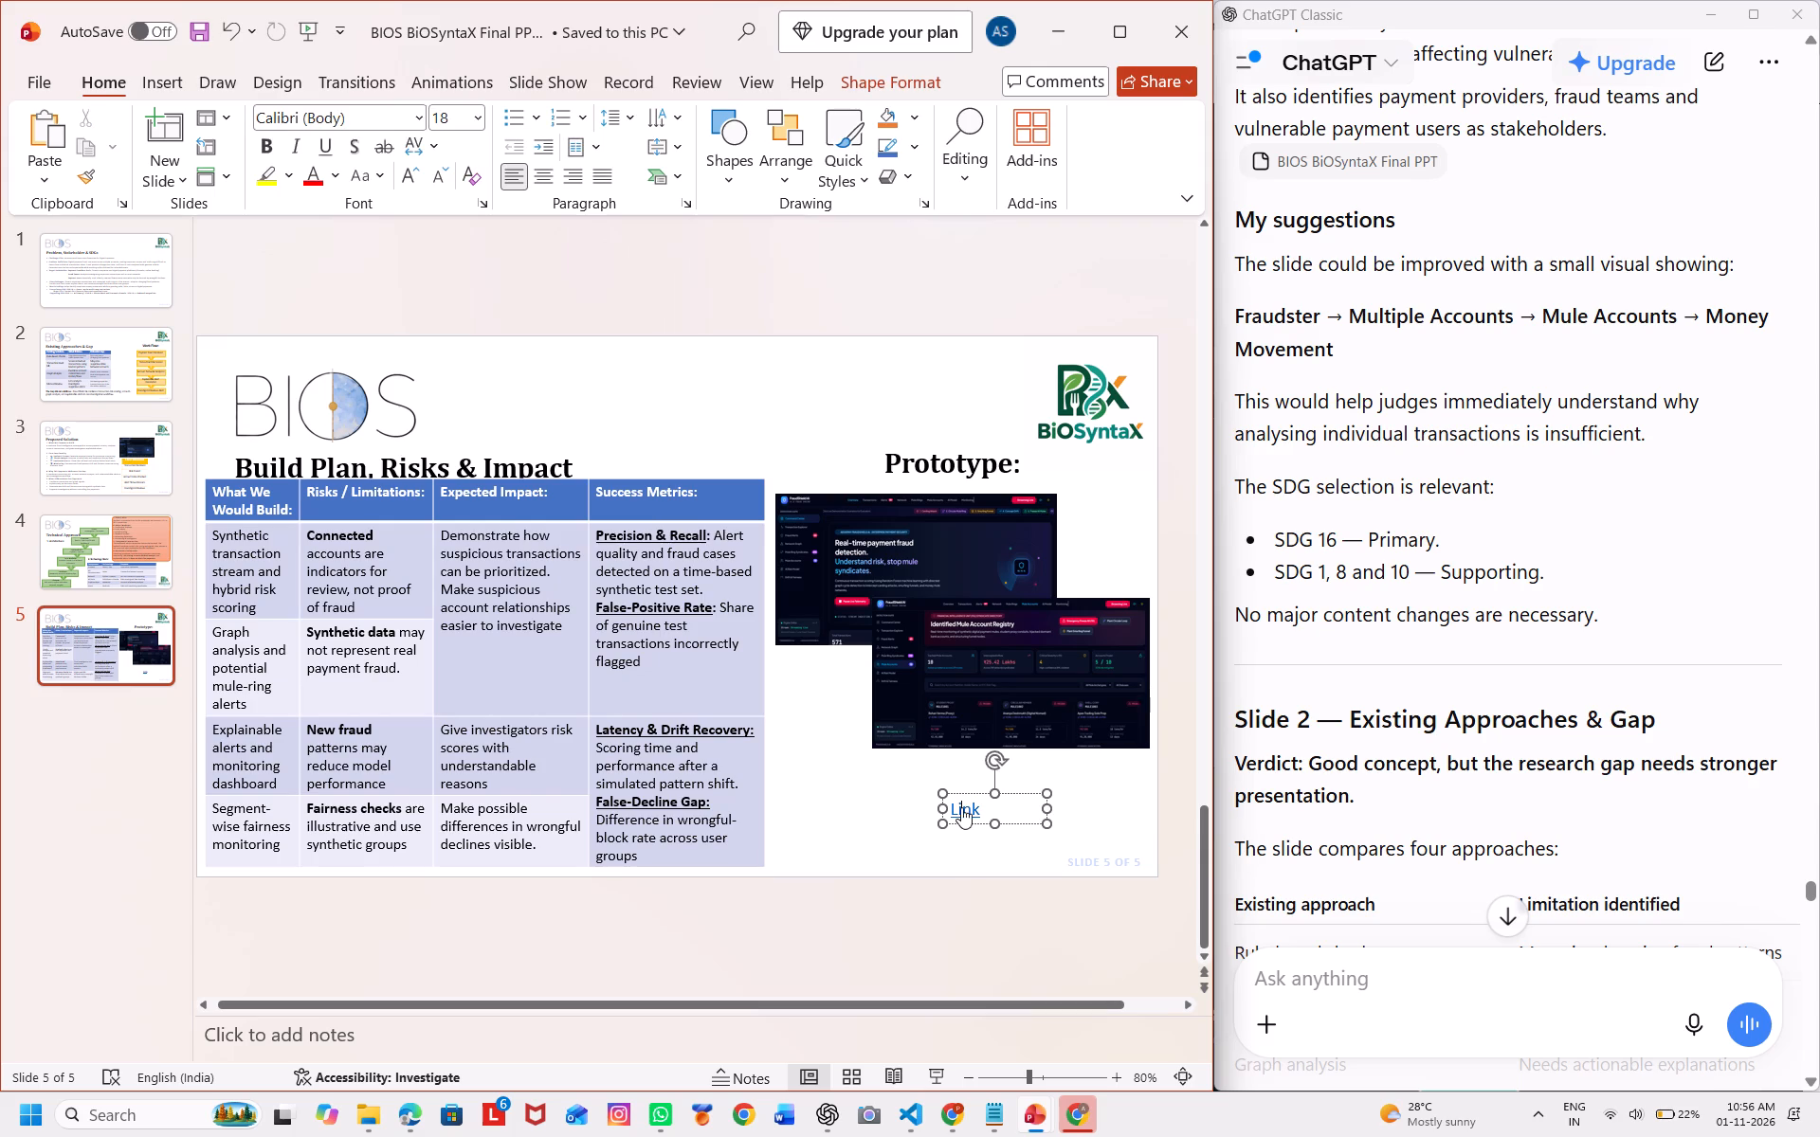
{"action": "key", "text": "ctrl+a"}
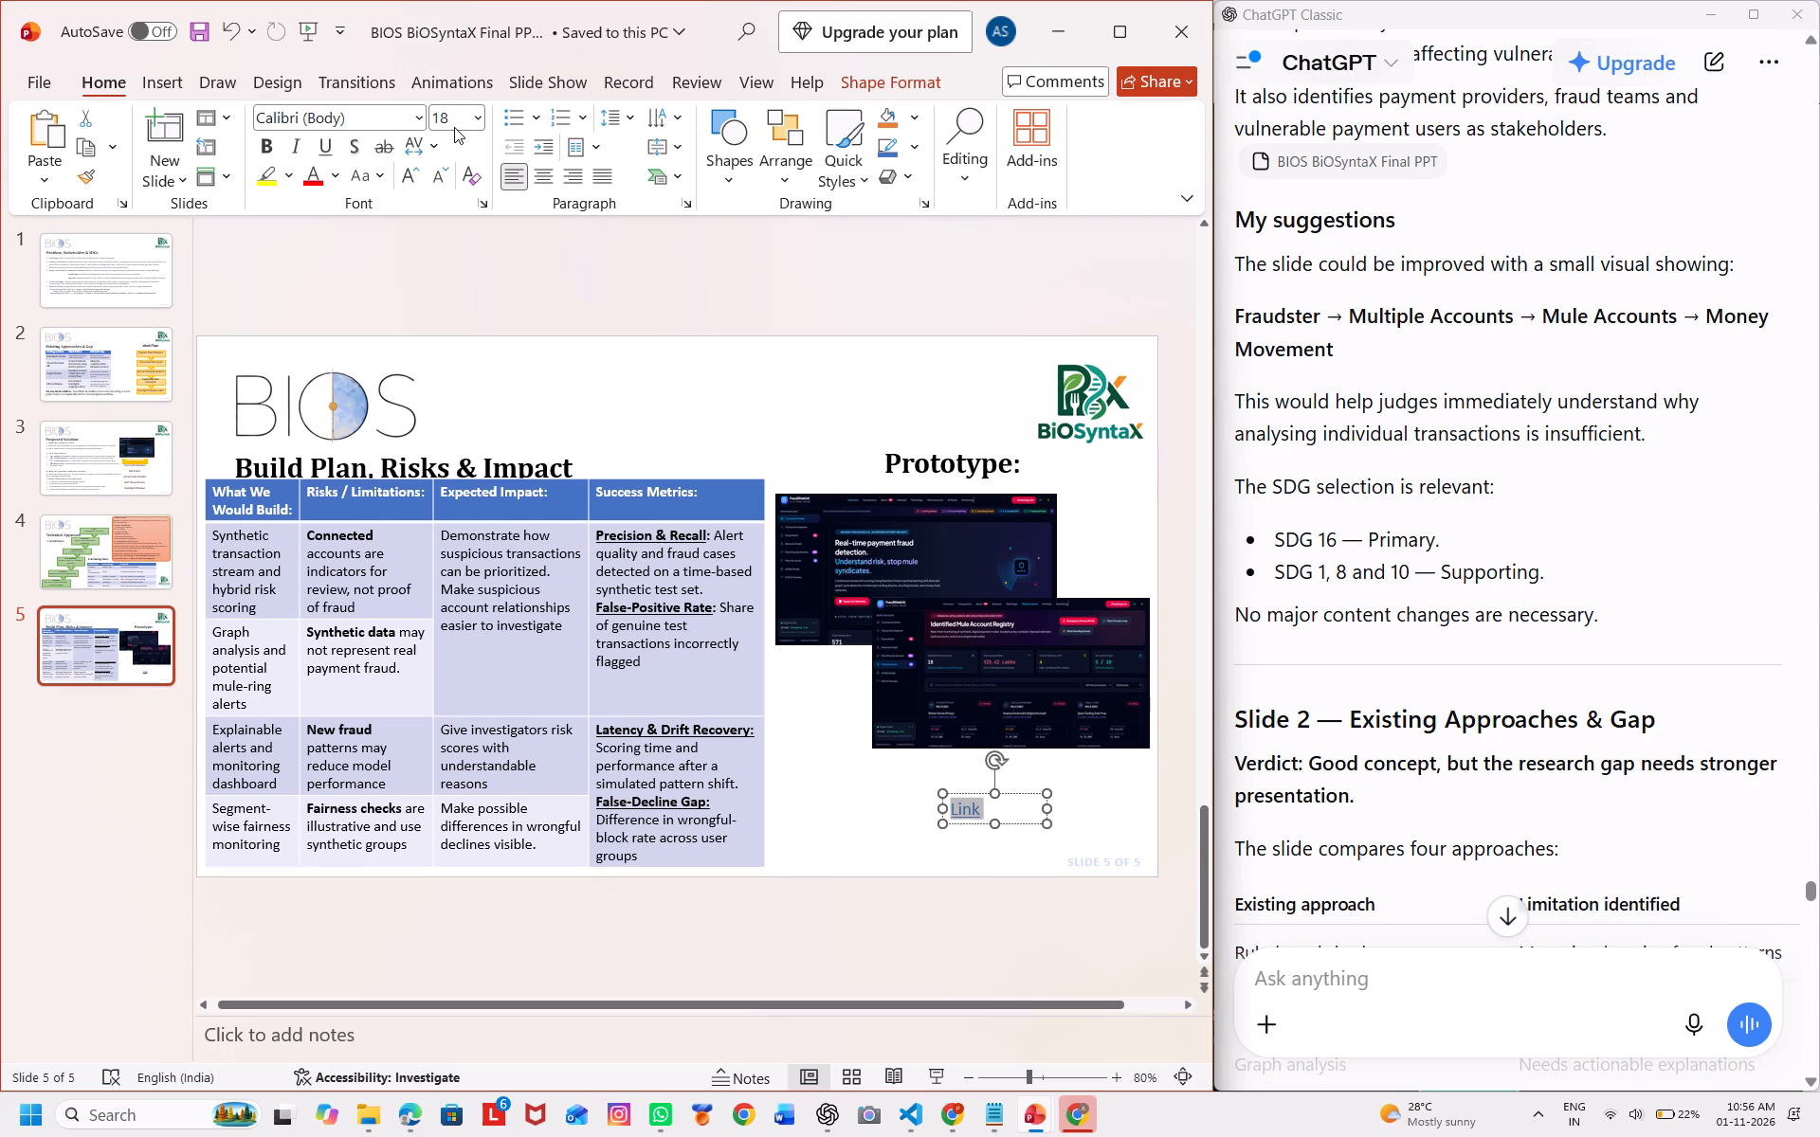
{"action": "left_click", "coordinate": [451, 118]}
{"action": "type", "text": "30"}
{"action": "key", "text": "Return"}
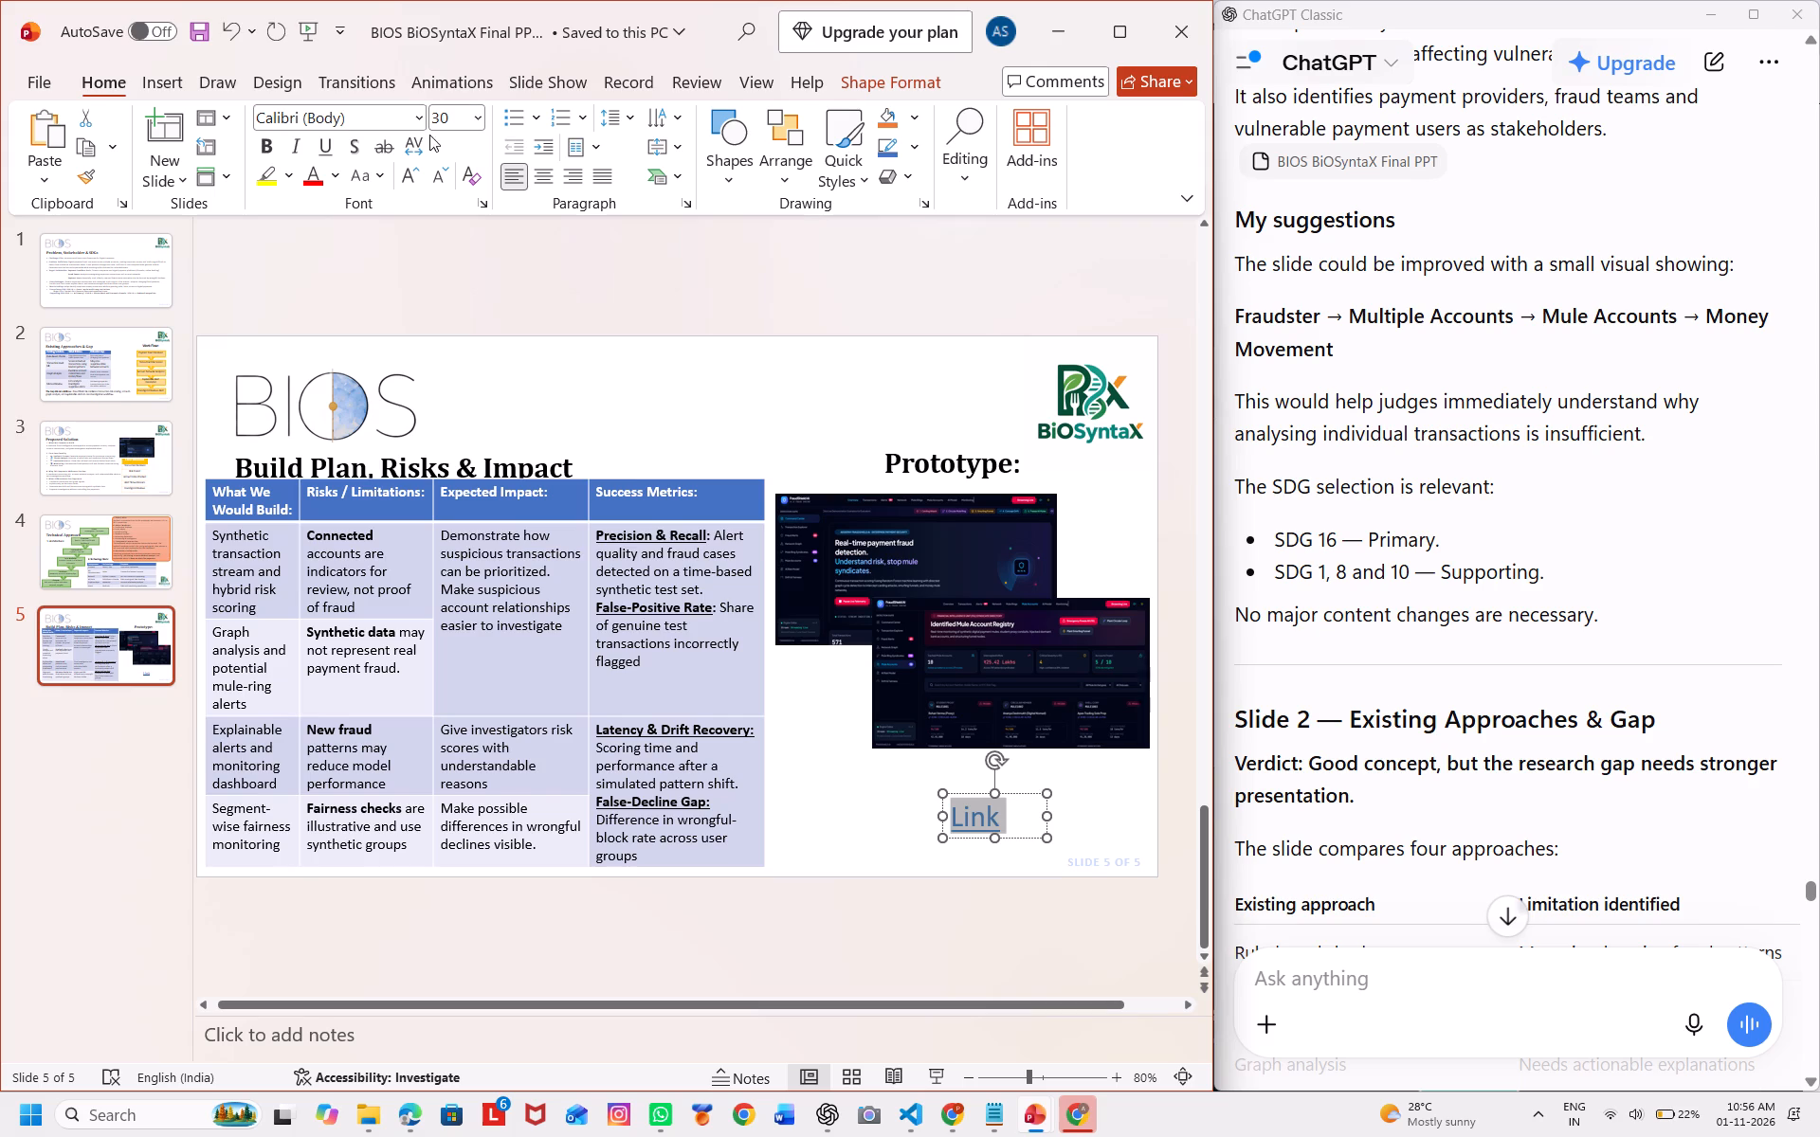
Move the "Link" text box beside the Mule Account Registry screenshot, just below the landing-page screenshot's lower edge.
{"action": "left_click", "coordinate": [795, 717]}
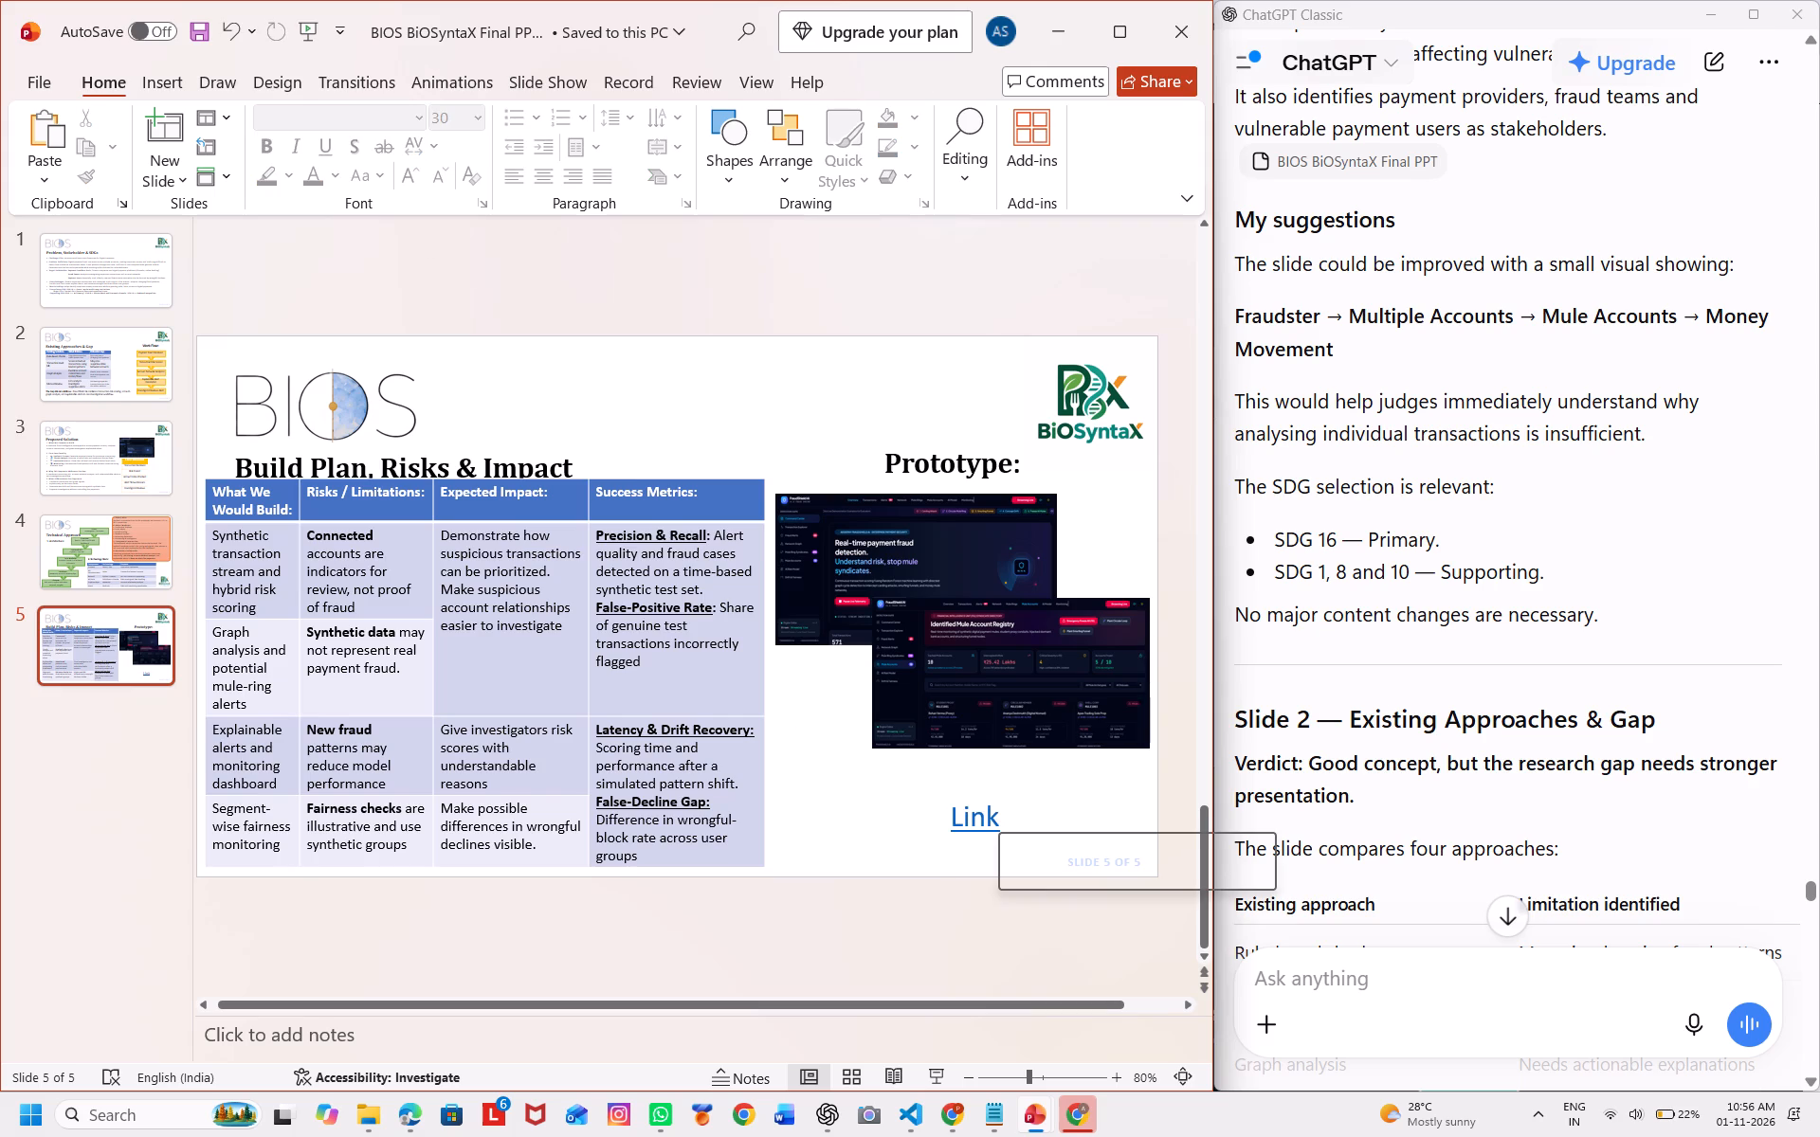
{"action": "left_click", "coordinate": [984, 819]}
{"action": "left_click_drag", "start_coordinate": [971, 797], "coordinate": [815, 692]}
{"action": "left_click", "coordinate": [901, 833]}
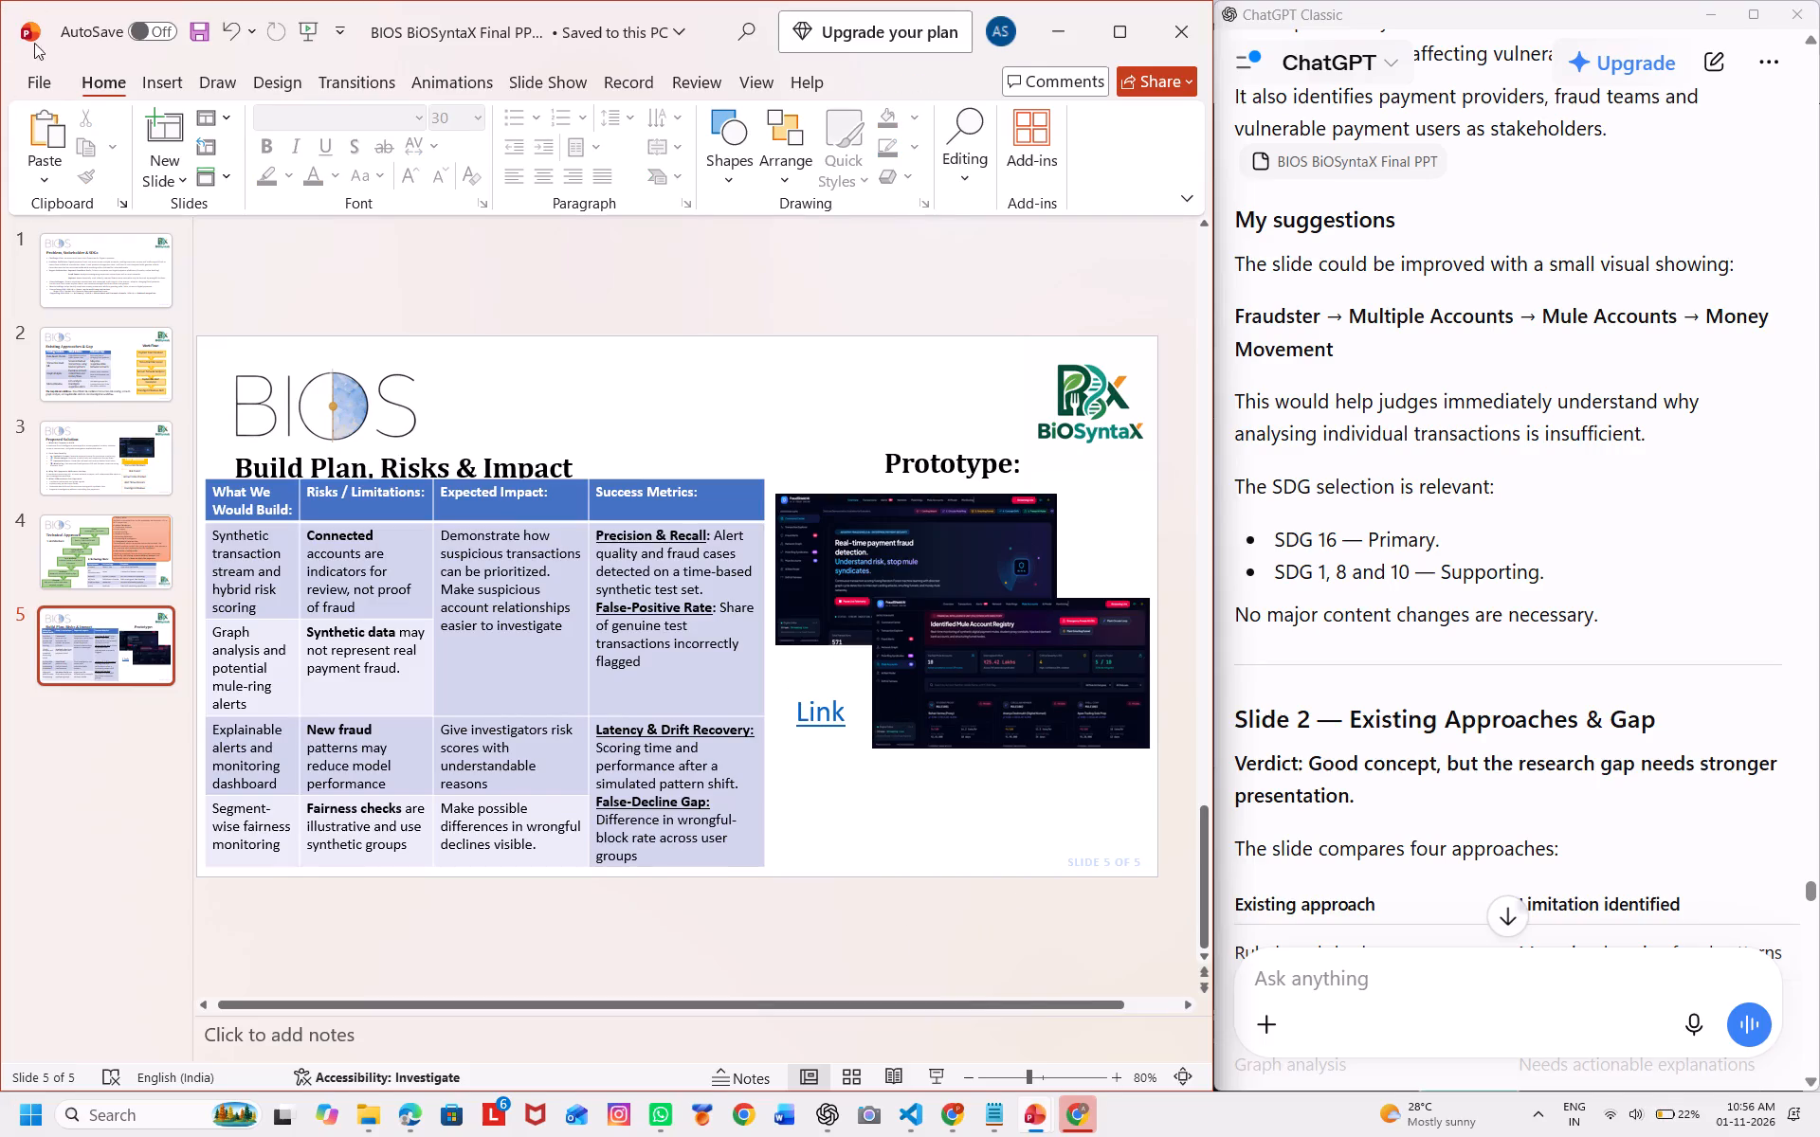
Save a PDF copy of the presentation as "BIOS BiOSyntaX Final PPT.pdf" in the Downloads folder.
{"action": "left_click", "coordinate": [29, 81]}
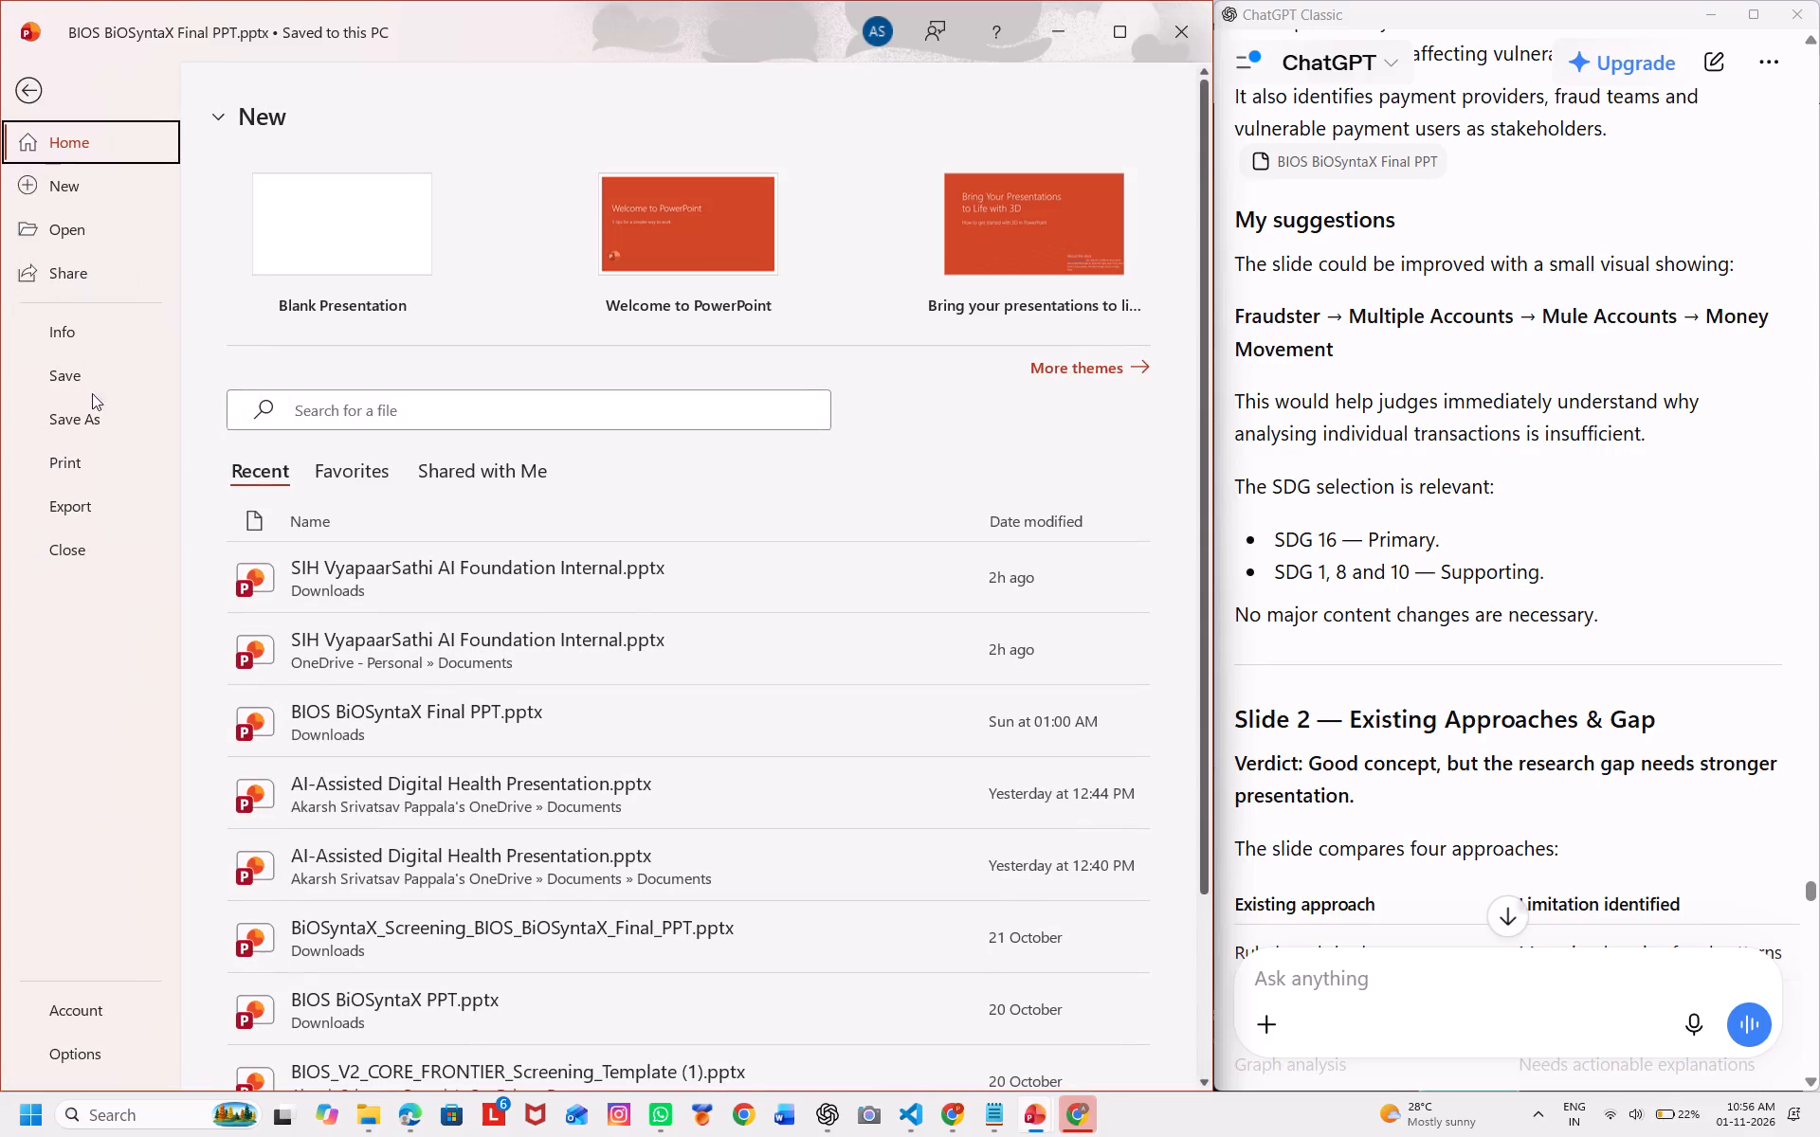
{"action": "left_click", "coordinate": [96, 422]}
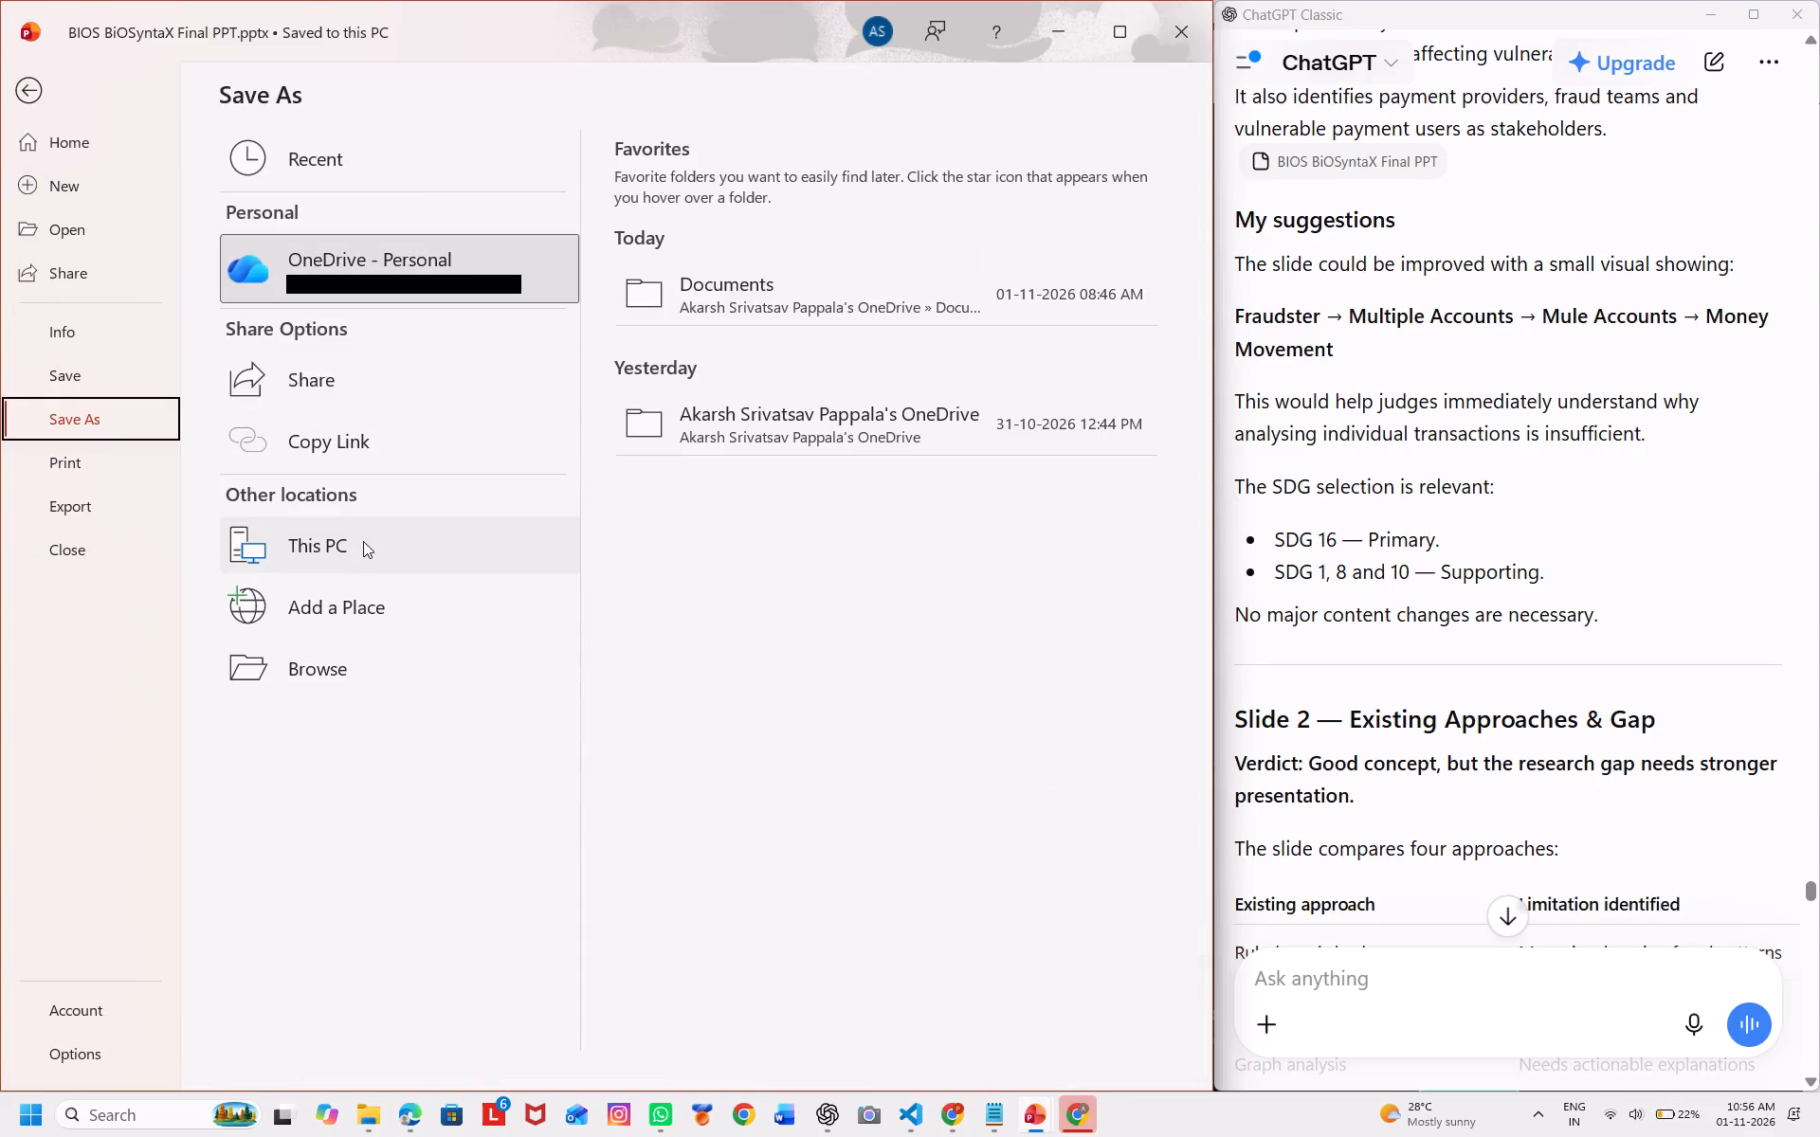
{"action": "left_click", "coordinate": [363, 540]}
{"action": "left_click", "coordinate": [683, 288]}
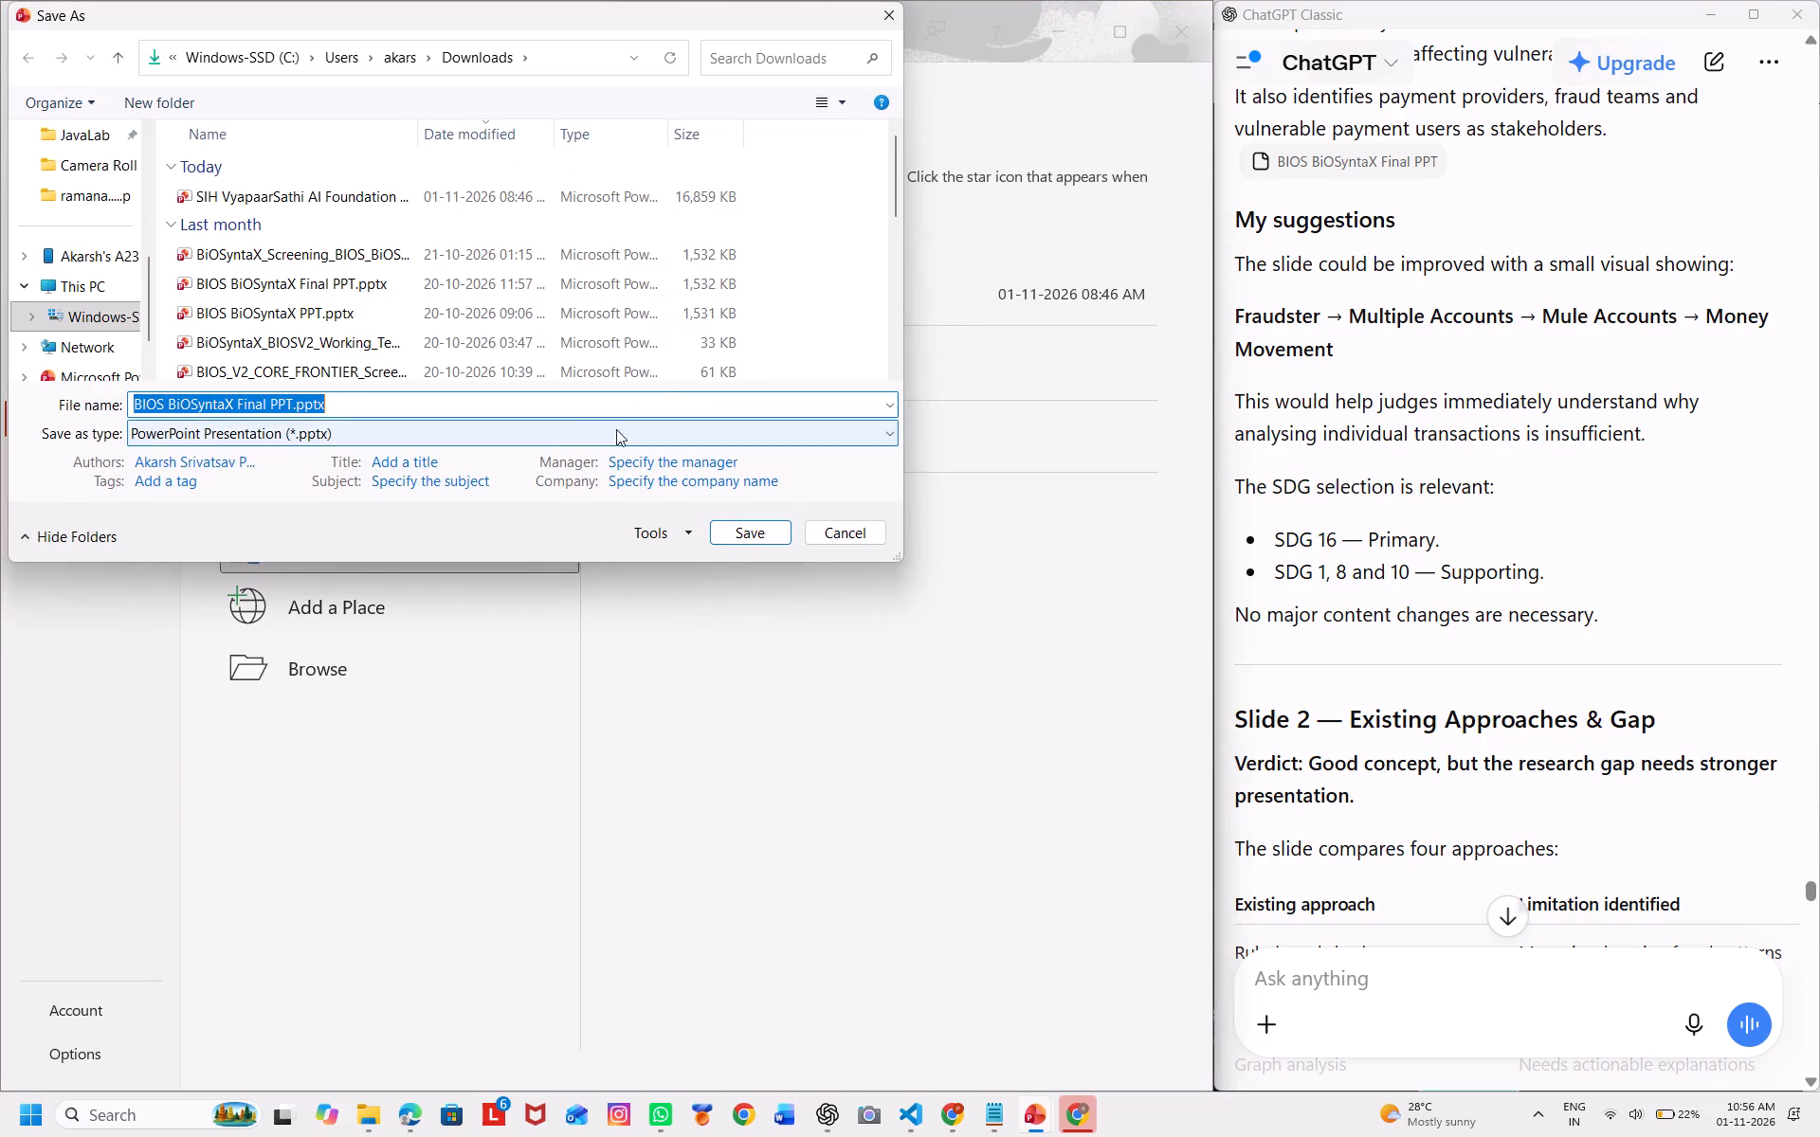
{"action": "left_click", "coordinate": [730, 422]}
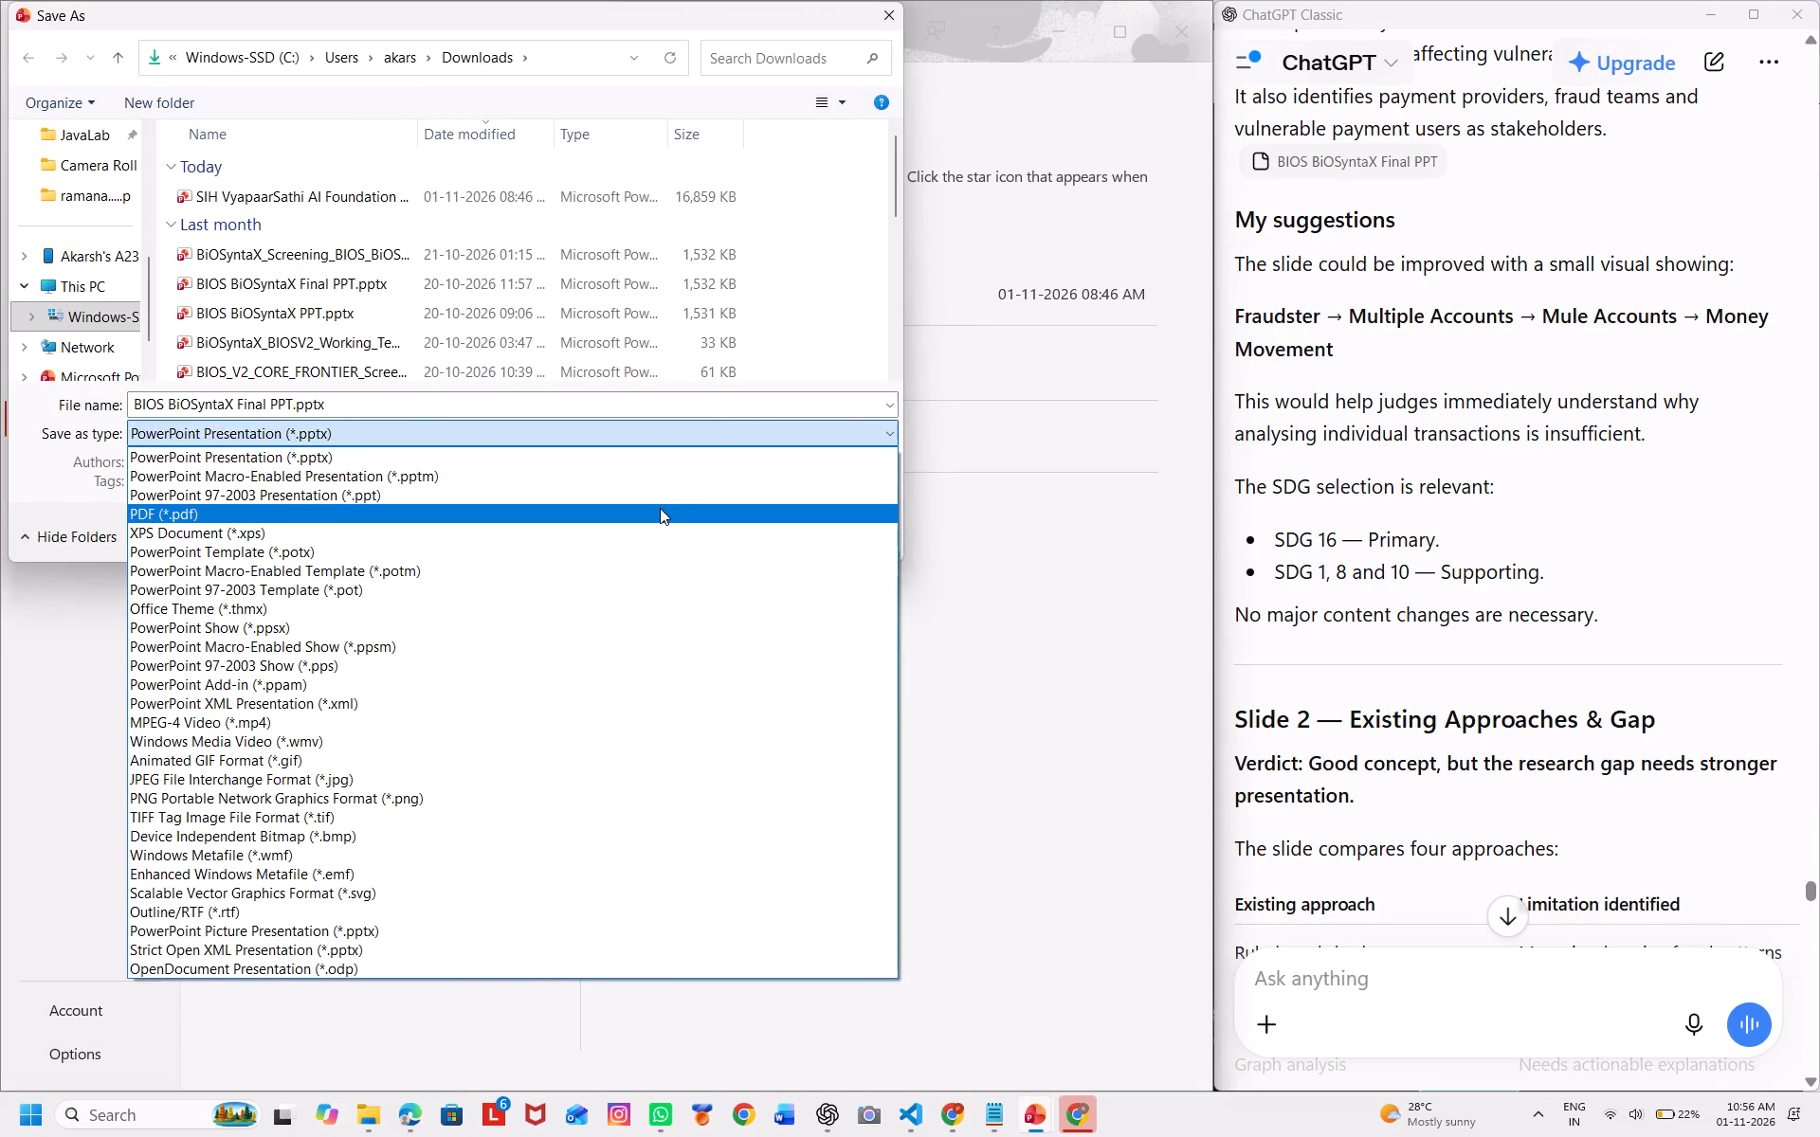
{"action": "left_click", "coordinate": [660, 506]}
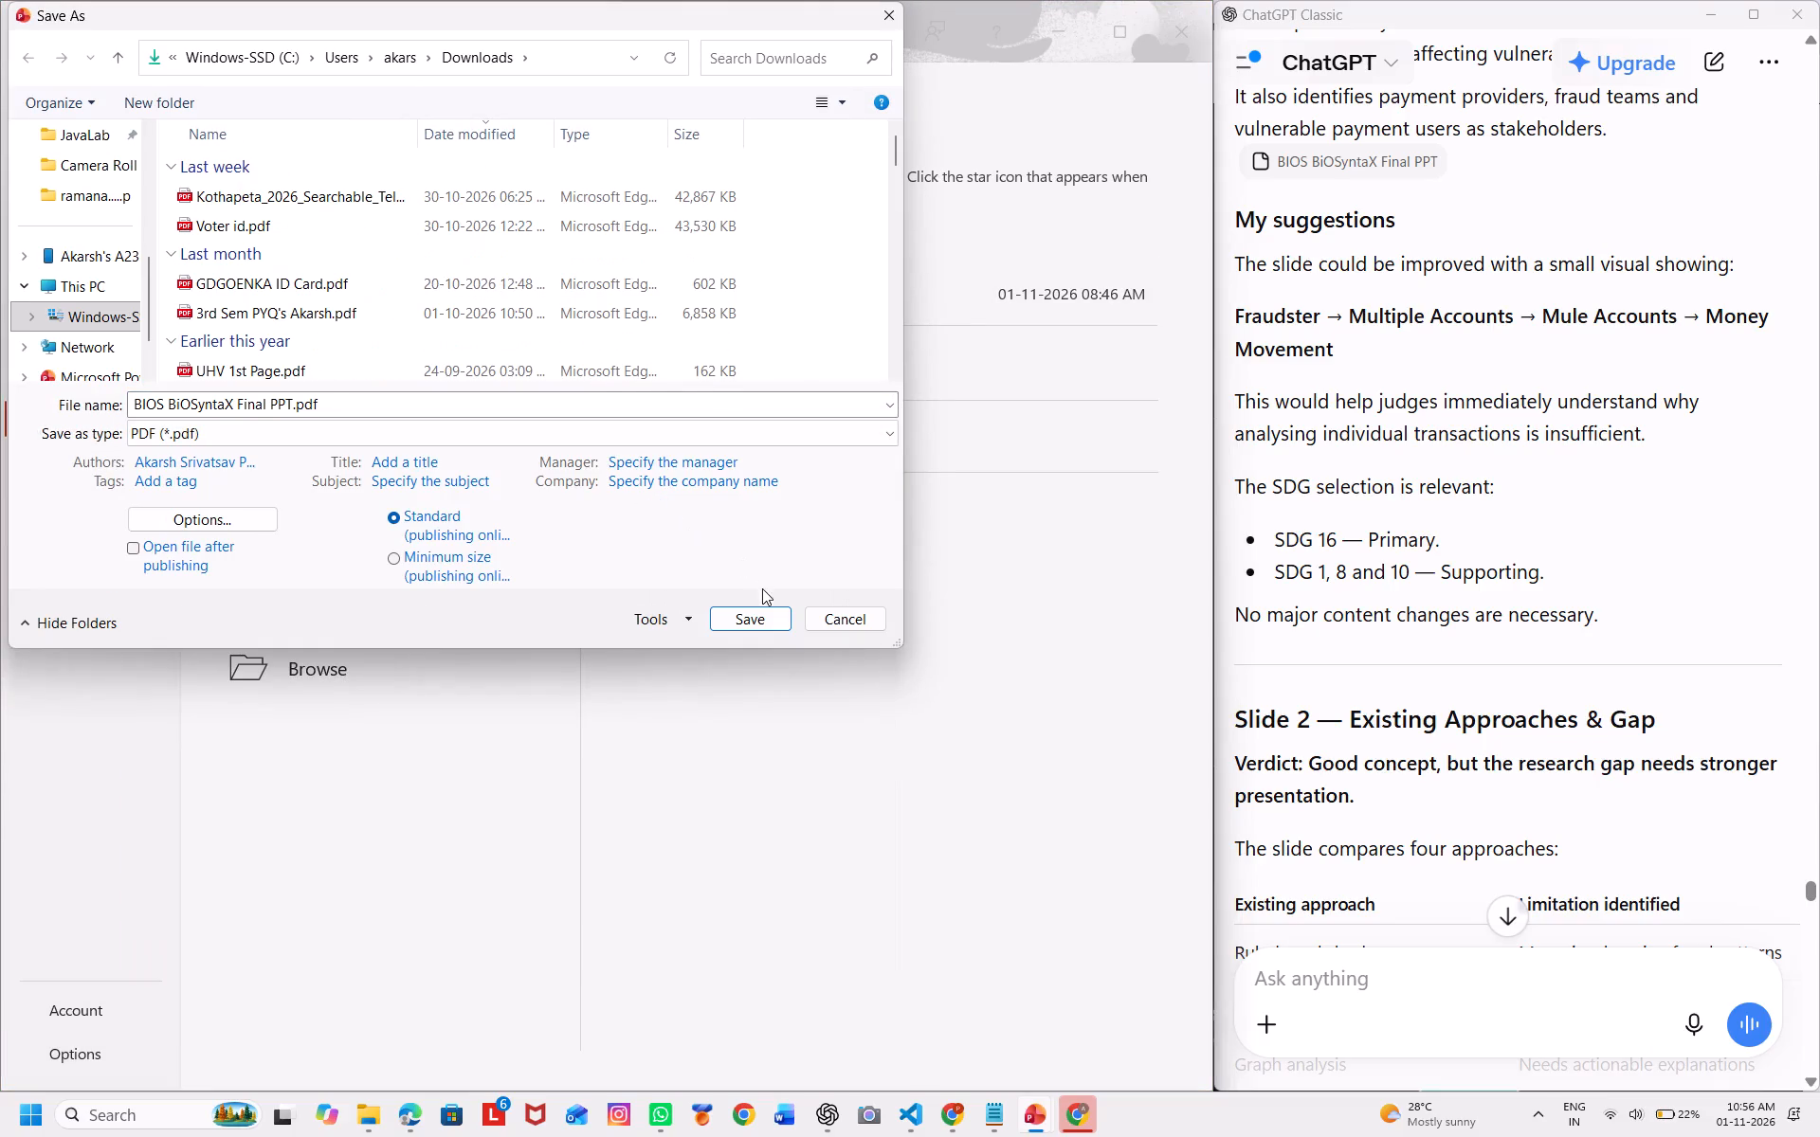
{"action": "left_click", "coordinate": [759, 615]}
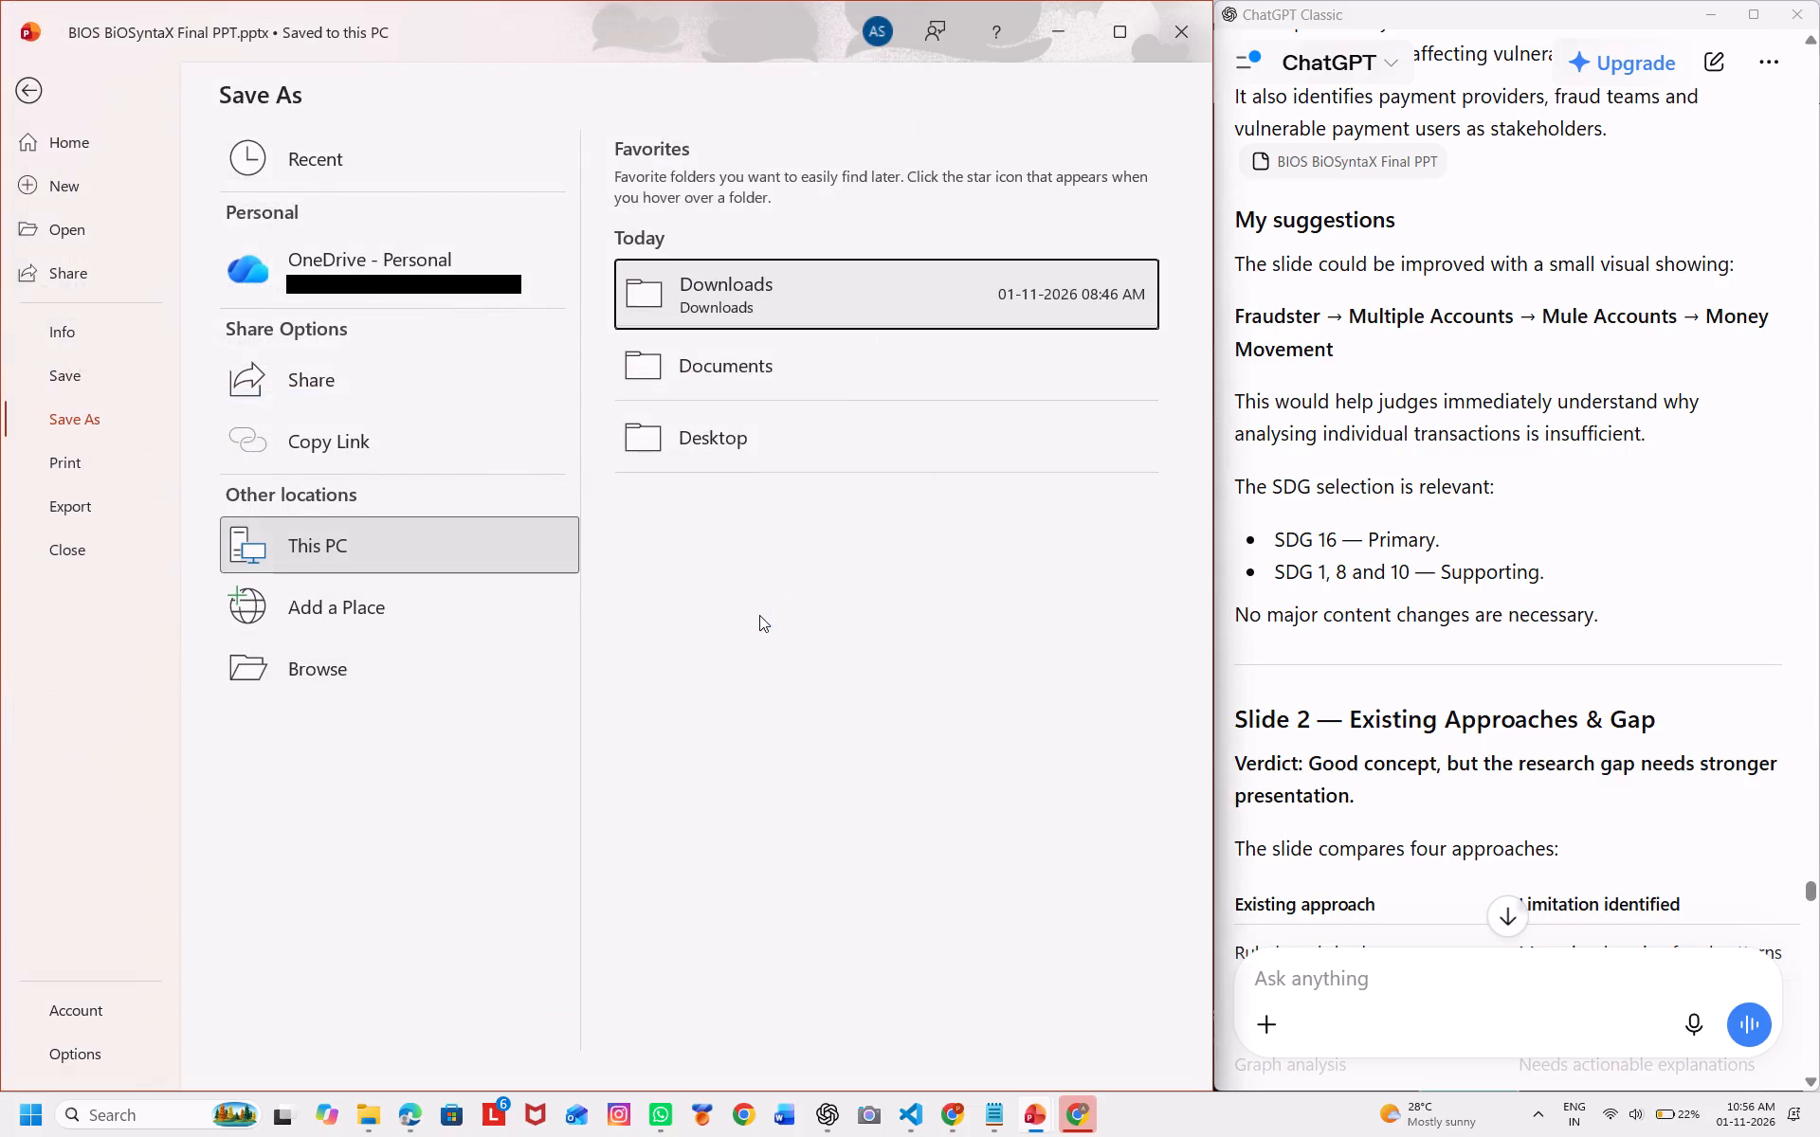
In Chrome, attach "BIOS BiOSyntaX Final PPT.pdf" from Downloads as the file on the BIOS prototype submission page.
{"action": "left_click", "coordinate": [955, 1109]}
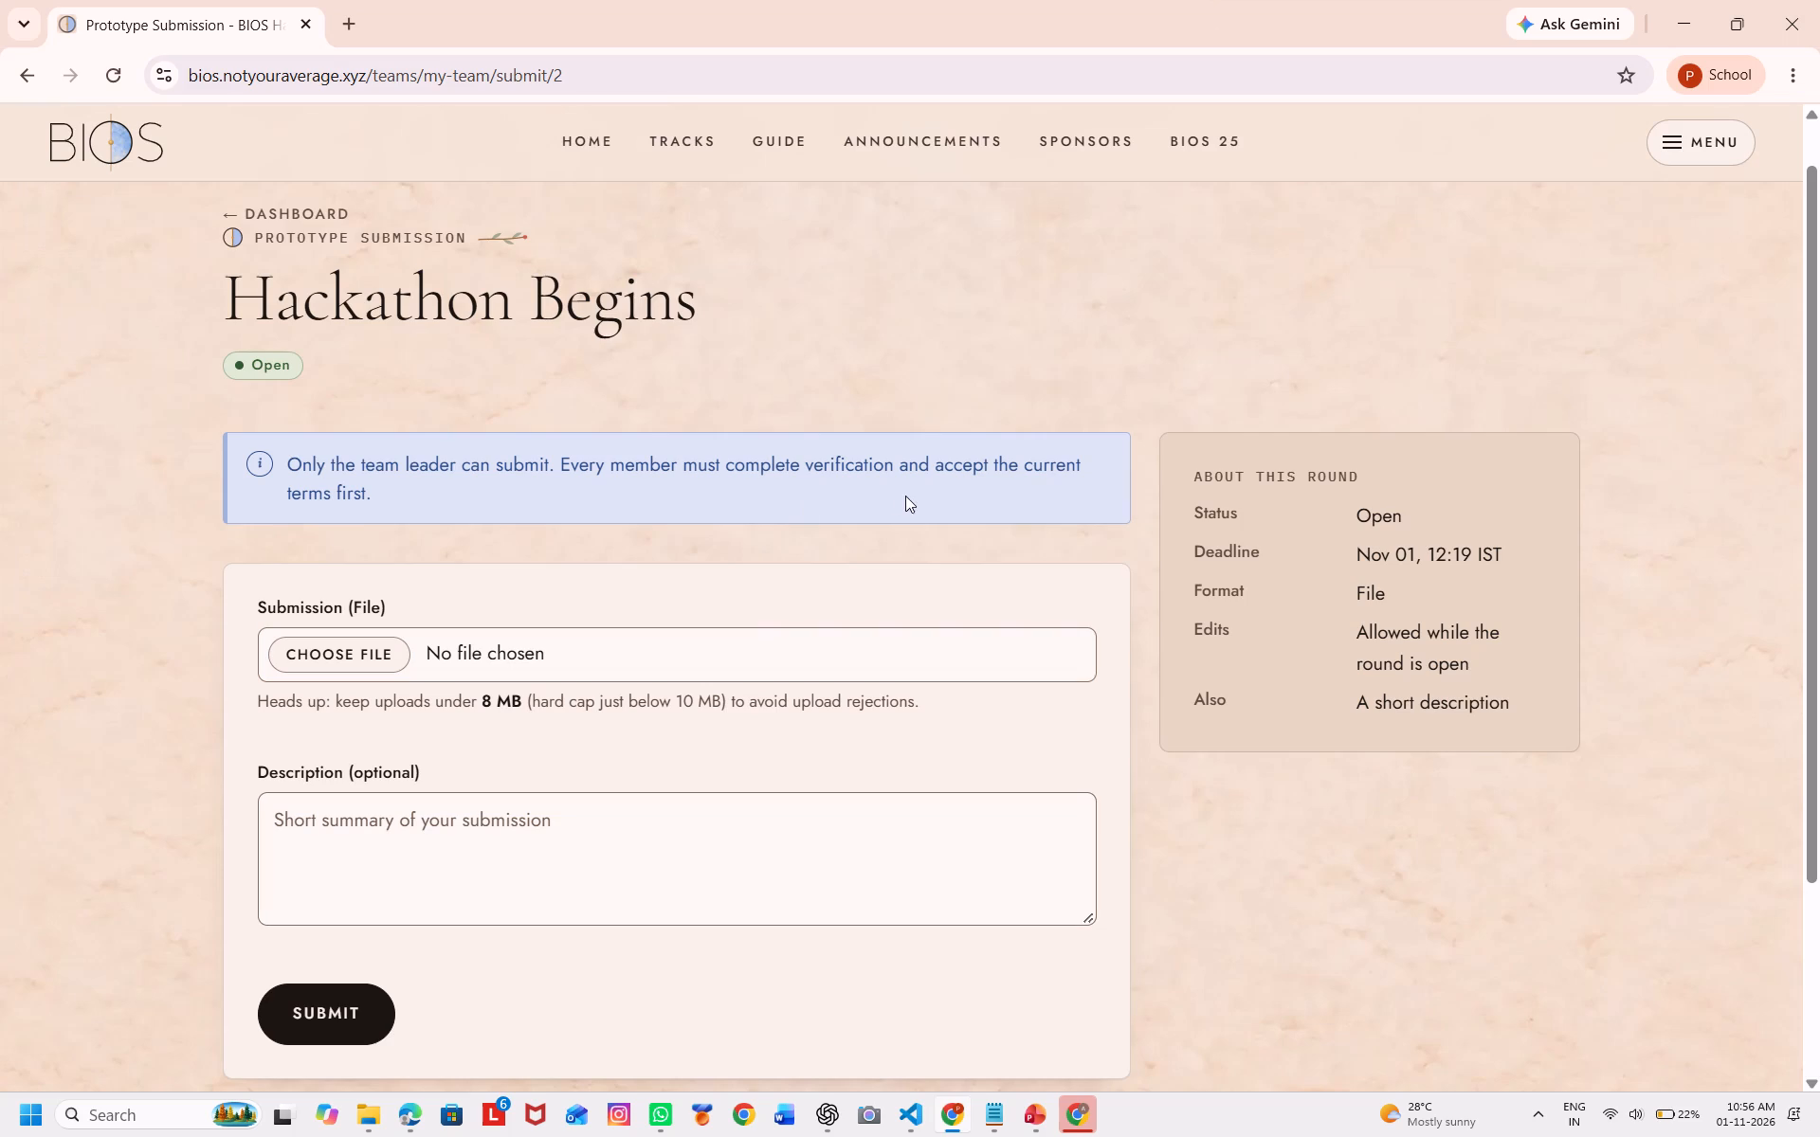
{"action": "left_click", "coordinate": [365, 659]}
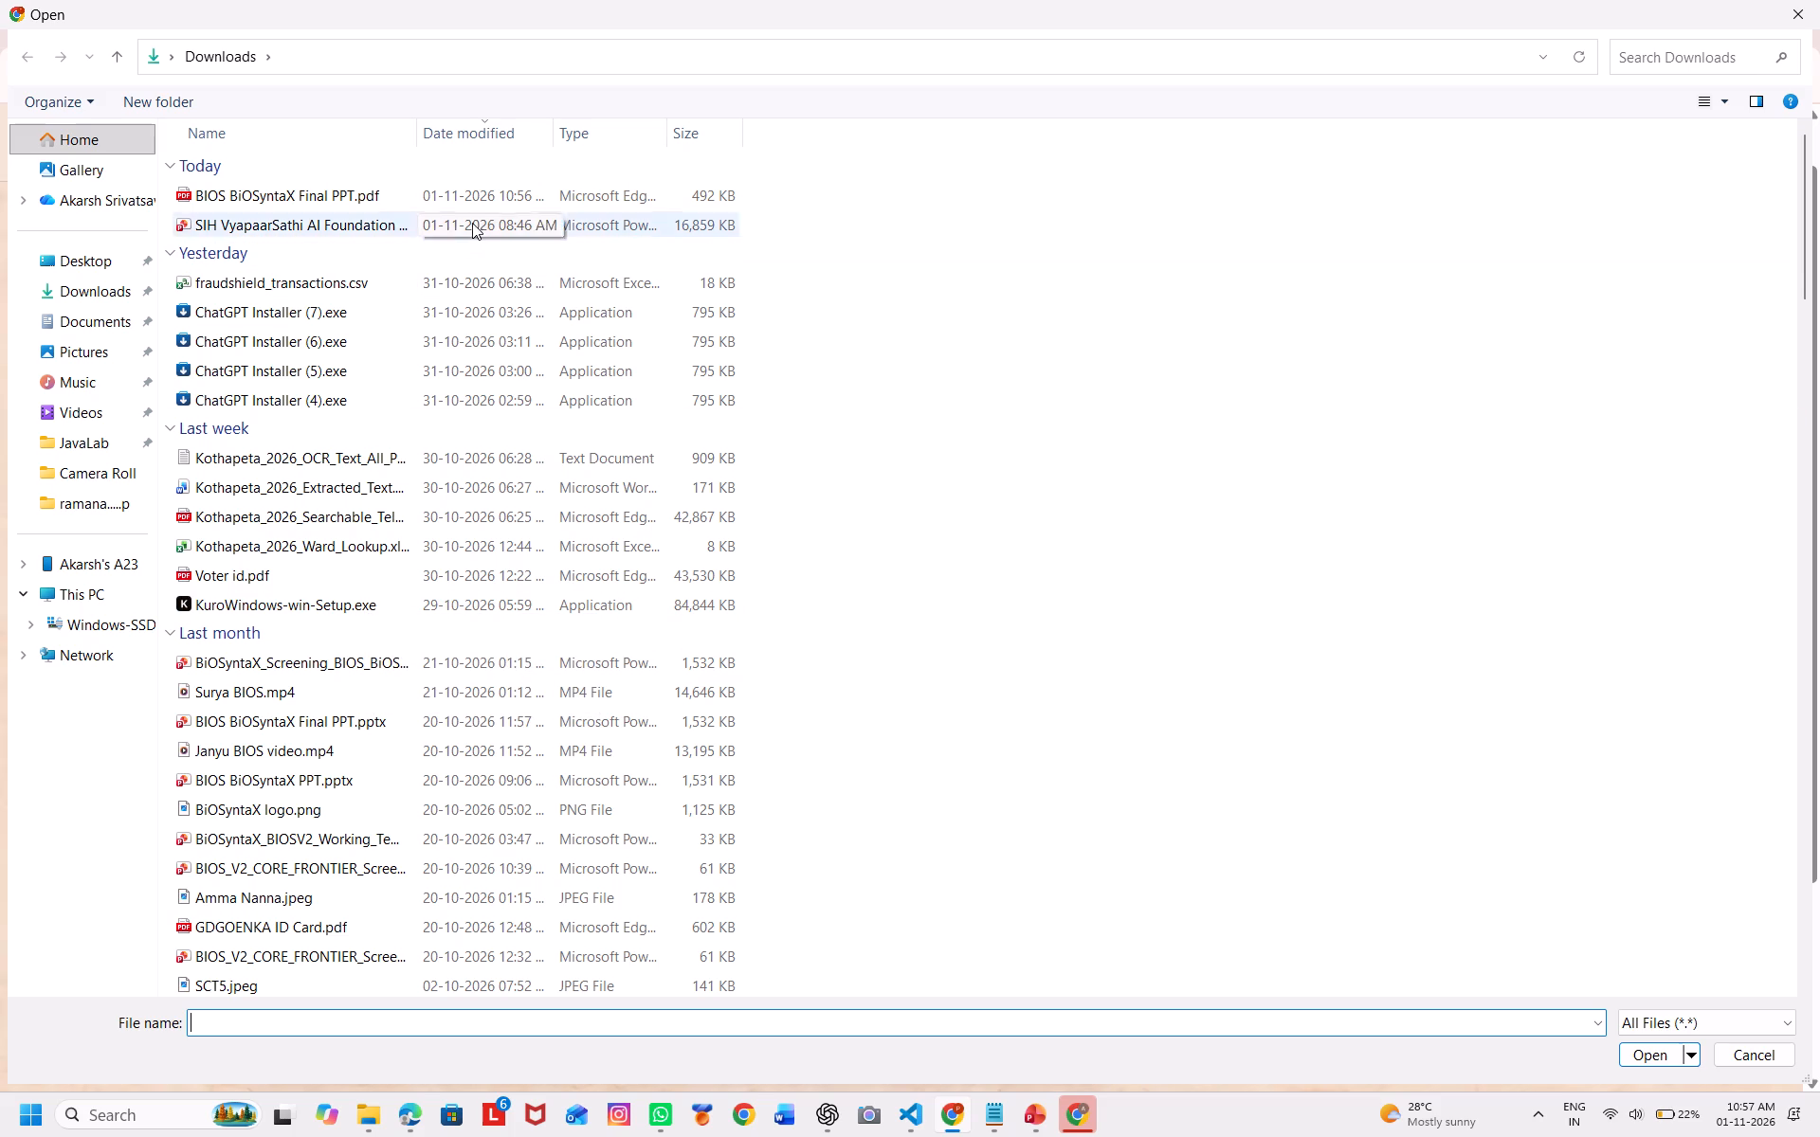
{"action": "left_click", "coordinate": [508, 195]}
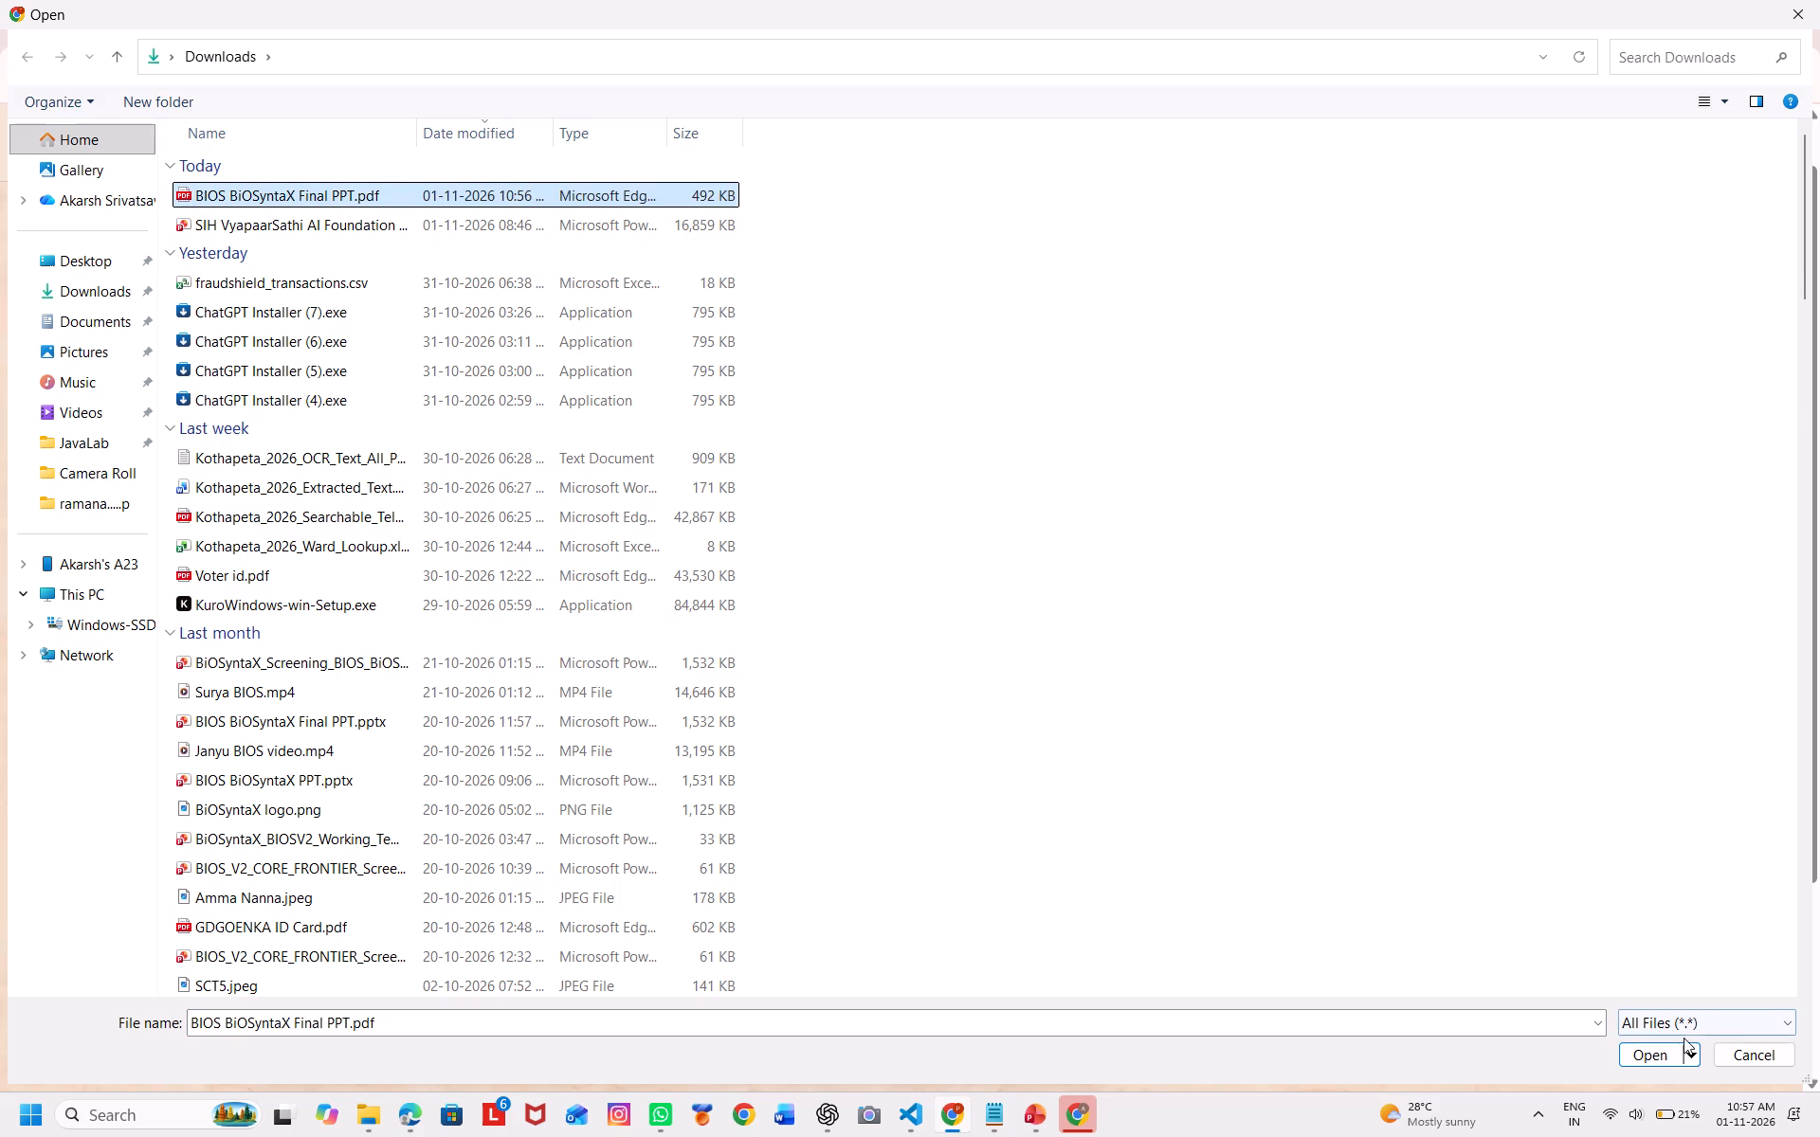
{"action": "left_click", "coordinate": [1665, 1047]}
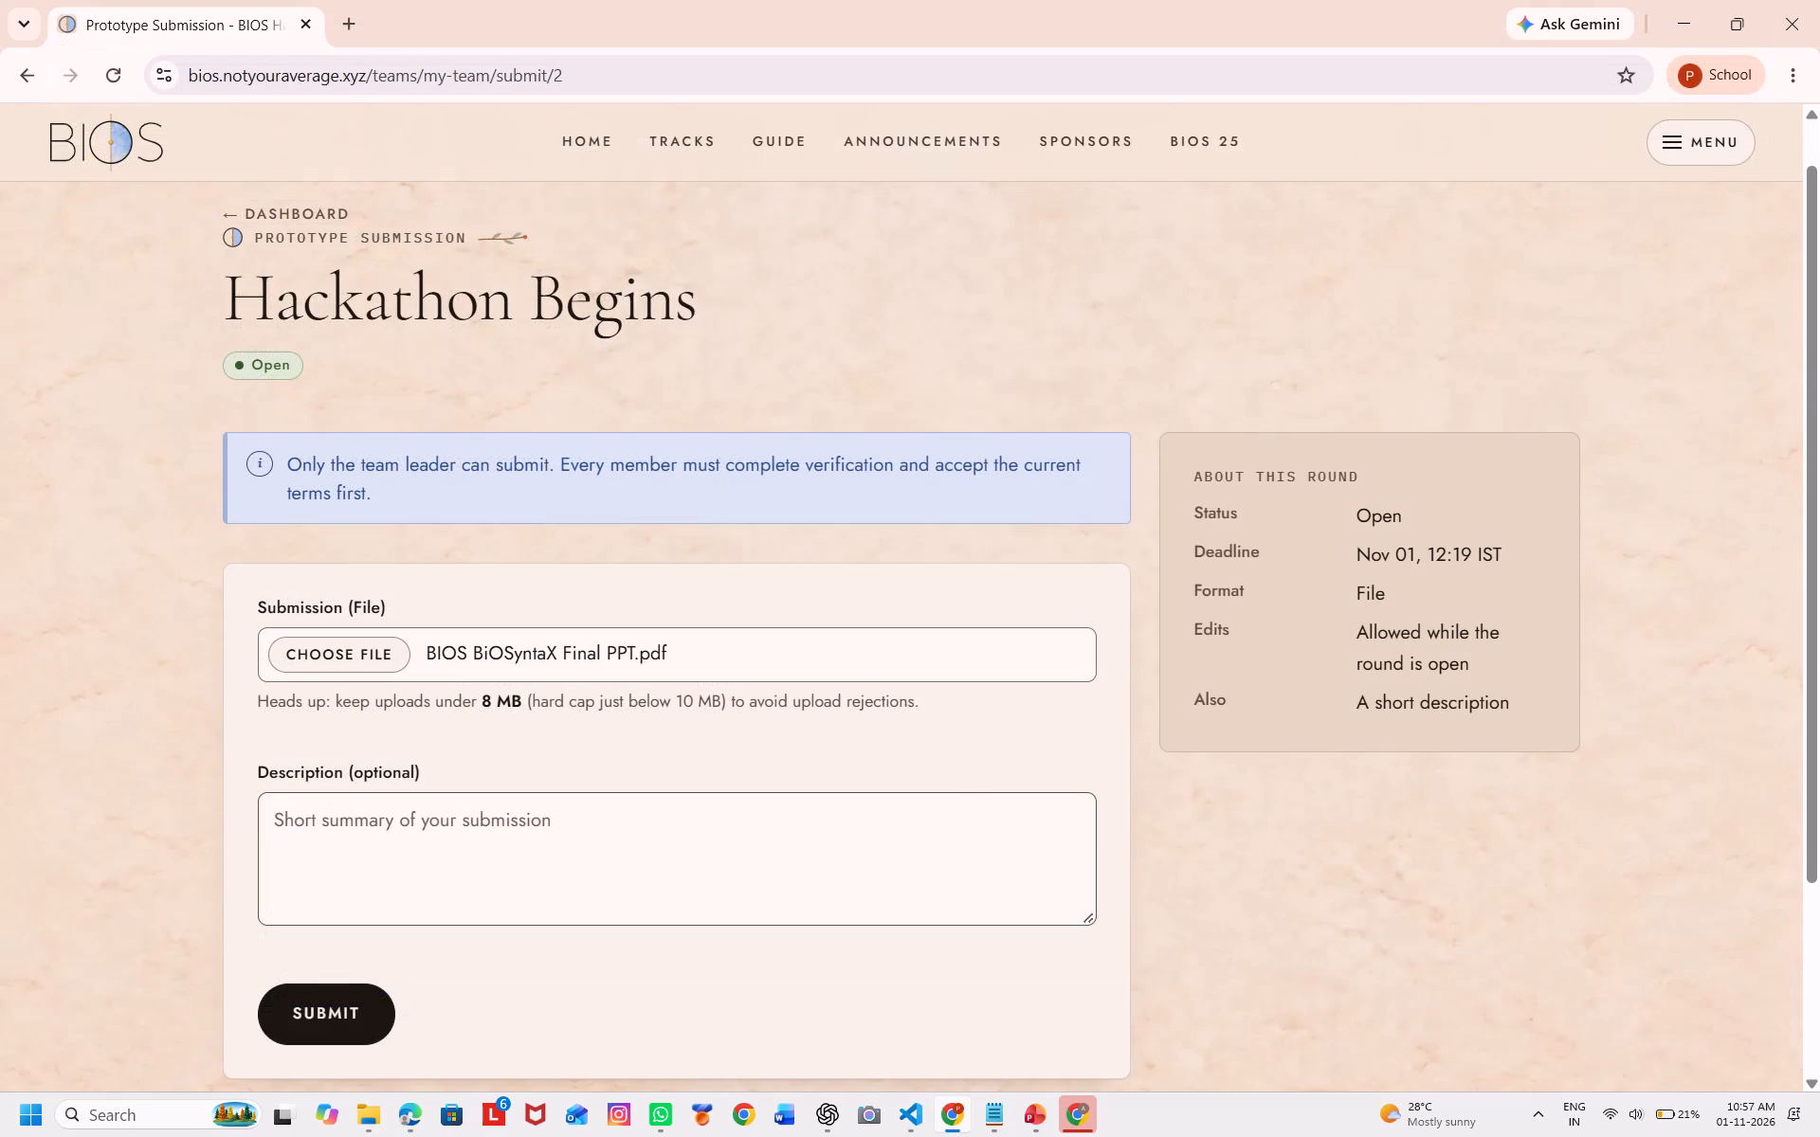
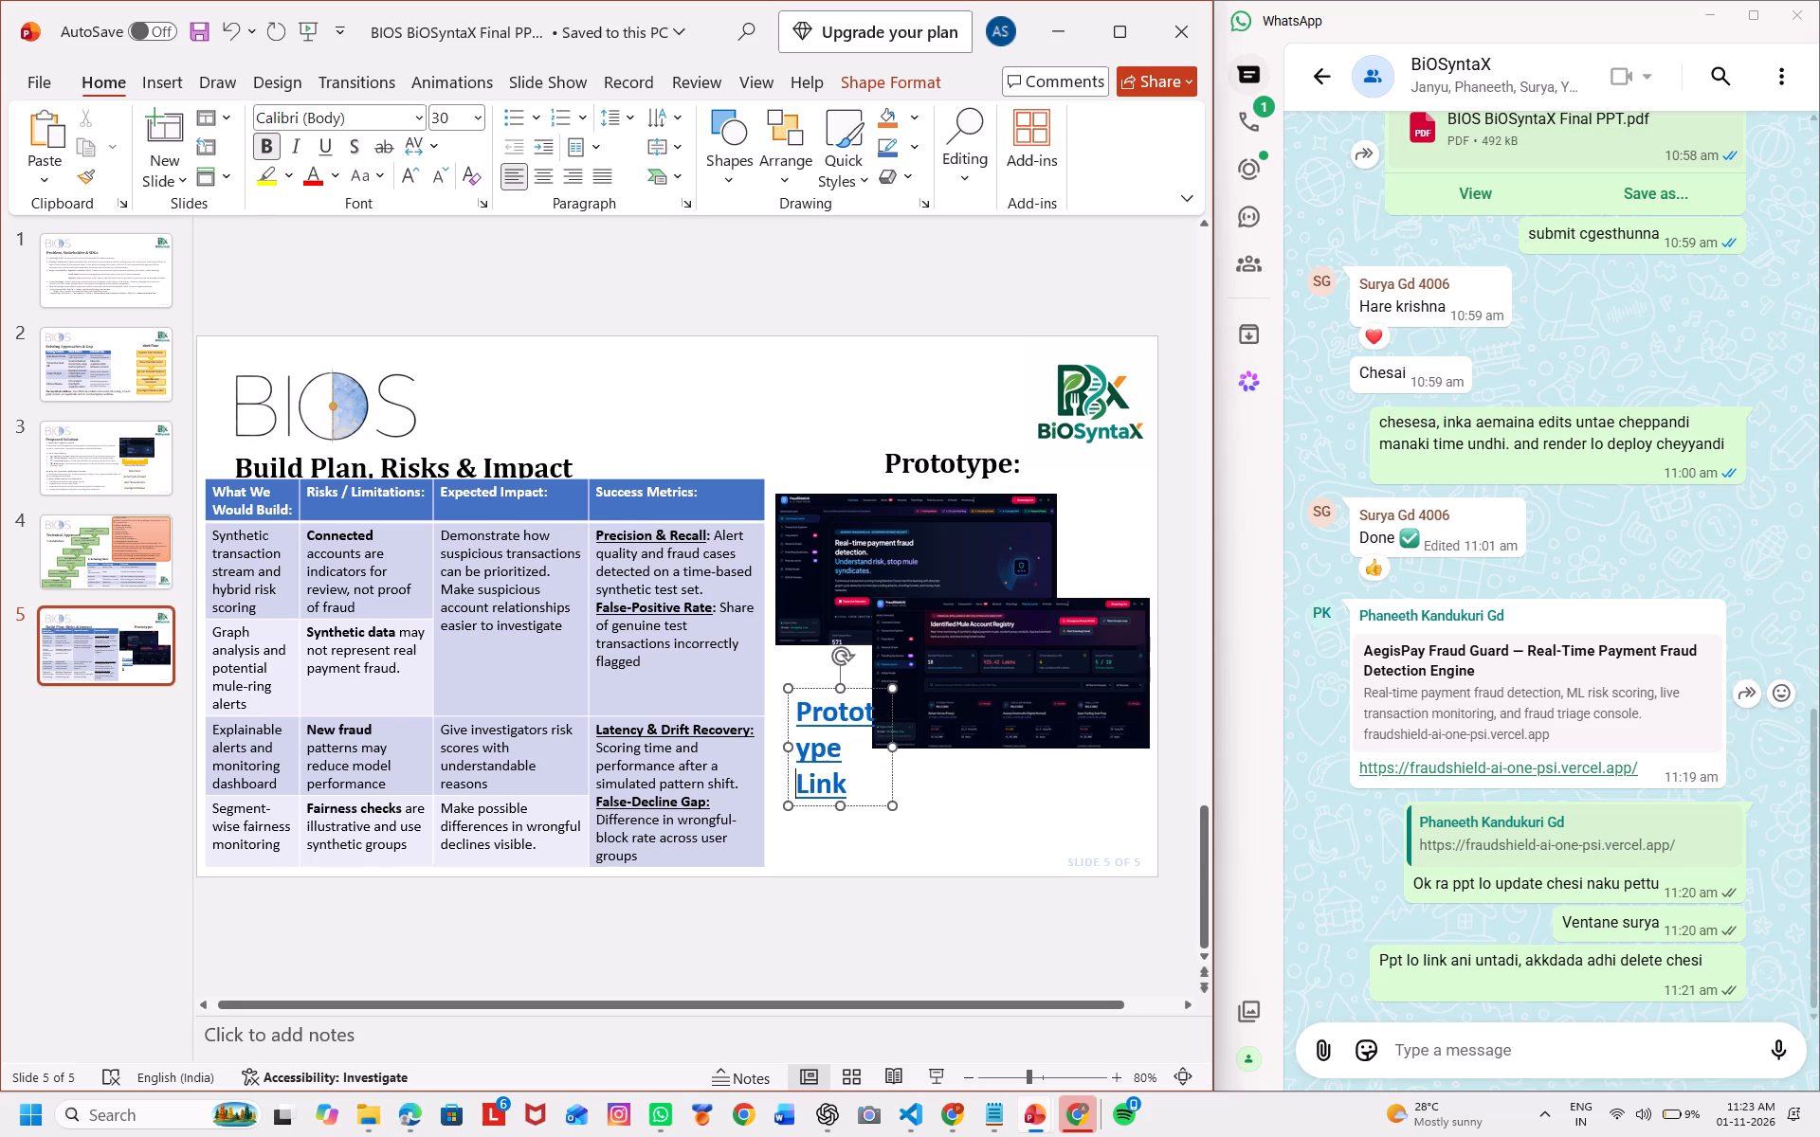
{"action": "left_click_drag", "start_coordinate": [888, 749], "coordinate": [1012, 743]}
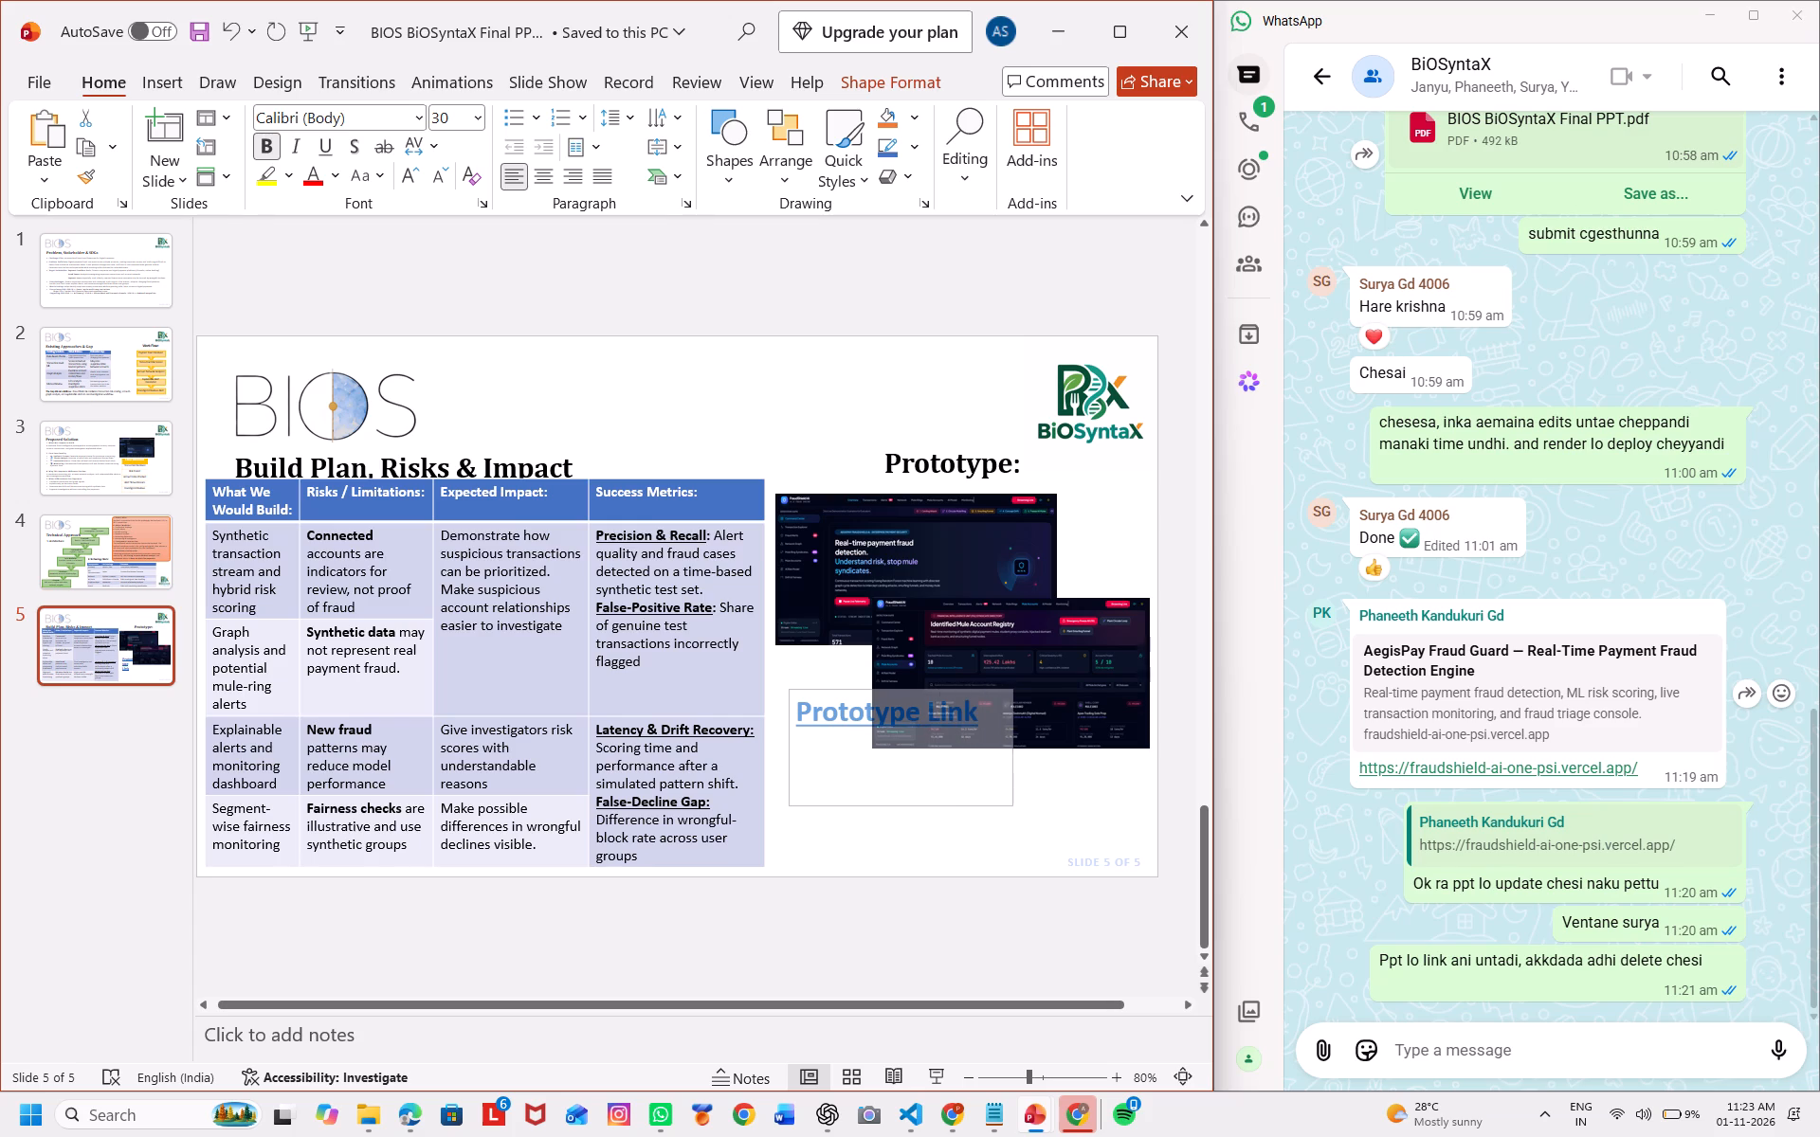
{"action": "left_click_drag", "start_coordinate": [1012, 743], "coordinate": [1012, 742]}
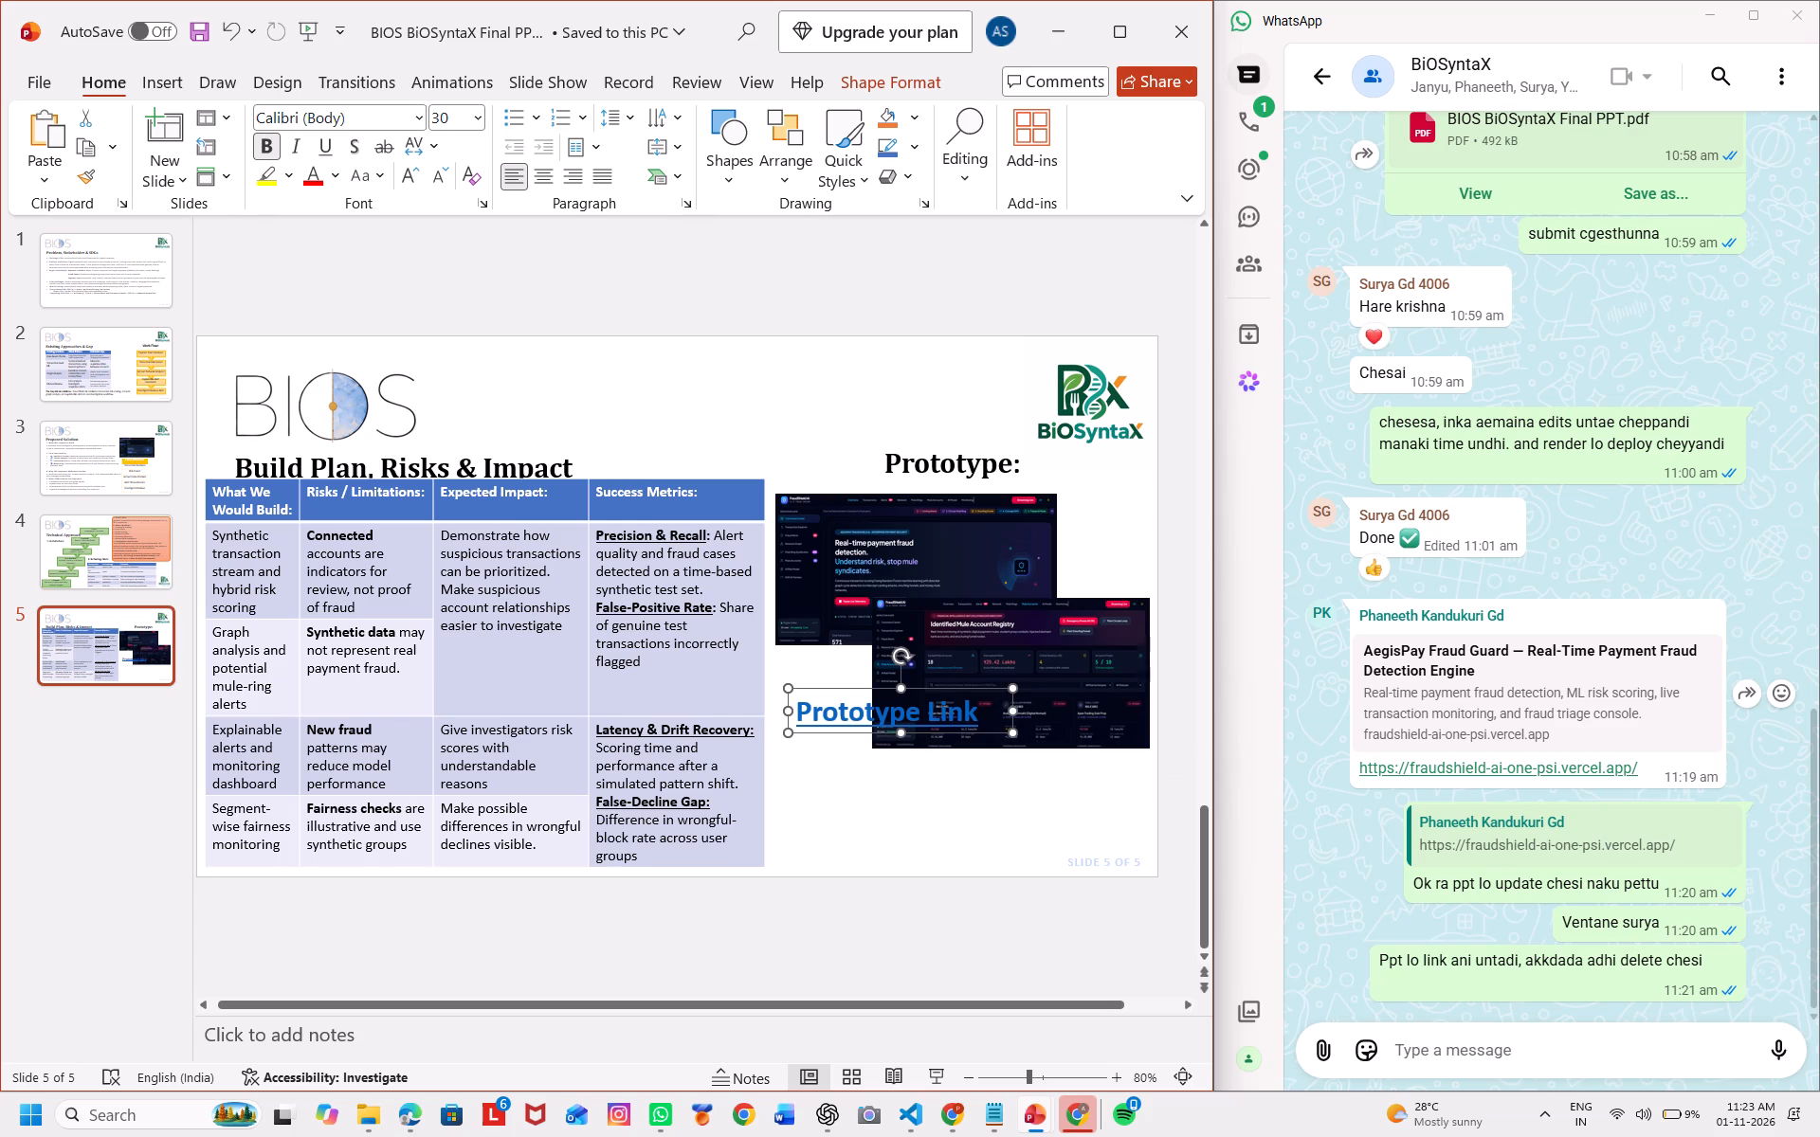
In PowerPoint, move the "Prototype Link" text box on slide 5 to just below the prototype screenshots and save the presentation.
{"action": "left_click_drag", "start_coordinate": [854, 690], "coordinate": [882, 760]}
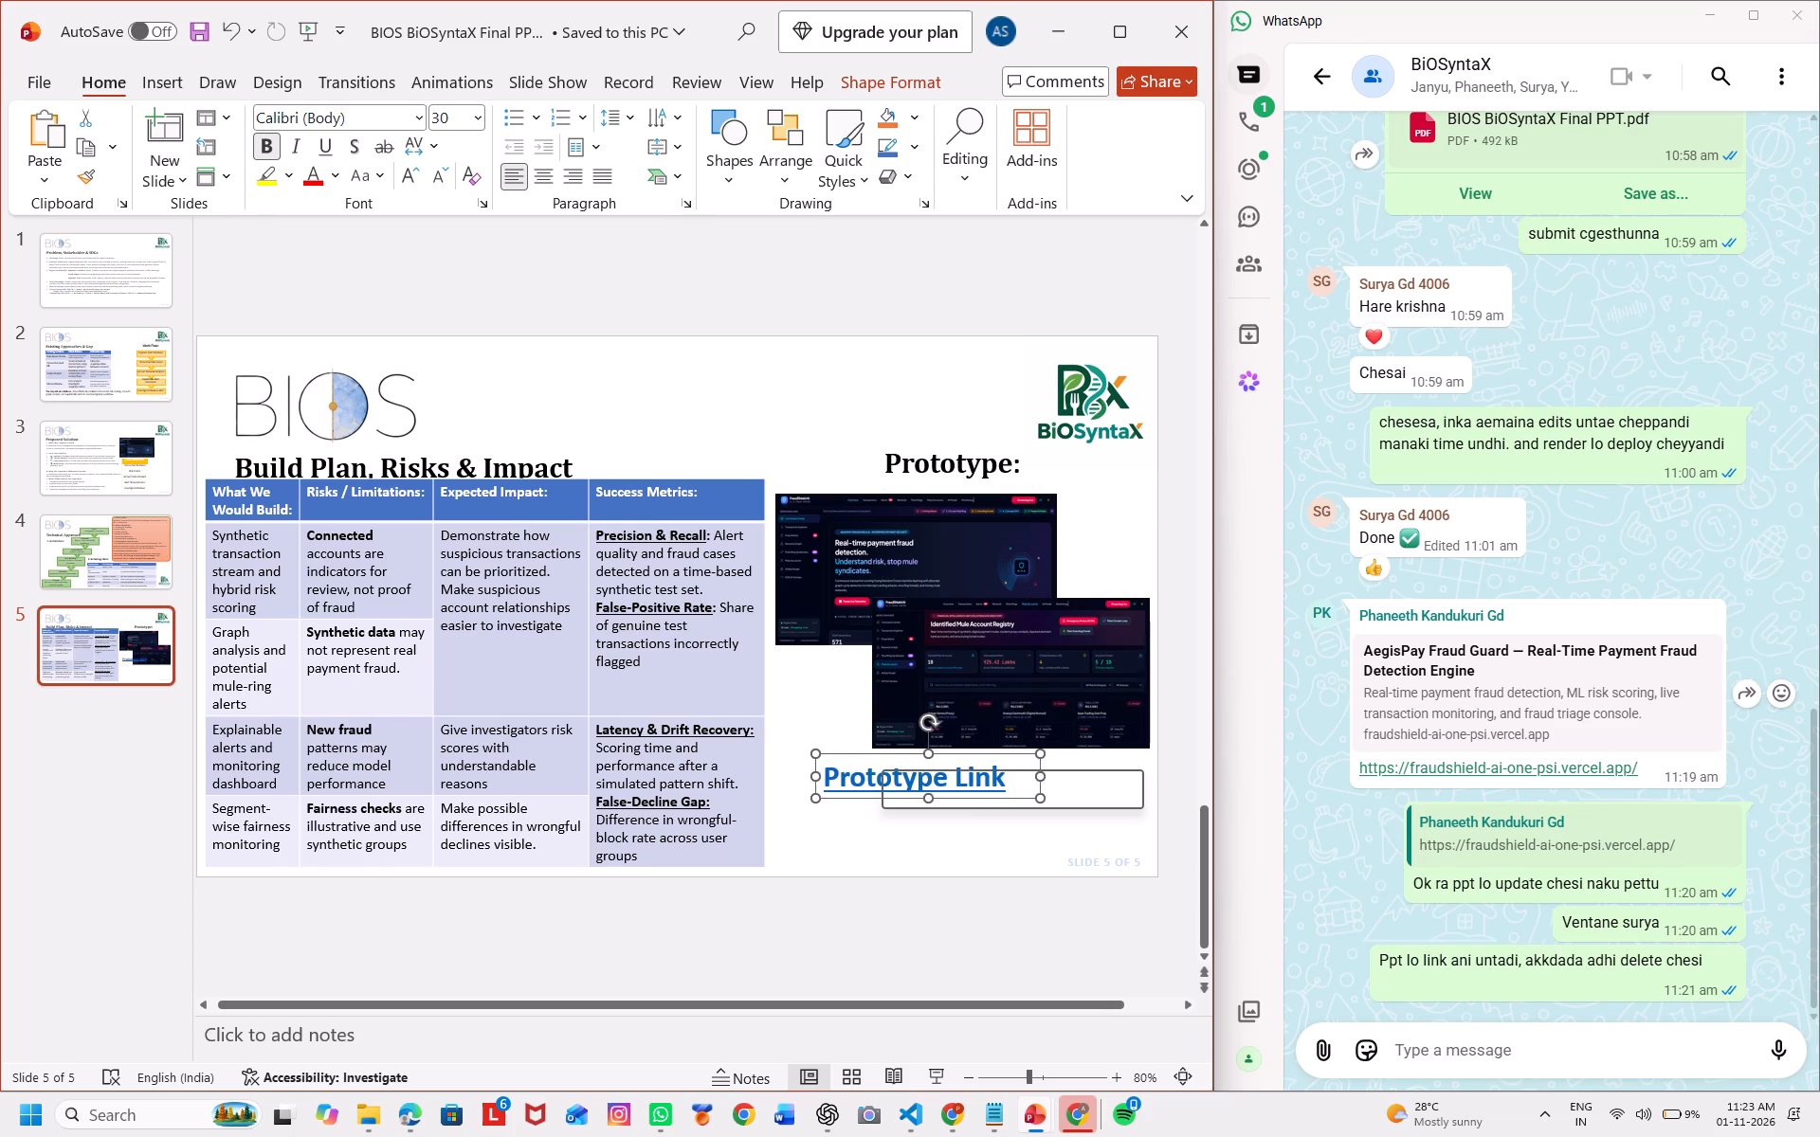
{"action": "left_click_drag", "start_coordinate": [858, 756], "coordinate": [873, 759]}
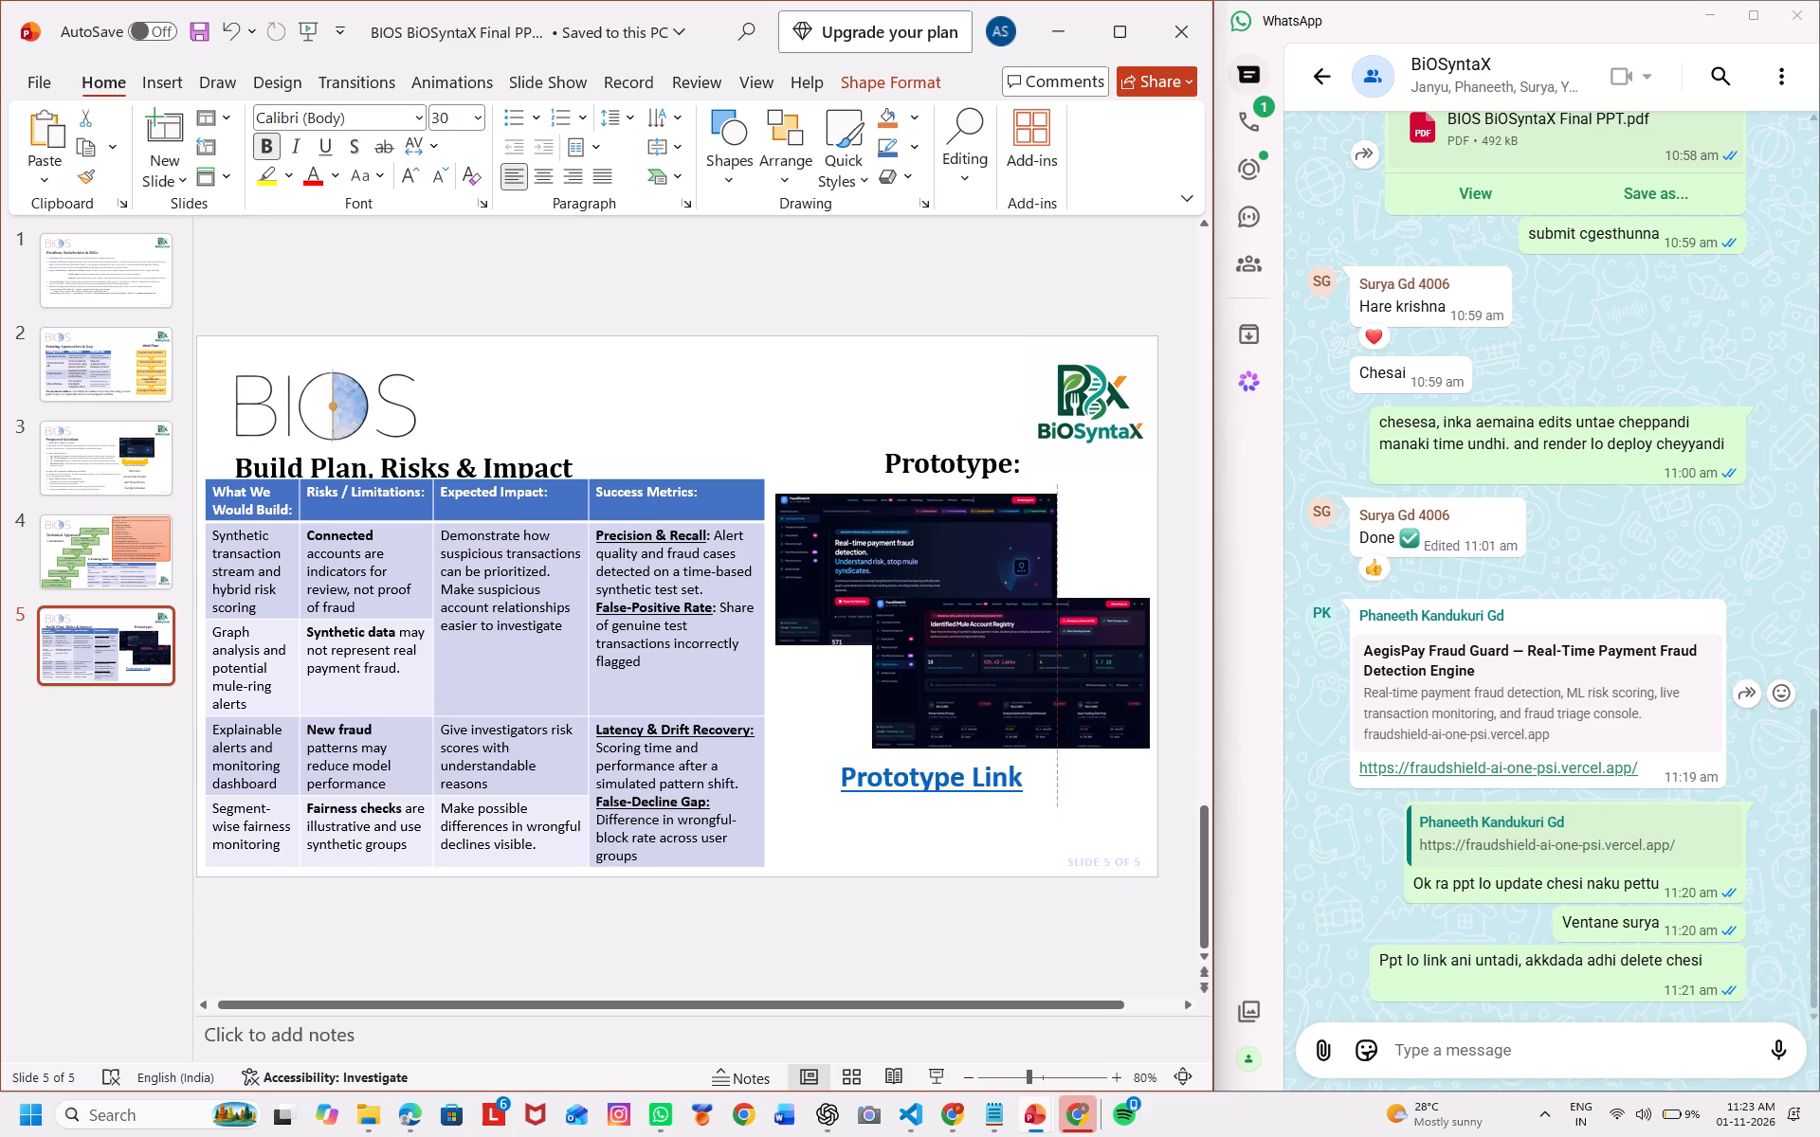
{"action": "left_click_drag", "start_coordinate": [873, 759], "coordinate": [902, 763]}
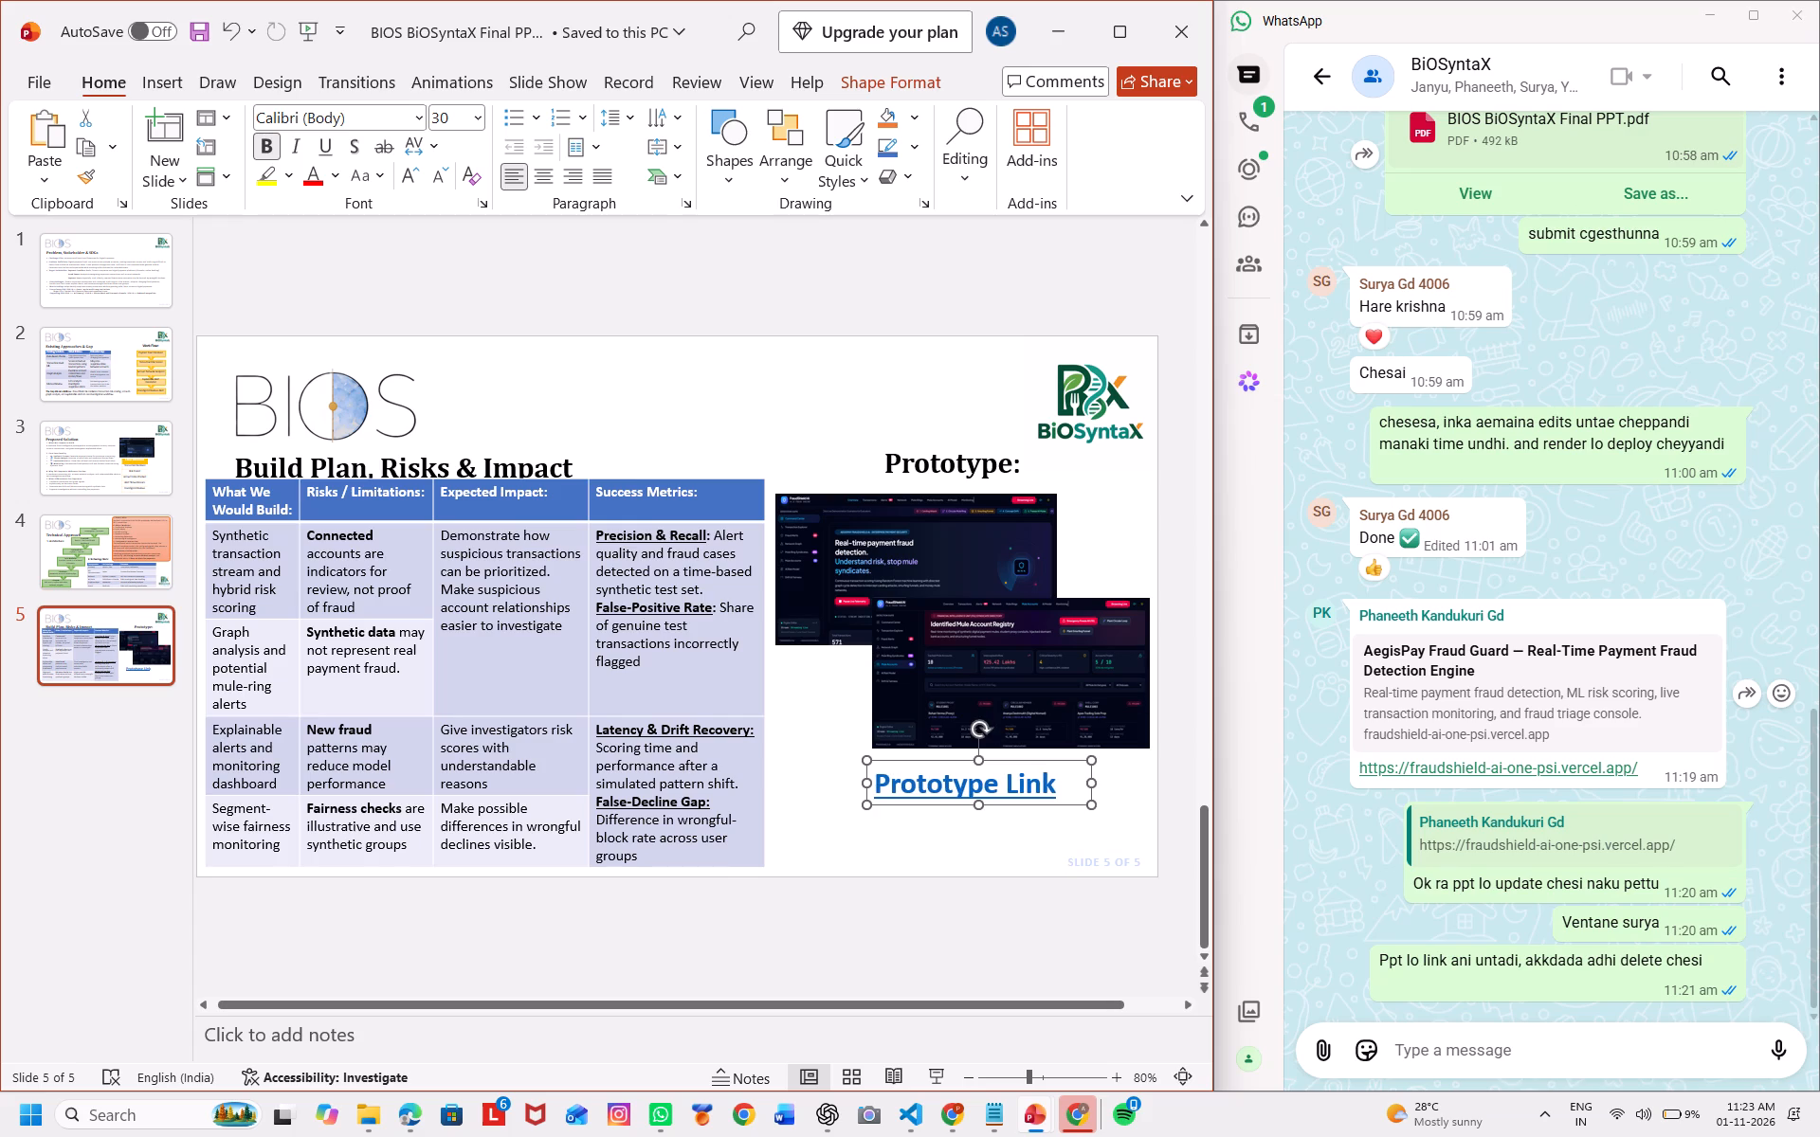
{"action": "left_click", "coordinate": [808, 760]}
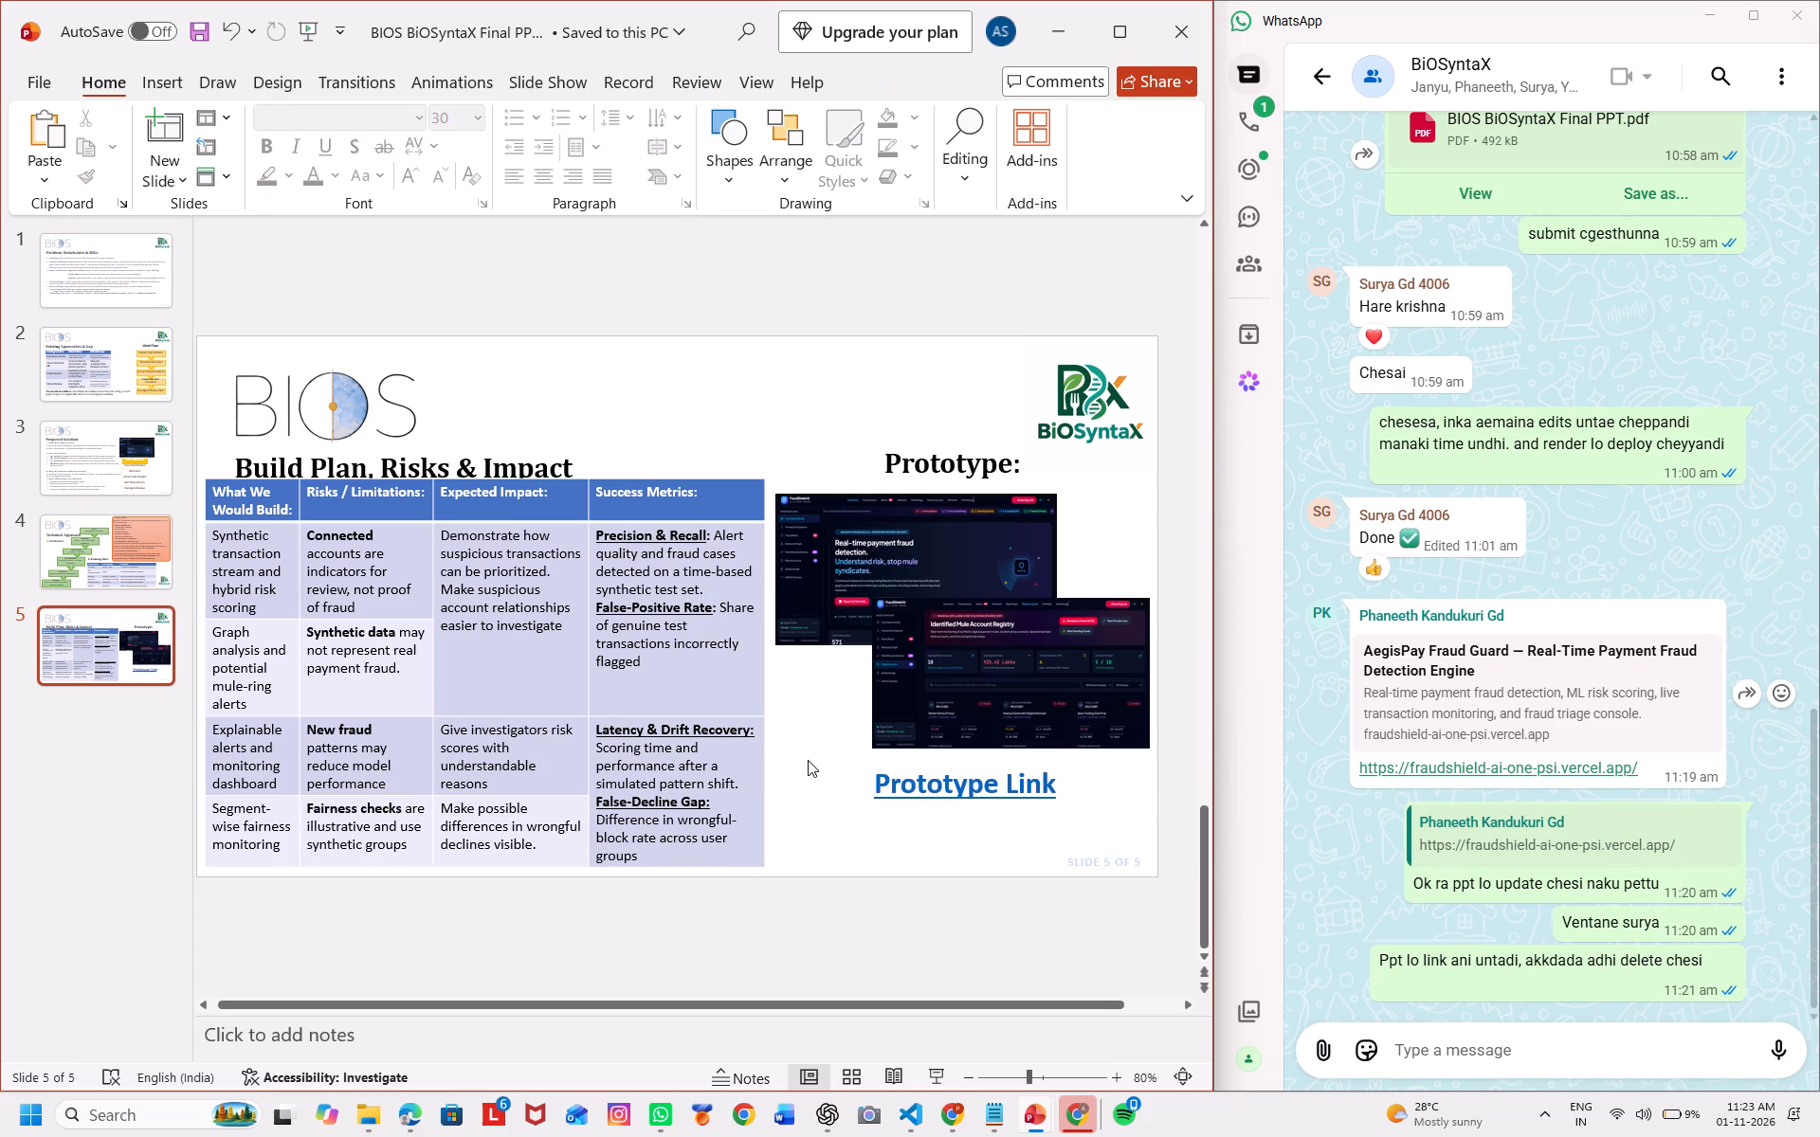
{"action": "key", "text": "ctrl+s"}
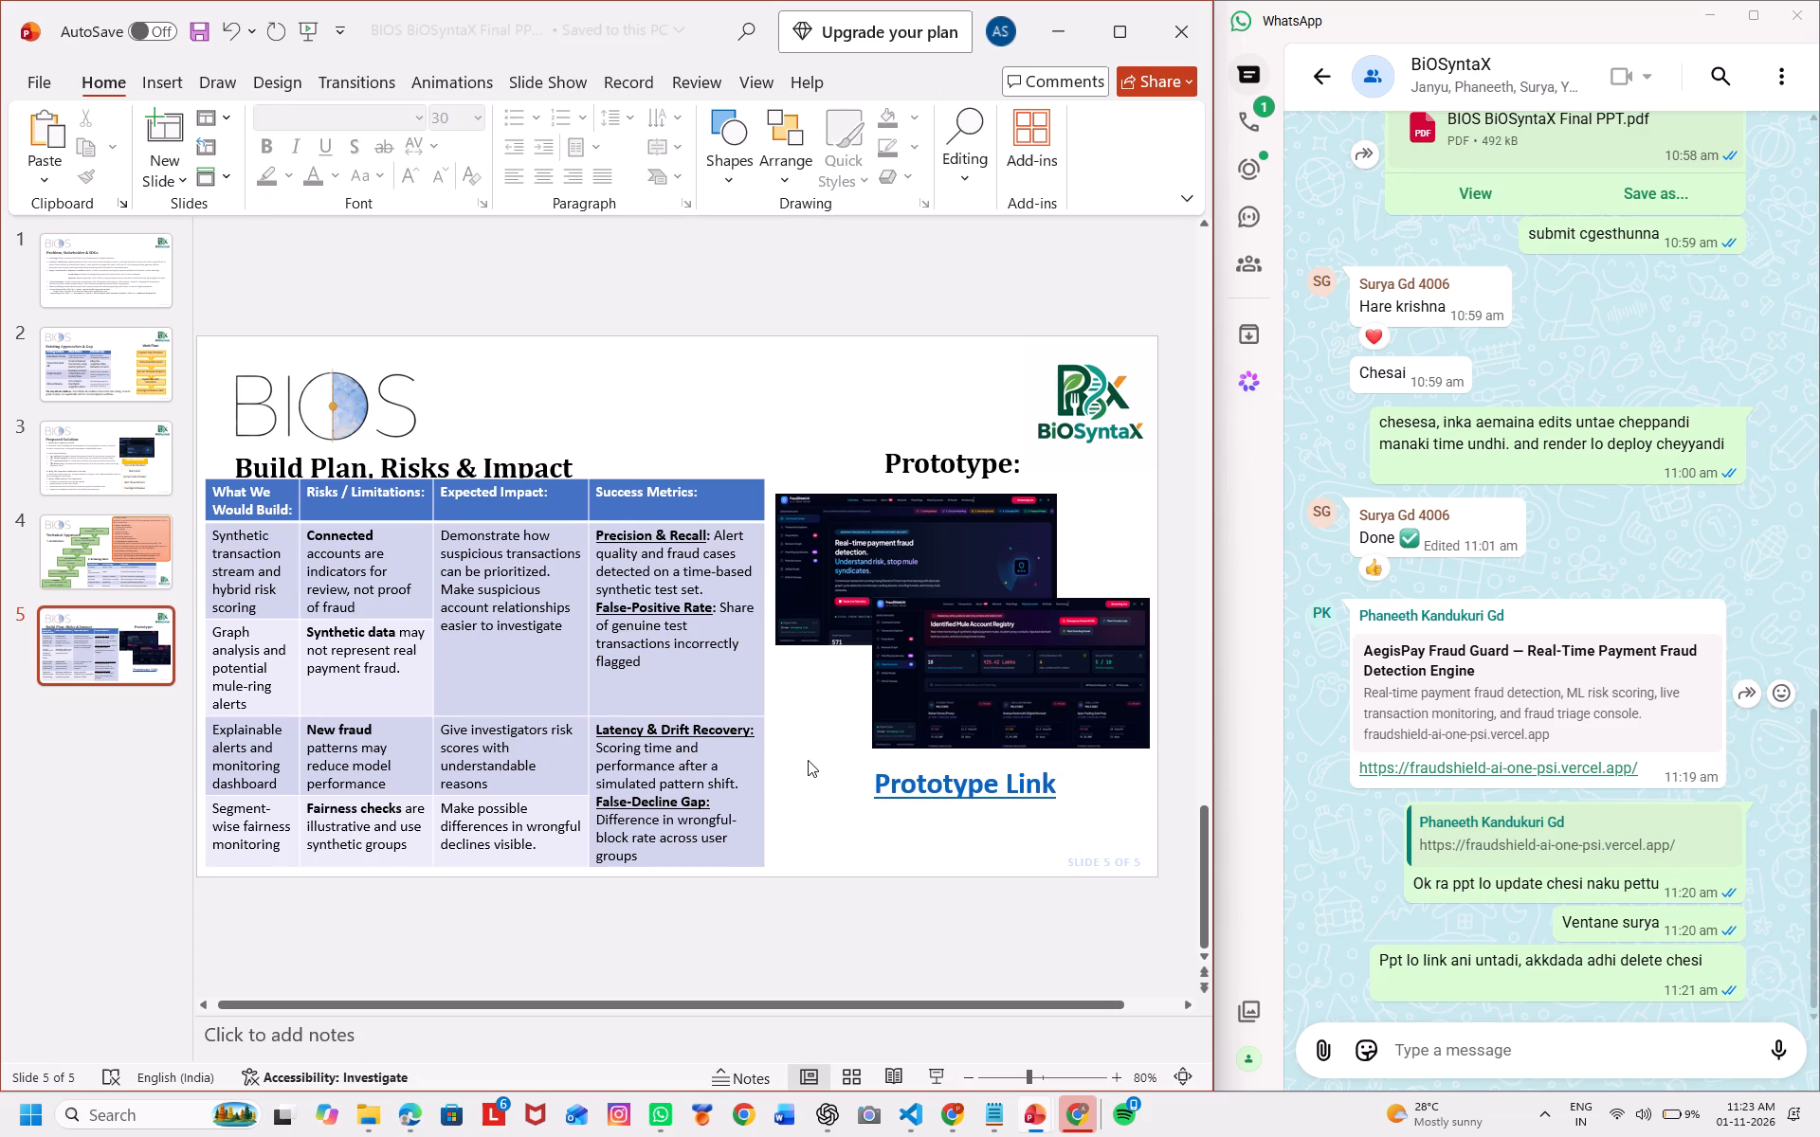
Save a PDF copy of the presentation as "BIOS BiOSyntaX Offline Hack Final PPT.pdf" in the Downloads folder.
{"action": "left_click", "coordinate": [37, 82]}
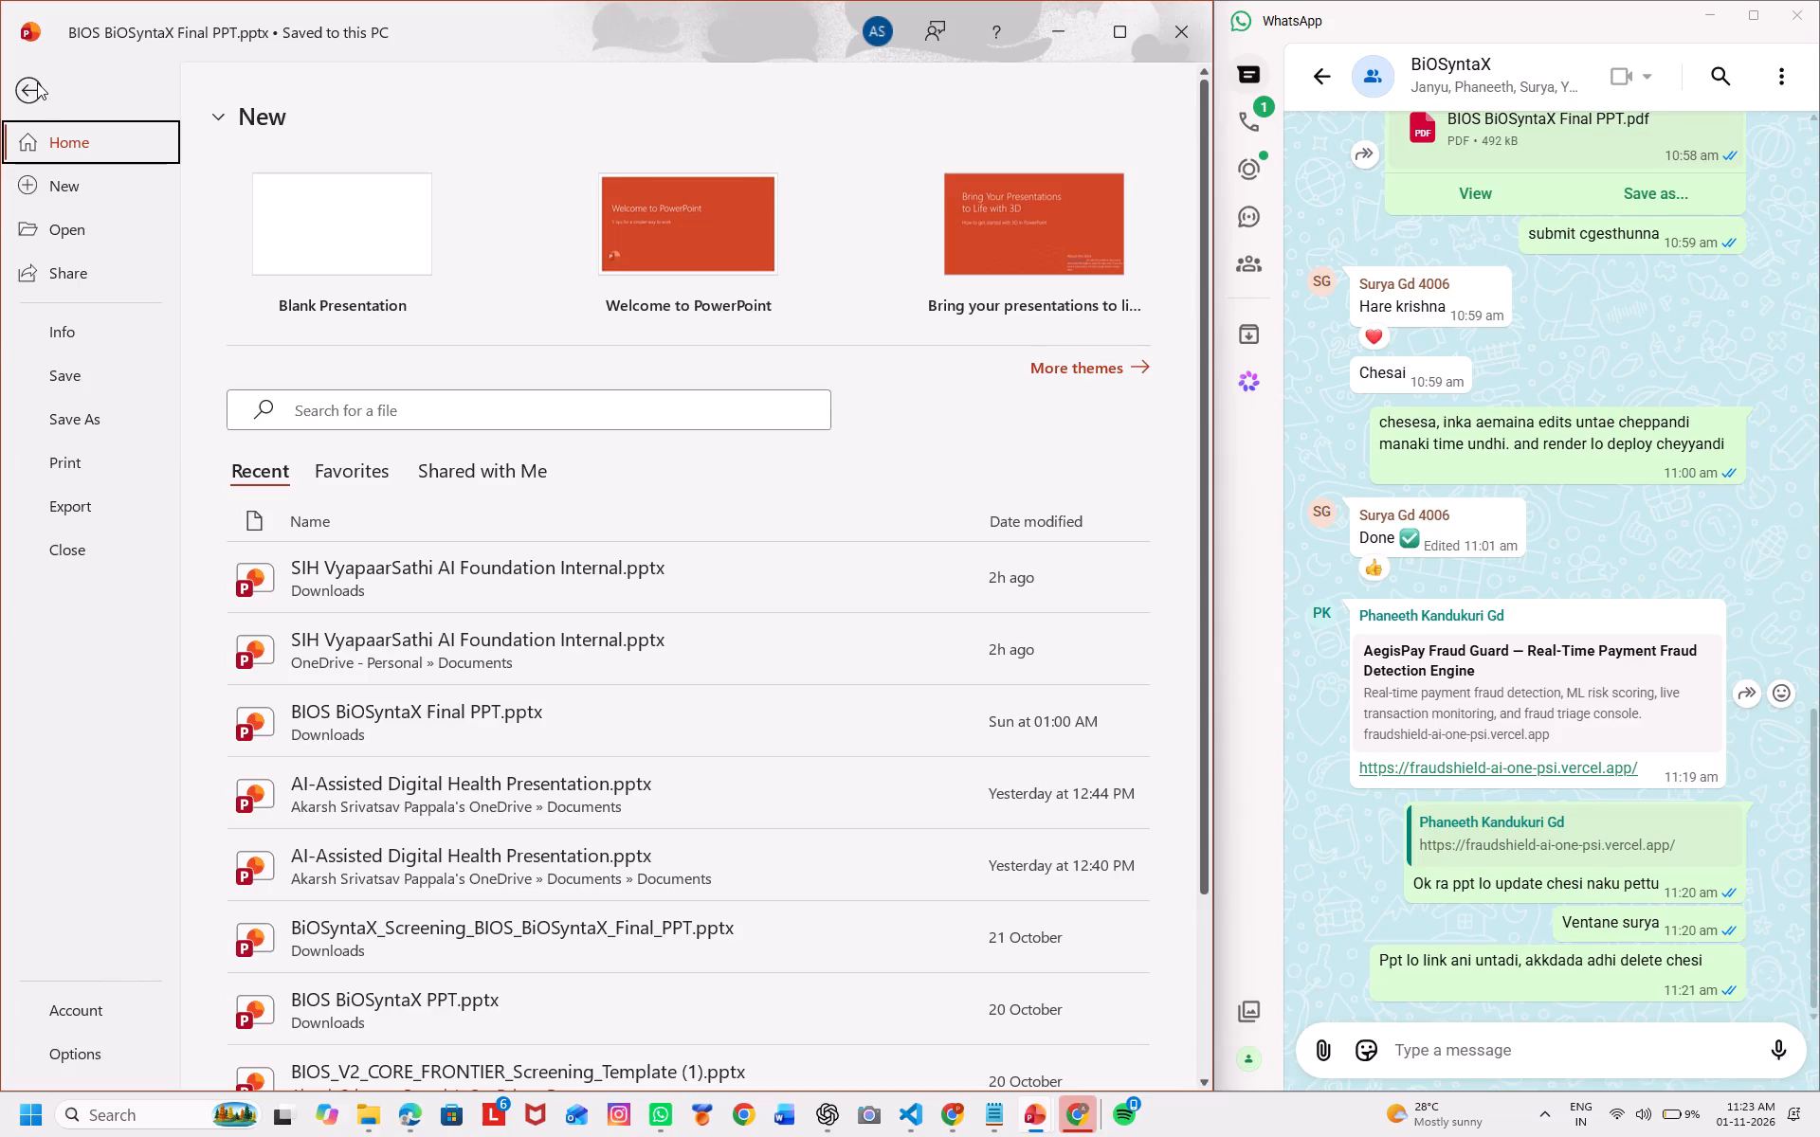
{"action": "left_click", "coordinate": [96, 429]}
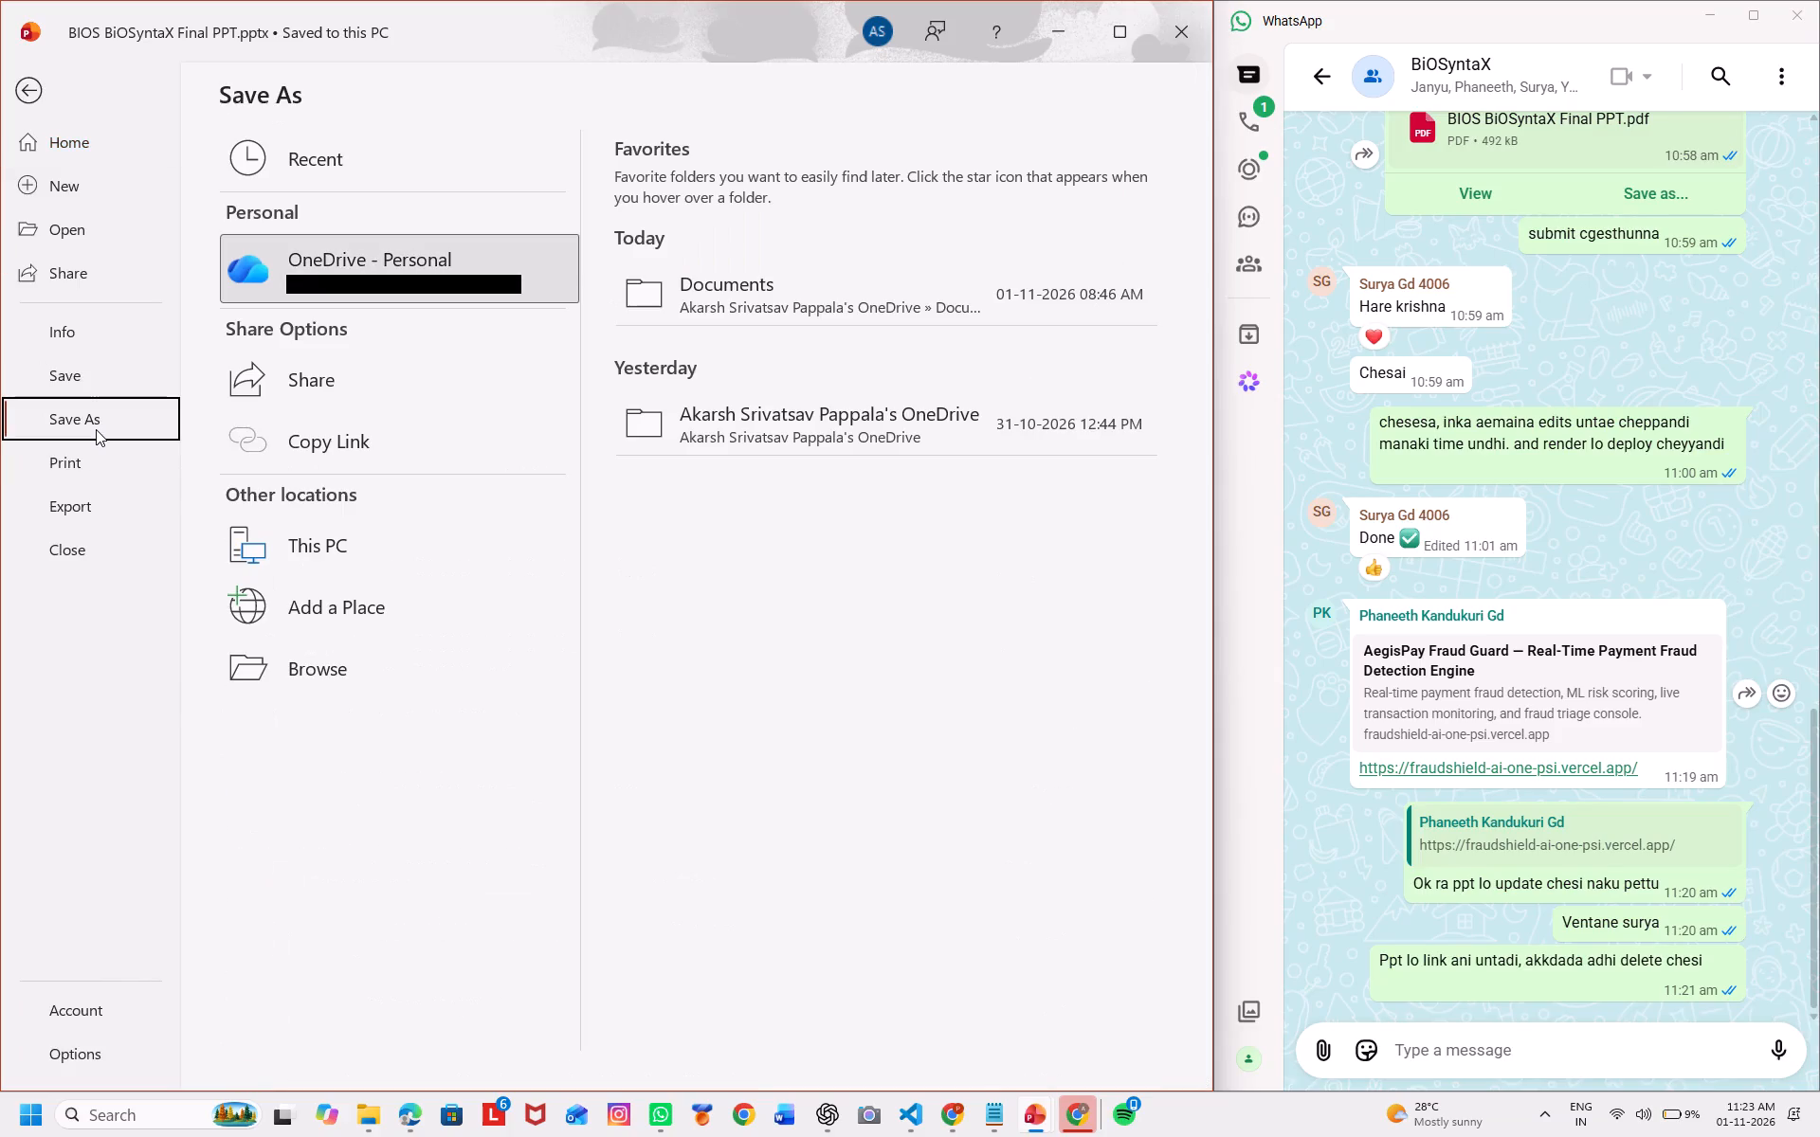
{"action": "left_click", "coordinate": [272, 558]}
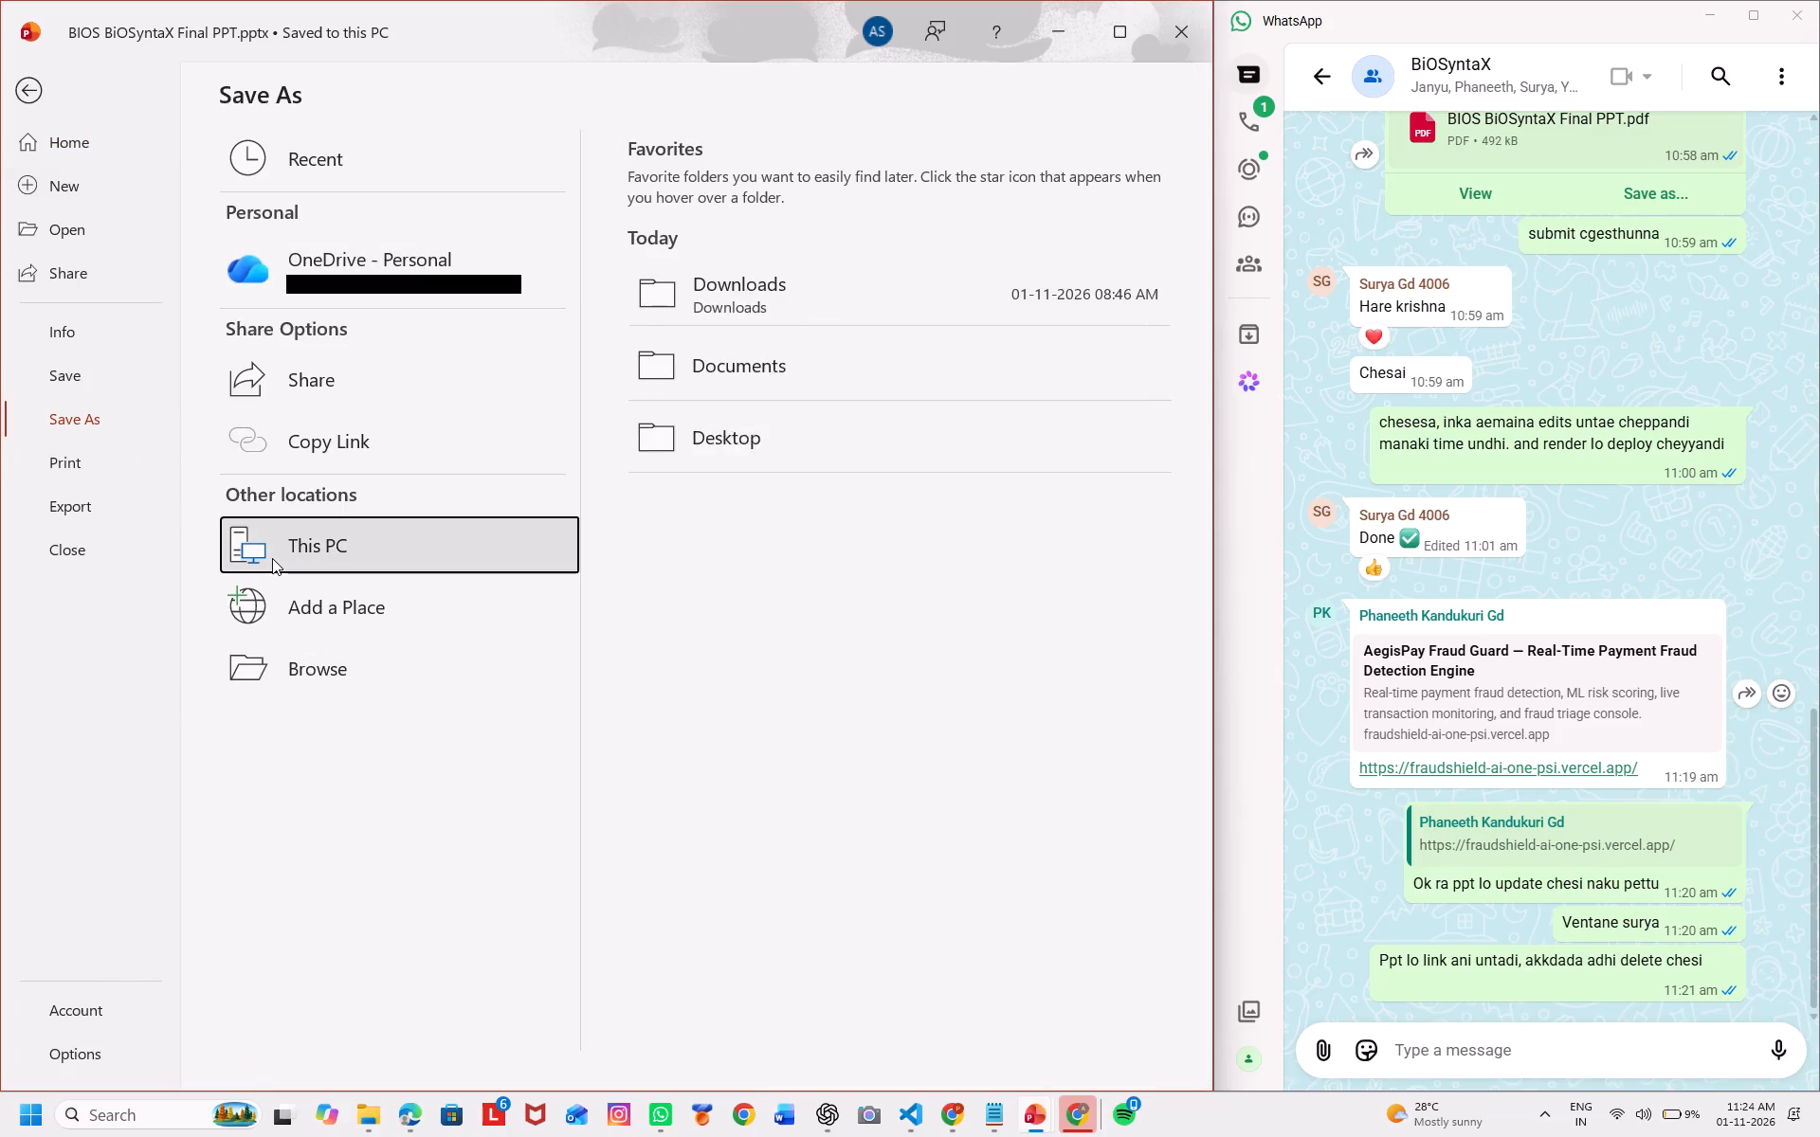
{"action": "left_click", "coordinate": [767, 300]}
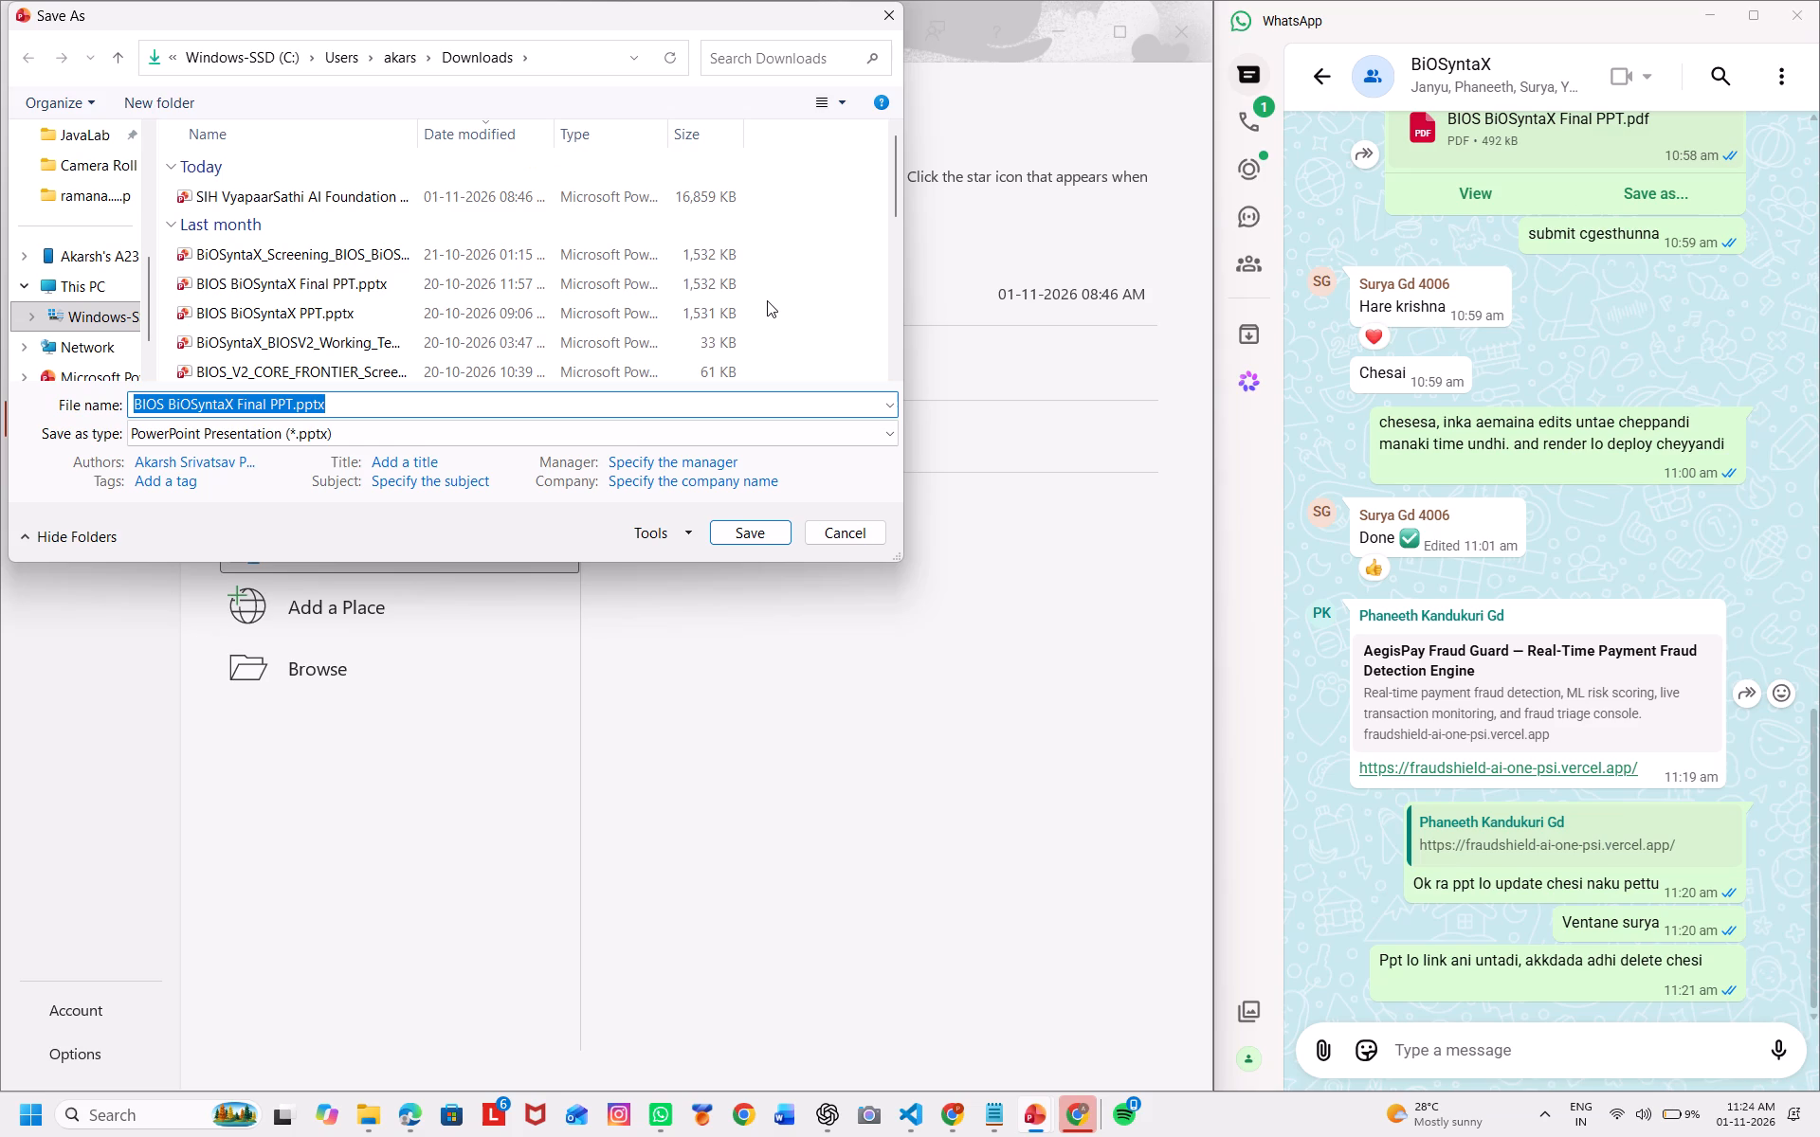
{"action": "left_click", "coordinate": [236, 403]}
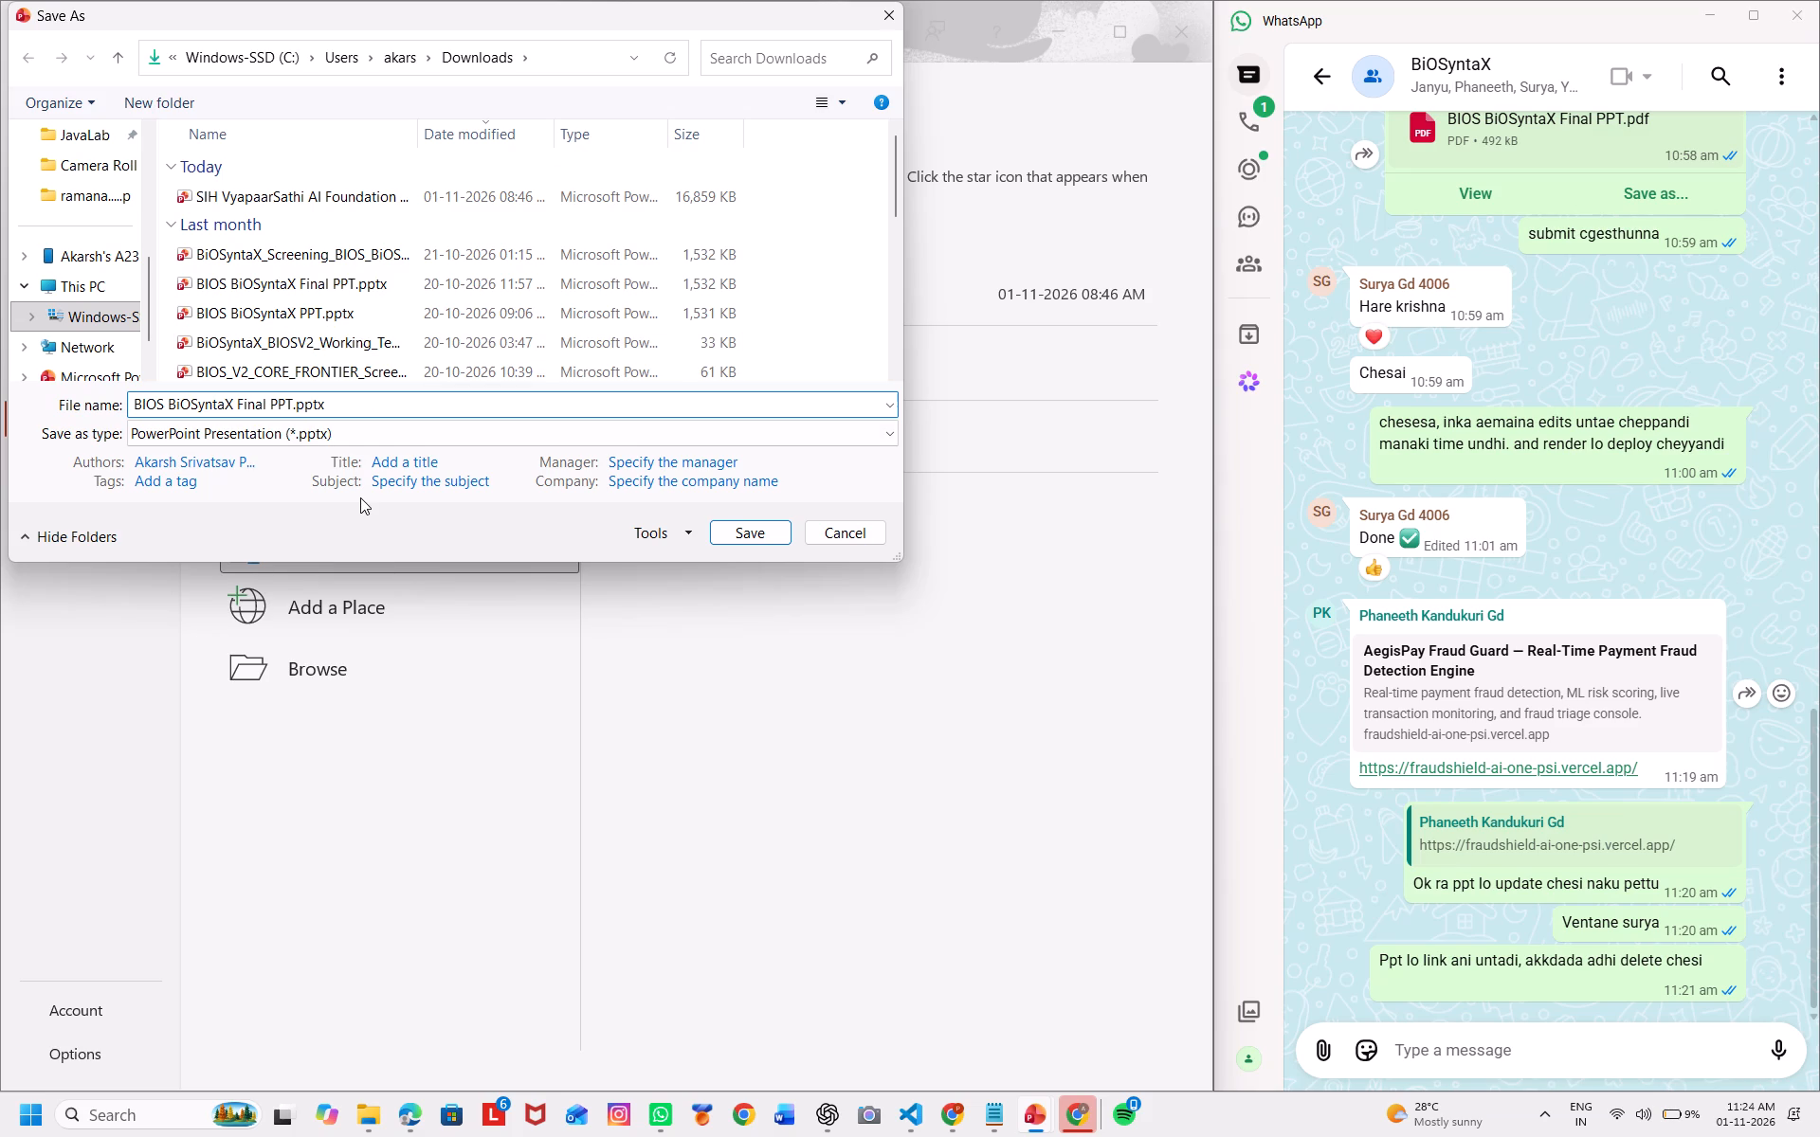
{"action": "type", "text": "DF"}
{"action": "key", "text": "BackSpace"}
{"action": "key", "text": "BackSpace"}
{"action": "type", "text": "Offline Hack"}
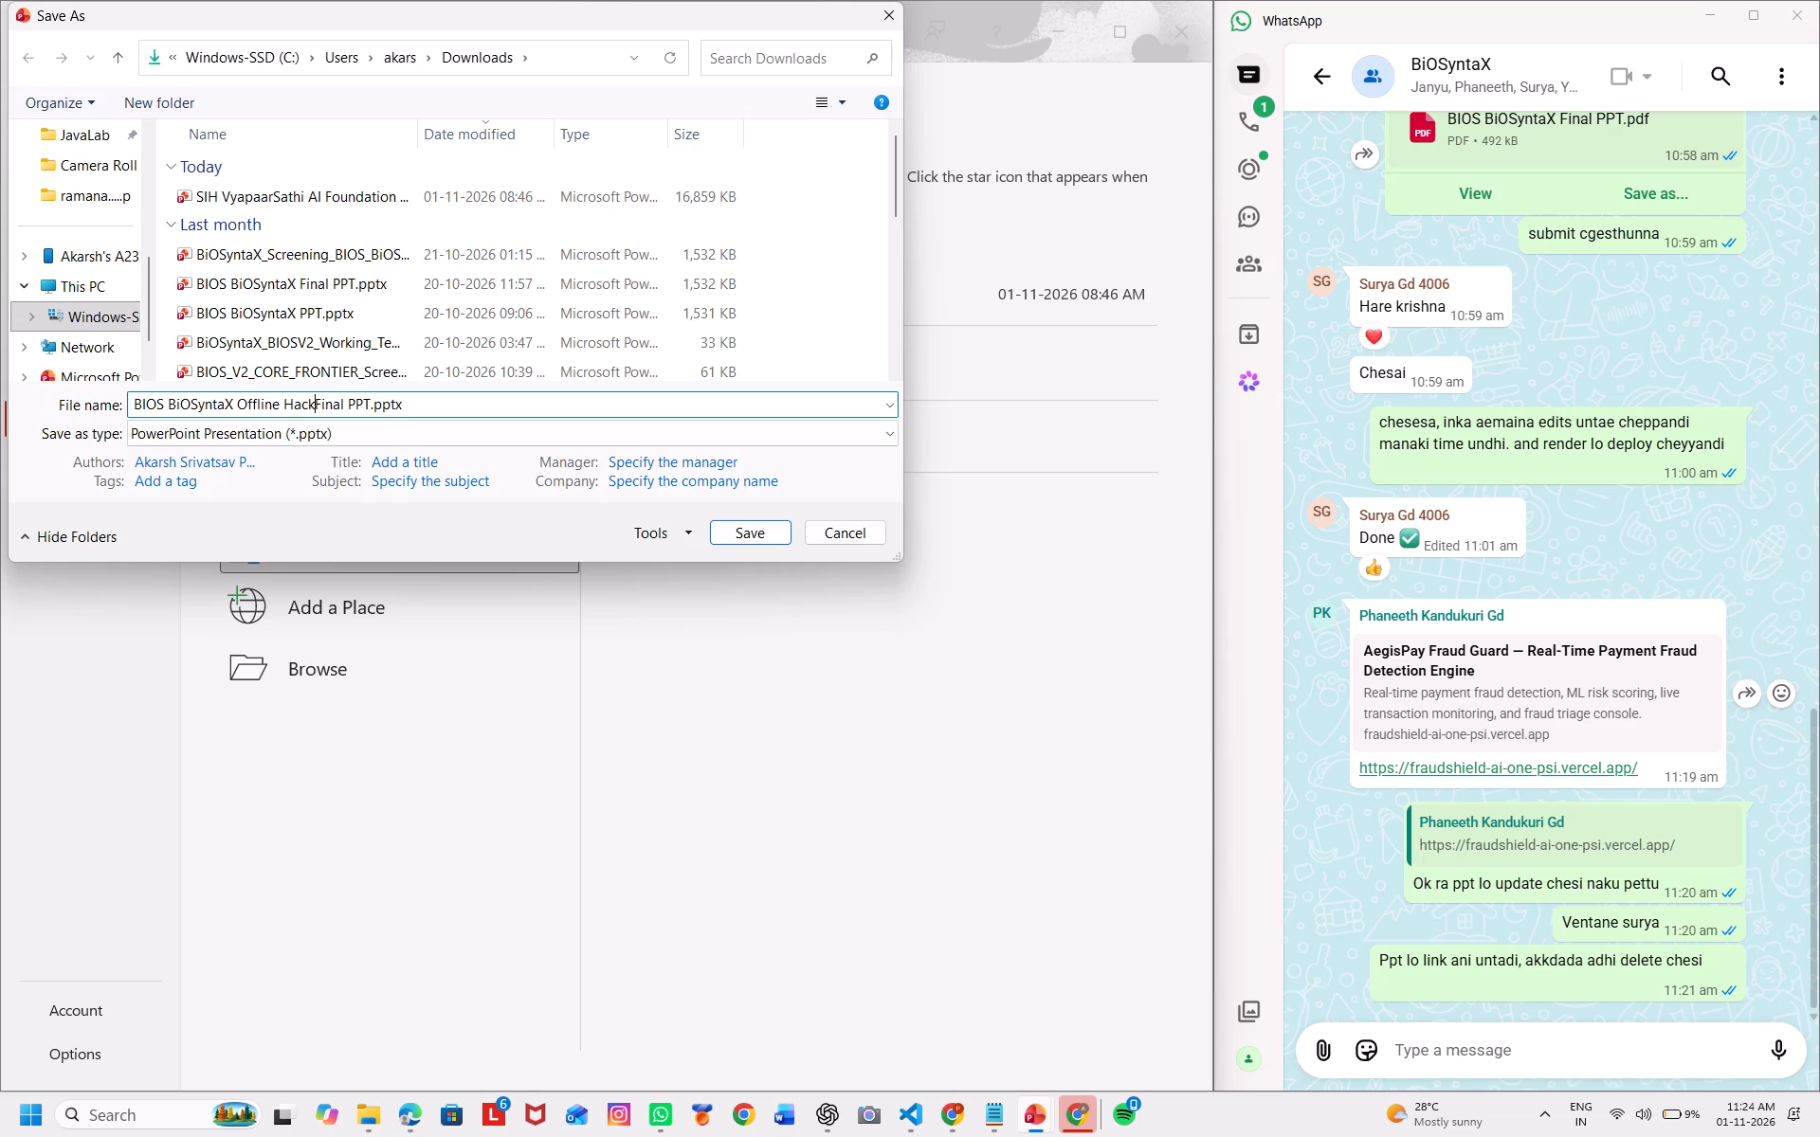
{"action": "key", "text": "space"}
{"action": "left_click", "coordinate": [868, 433]}
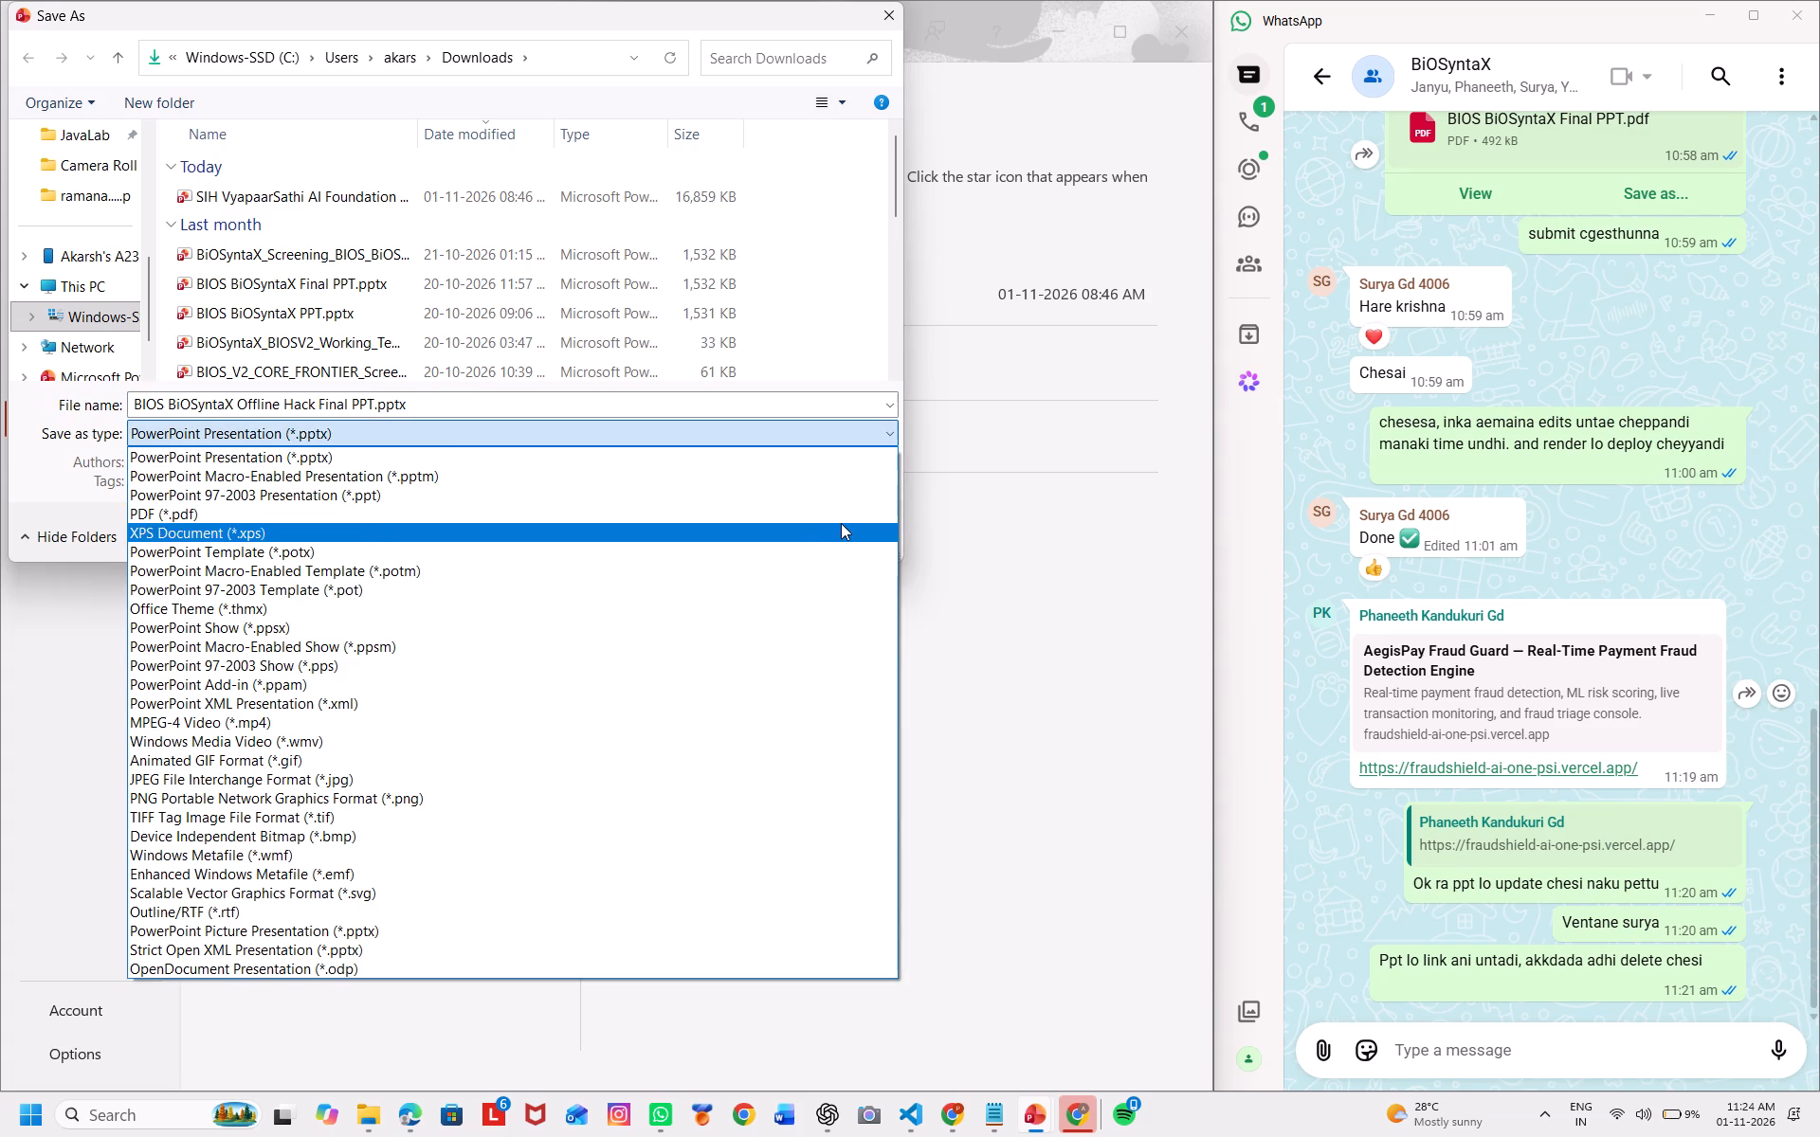
{"action": "left_click", "coordinate": [841, 522]}
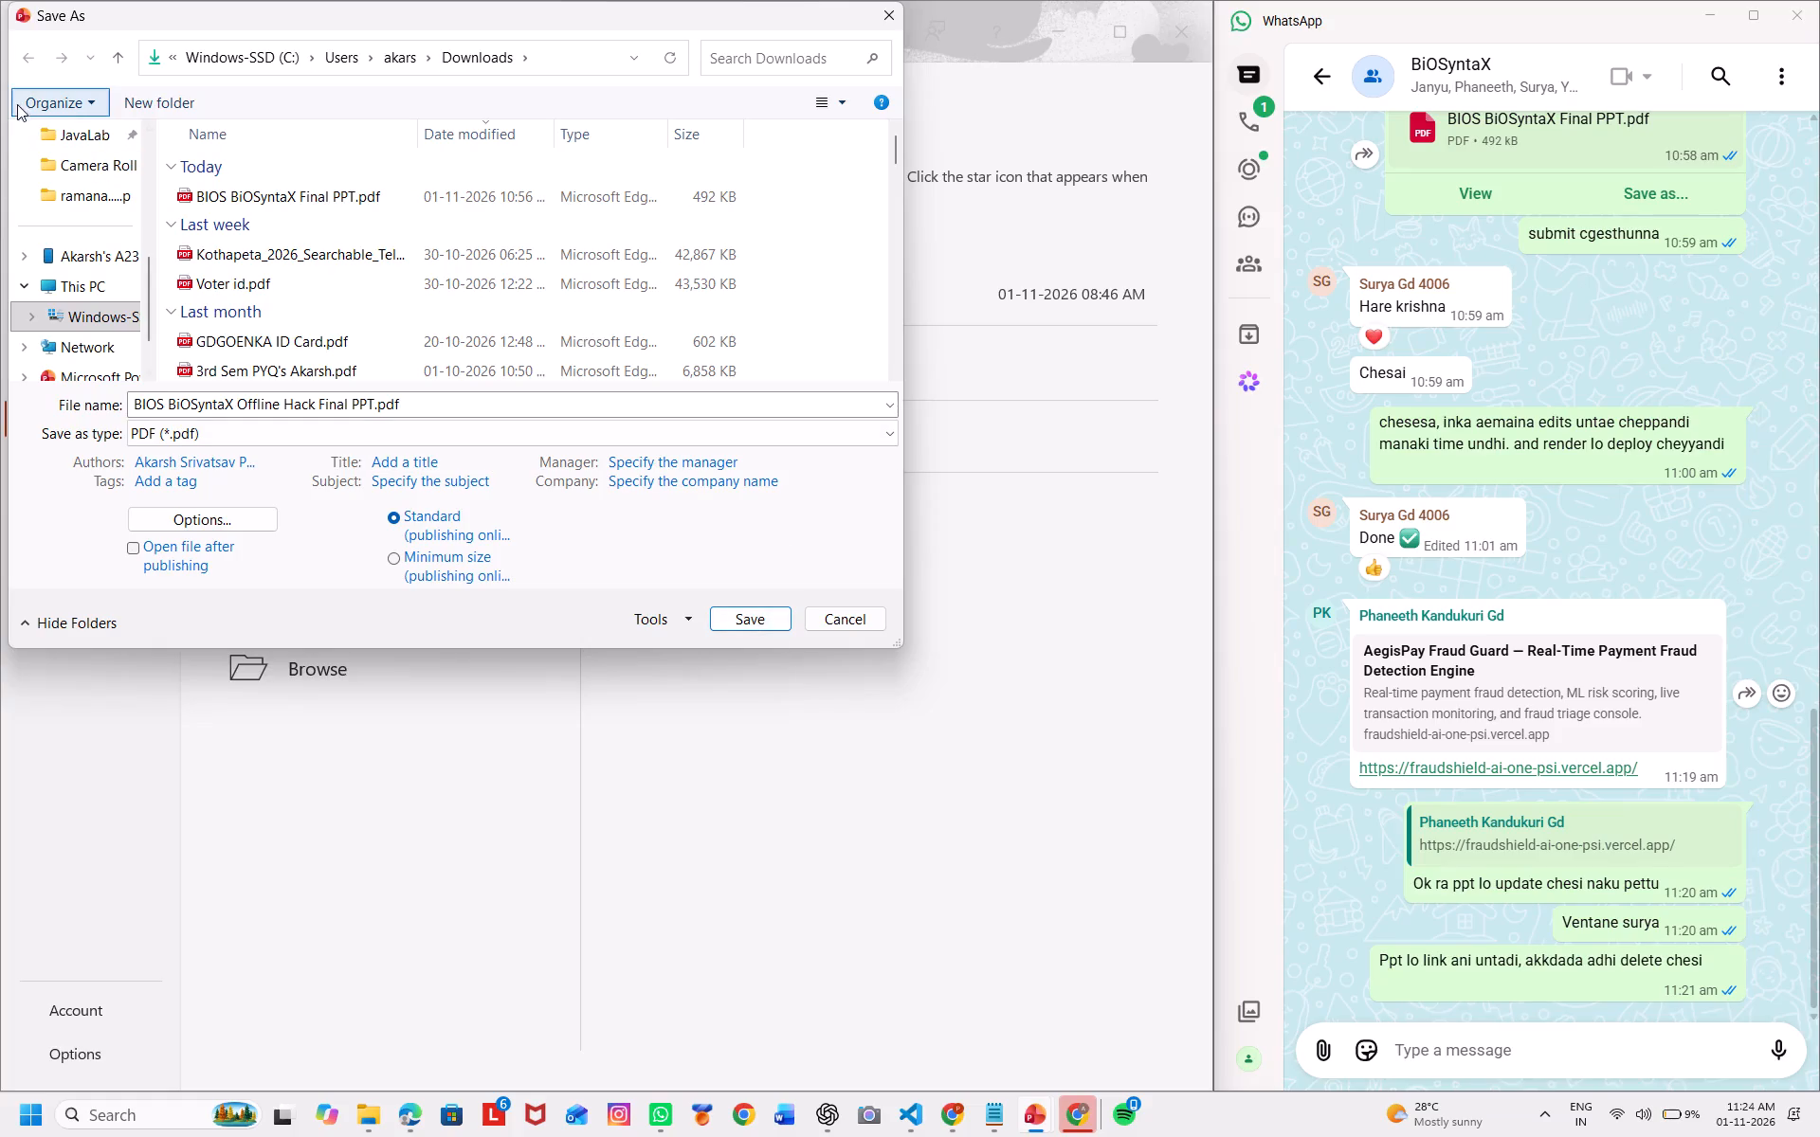
{"action": "scroll", "coordinate": [134, 180], "scroll_direction": "up", "scroll_amount": 1}
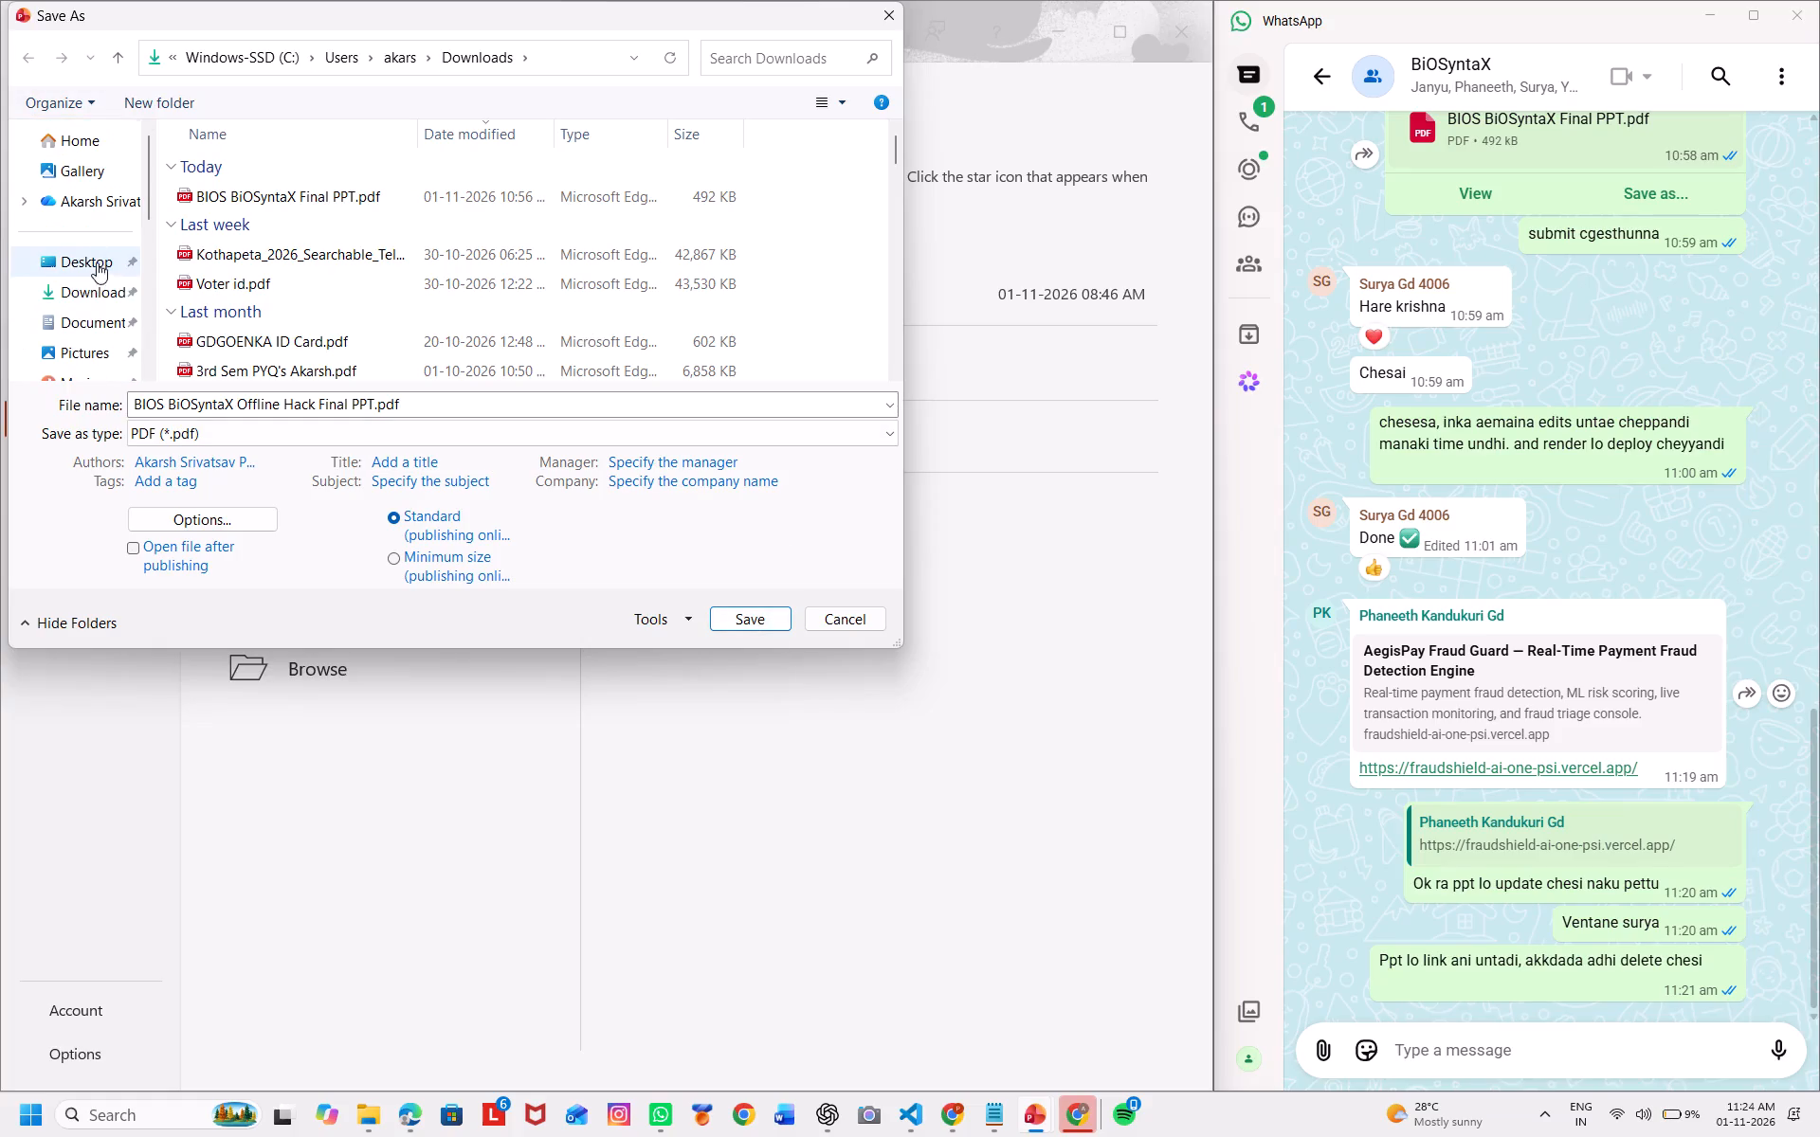
{"action": "left_click", "coordinate": [99, 287]}
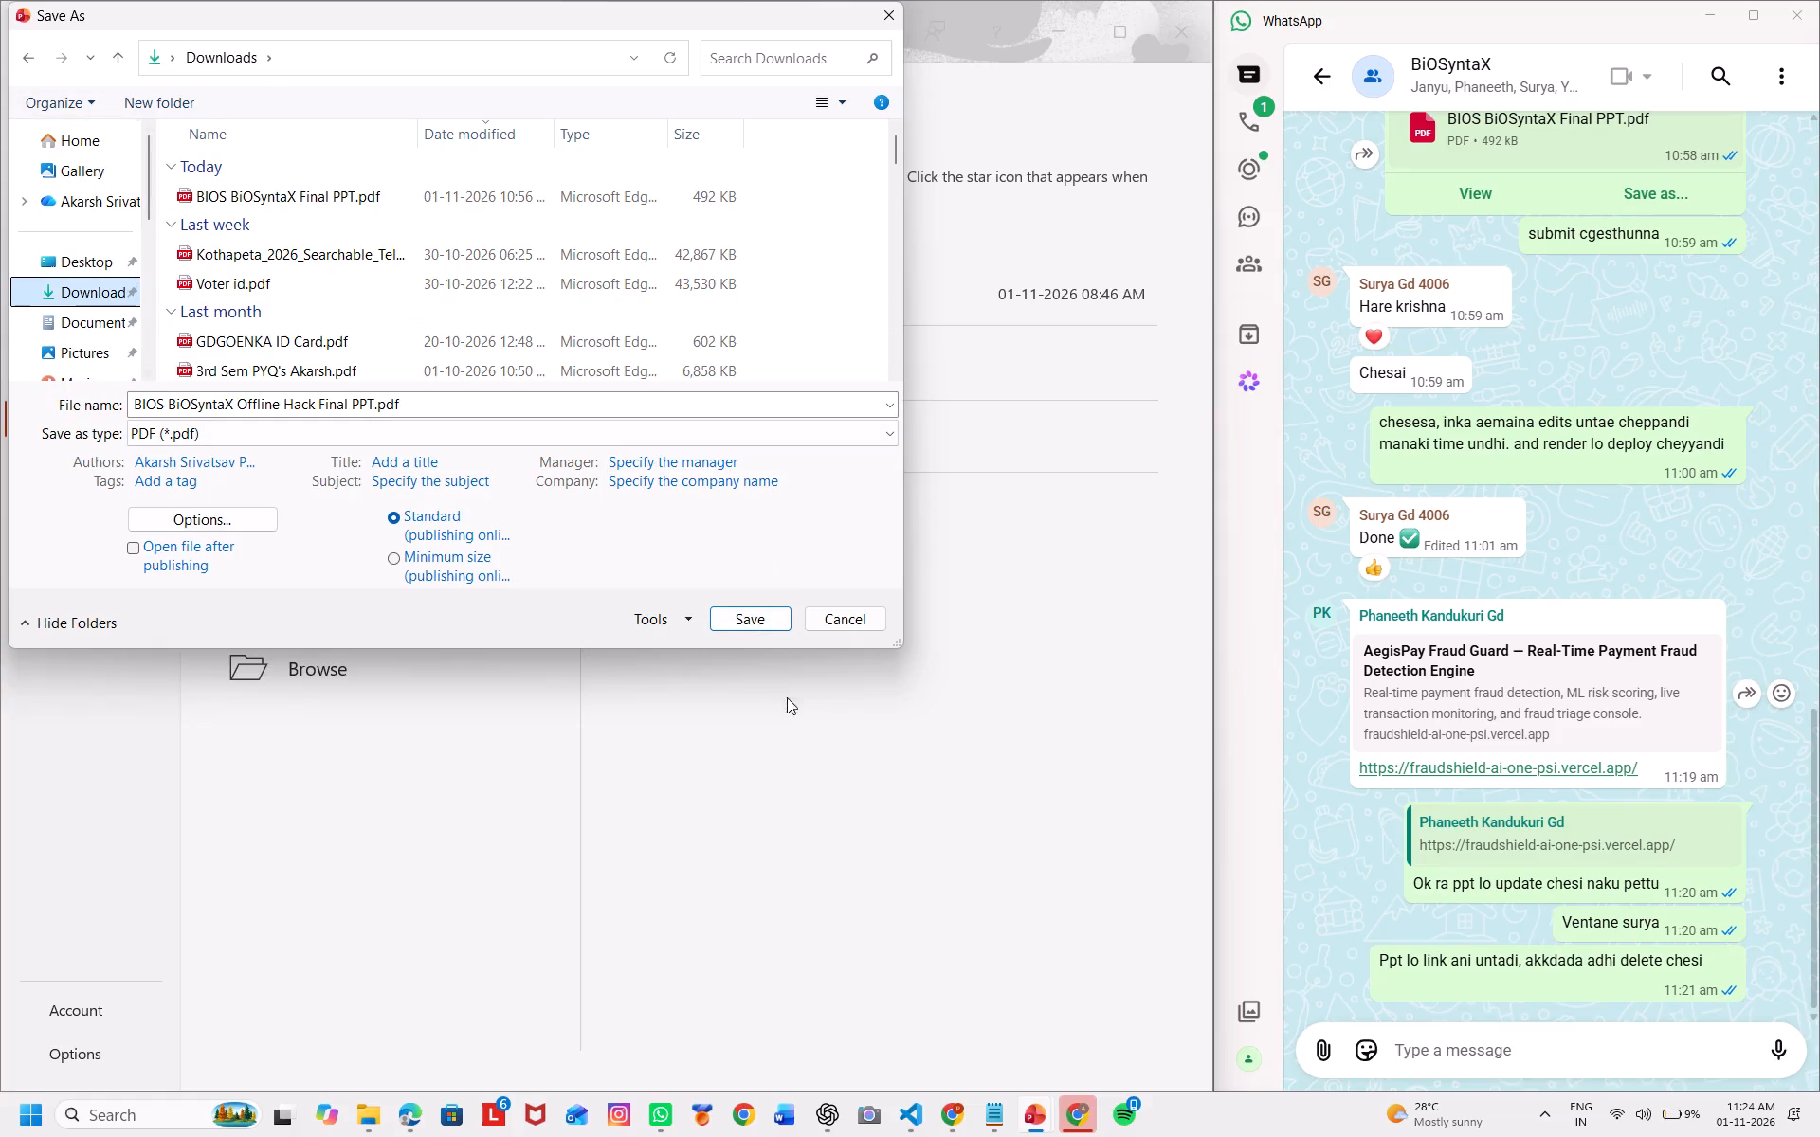
{"action": "left_click", "coordinate": [768, 624]}
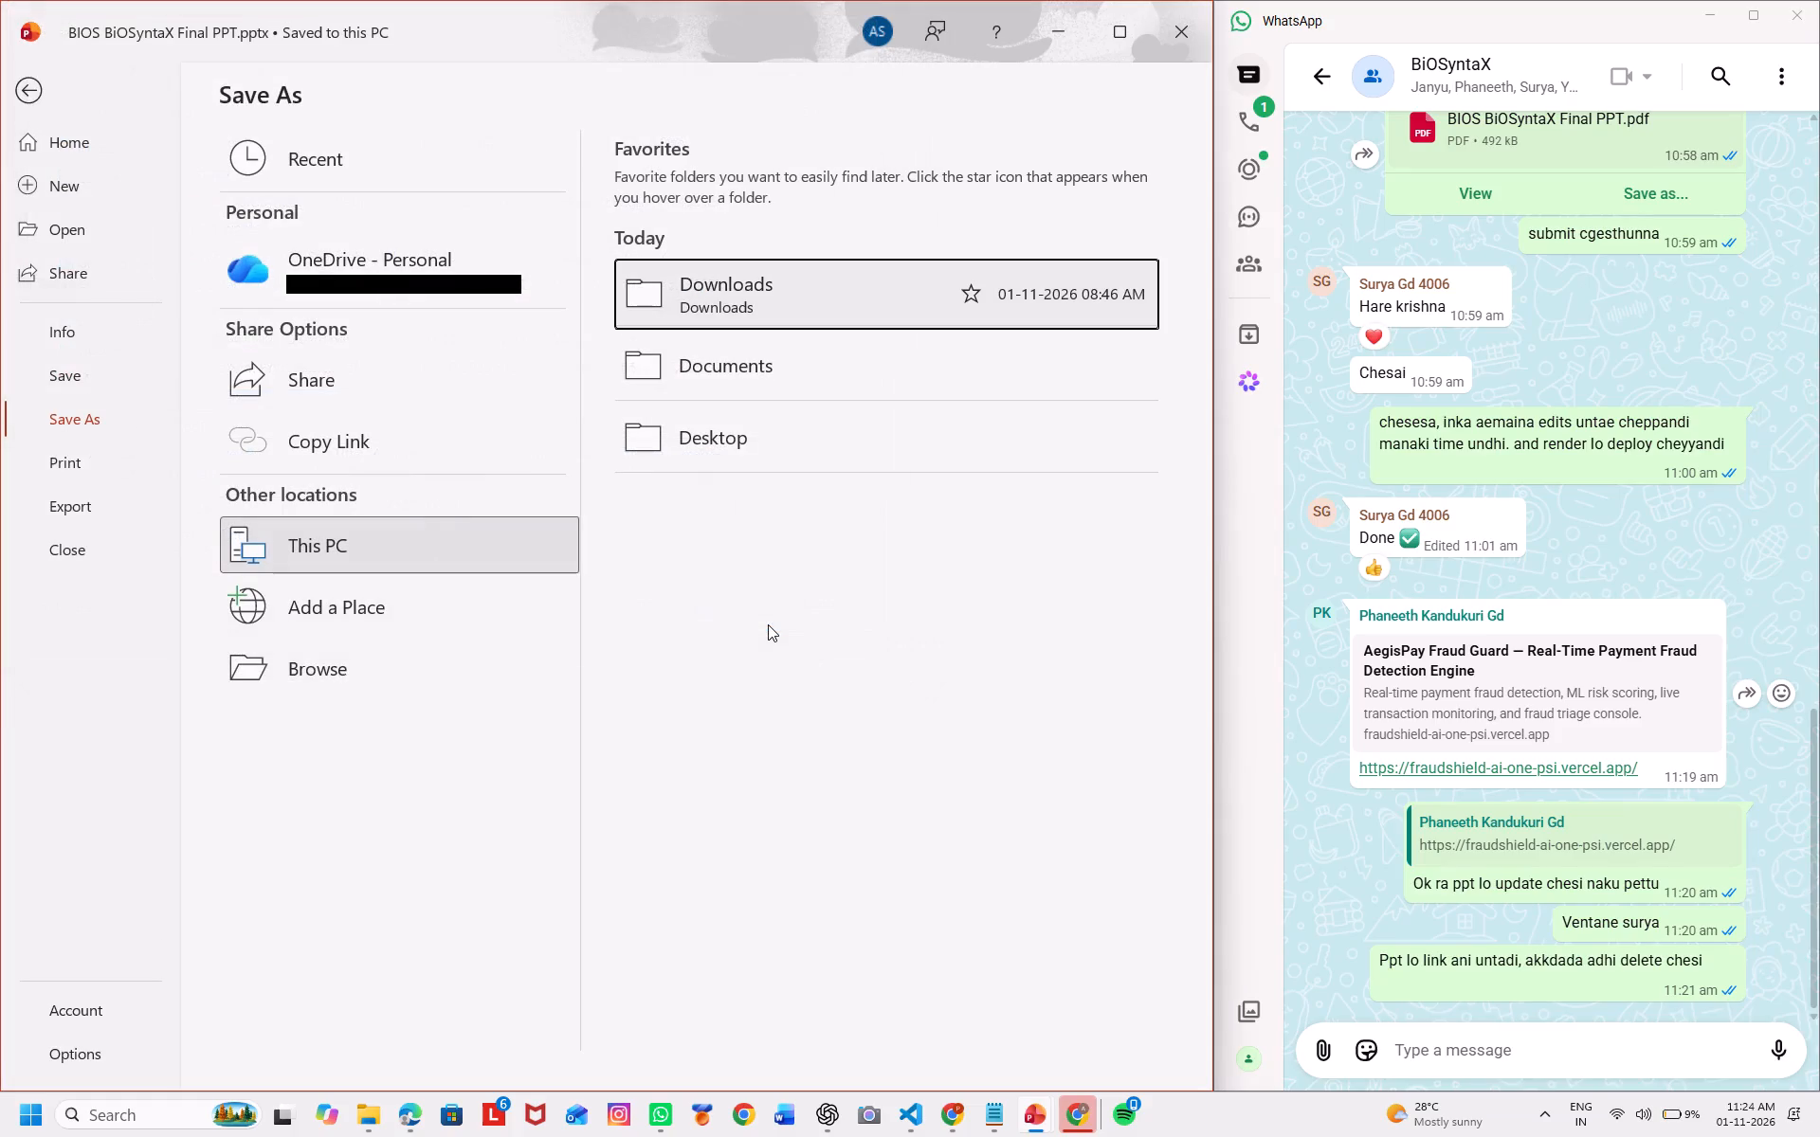
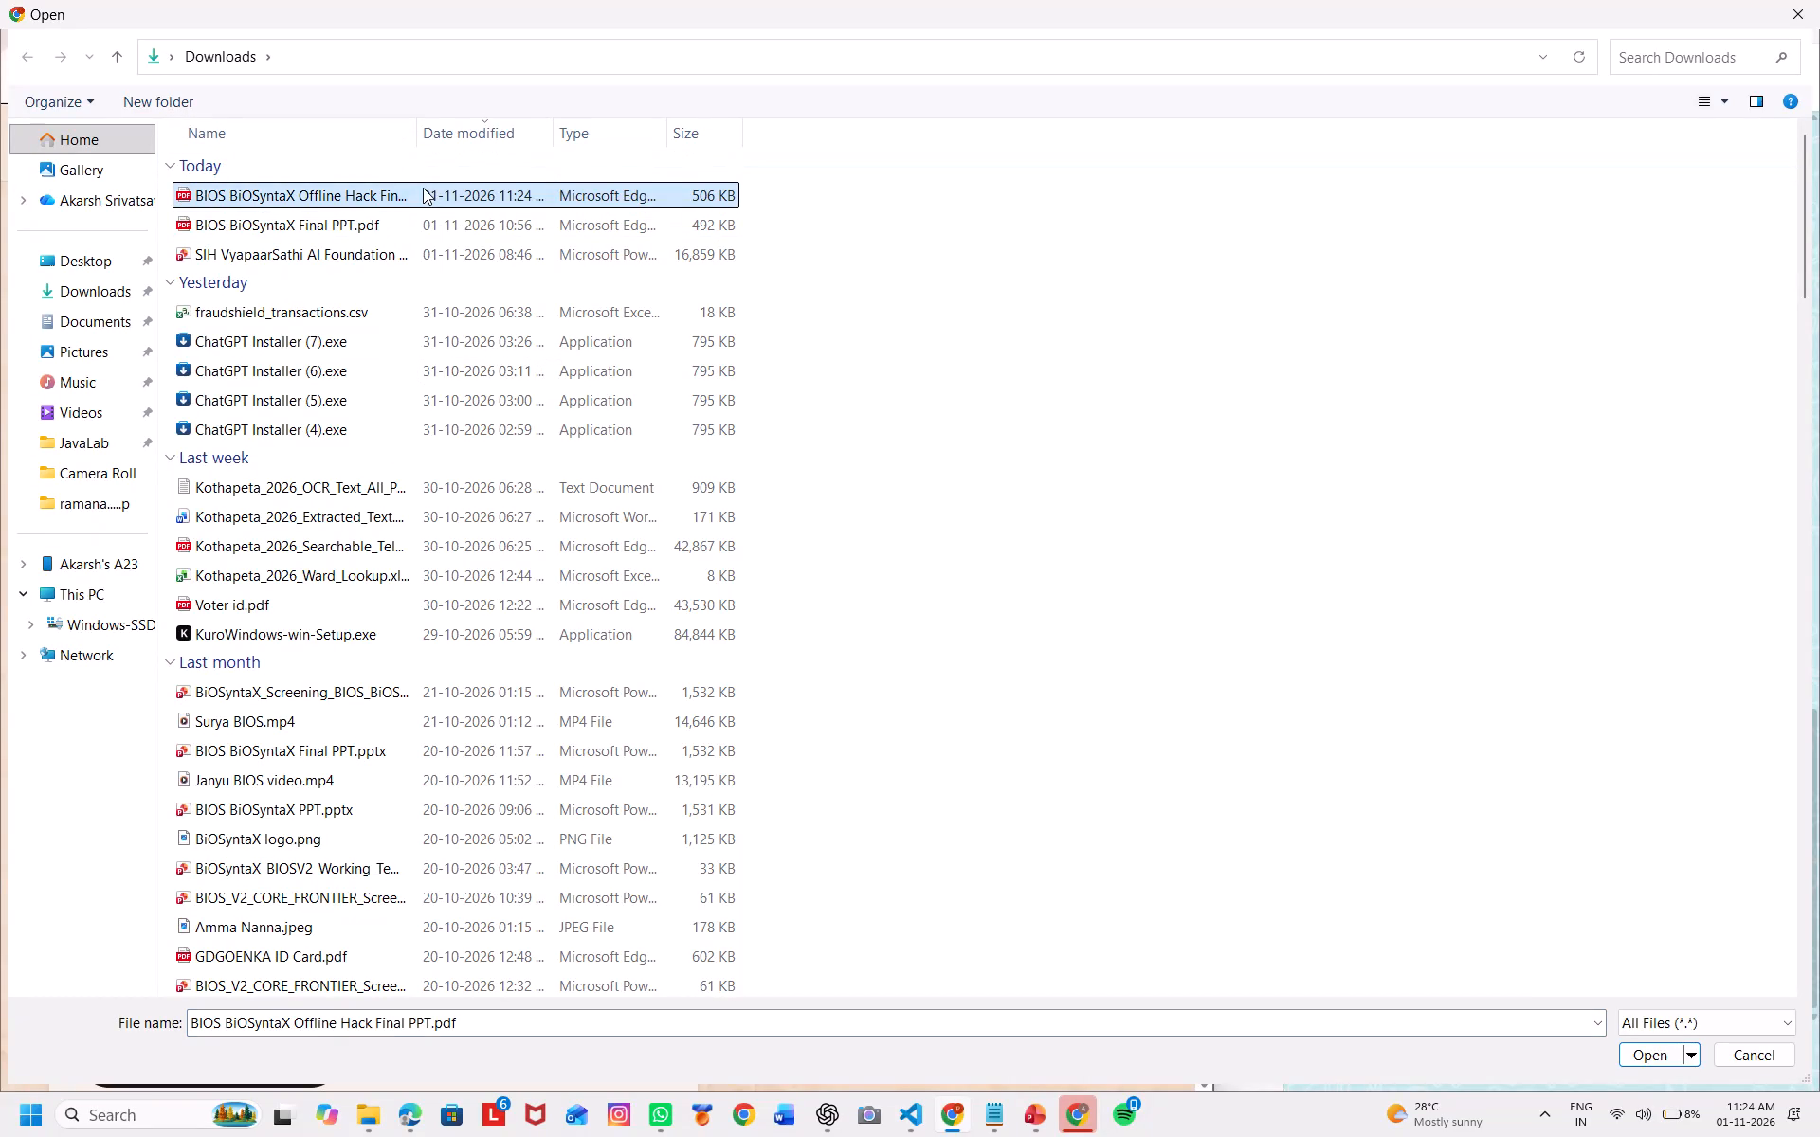
Attach "BIOS BiOSyntaX Offline Hack Final PPT.pdf" as the submission file and update the existing Hackathon Begins submission.
{"action": "key", "text": "Return"}
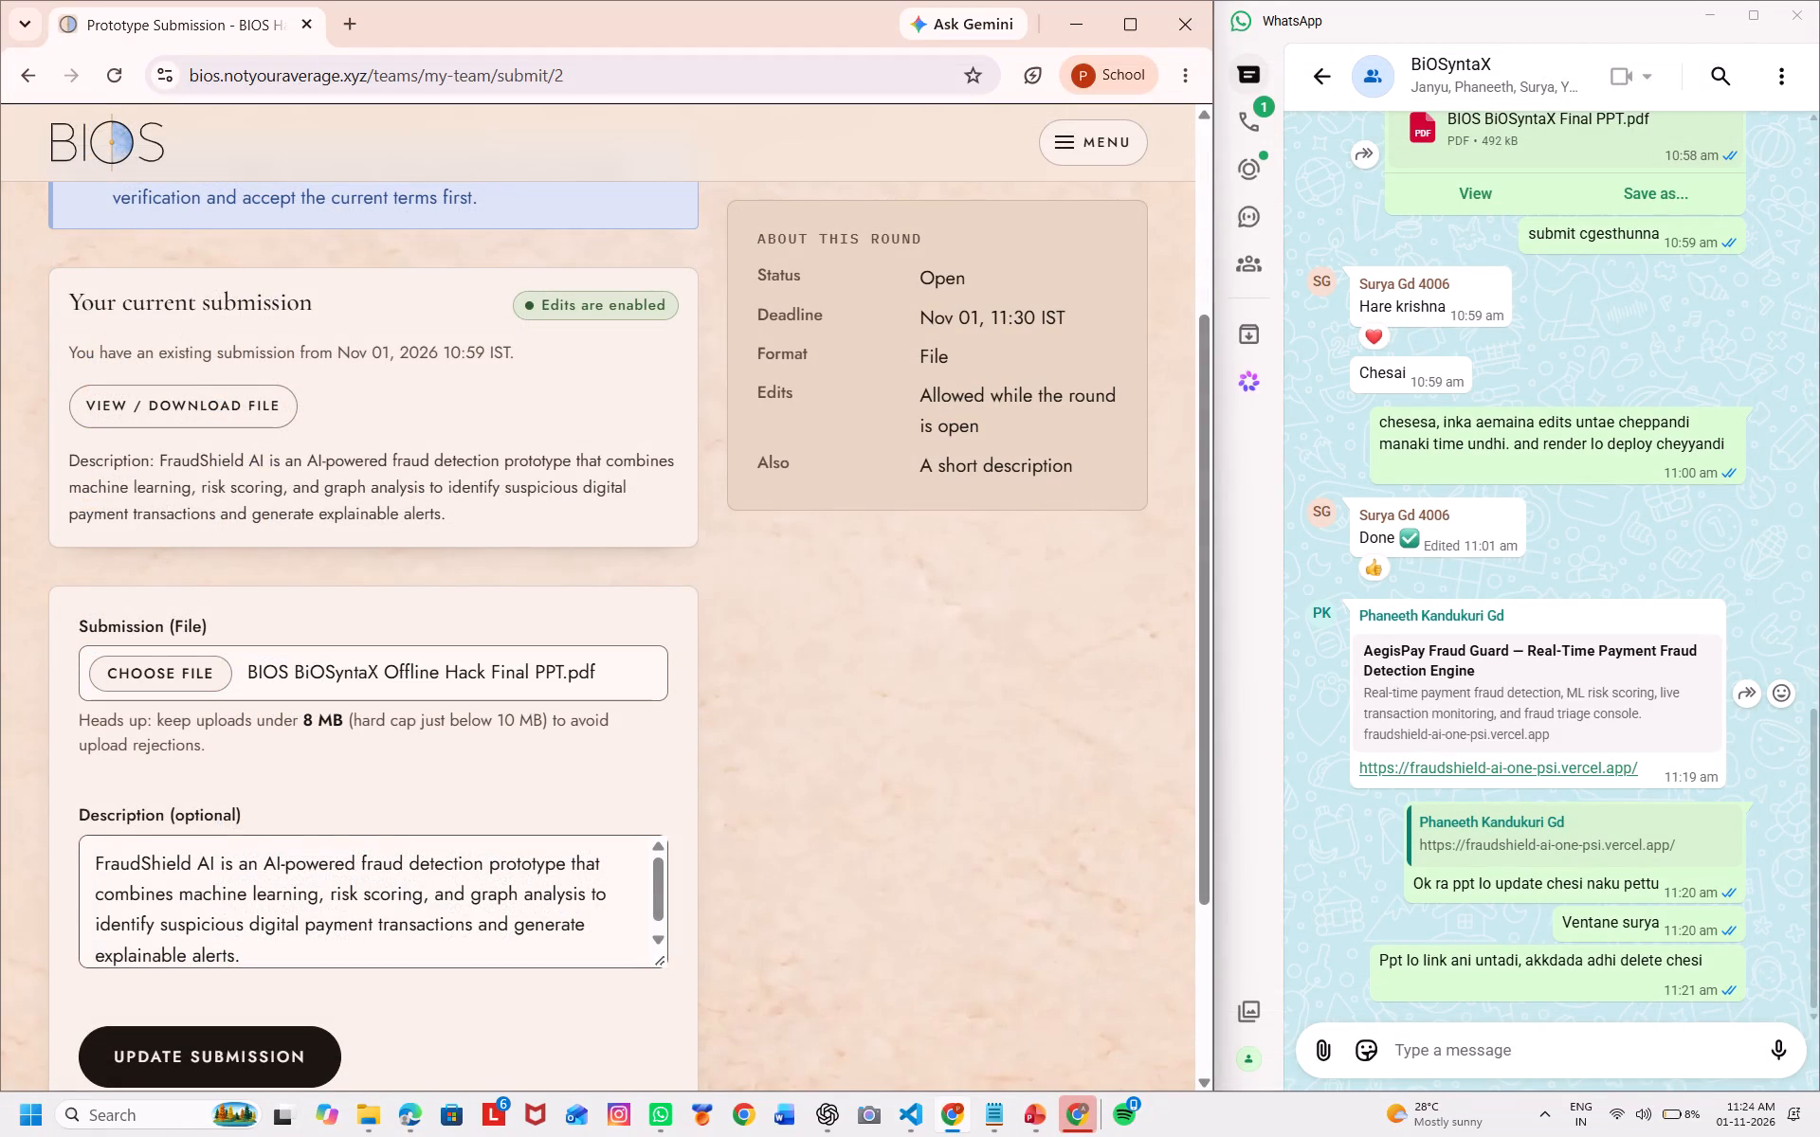
{"action": "scroll", "coordinate": [346, 915], "scroll_direction": "down", "scroll_amount": 4}
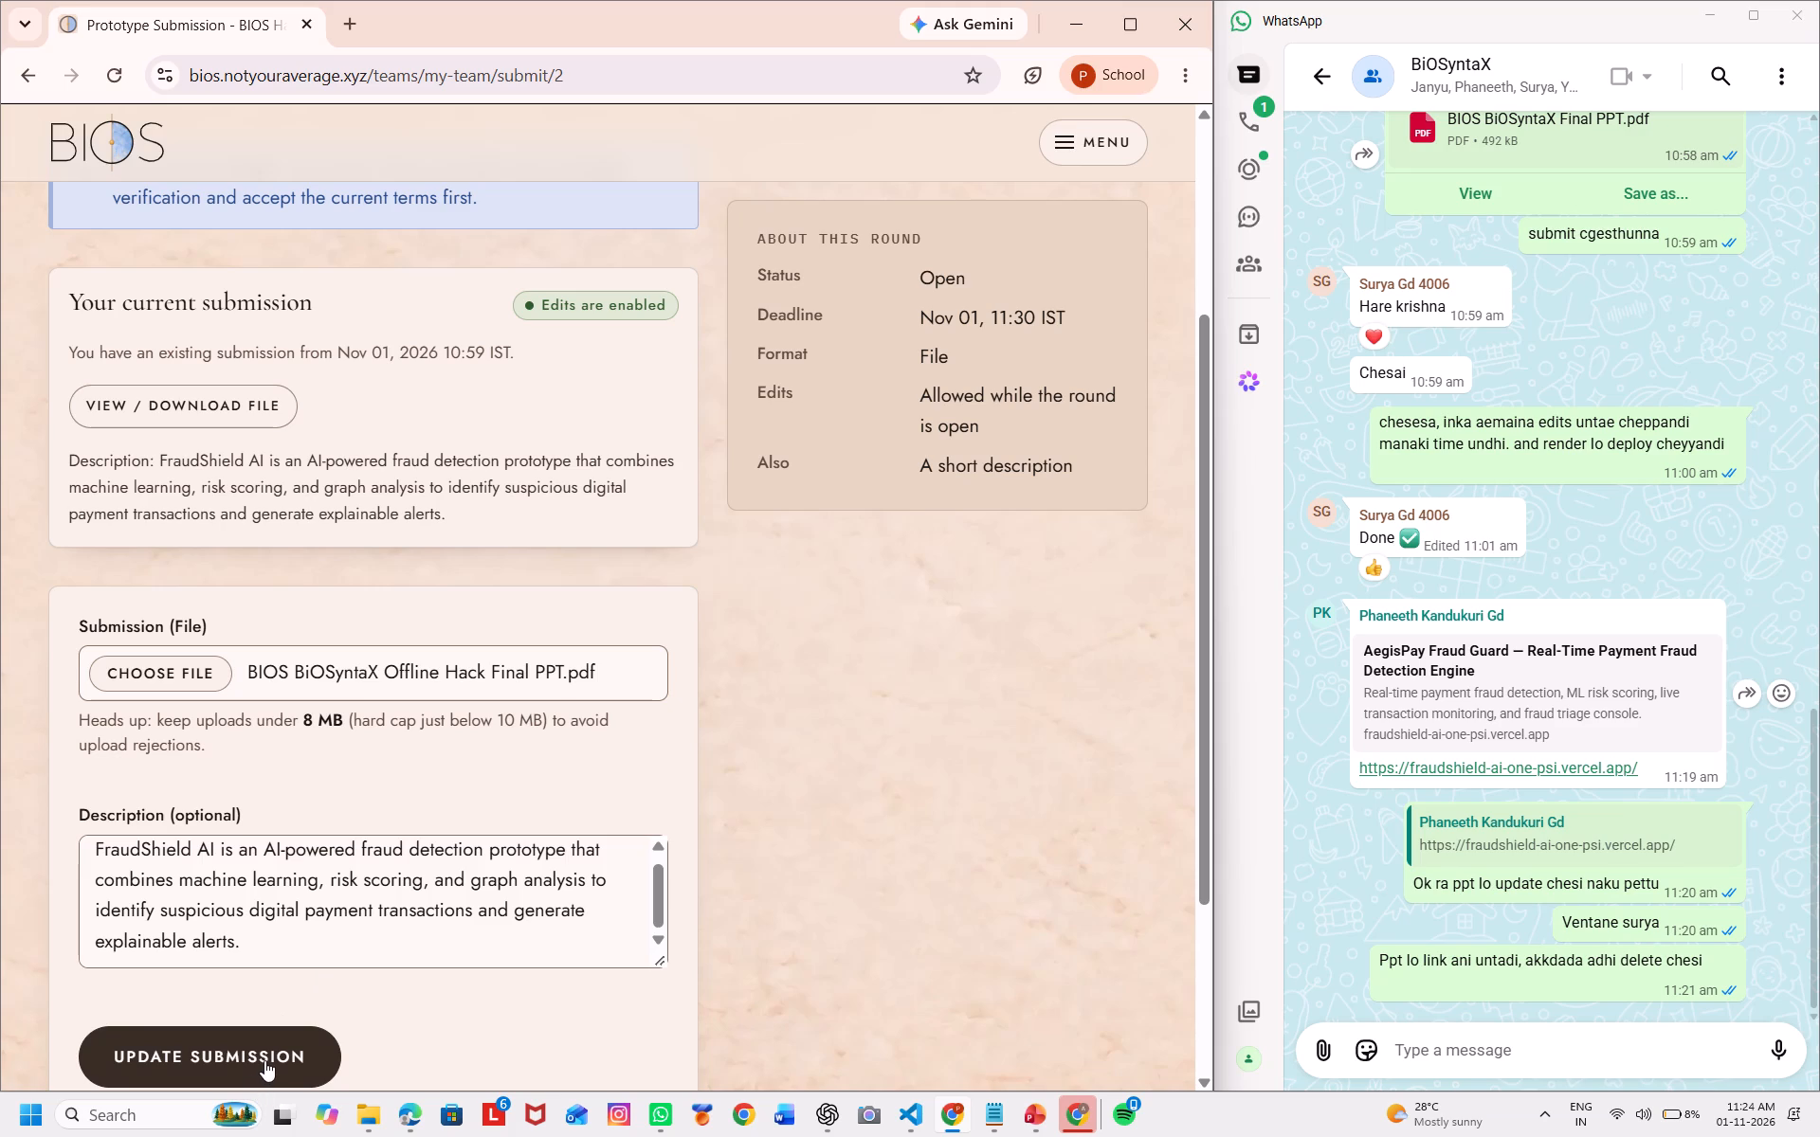